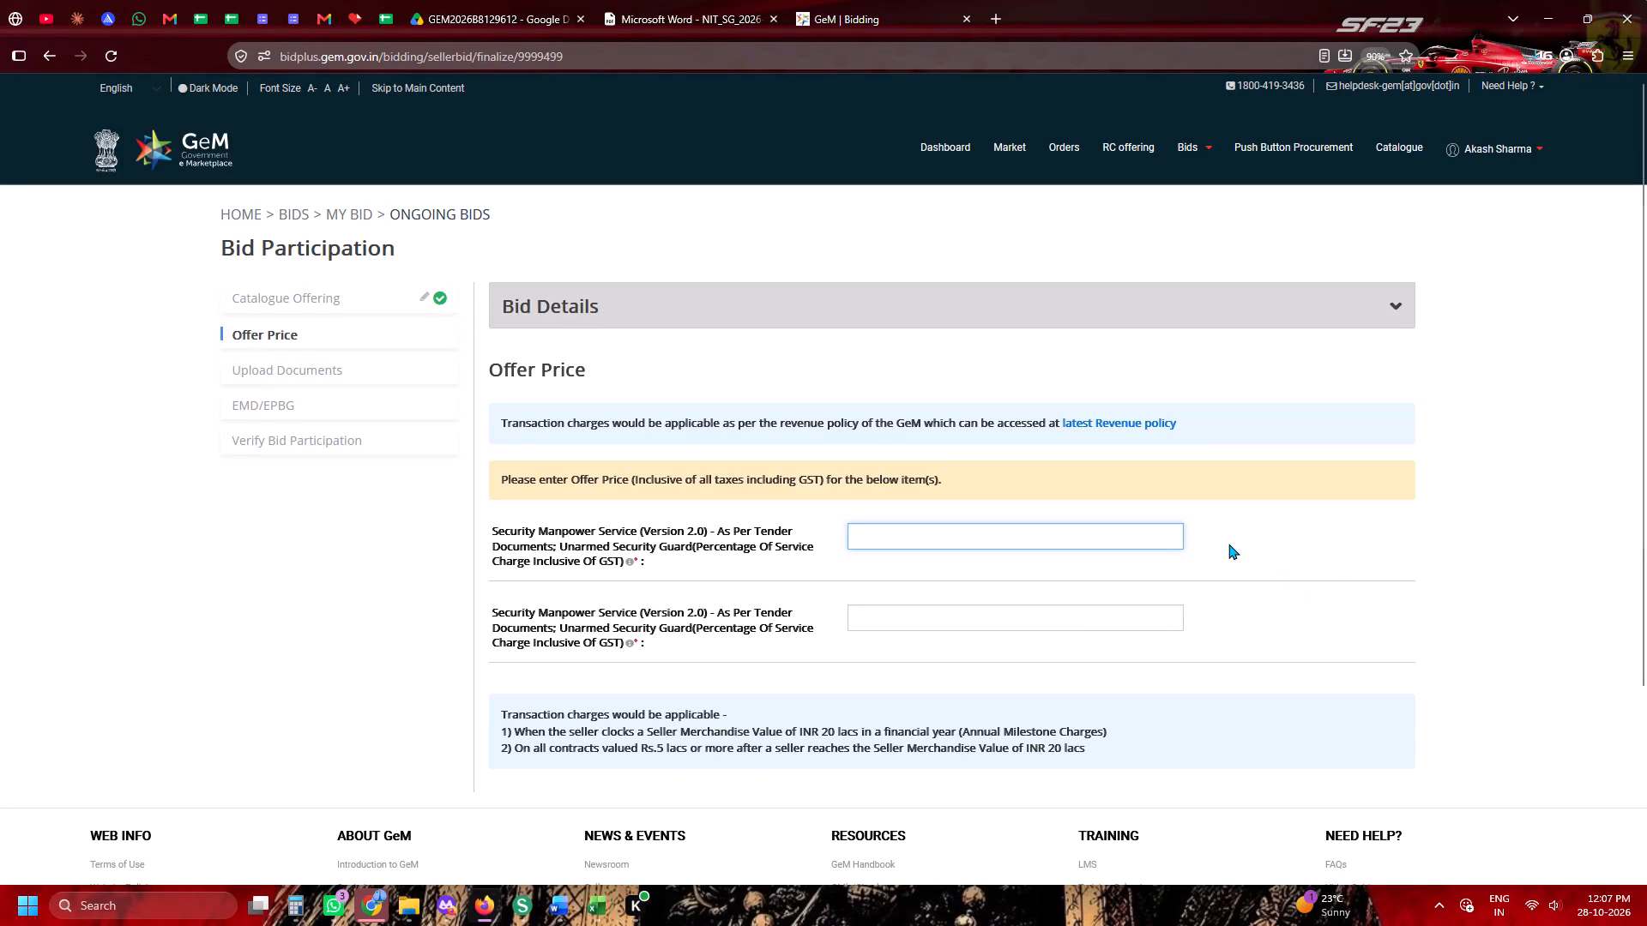
Set the service charge percentage to 3.85 for both unarmed security guard items and accept the total offer price.
type("3.85")
key("Tab")
type("3.85")
key("Tab")
left_click(1300, 418)
scroll(1164, 591, "down", 4)
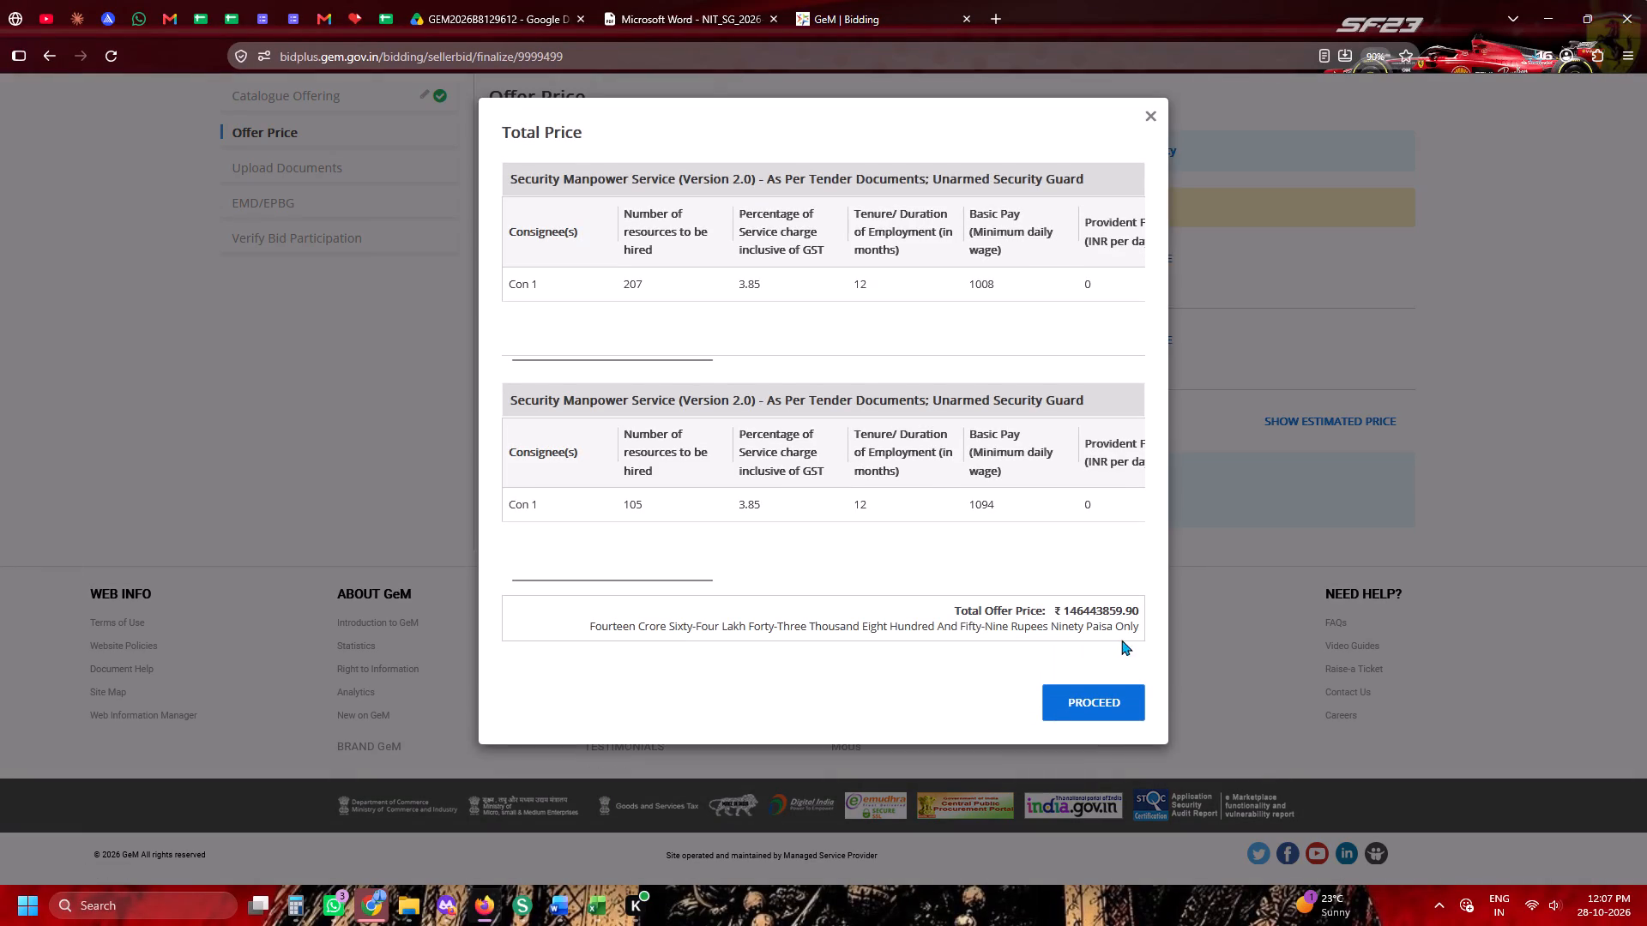
left_click(1117, 694)
Encrypt and save the bid's offer price.
left_click(1315, 488)
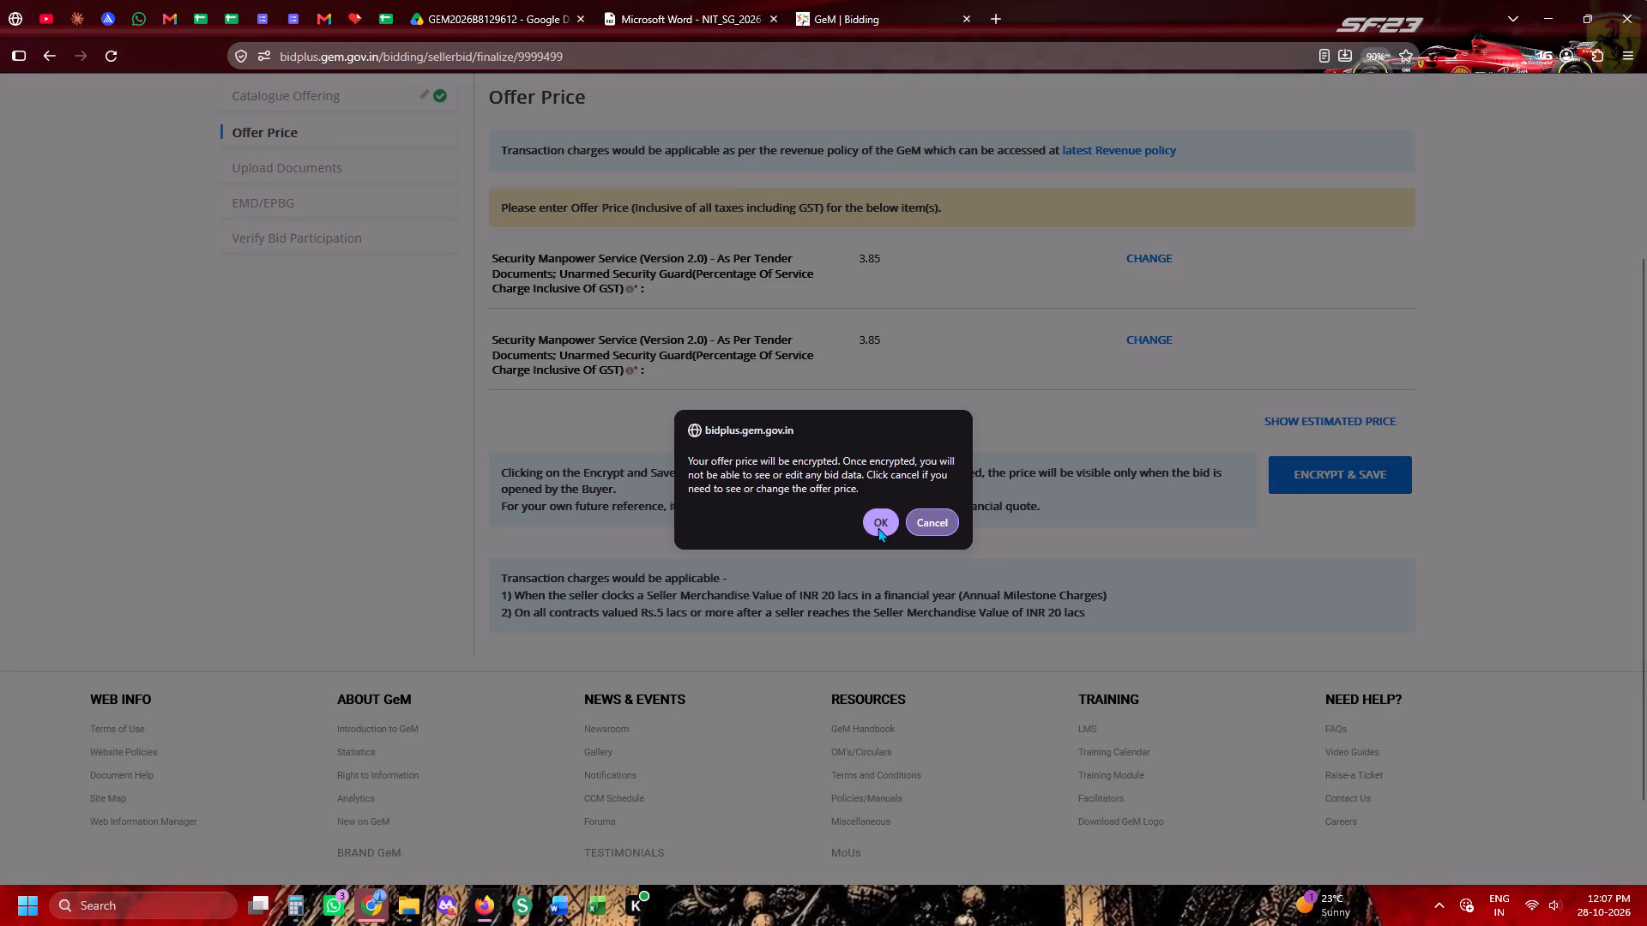
left_click(874, 528)
Switch to iLovePDF, add the edited_SCOPE OF WORK PDF from Downloads to the merge, and place it before PART98.pdf.
left_click(758, 0)
scroll(755, 335, "down", 4)
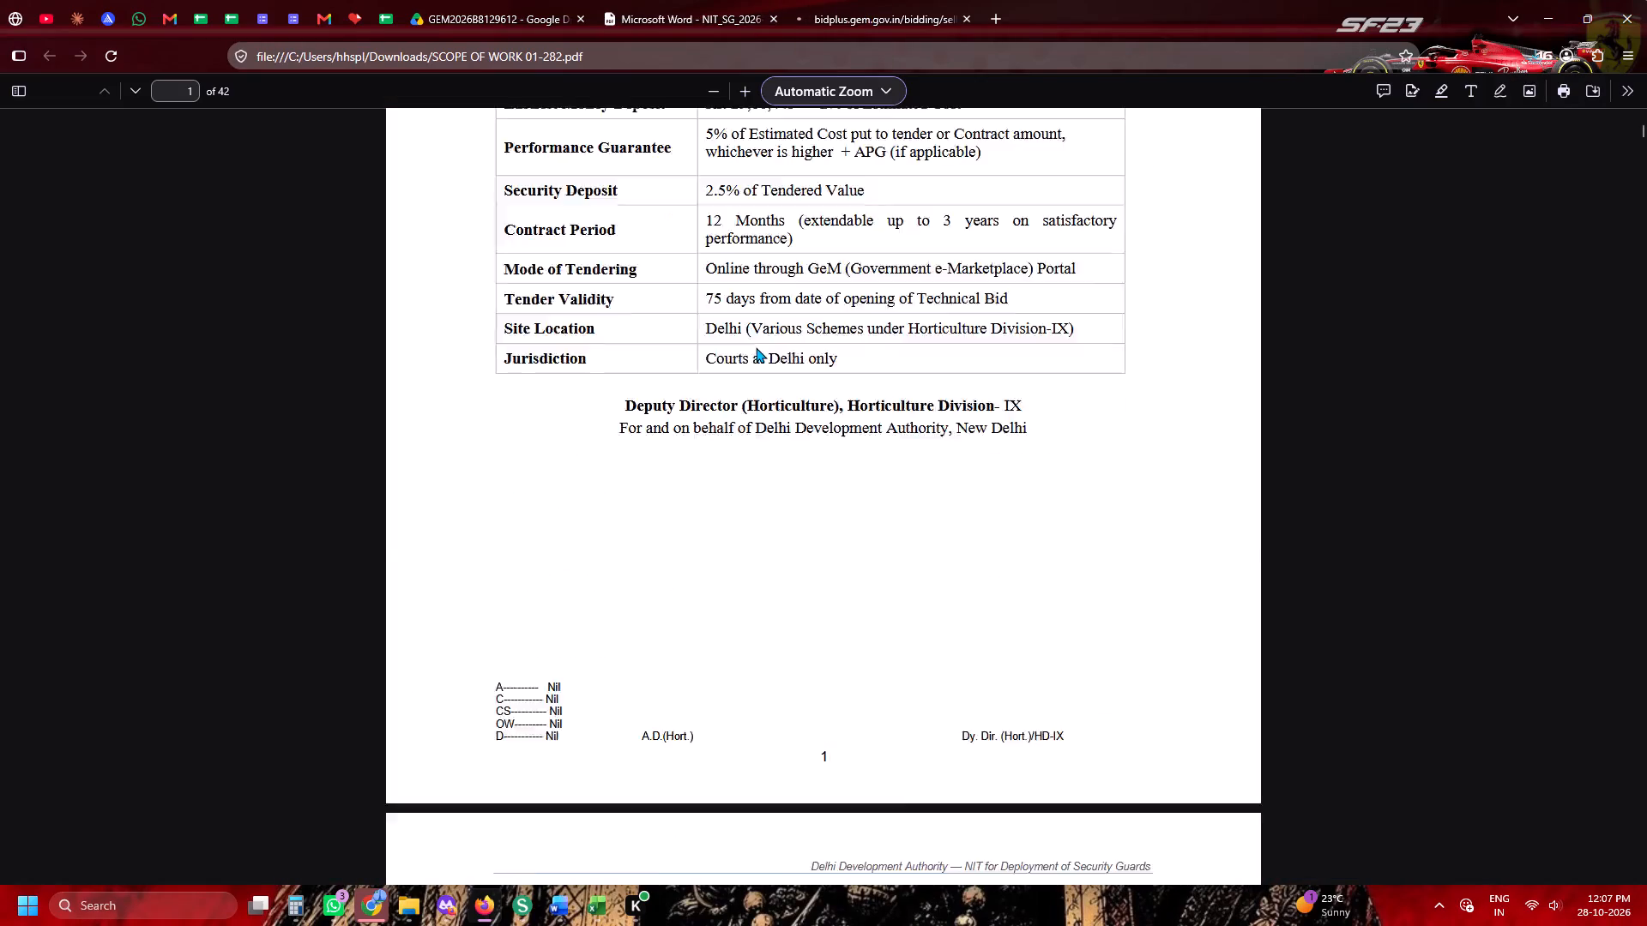
scroll(756, 347, "down", 7)
left_click(352, 0)
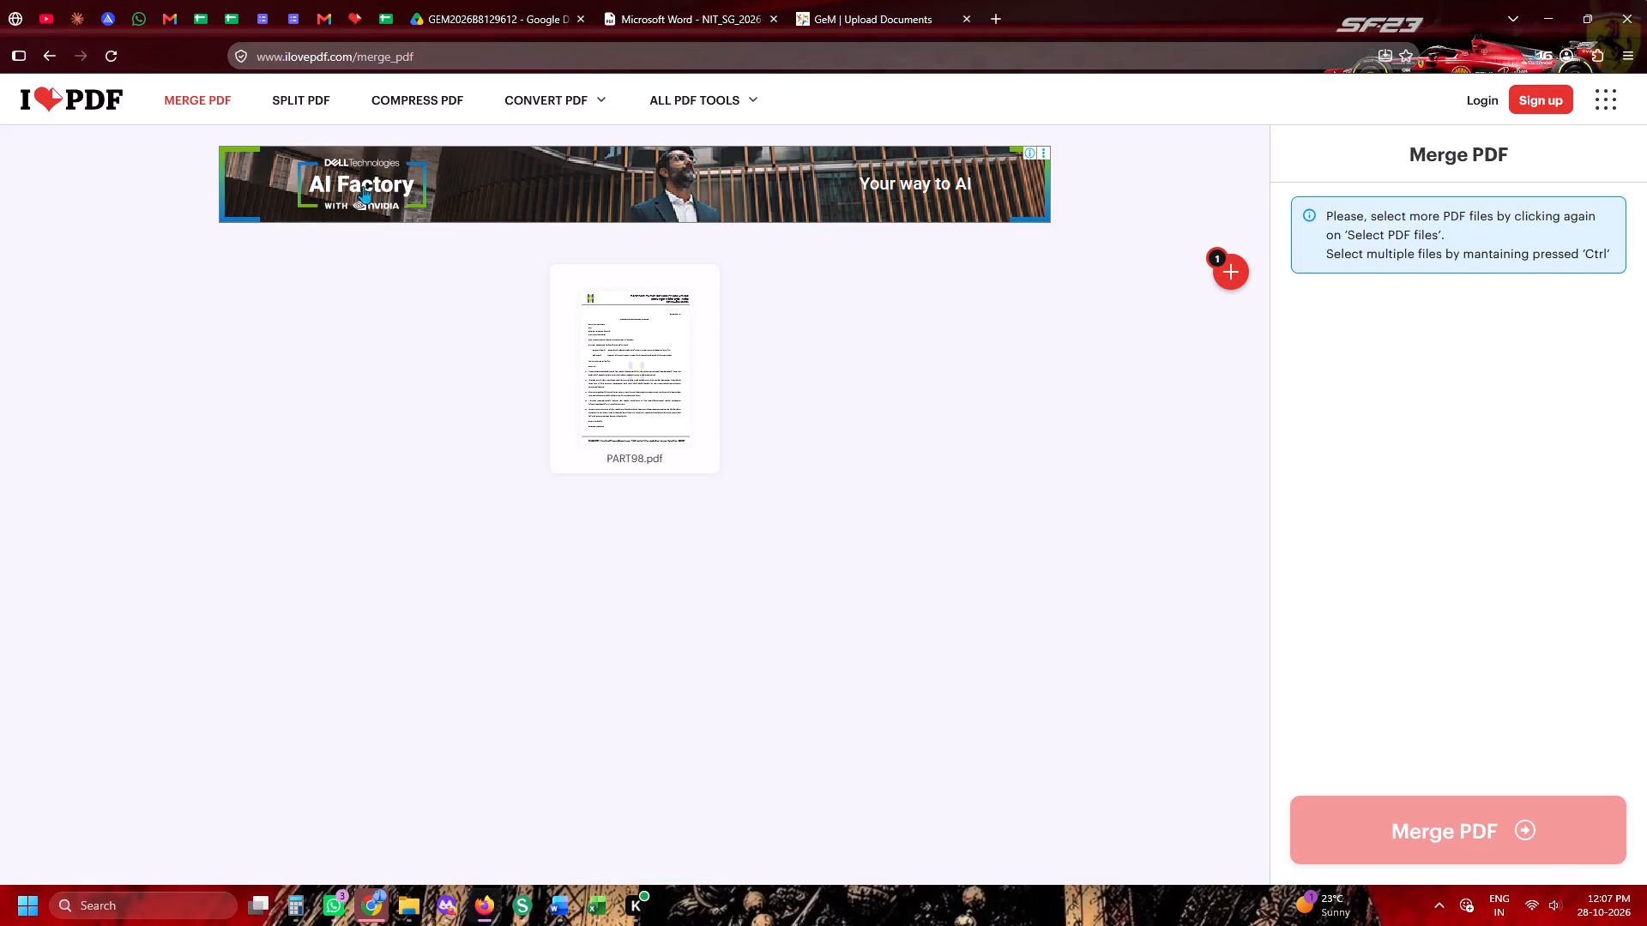
left_click(1252, 267)
left_click(1220, 274)
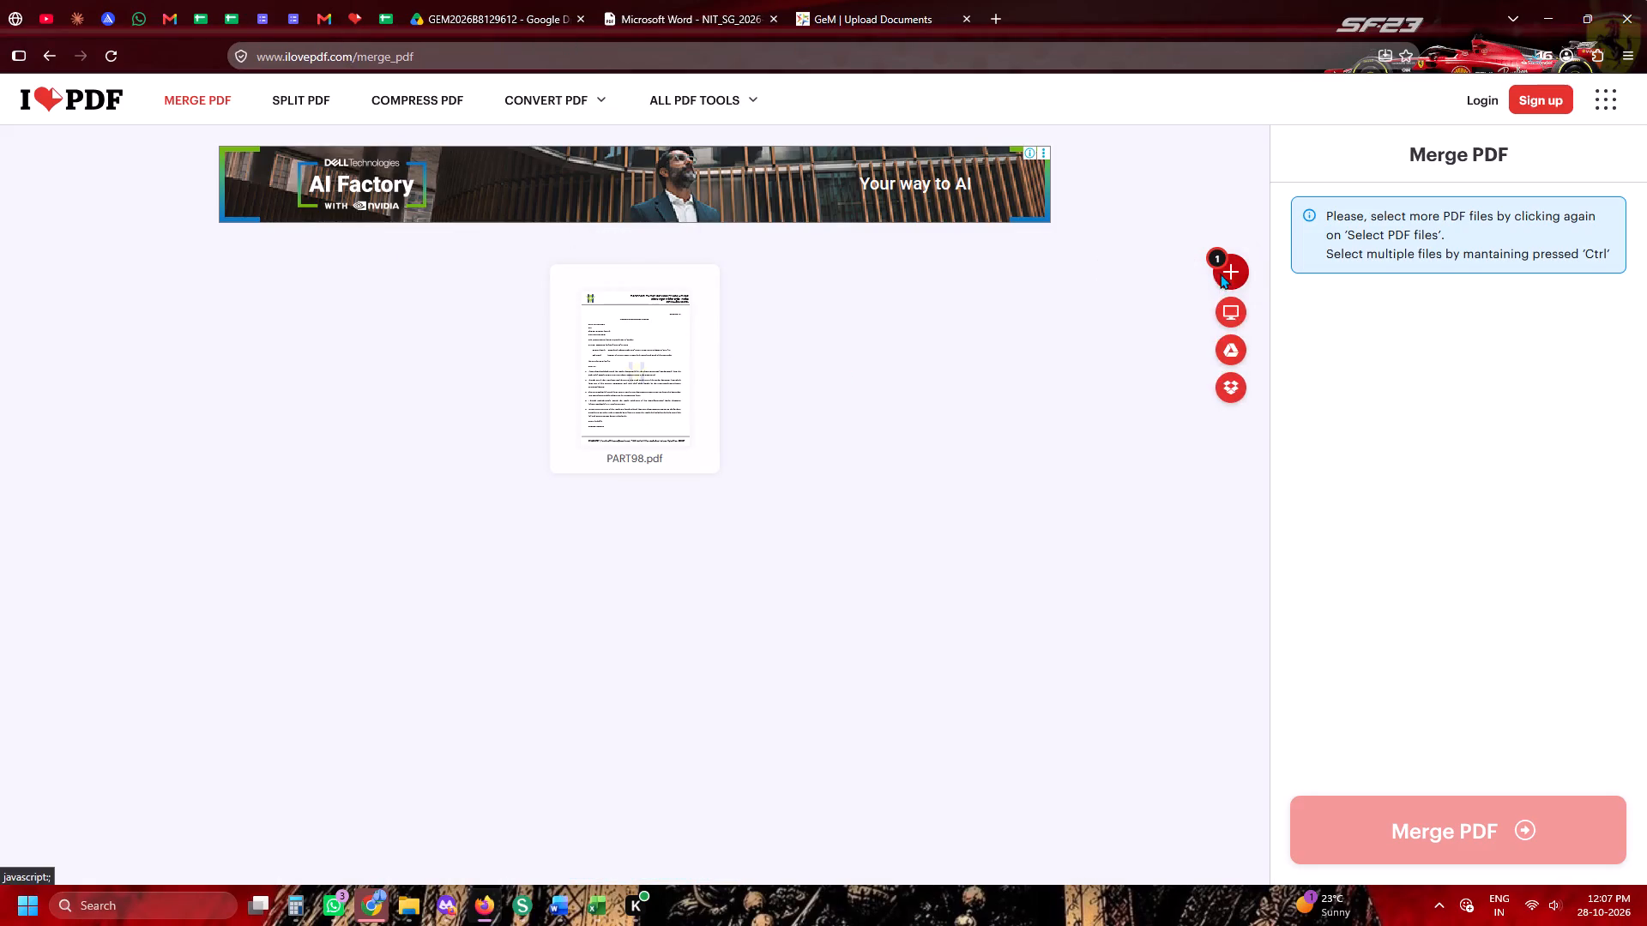
scroll(1216, 366, "up", 7)
left_click(1216, 317)
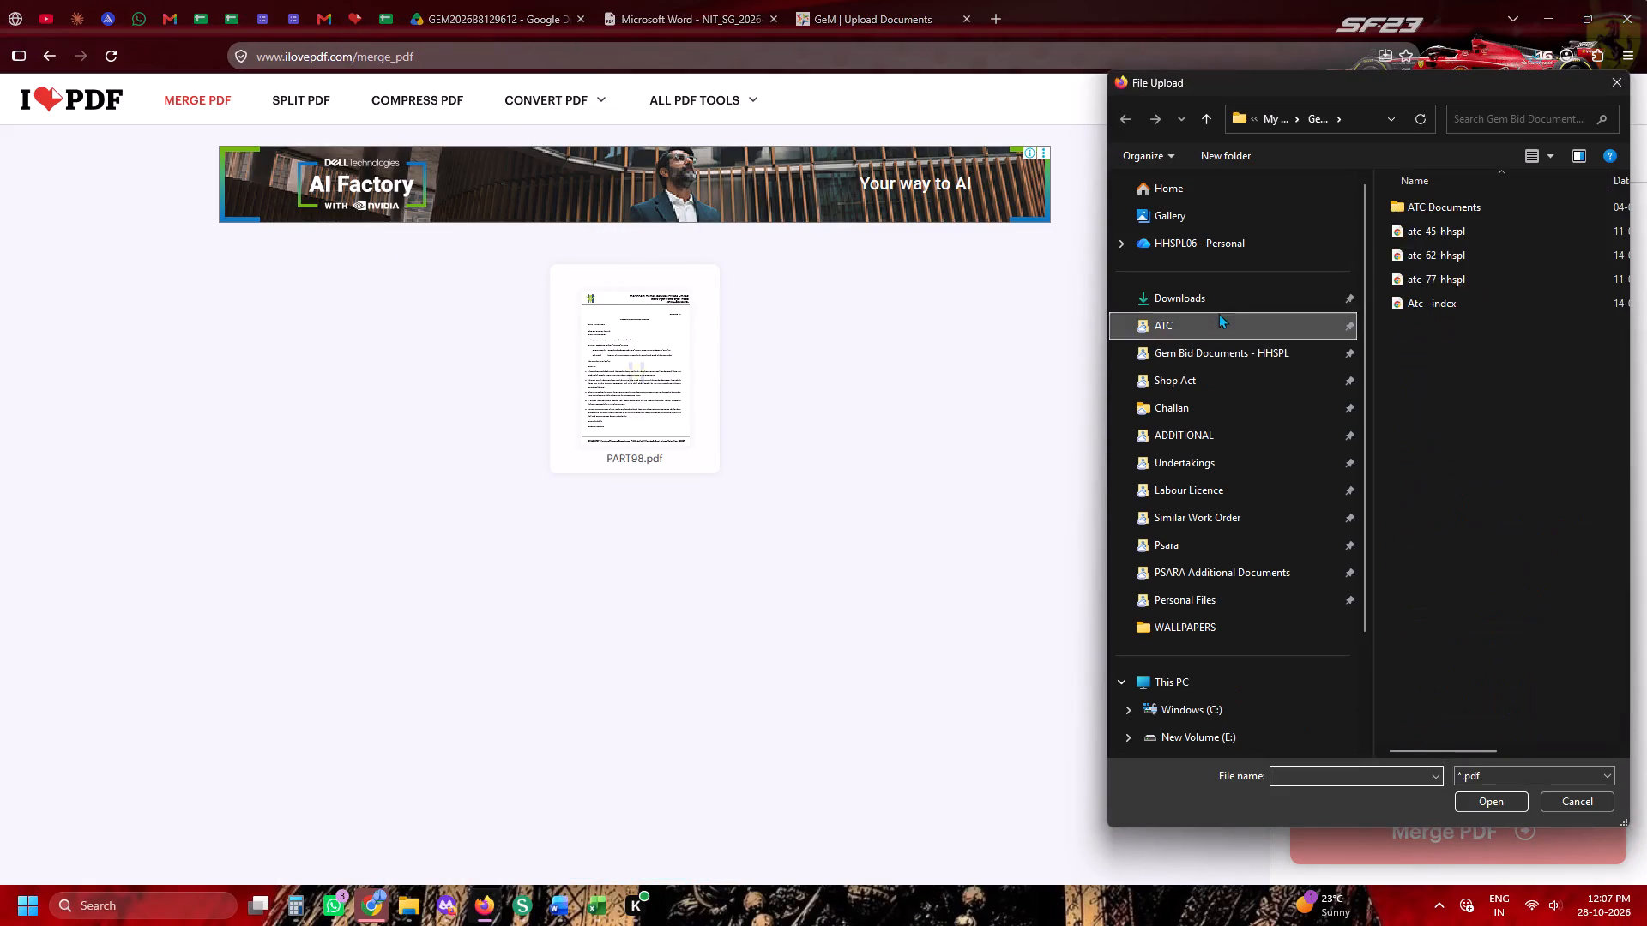
left_click(1223, 292)
double_click(1455, 236)
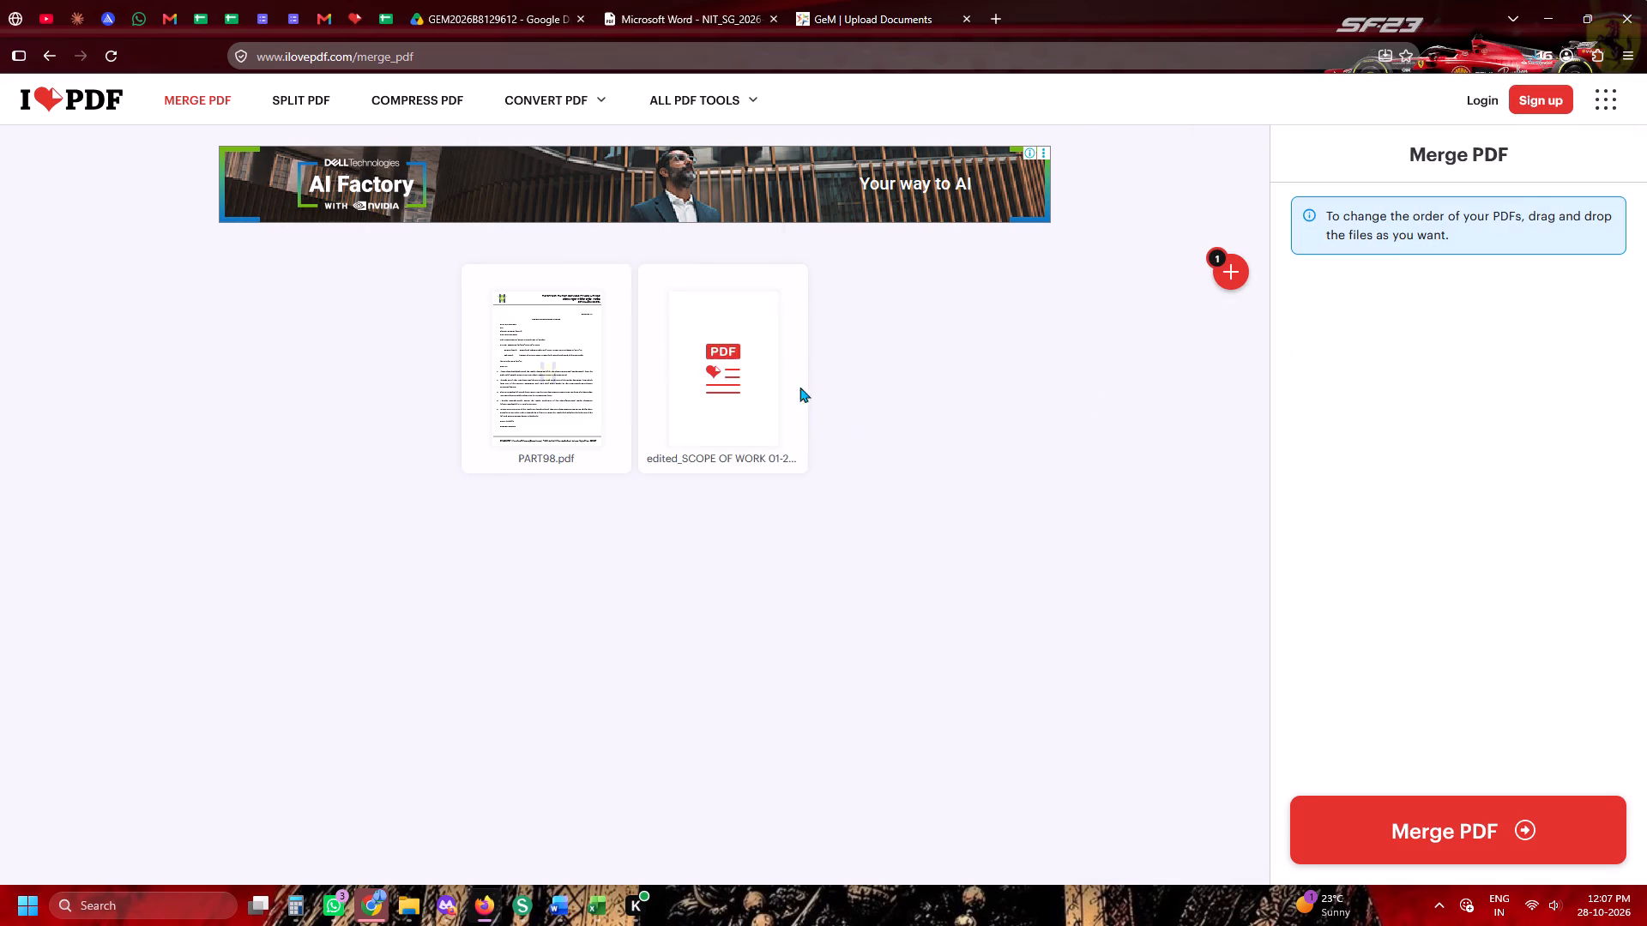
left_click_drag(770, 376, 532, 366)
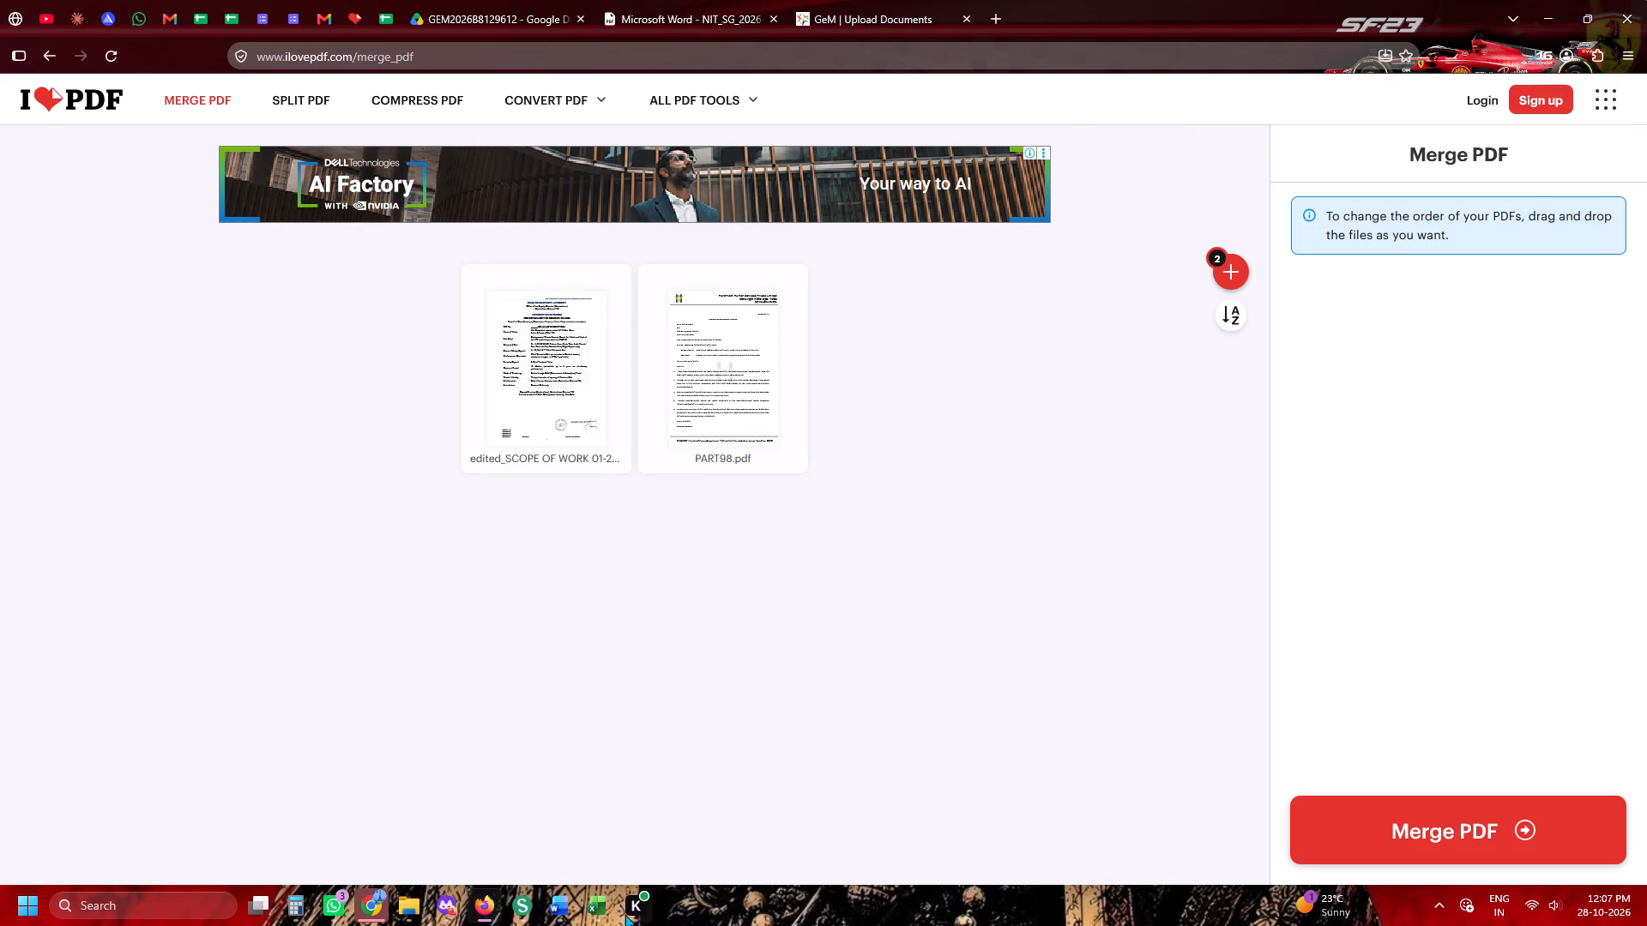
Move the K app's taskbar icon next to the calculator icon.
left_click_drag(644, 909, 332, 883)
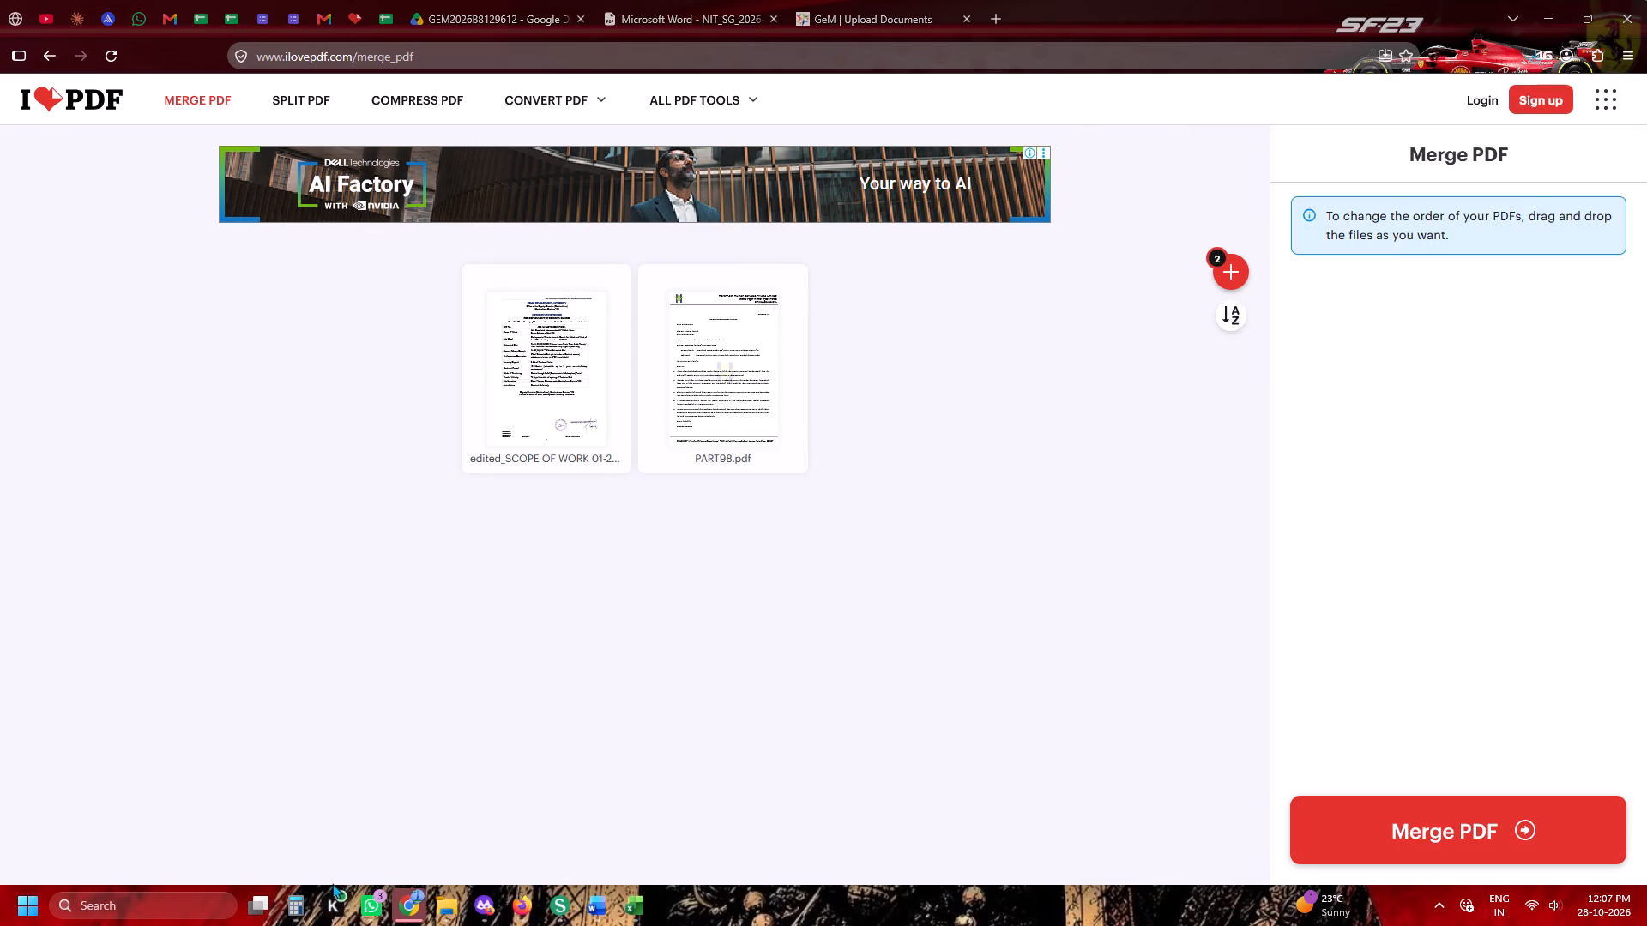
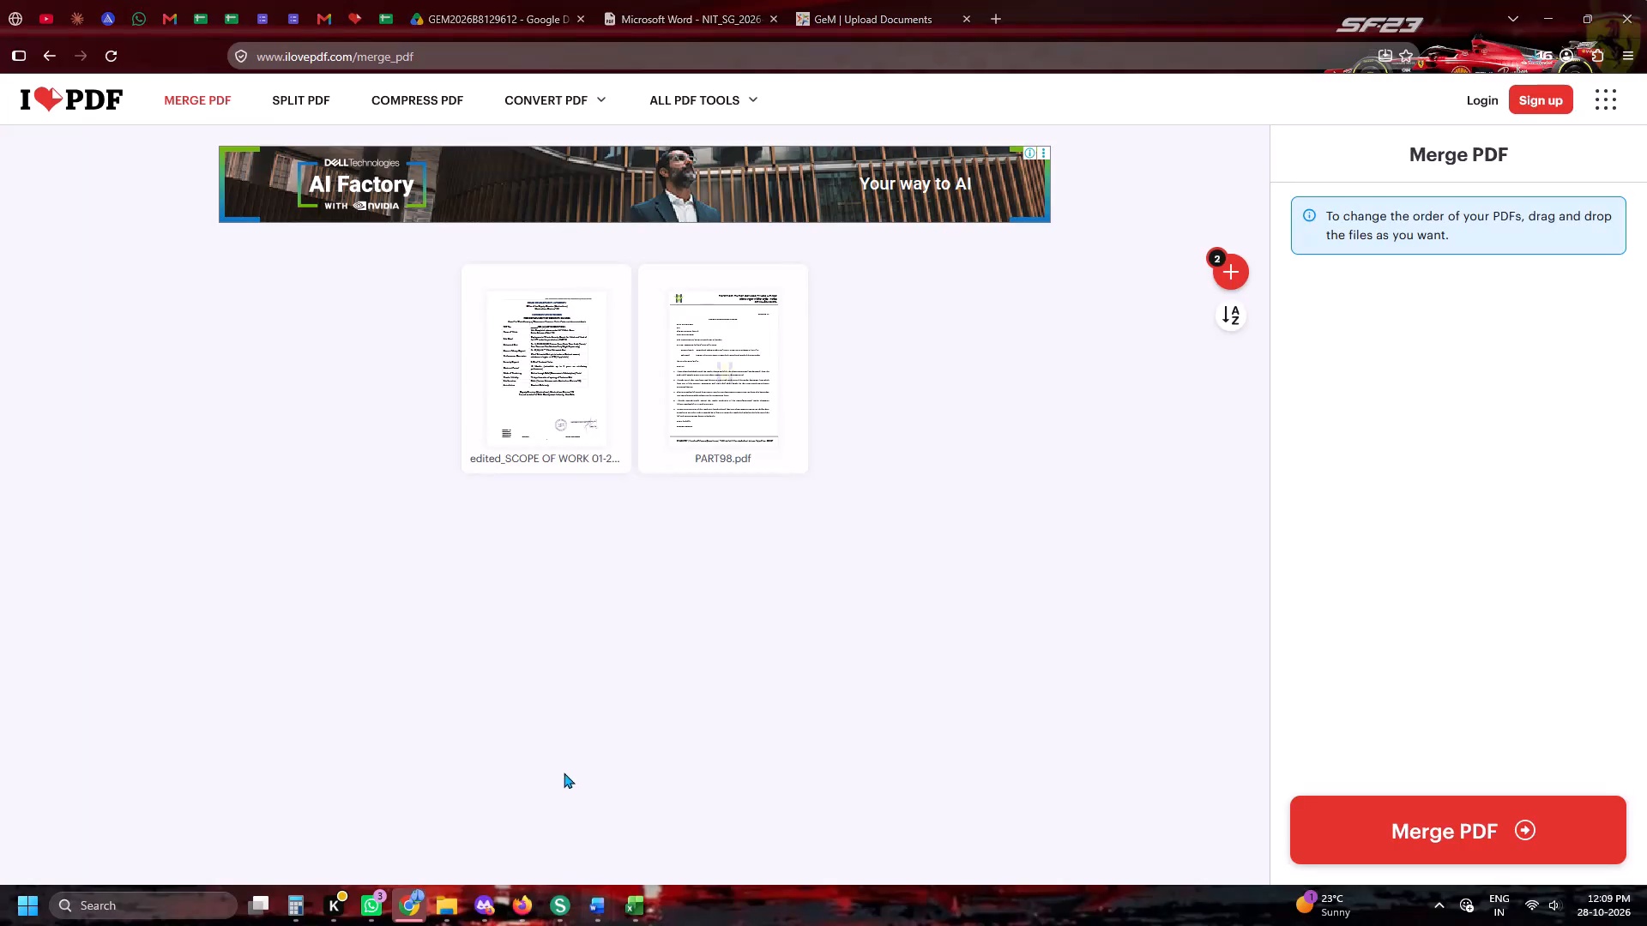
Switch to the atc-62-page-index document in Word and set the SCOPE OF WORK page range to A1-A36.
left_click(474, 807)
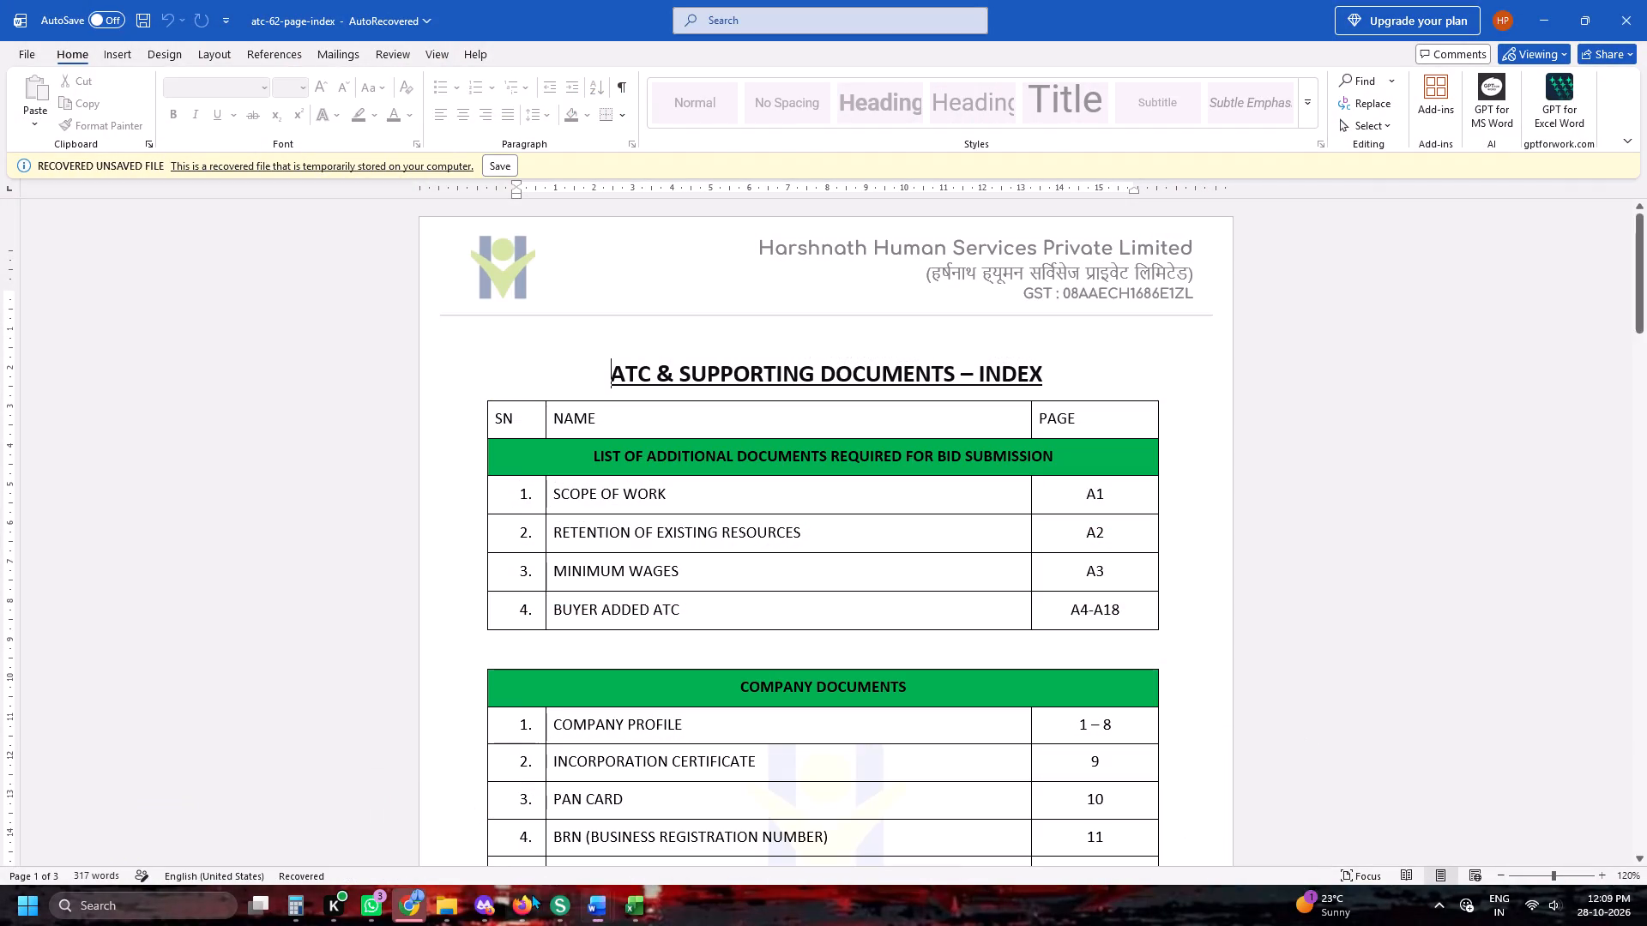
left_click(525, 897)
left_click(504, 0)
key("alt+Tab")
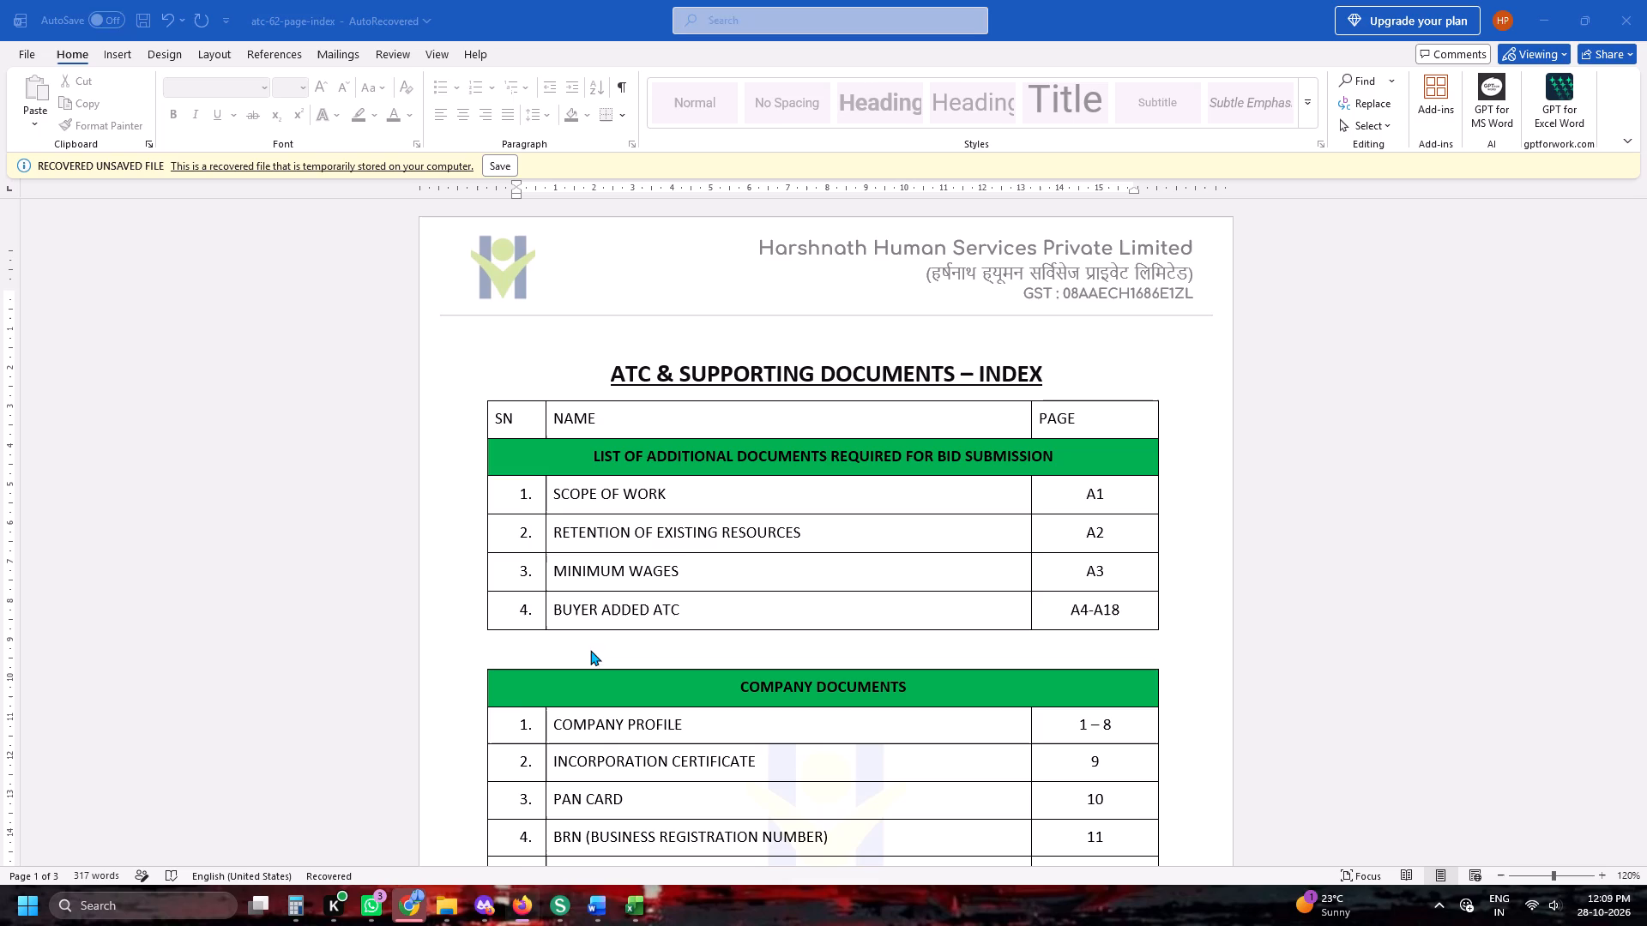
key("alt+Tab")
left_click(370, 11)
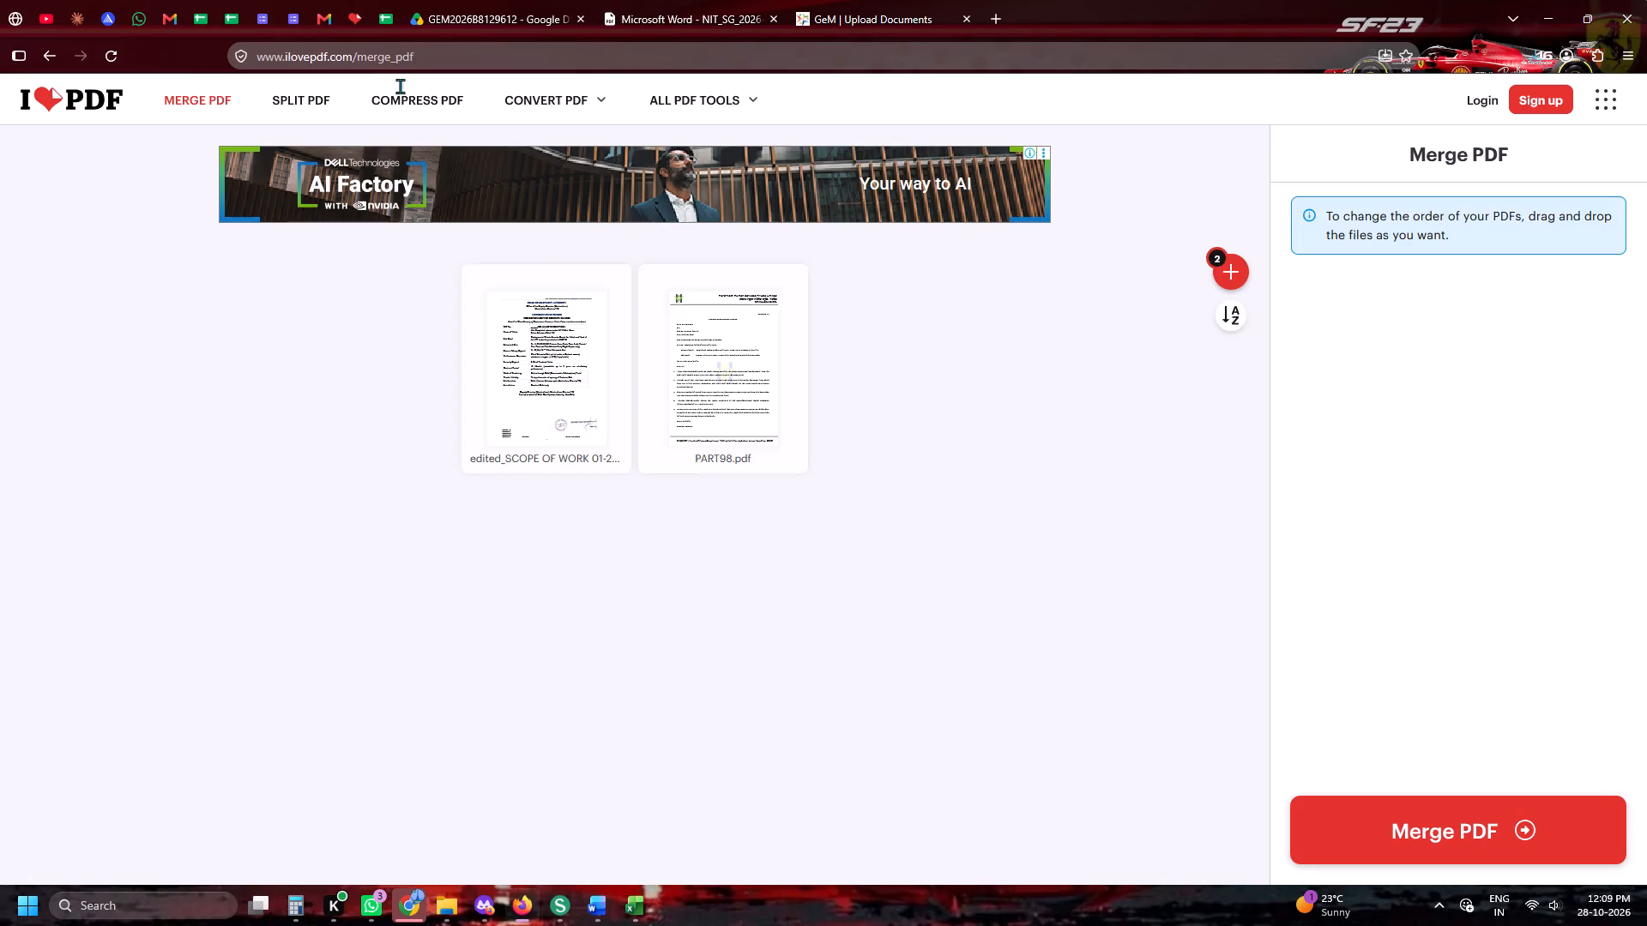
key("alt+Tab")
left_click(1125, 506)
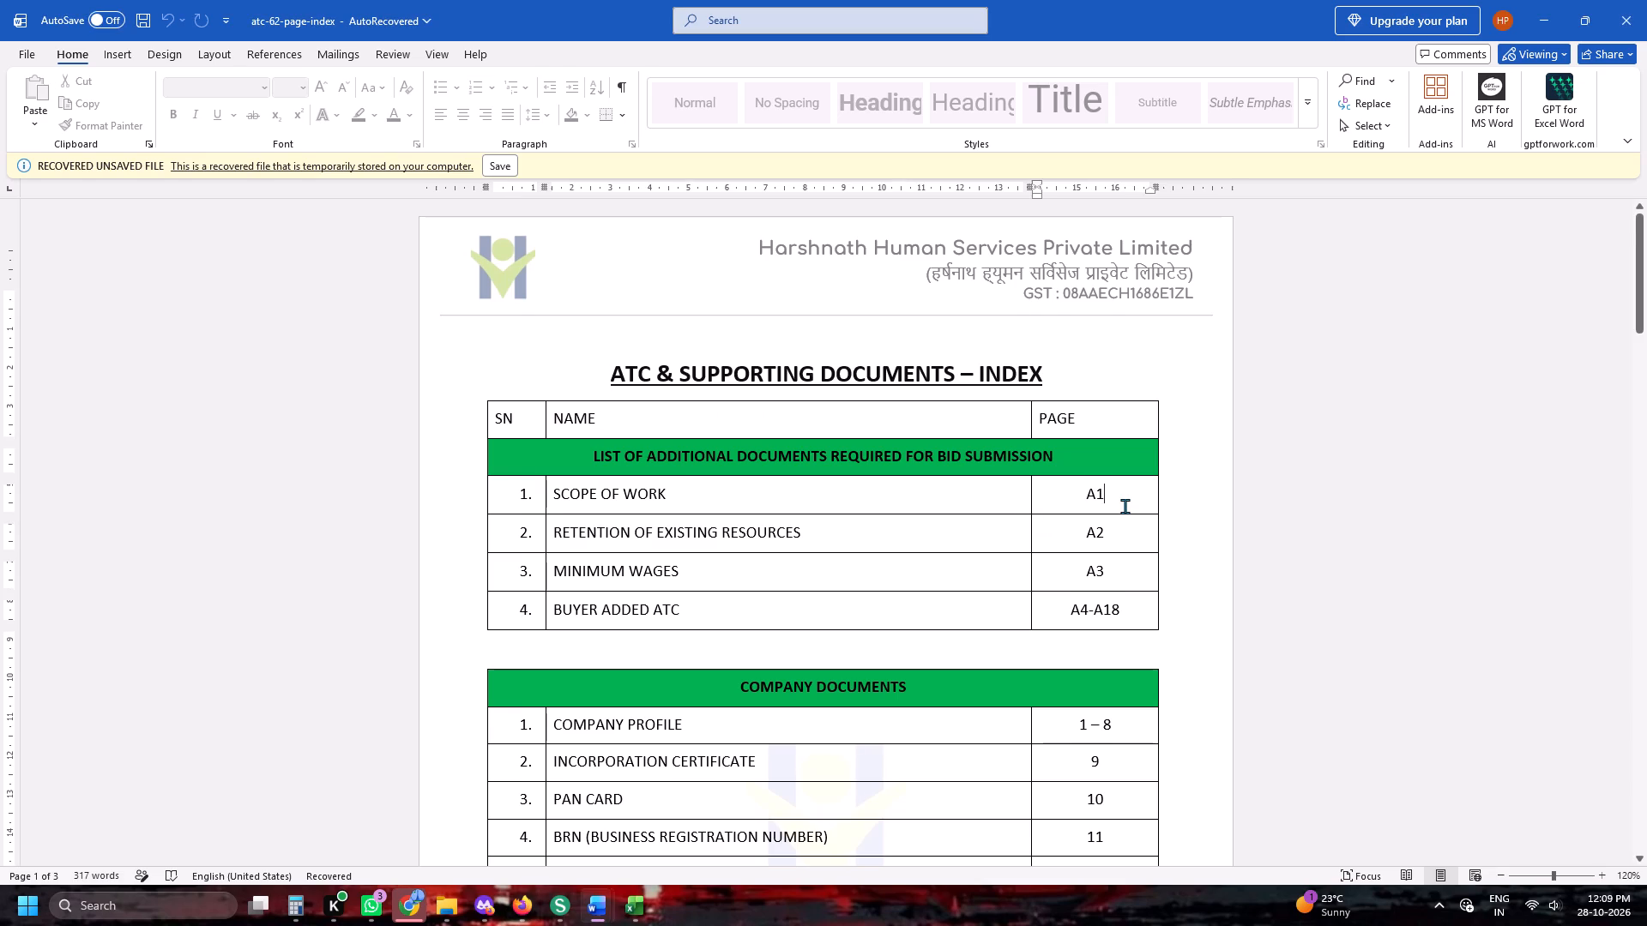
key("BackSpace")
left_click(590, 195)
type("-A36")
Replace index item 2's name with the TENDER ACCEPTANCE LETTER title copied from PART98.pdf and set its page to A37.
key("alt+Tab")
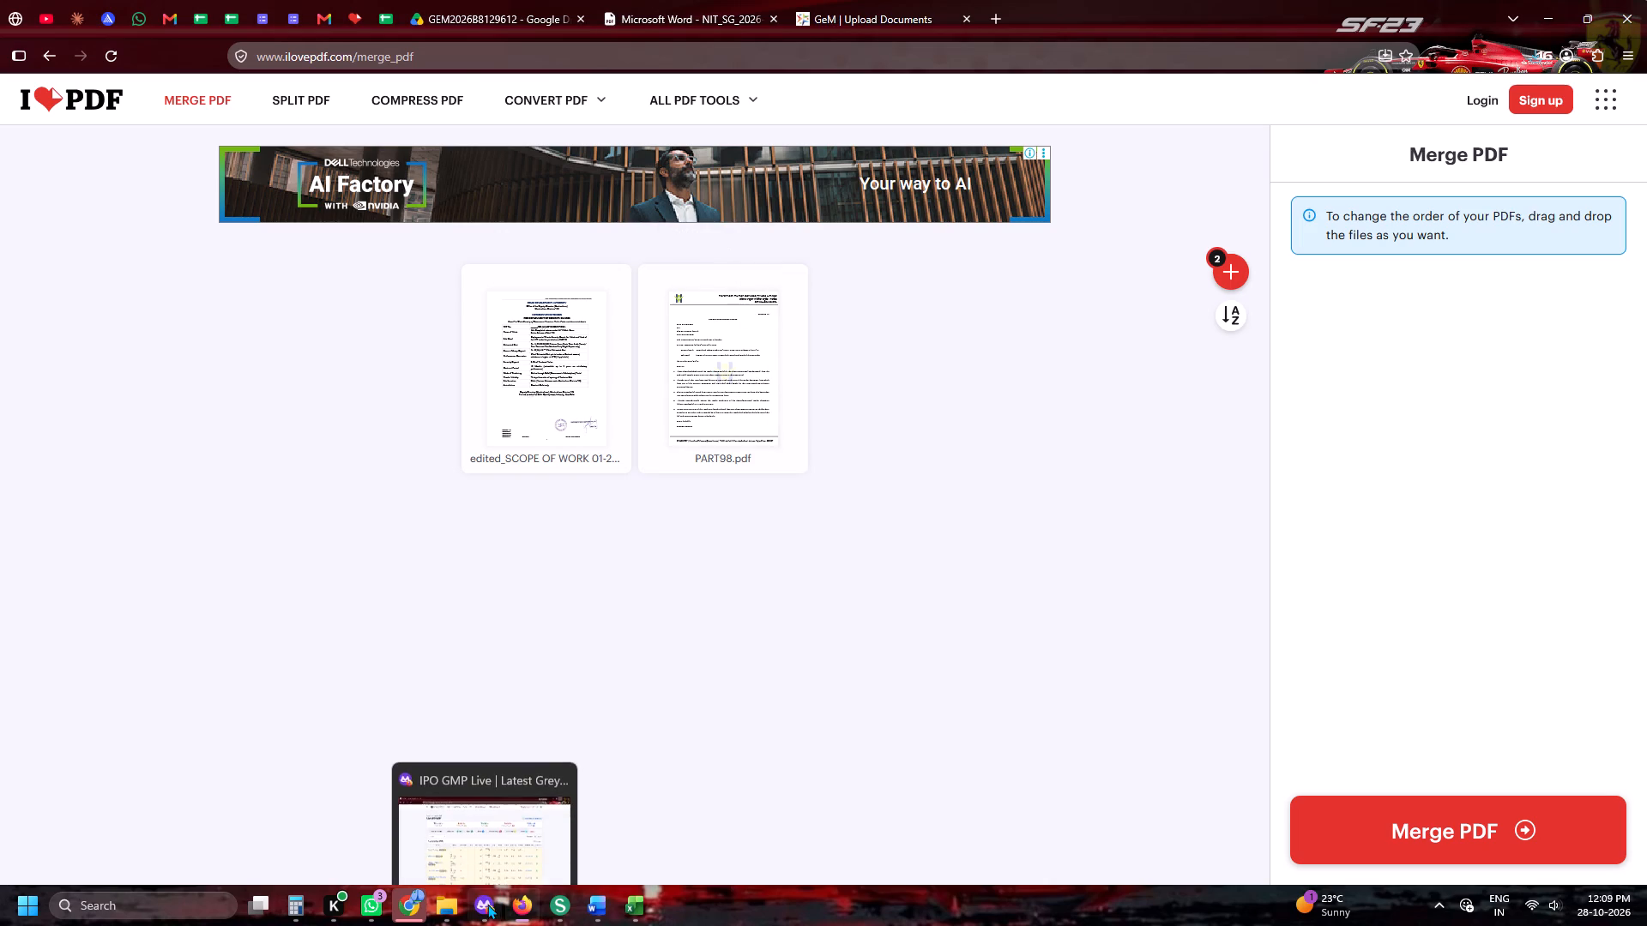
left_click(417, 912)
scroll(814, 469, "up", 4)
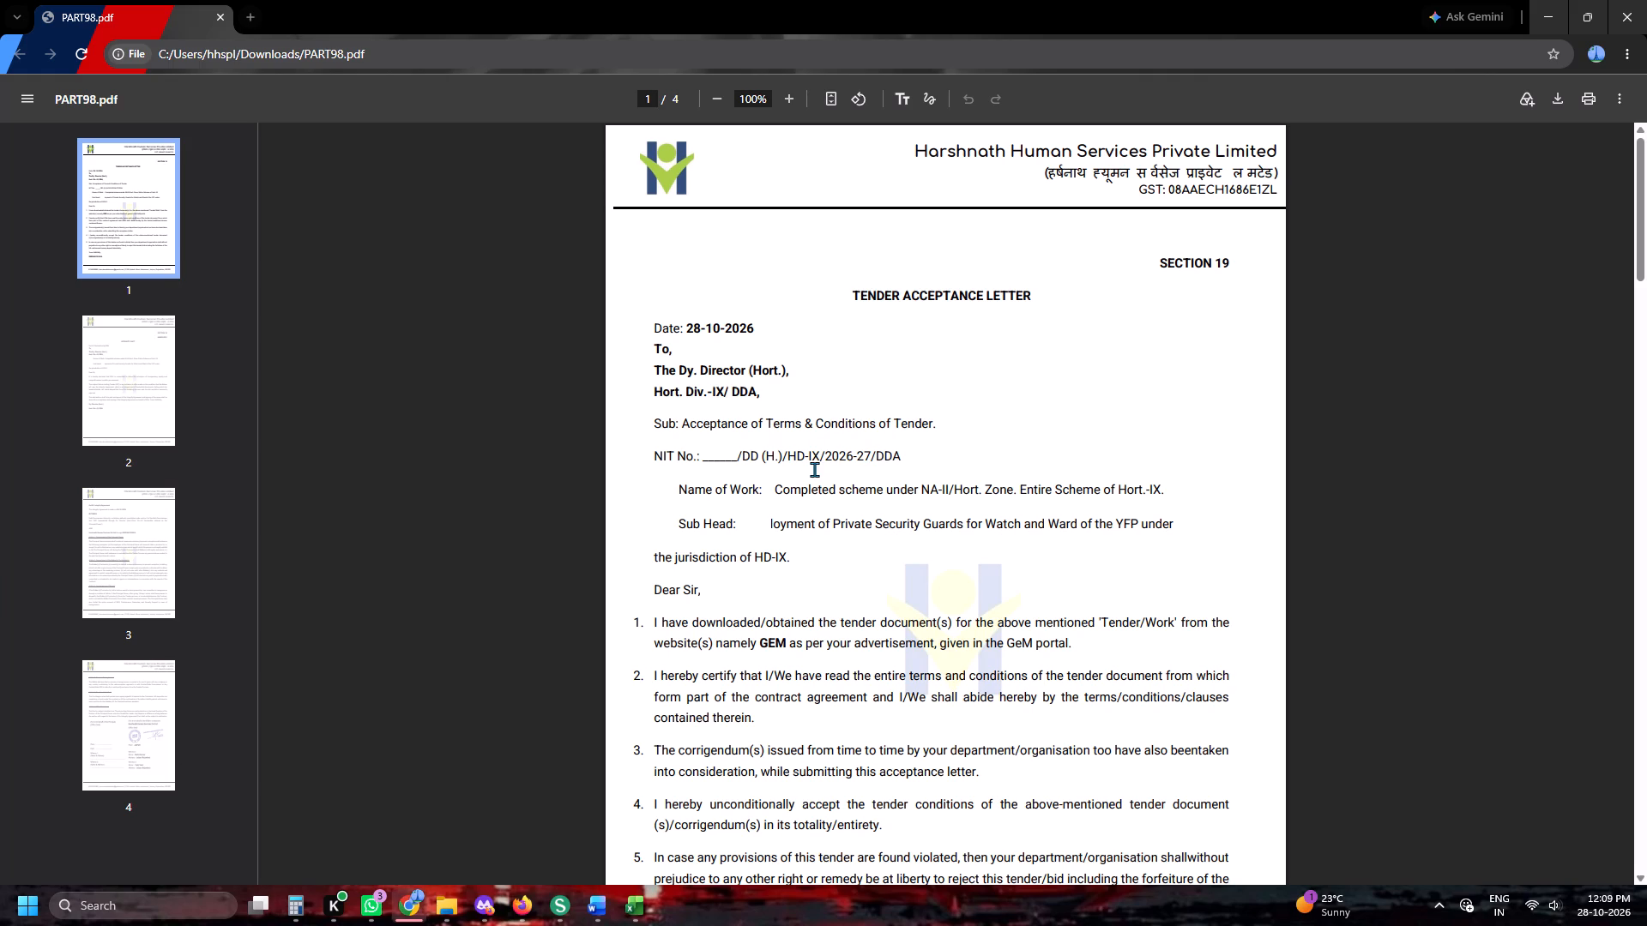
scroll(814, 469, "up", 2)
left_click_drag(826, 298, 1064, 298)
left_click_drag(1033, 295, 848, 289)
key("ctrl+c")
key("ctrl+c")
key("ctrl+c")
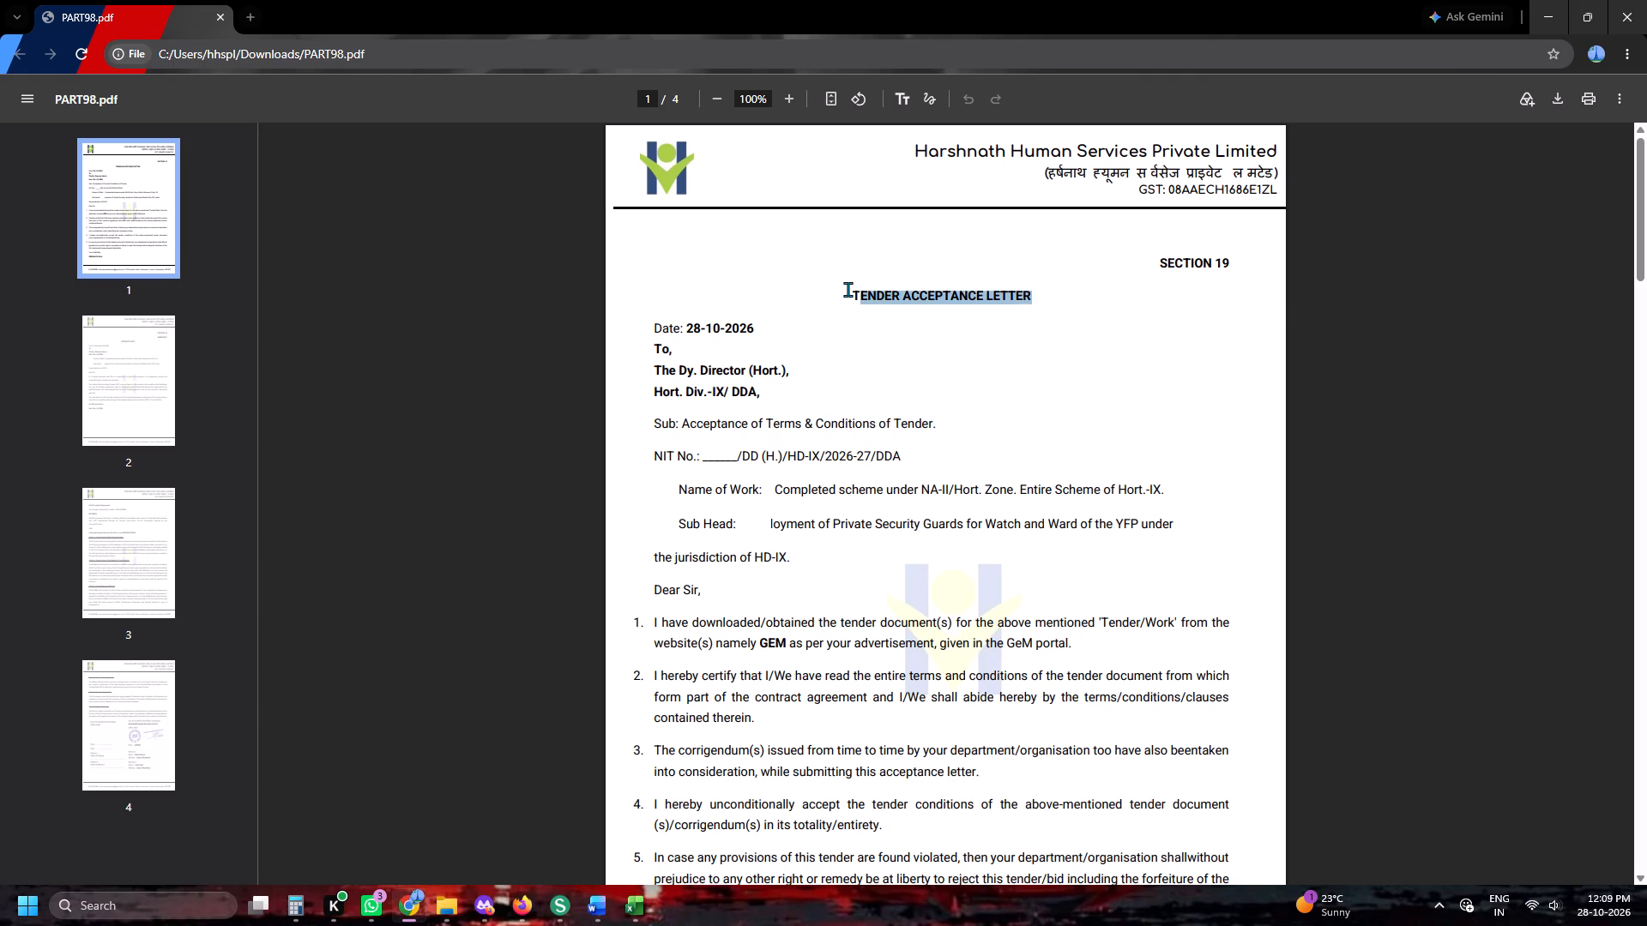
key("alt+Tab")
key("Tab")
key("alt+Tab")
key("alt+Tab")
key("alt+Tab")
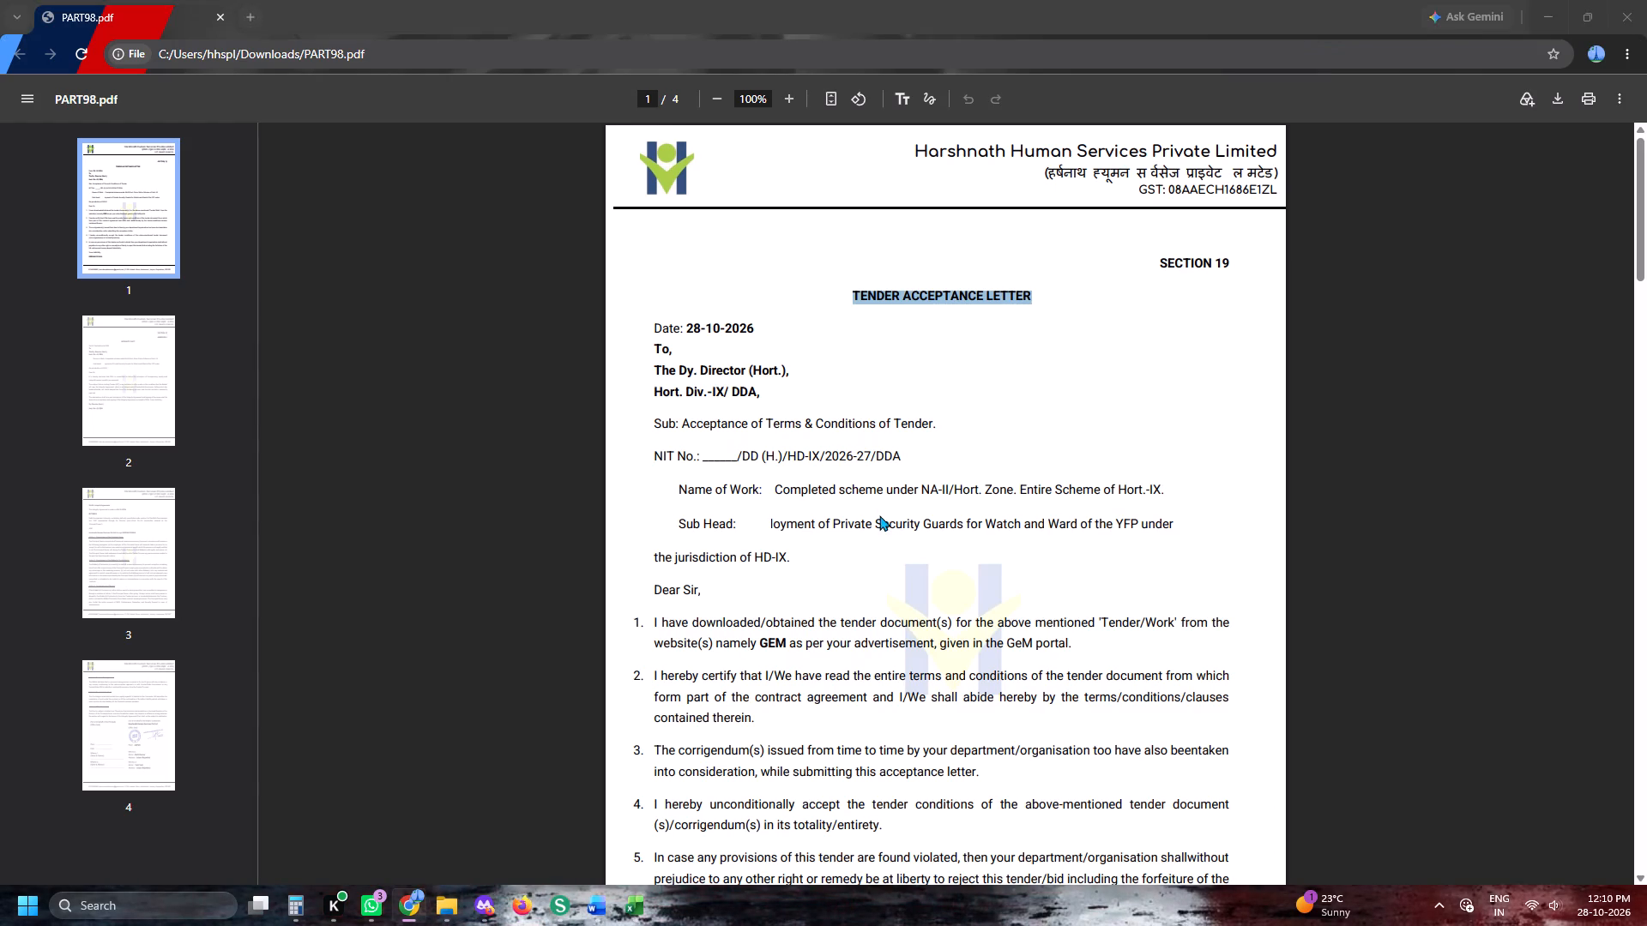
left_click_drag(831, 533, 595, 516)
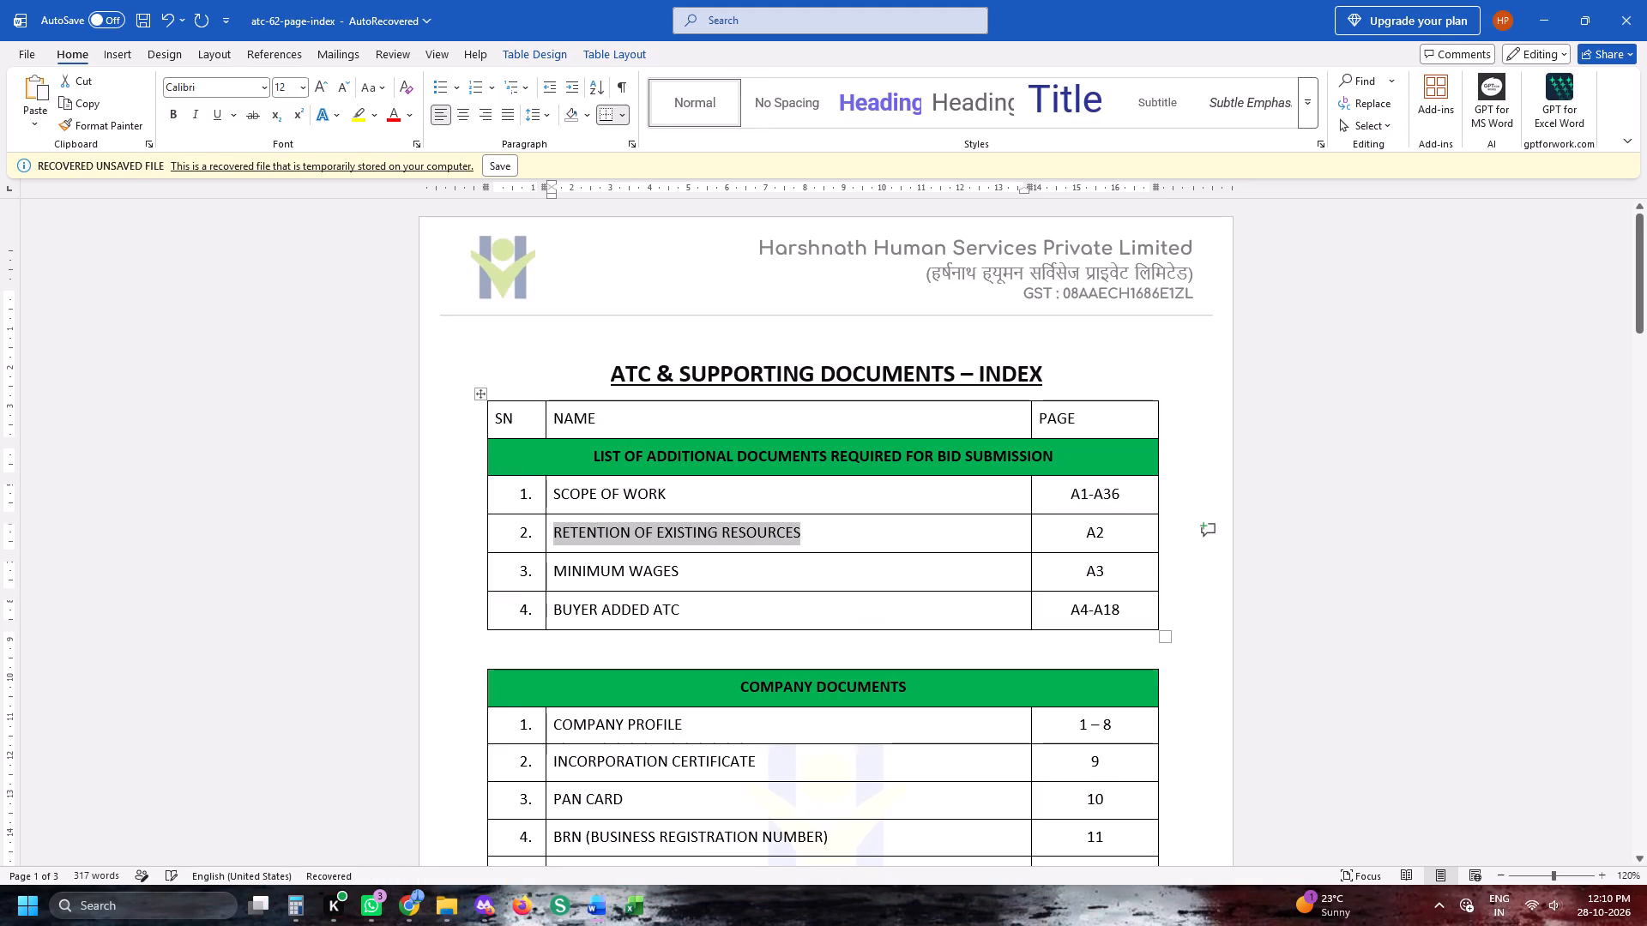
key("ctrl+v")
key("Tab")
type("A37")
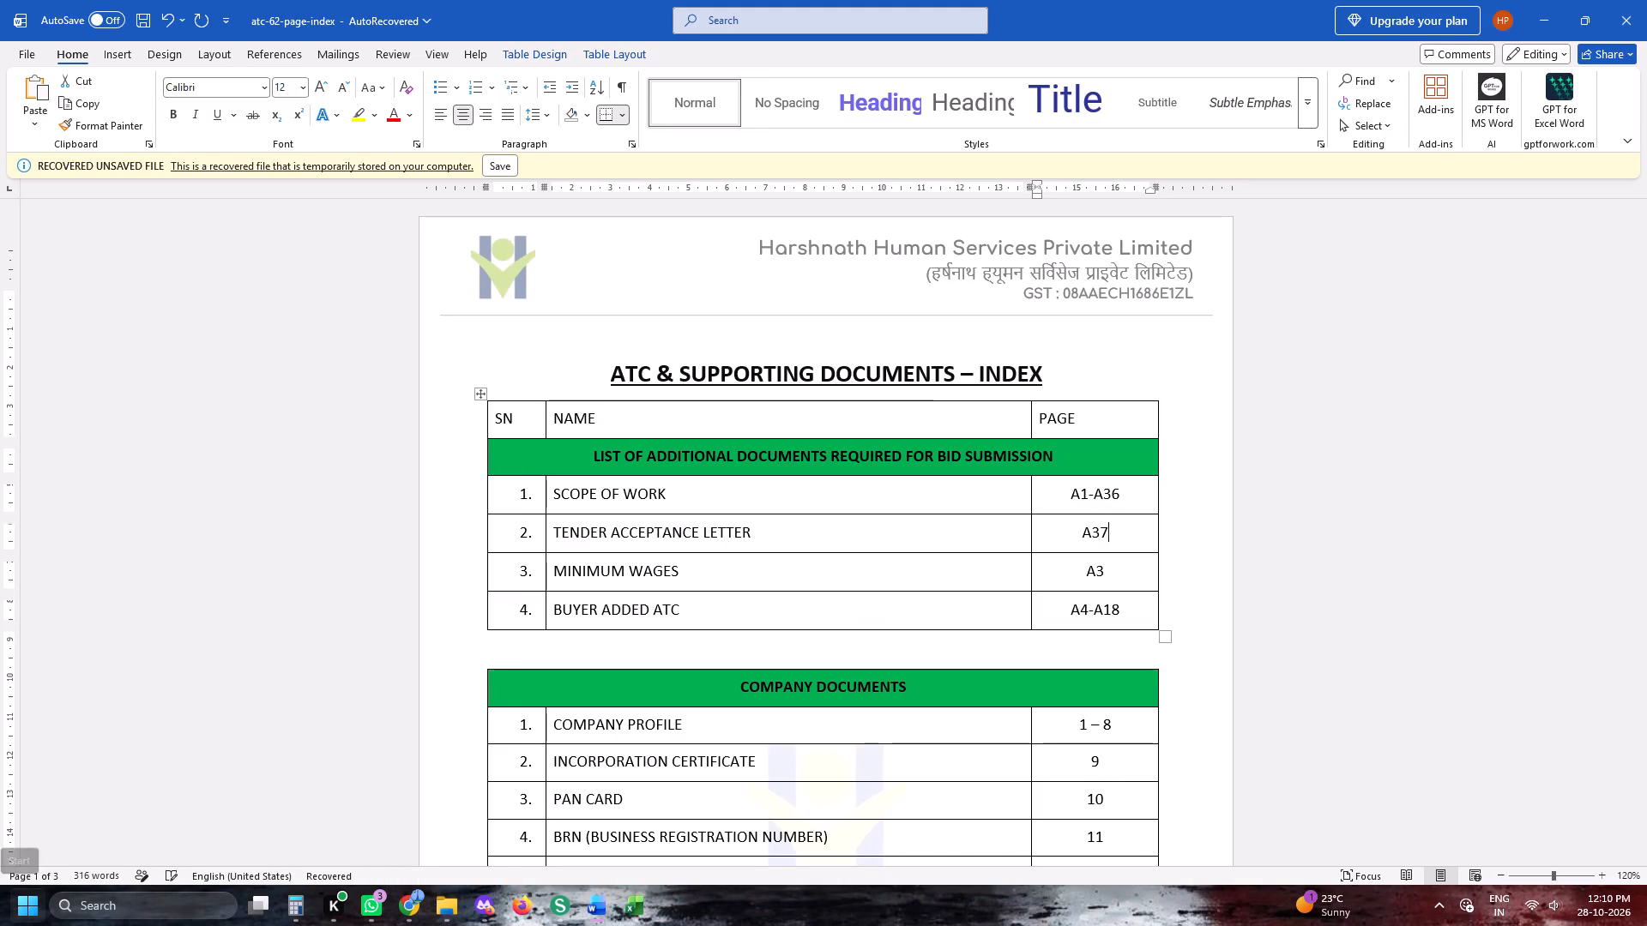
Replace index item 3's name, MINIMUM WAGES, with the INTEGRITY PACT title copied from page 2 of PART98.pdf.
key("alt+Tab")
scroll(421, 925, "down", 6)
scroll(355, 802, "down", 7)
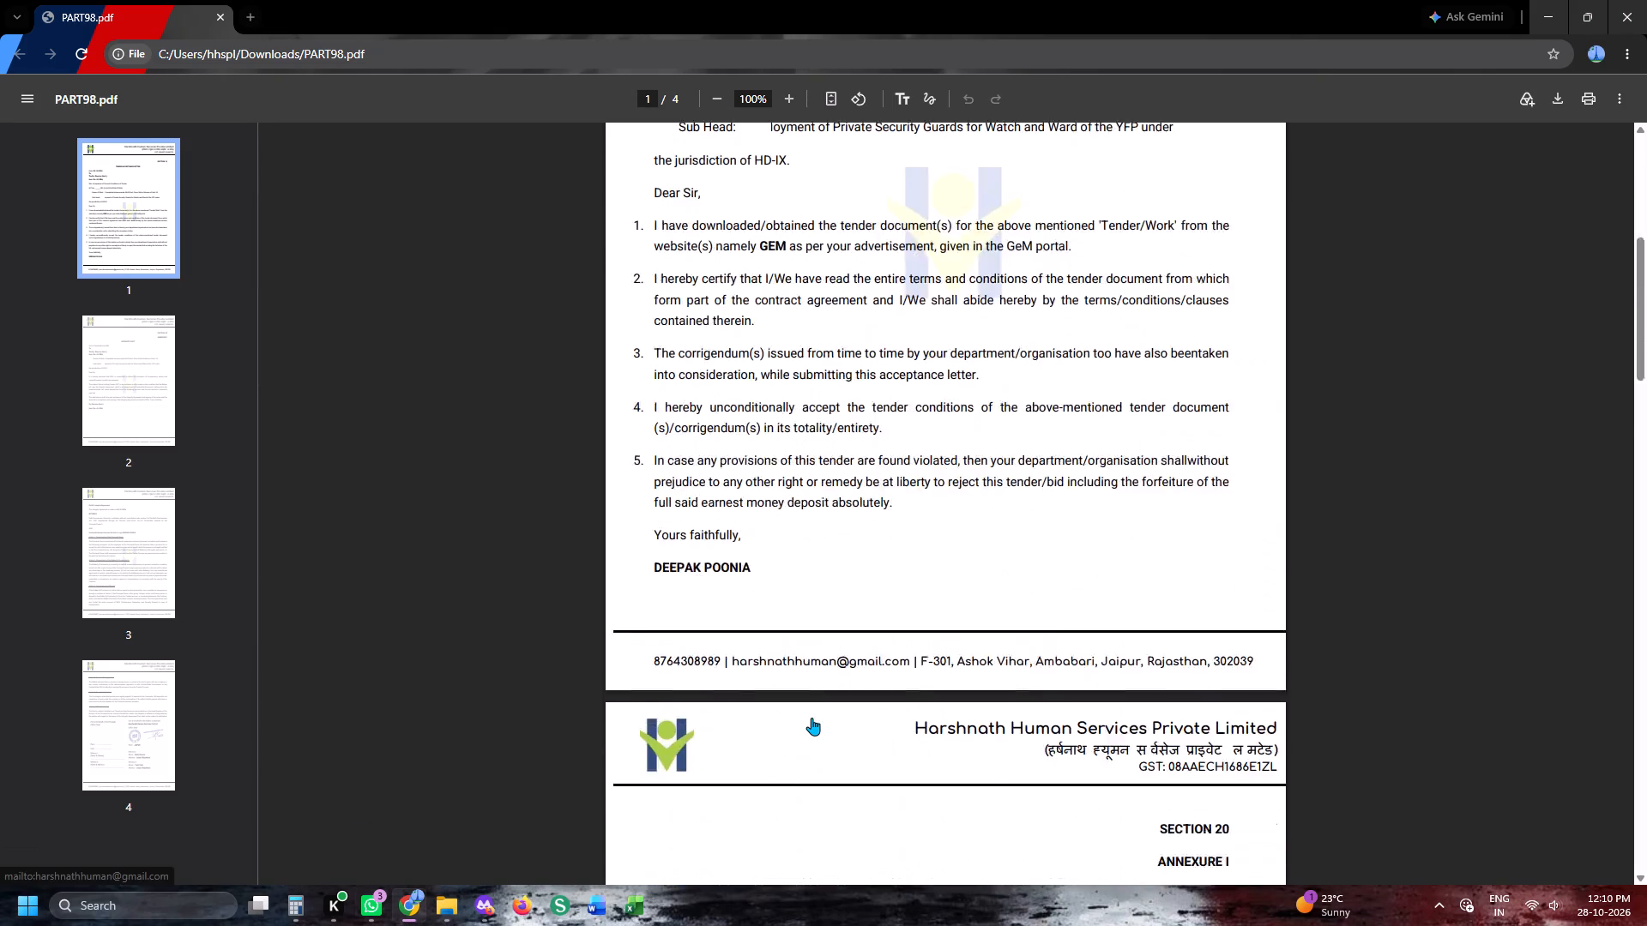
left_click_drag(889, 489, 998, 490)
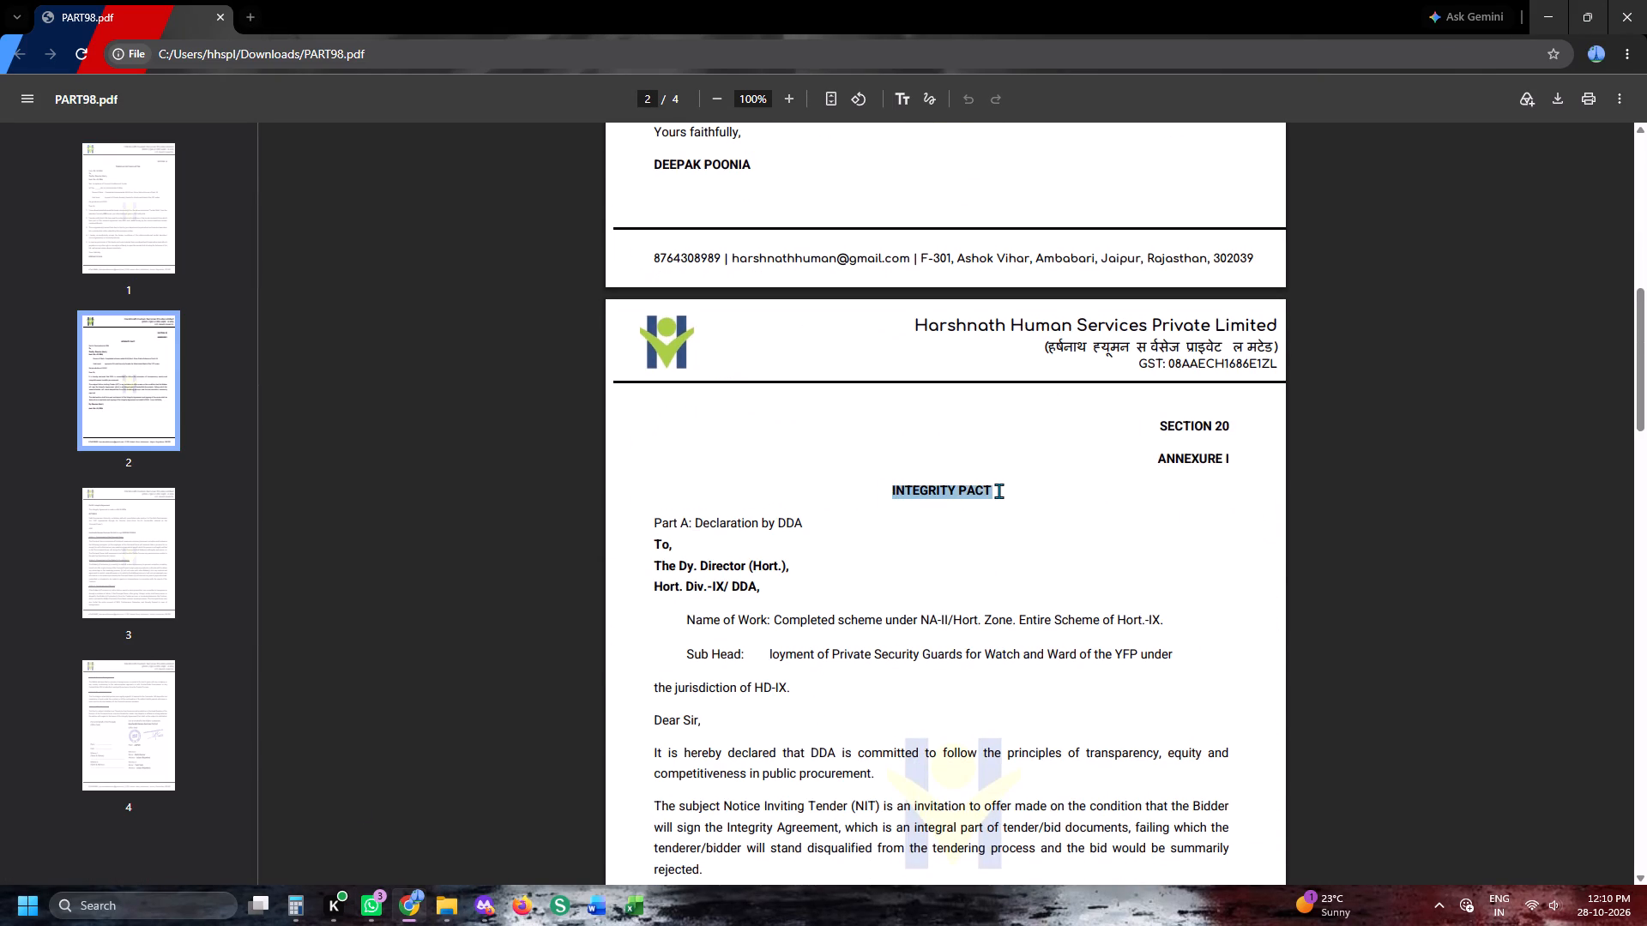
key("ctrl+c")
key("ctrl+c")
key("ctrl+c")
key("alt+Tab")
key("Tab")
key("Tab")
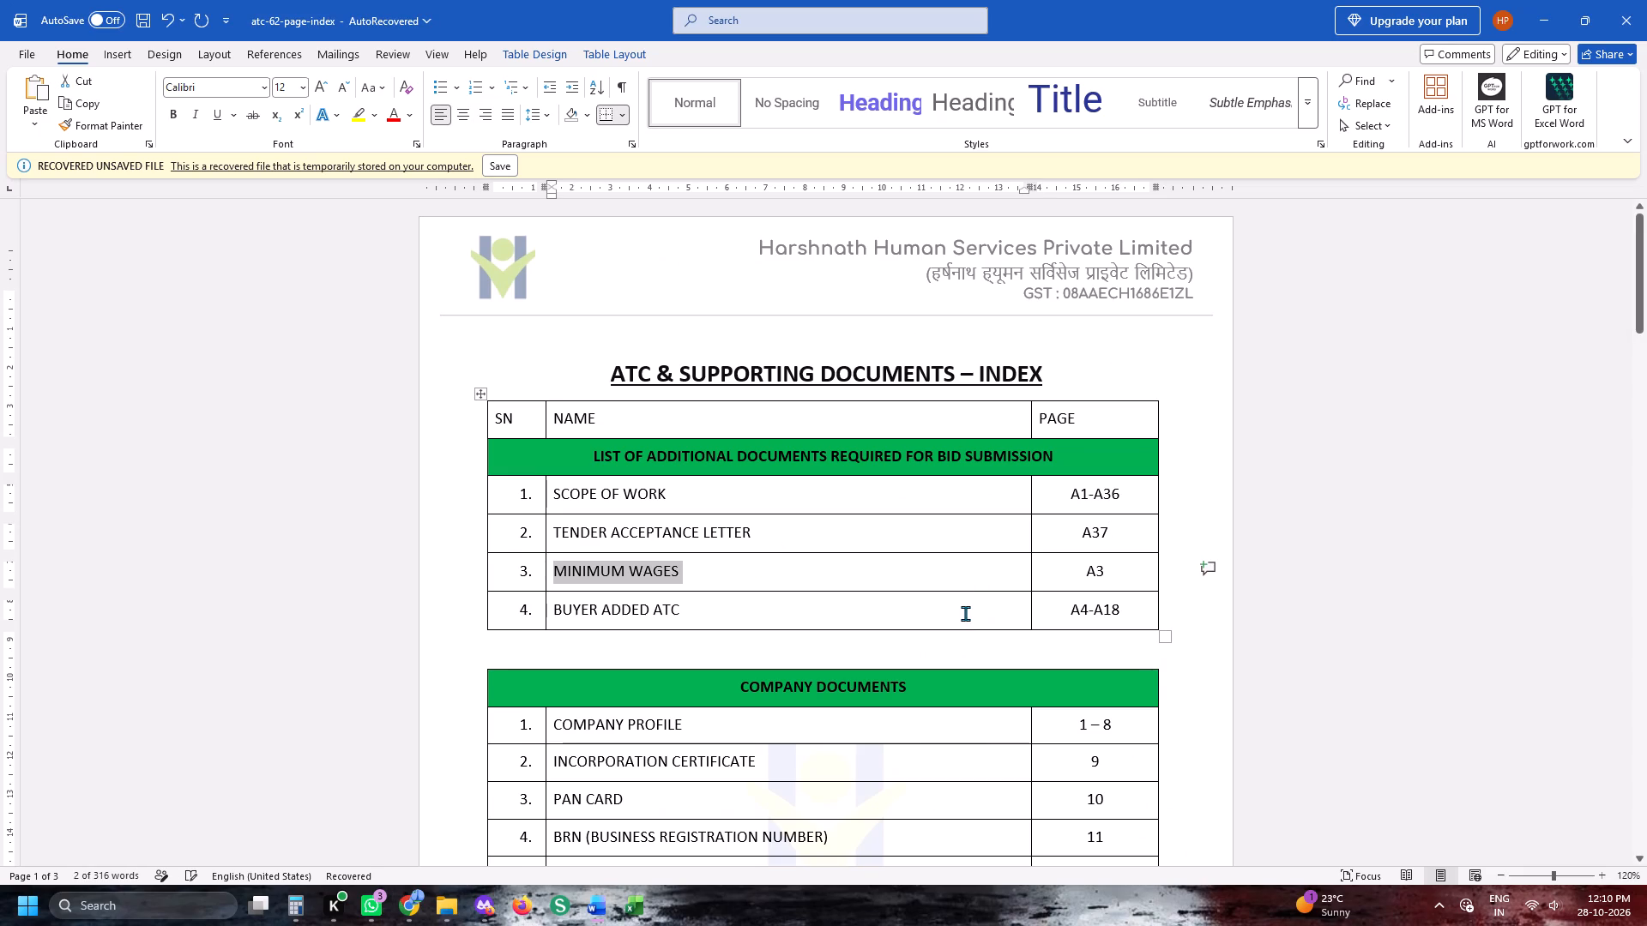
key("ctrl+v")
Set the INTEGRITY PACT page range to A38-A40, checking it against PART98.pdf and the files queued in iLovePDF.
key("Tab")
type("A28-")
key("alt+Tab")
key("alt+Tab")
key("BackSpace")
key("BackSpace")
key("BackSpace")
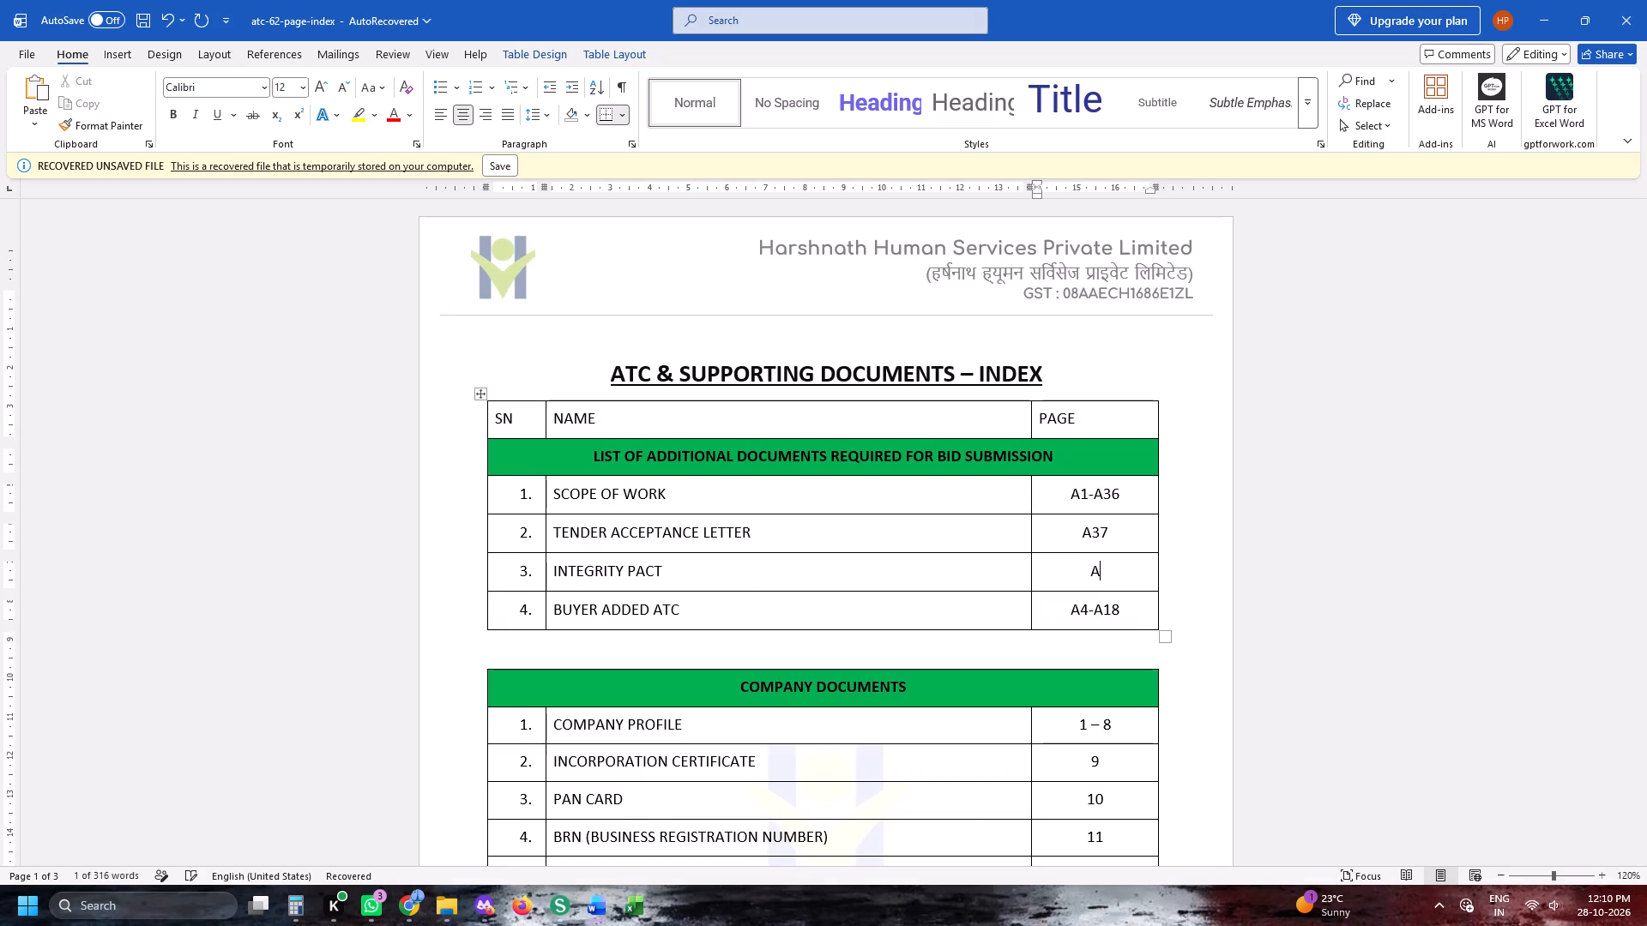
type("38-")
key("alt+Tab")
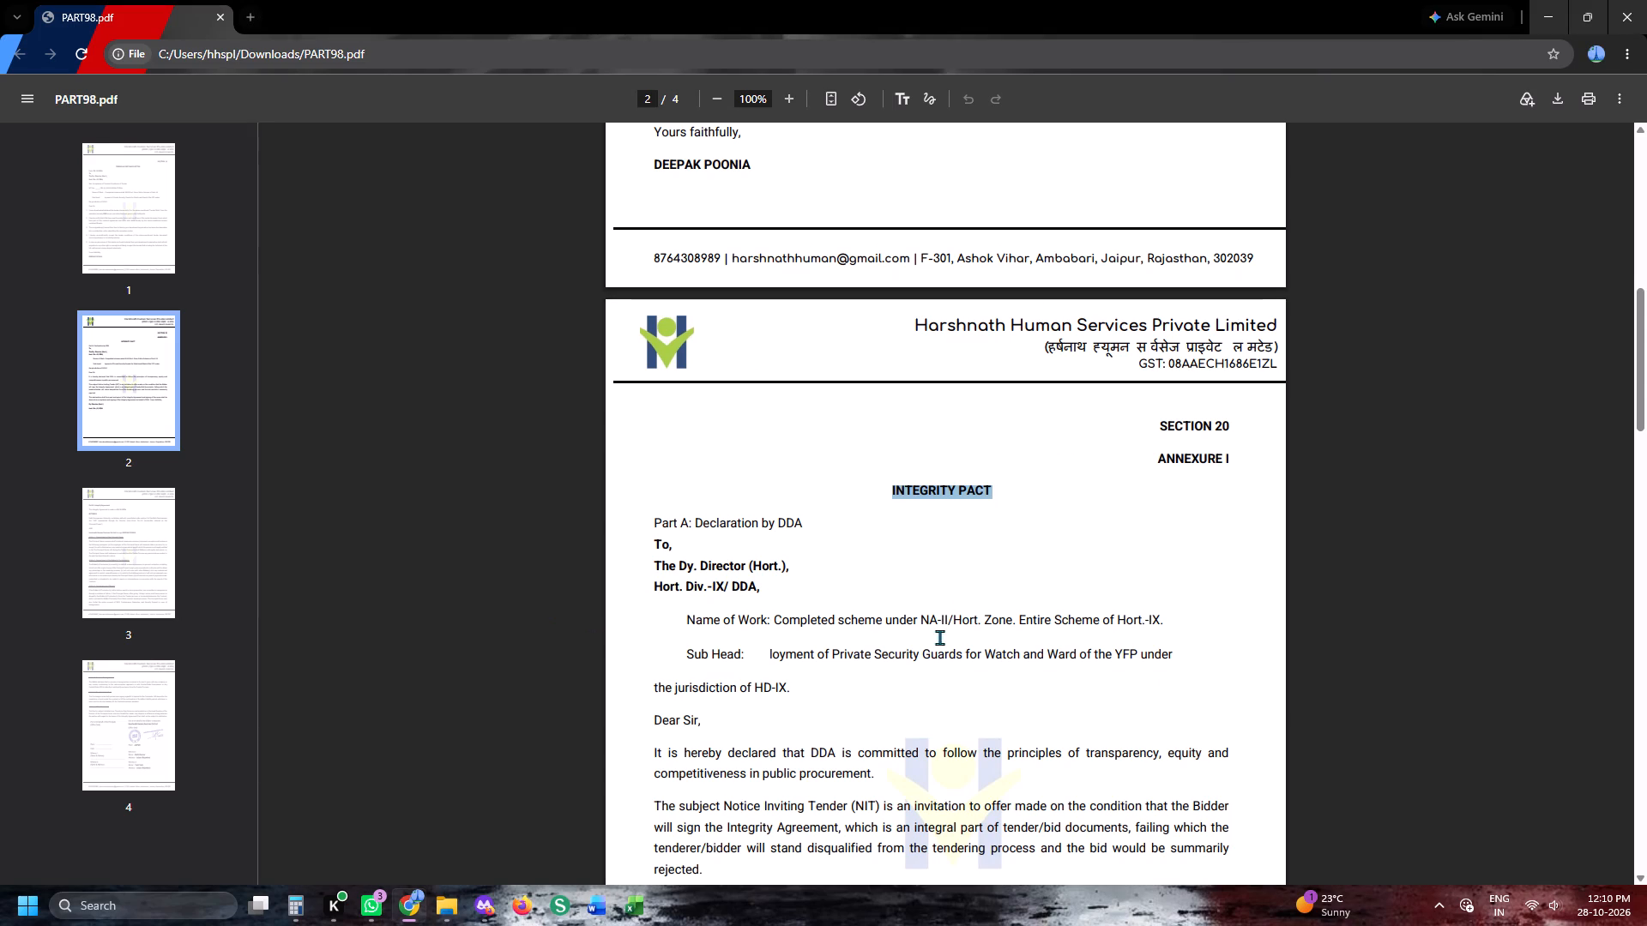
key("alt+Tab")
type("A40")
key("alt+Tab")
key("alt+Tab")
key("alt+Tab")
key("alt+Tab")
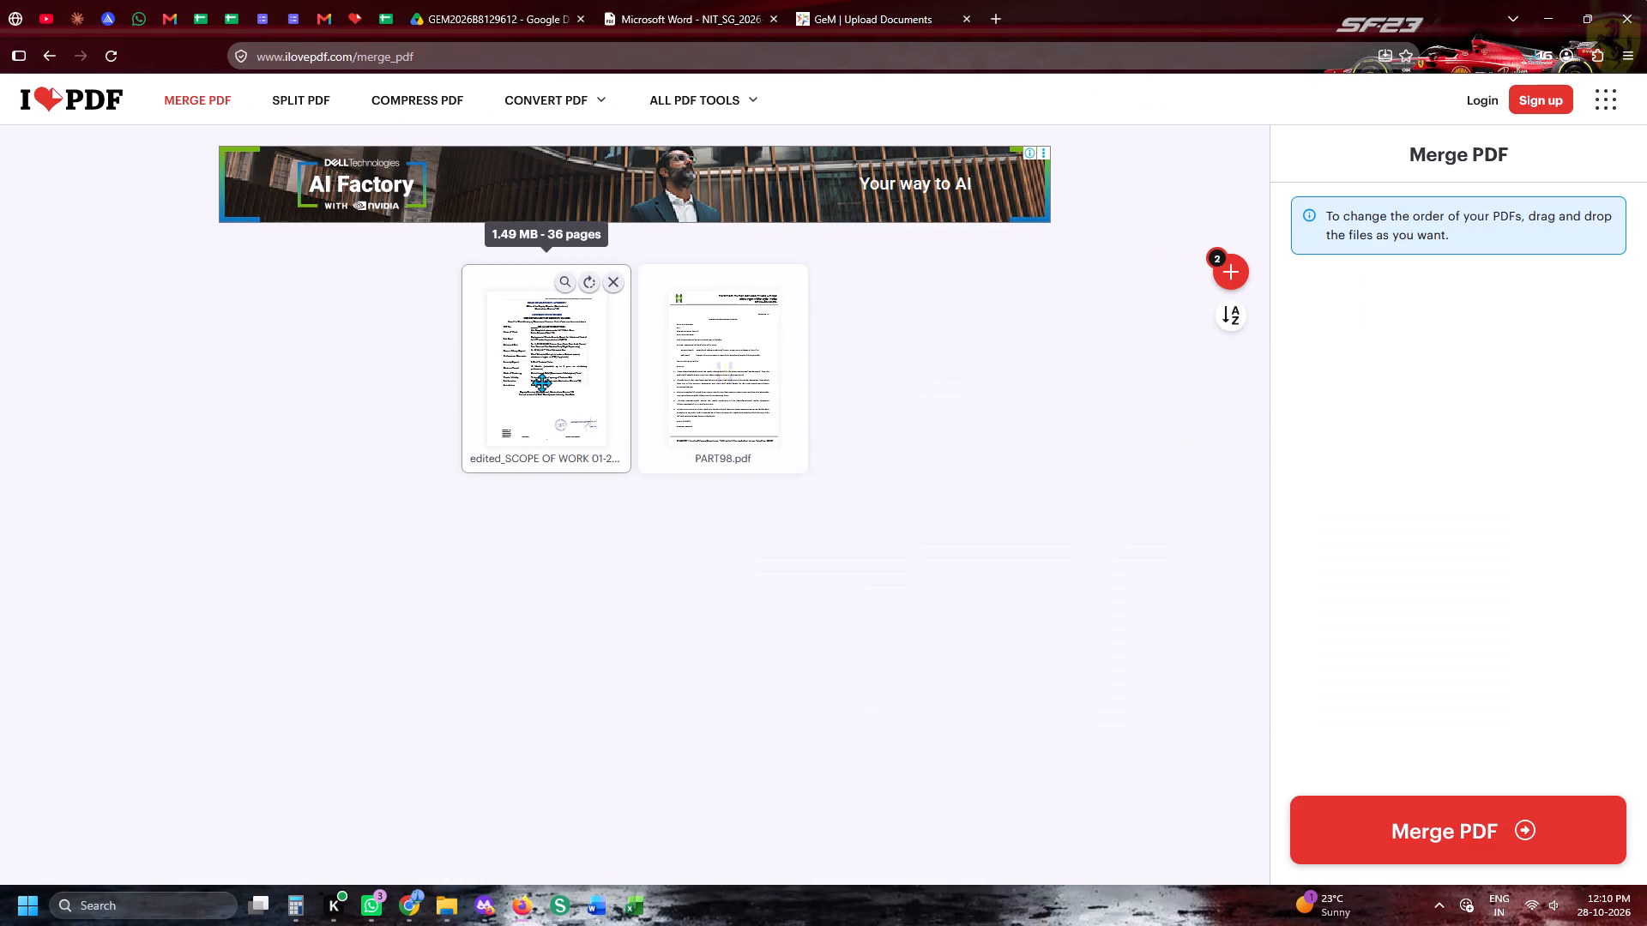
key("alt+Tab")
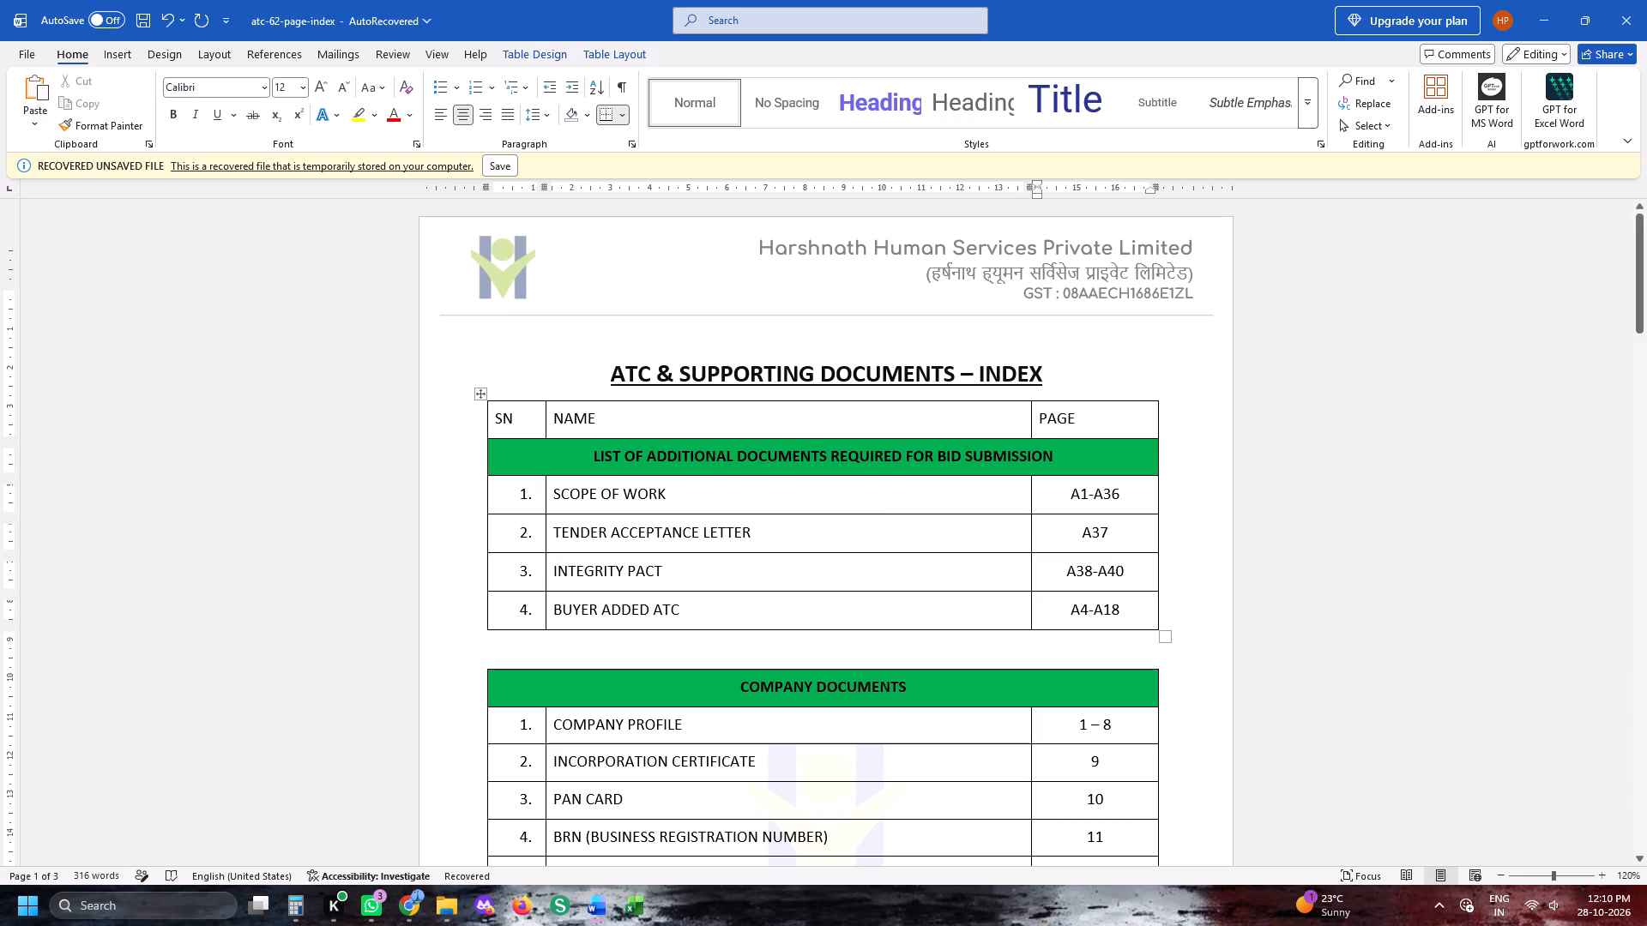
Delete the BUYER ADDED ATC row from the index table.
left_click_drag(1066, 618, 1011, 621)
left_click(1290, 568)
left_click(1312, 665)
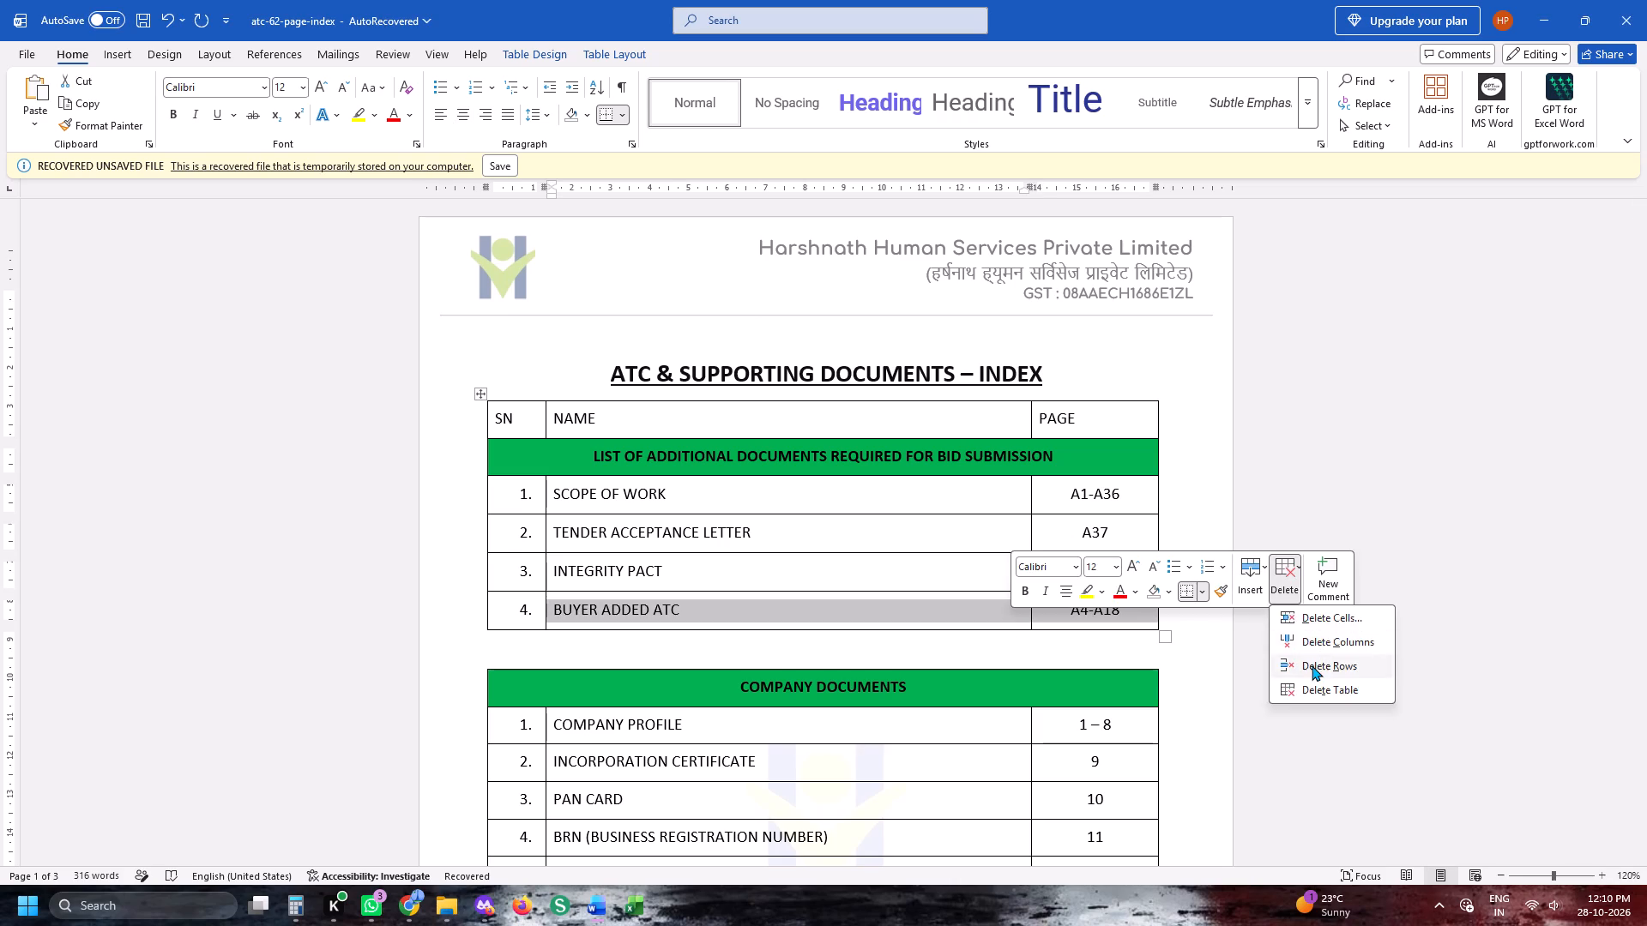
Export the index document as a PDF named PART99 in the Downloads folder.
key("alt+f")
key("alt+e")
key("alt+a")
scroll(258, 482, "up", 3)
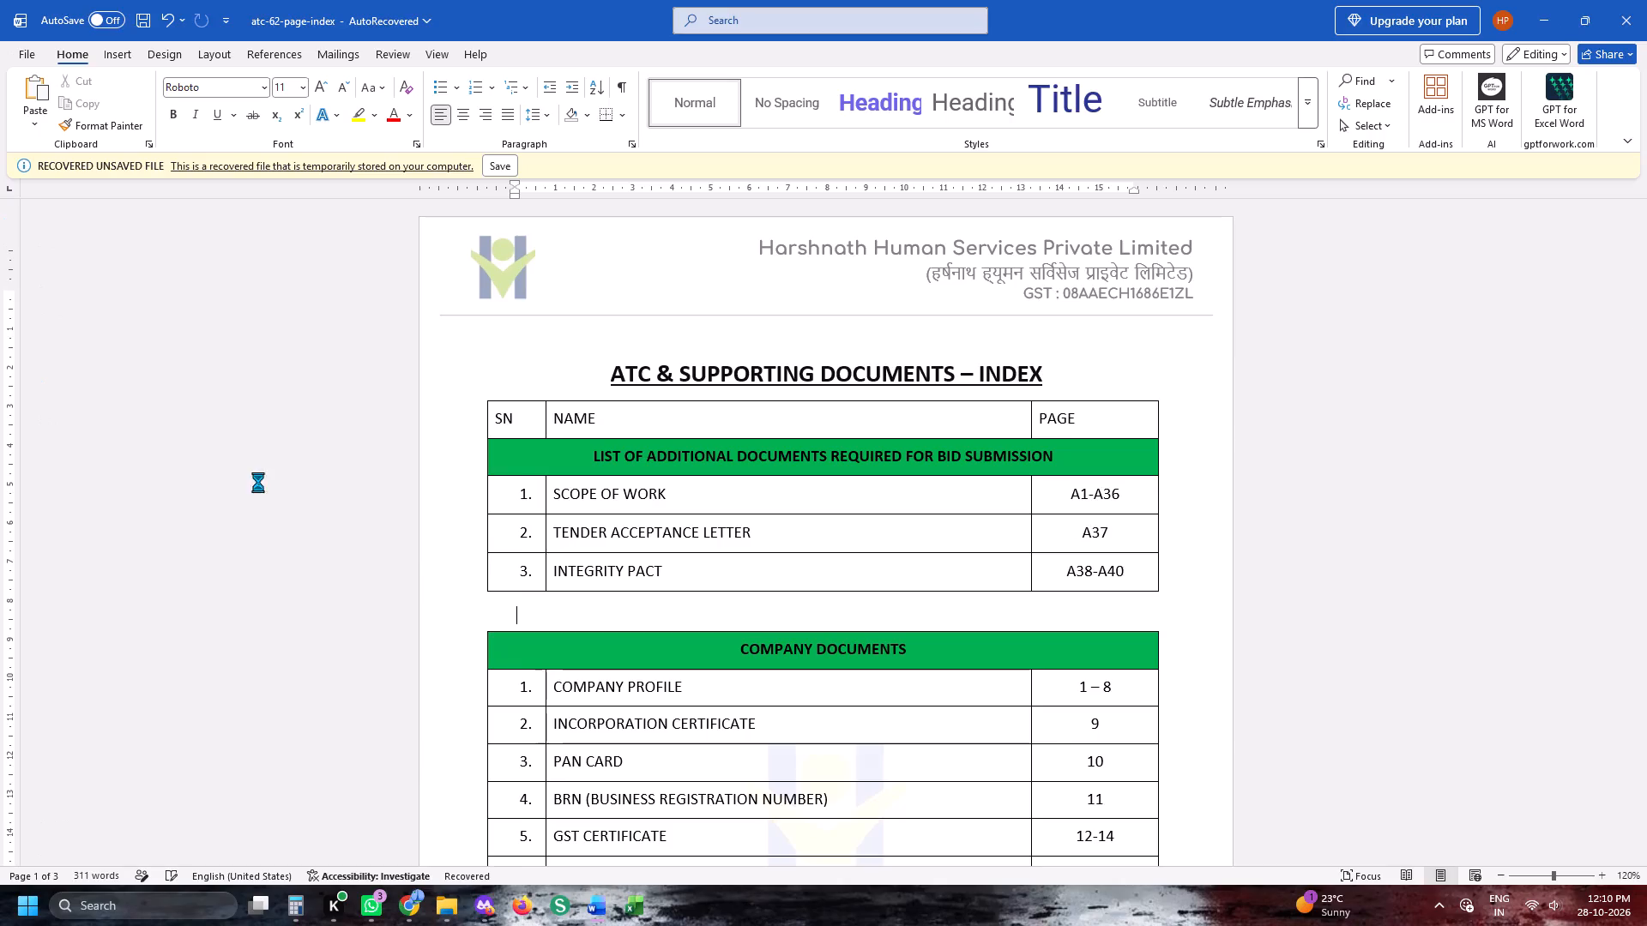
scroll(258, 482, "up", 17)
scroll(23, 502, "up", 5)
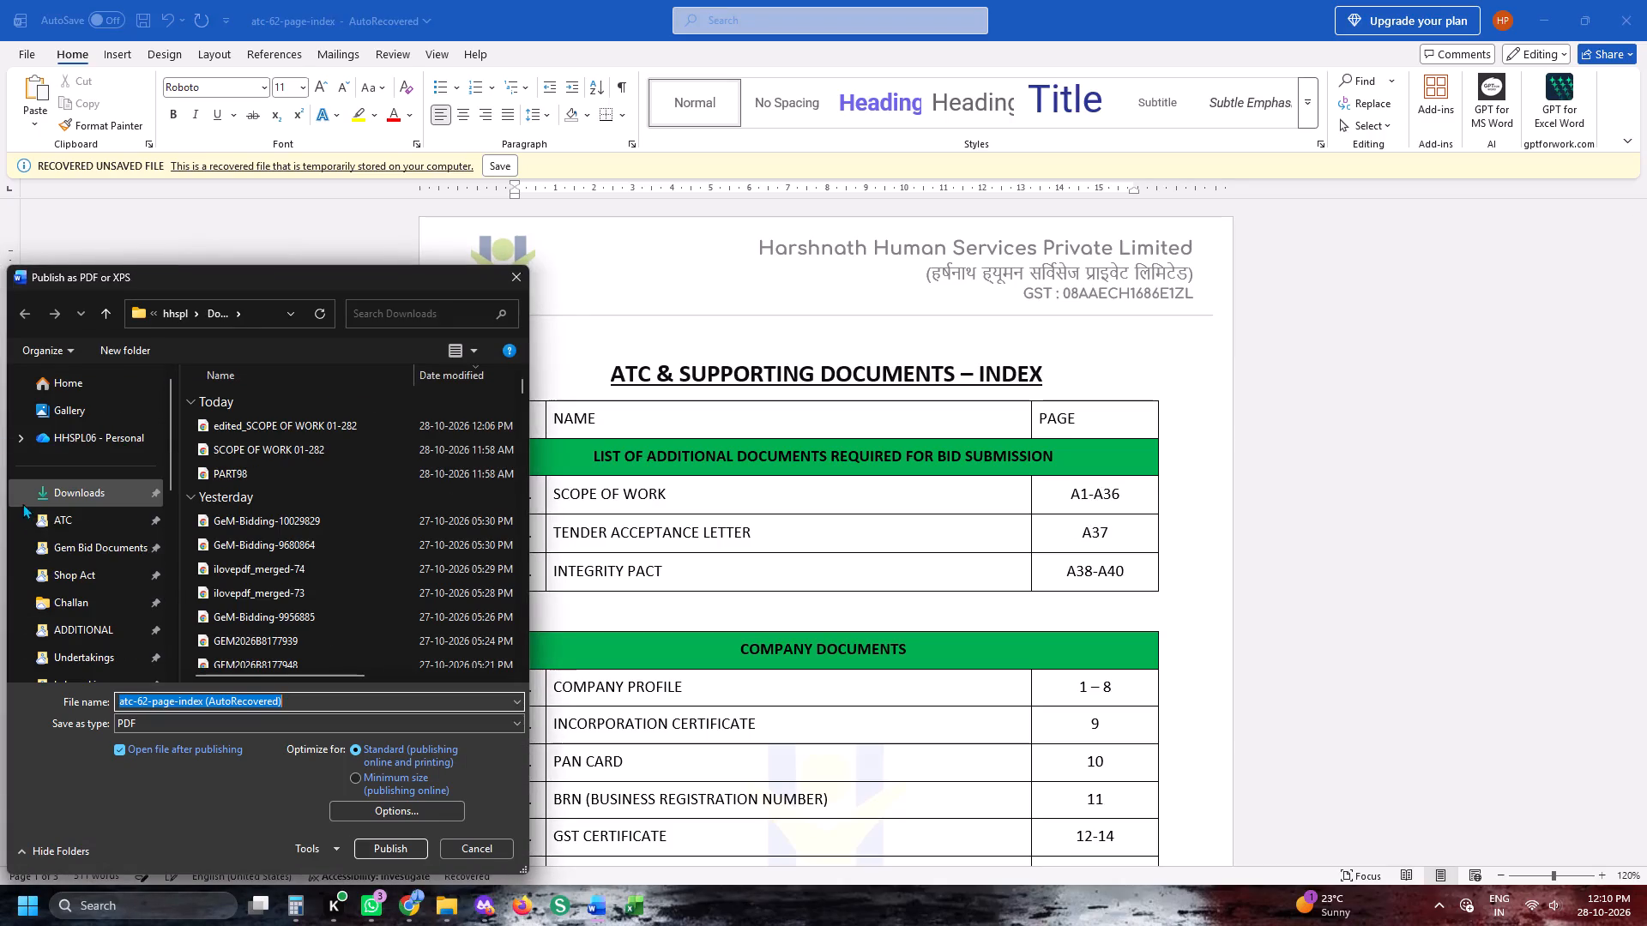
left_click(51, 494)
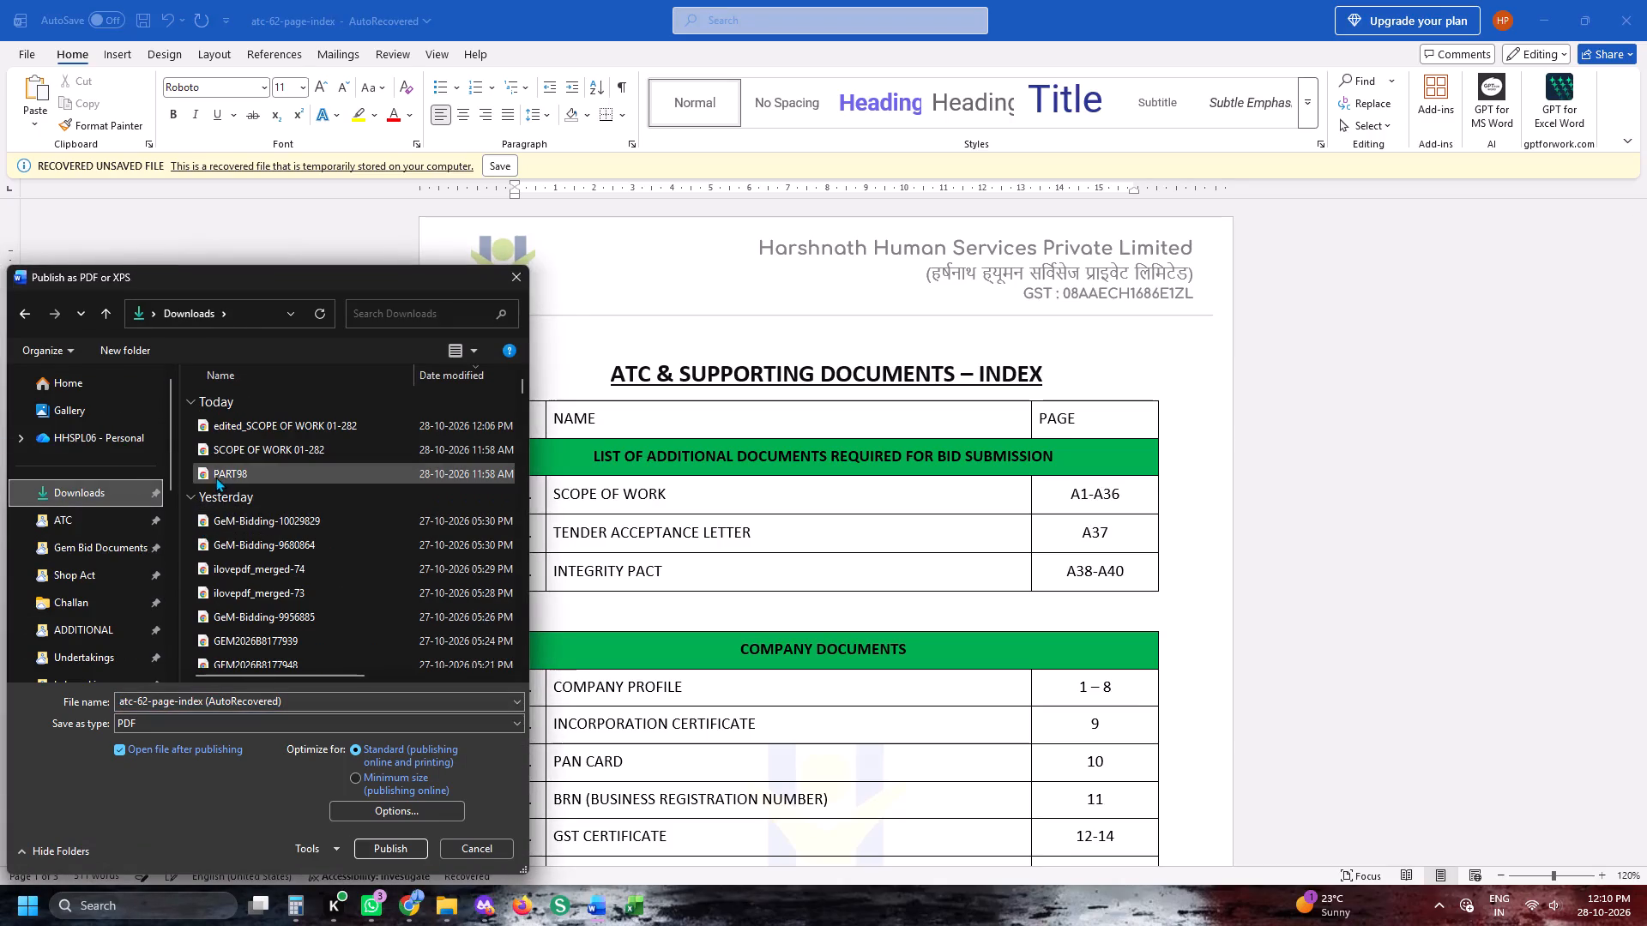
left_click(215, 477)
triple_click(175, 701)
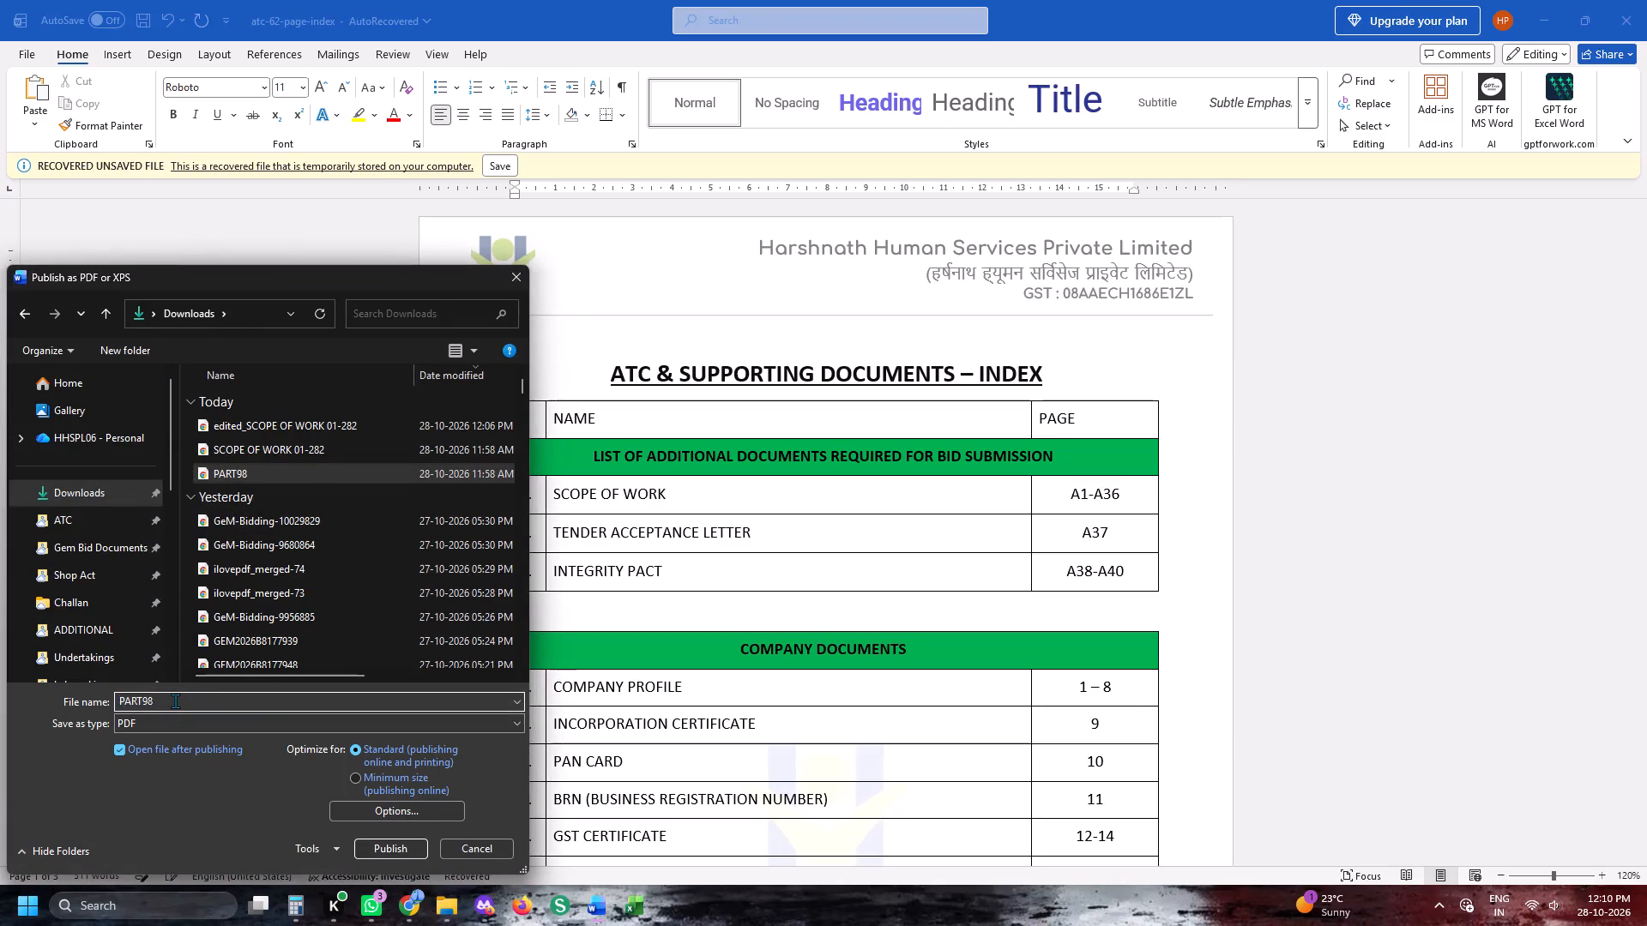
key("BackSpace")
key("9")
key("Return")
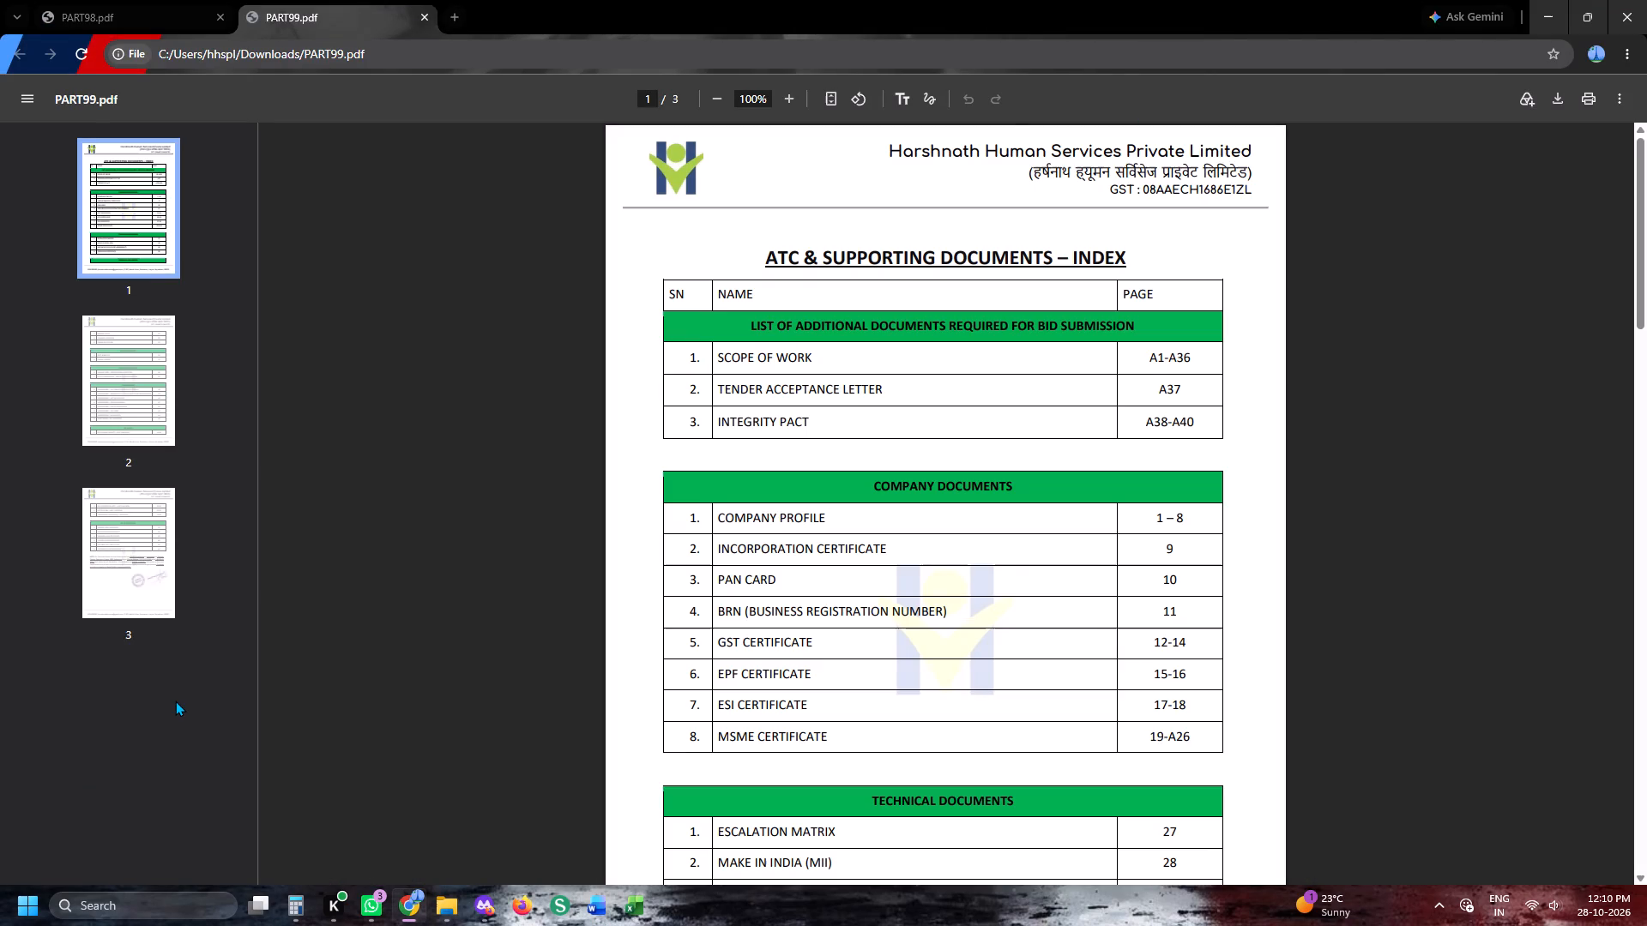
Switch to iLovePDF, add PART99.pdf from Downloads to the merge, and place it before the scope of work file.
key("alt+Tab")
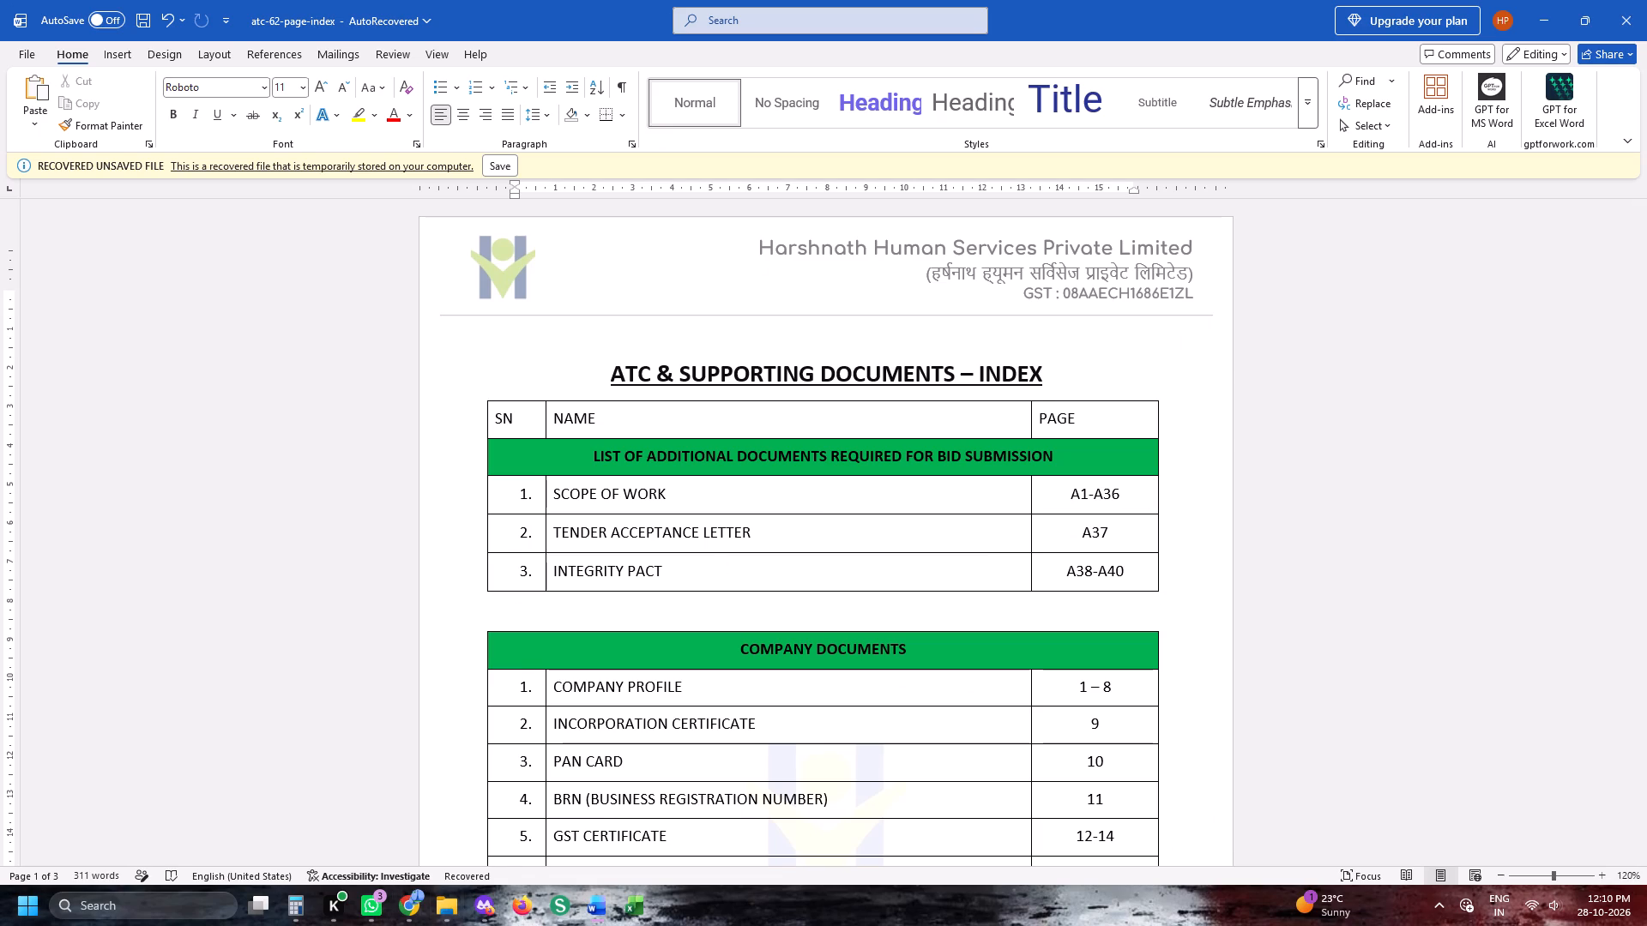
left_click(527, 909)
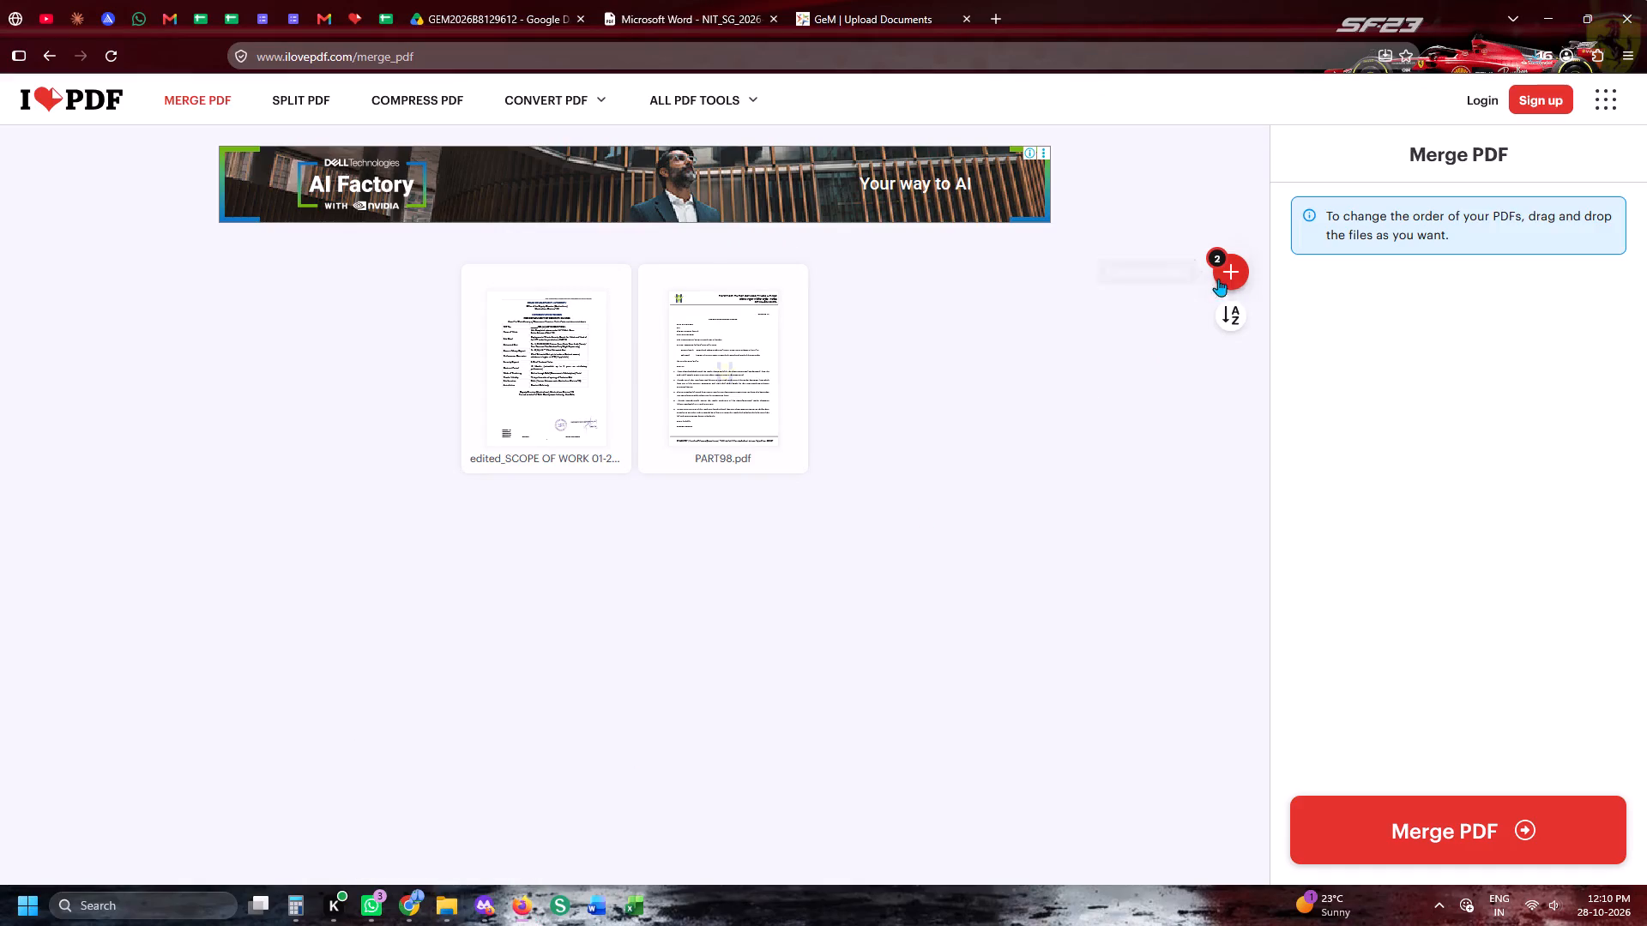
left_click(1218, 279)
scroll(1207, 348, "up", 6)
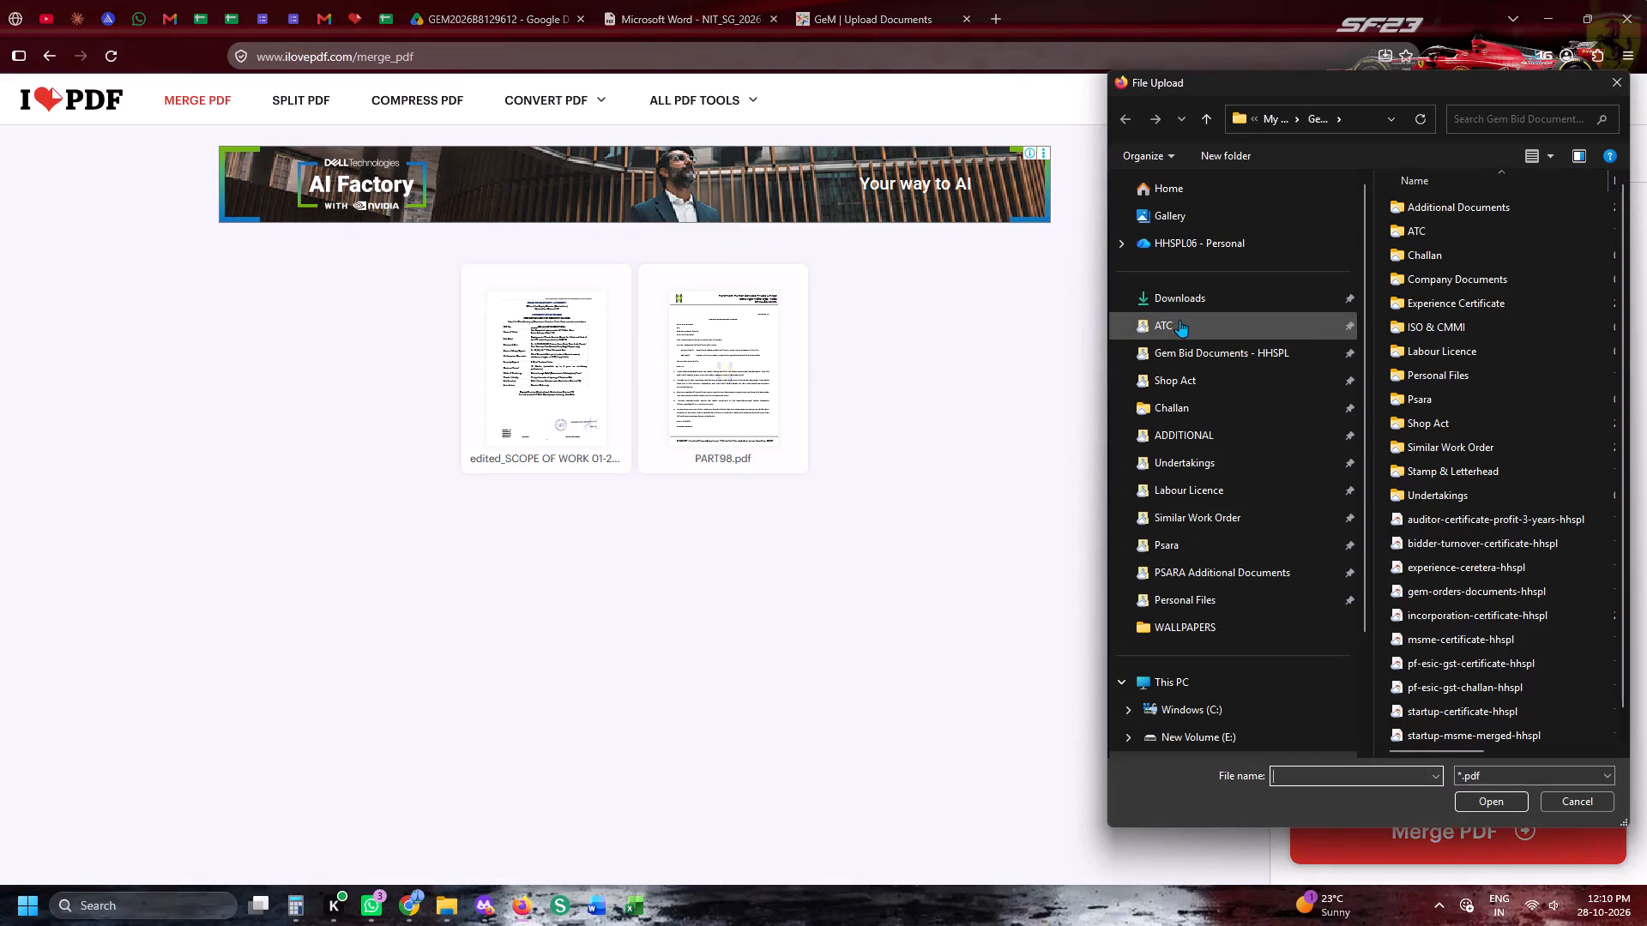
left_click(1179, 320)
left_click(1195, 301)
double_click(1445, 231)
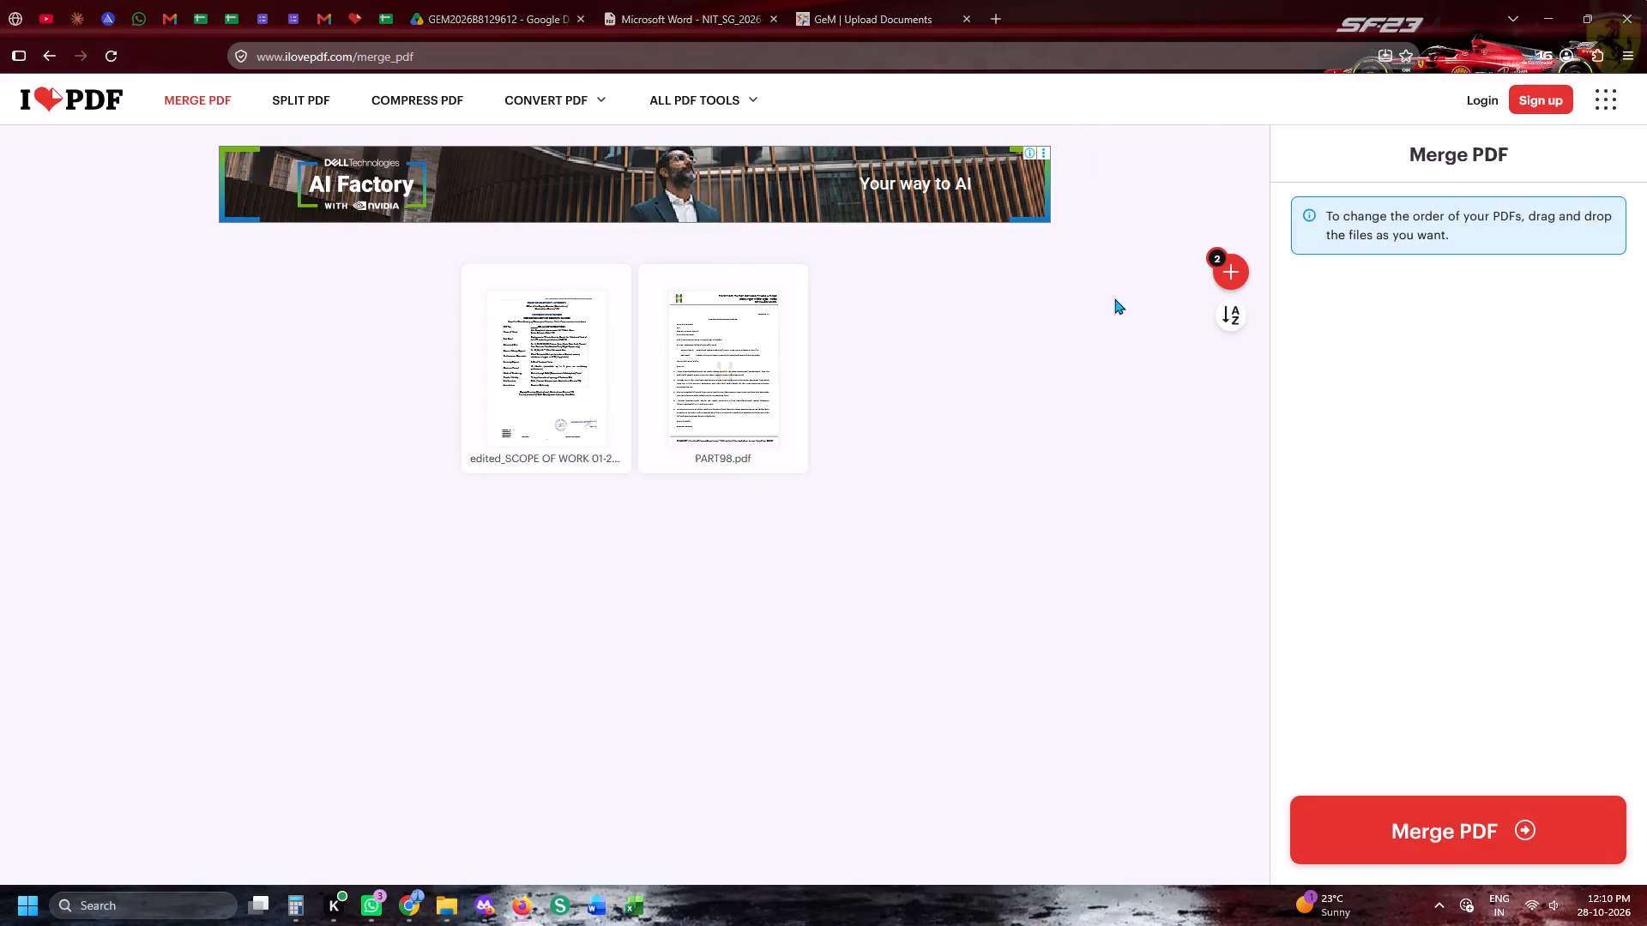
left_click_drag(835, 335, 400, 346)
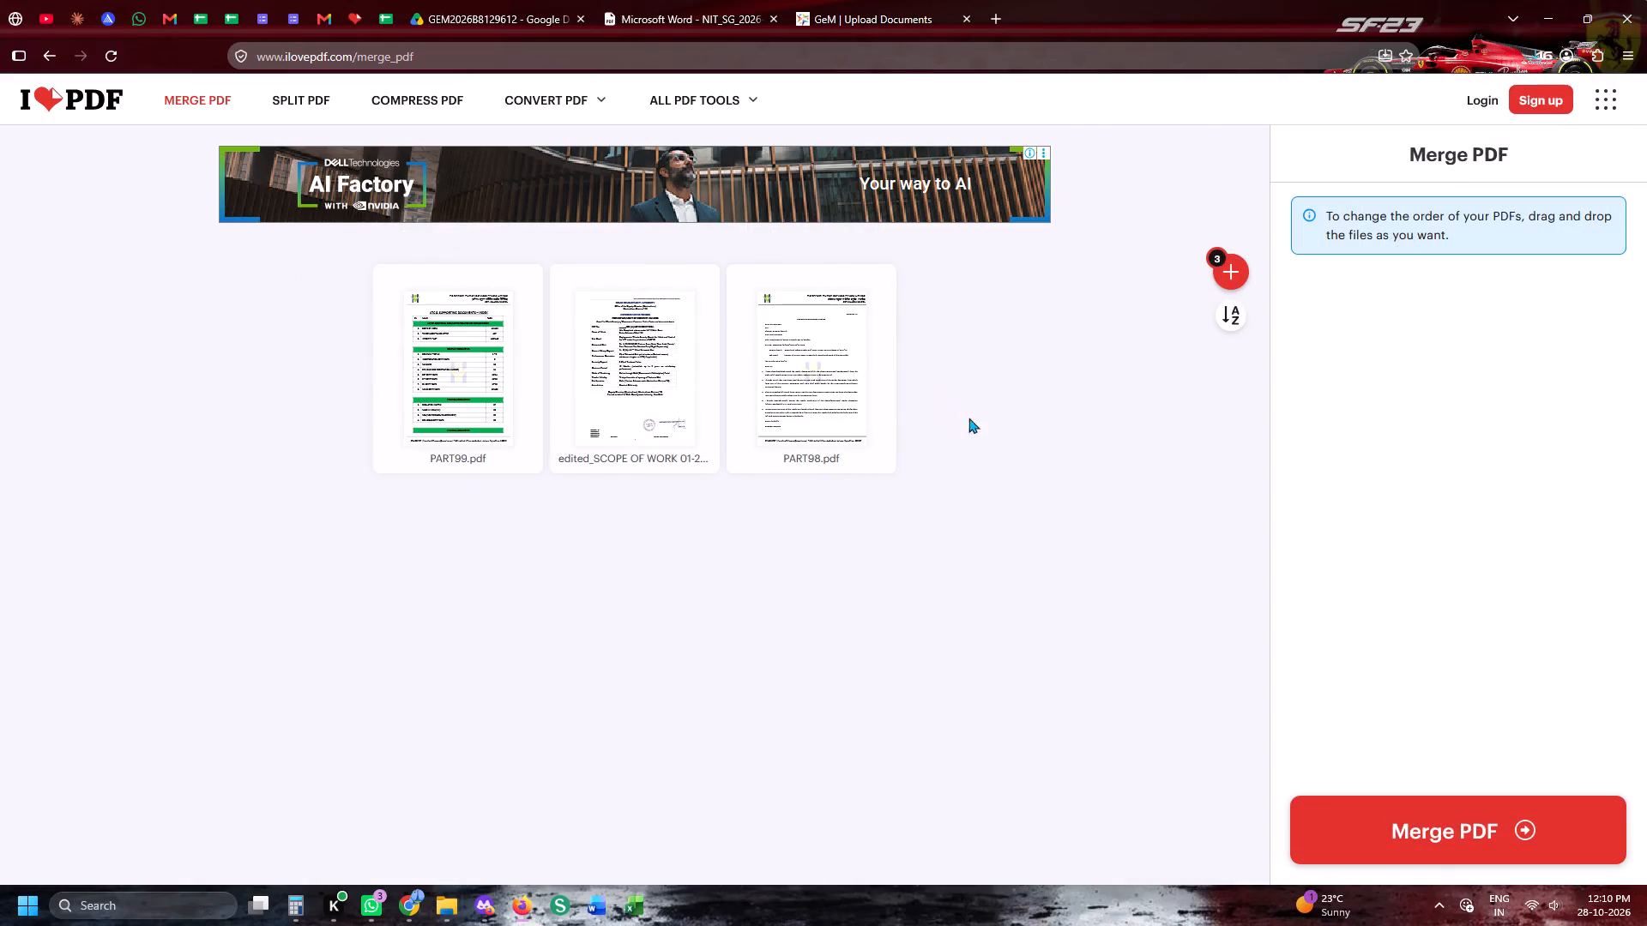
Add the ATC supporting documents PDF from the ATC folder as the last file and merge all the PDFs.
left_click(1223, 283)
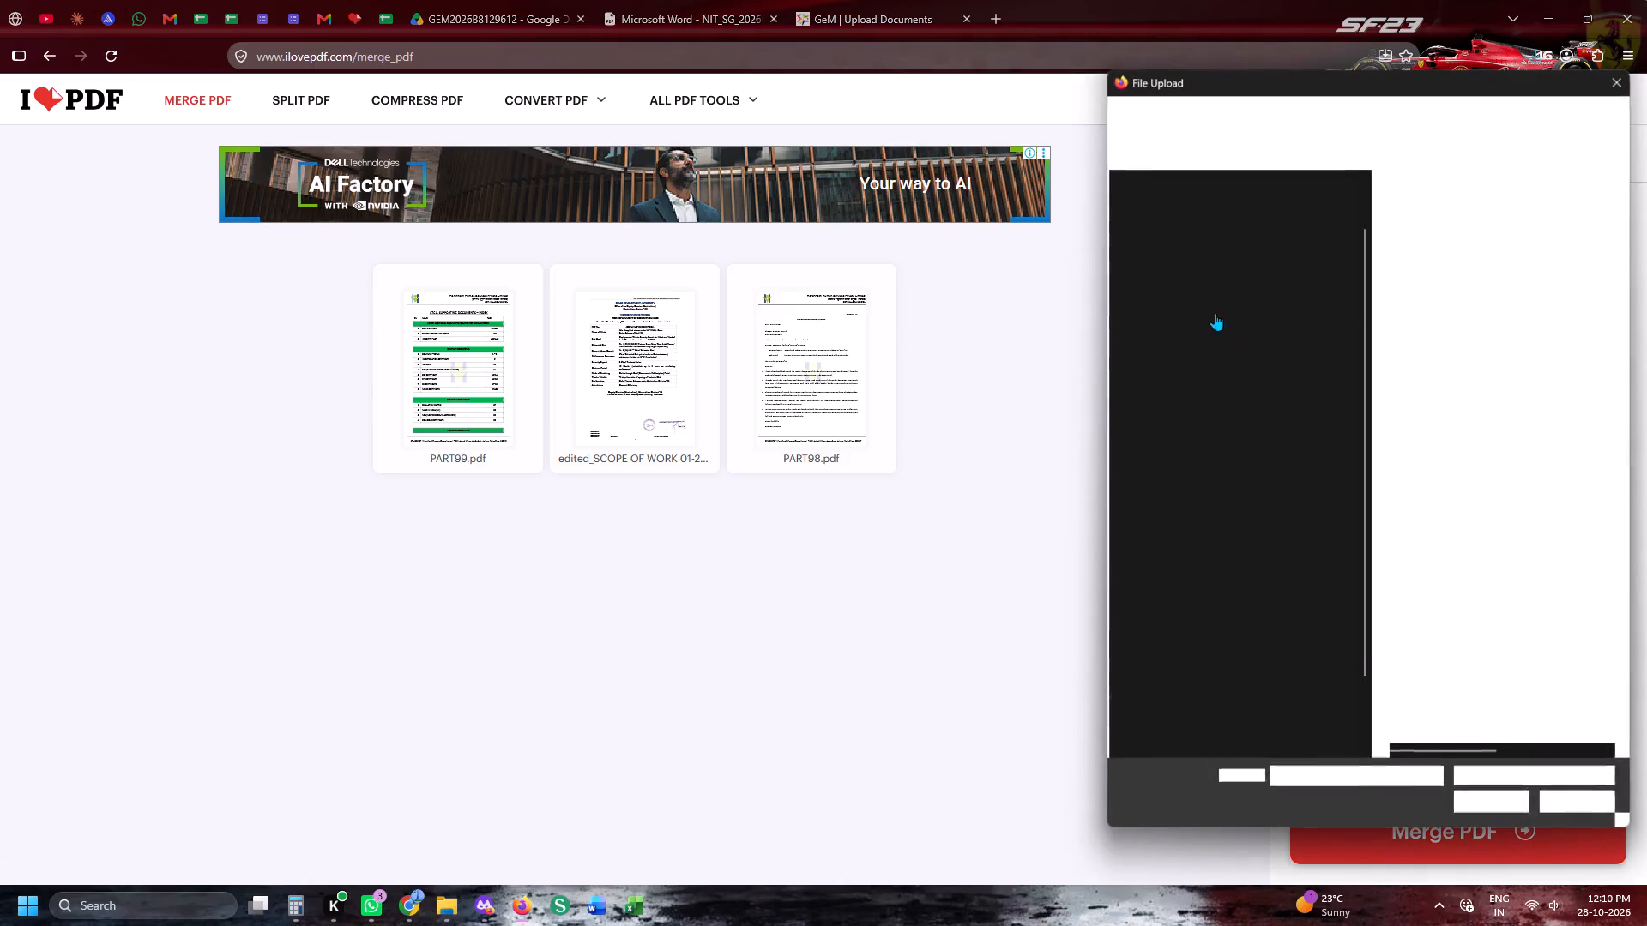
left_click(1186, 272)
double_click(1467, 262)
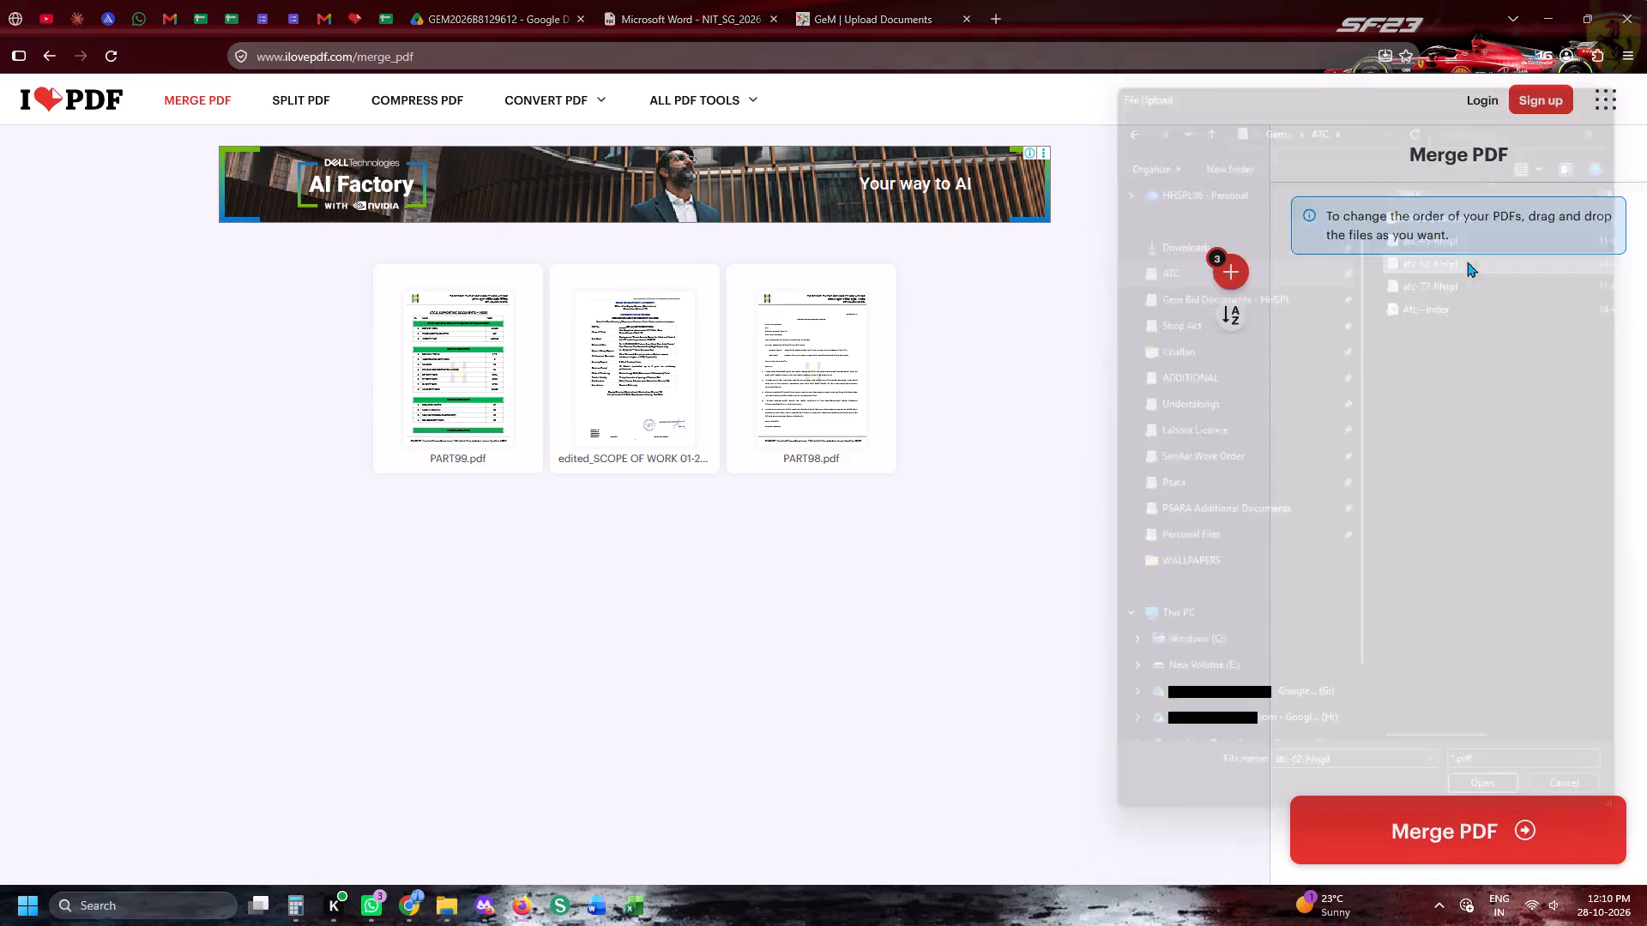
left_click(1467, 803)
Switch to the GeM Upload Documents page and upload experience-ceretera-hhspl for Experience Criteria.
left_click(880, 0)
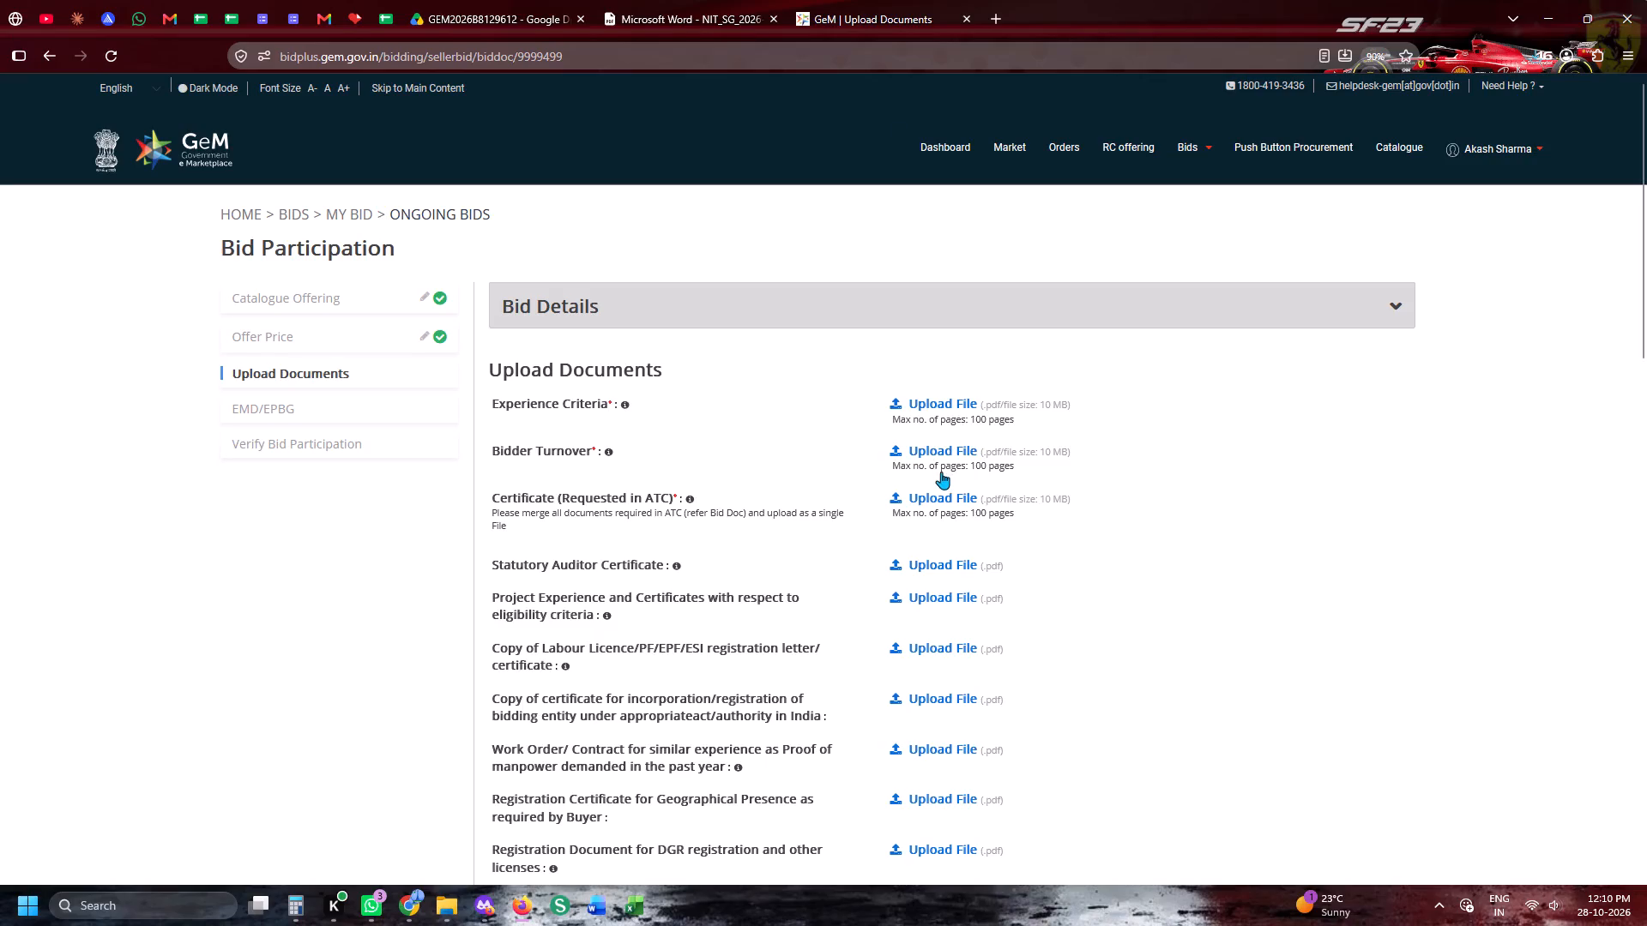
left_click(961, 402)
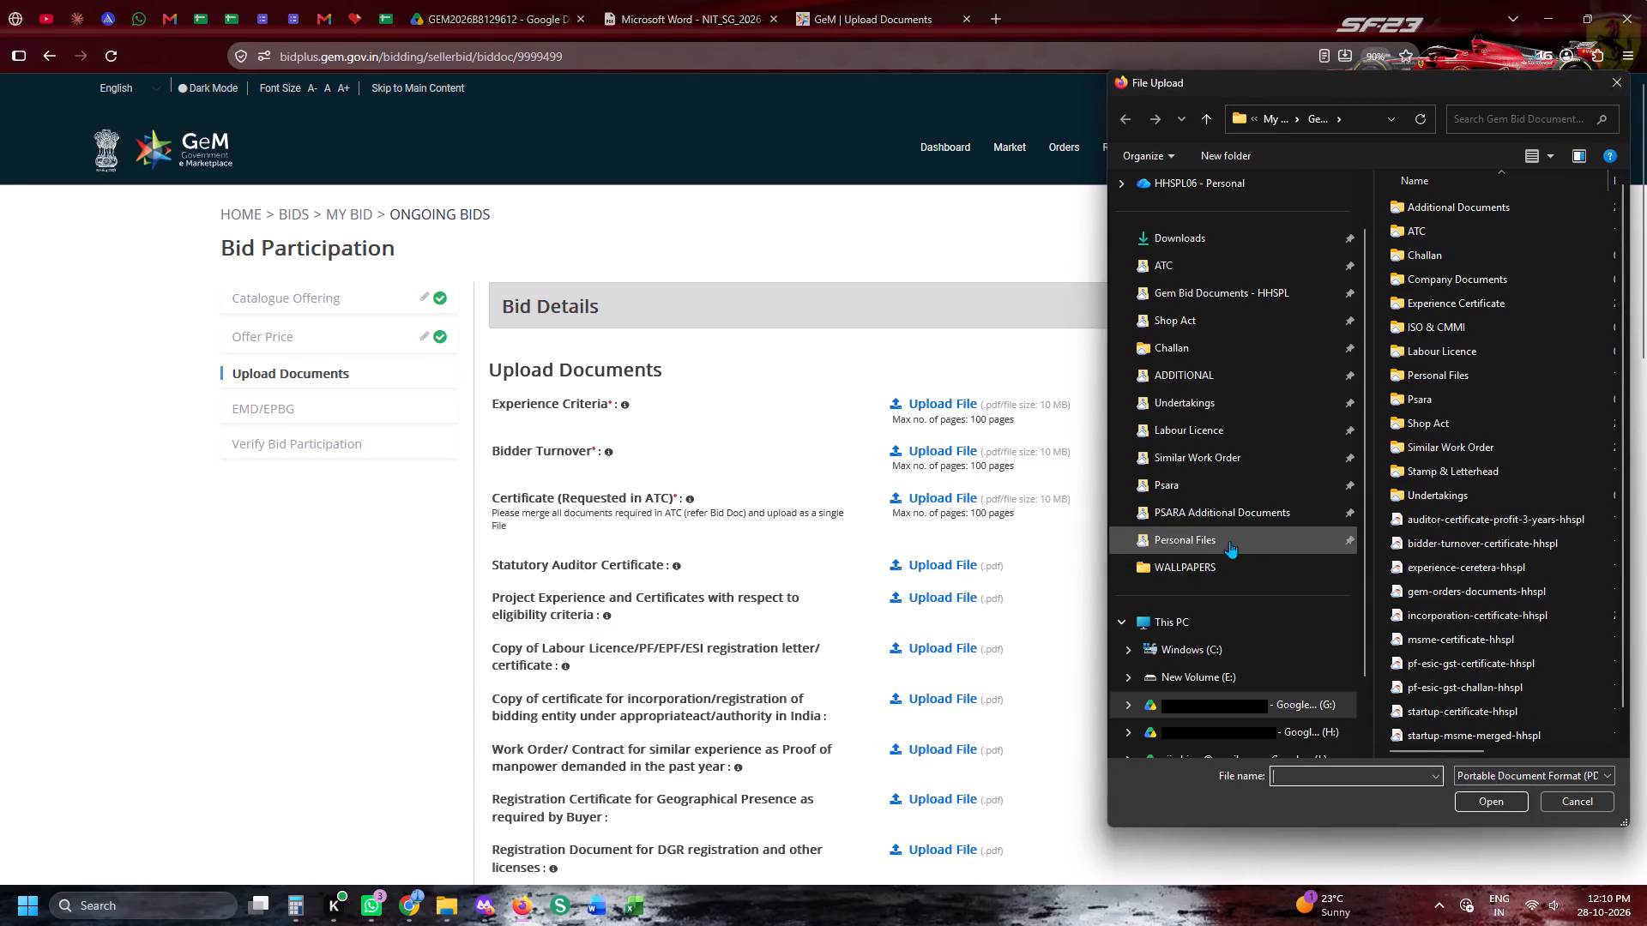
double_click(1397, 565)
left_click(1039, 462)
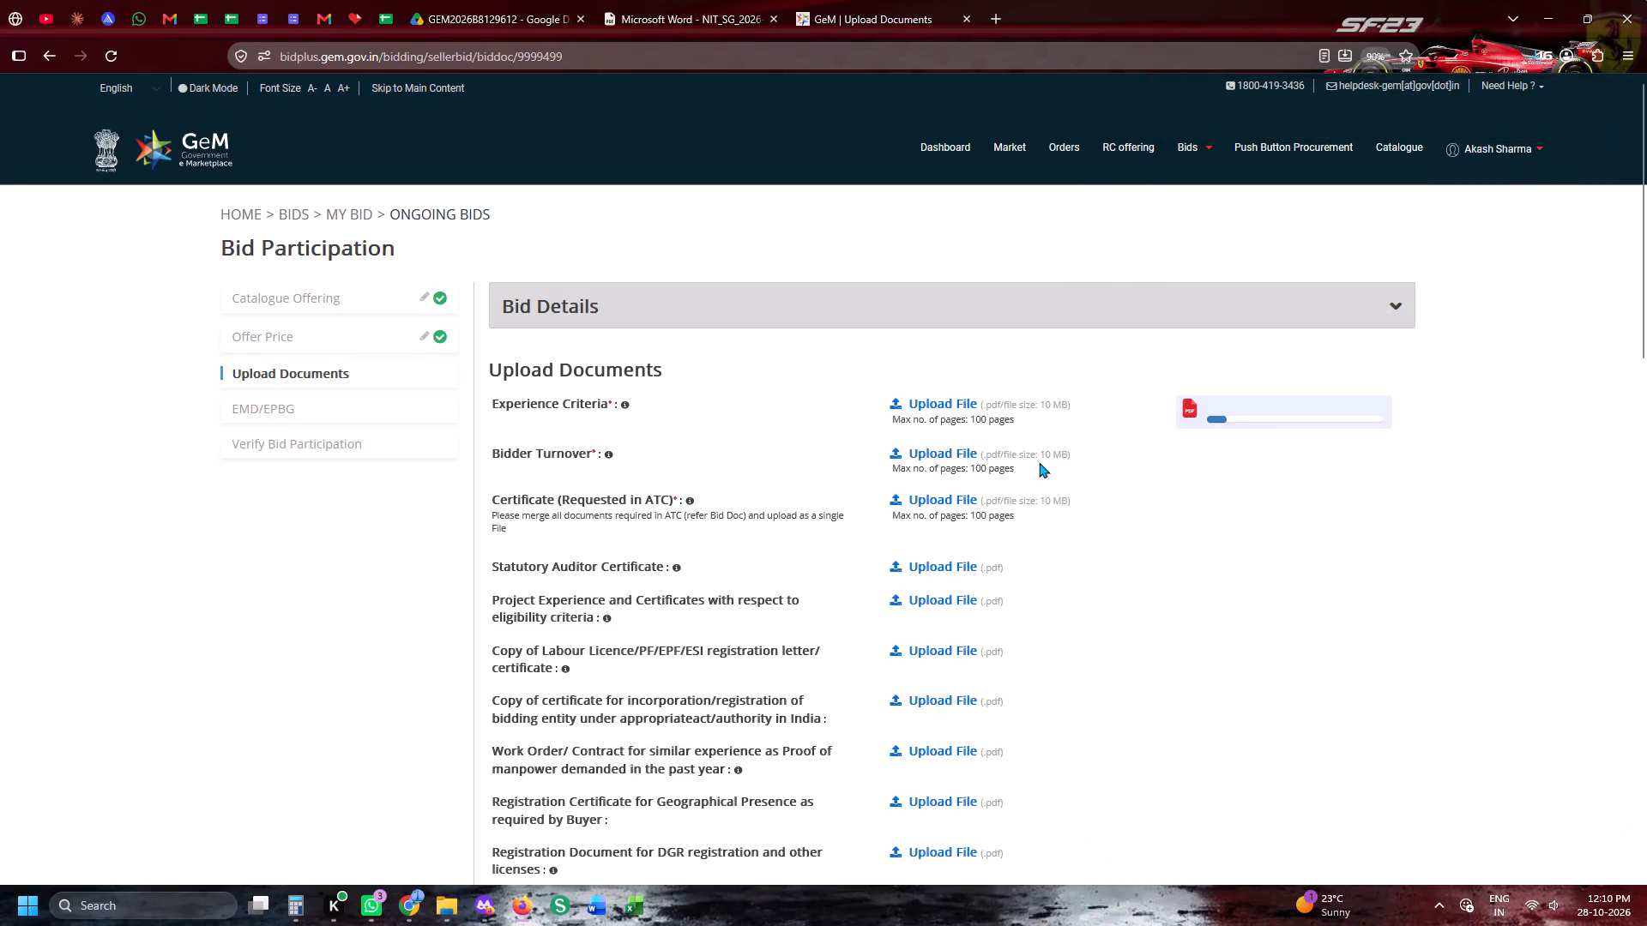
Upload bidder-turnover-certificate-hhspl for Bidder Turnover.
scroll(1549, 600, "down", 5)
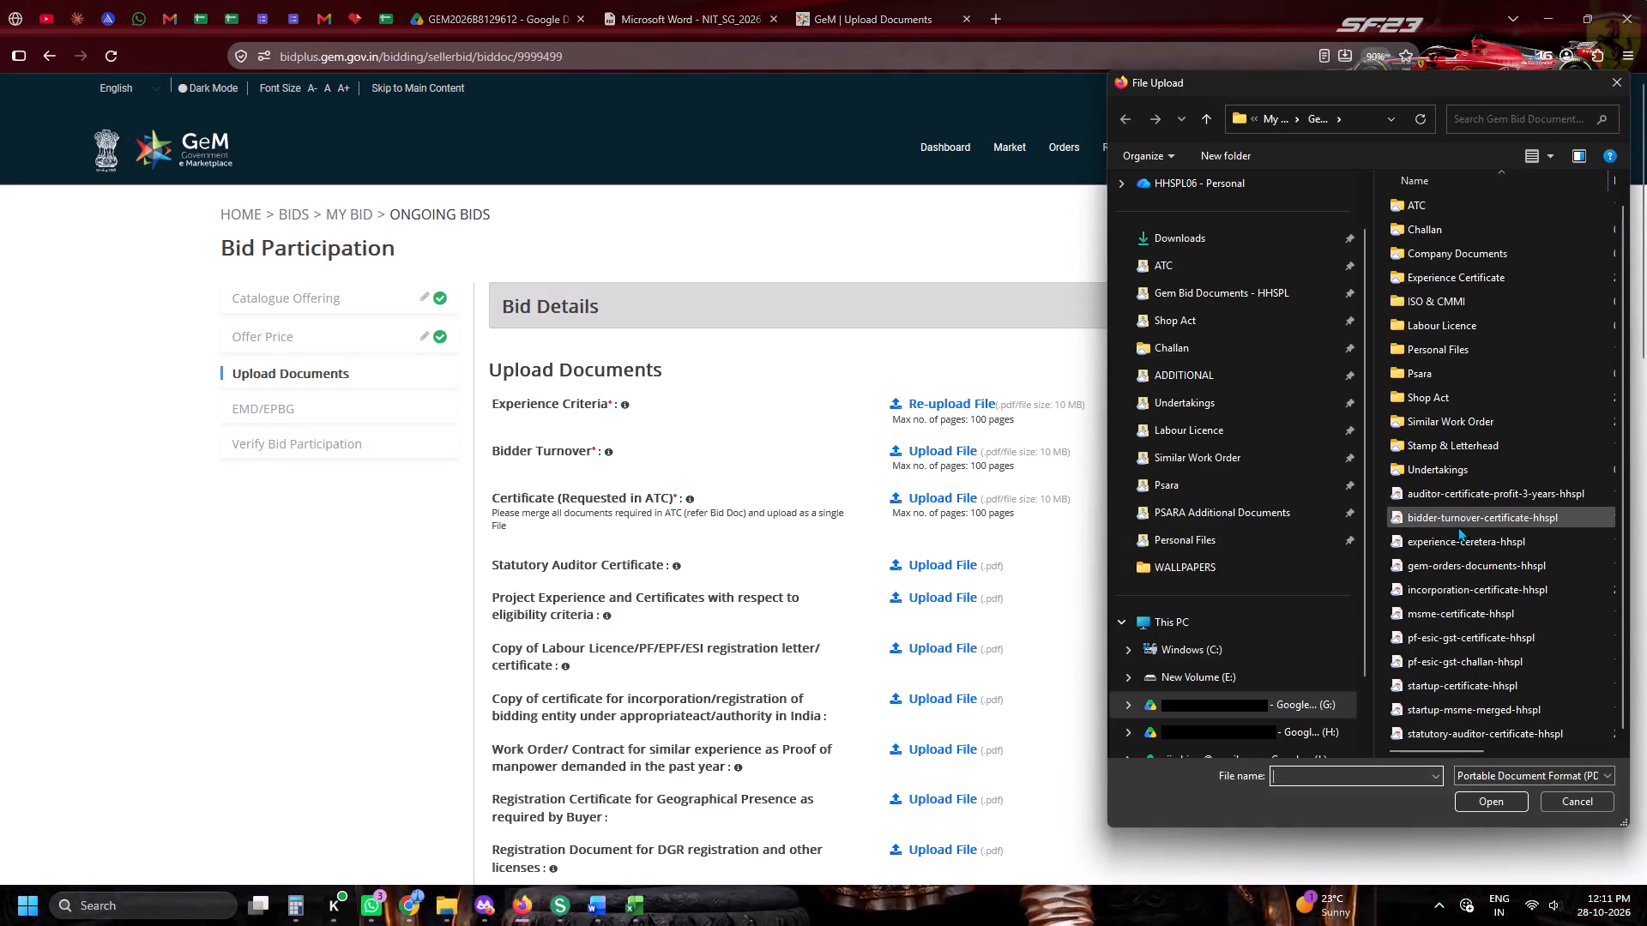
double_click(1446, 523)
Upload statutory-auditor-certificate-hhspl from the Gem Bid Documents - HHSPL folder for Statutory Auditor Certificate.
scroll(1235, 500, "down", 3)
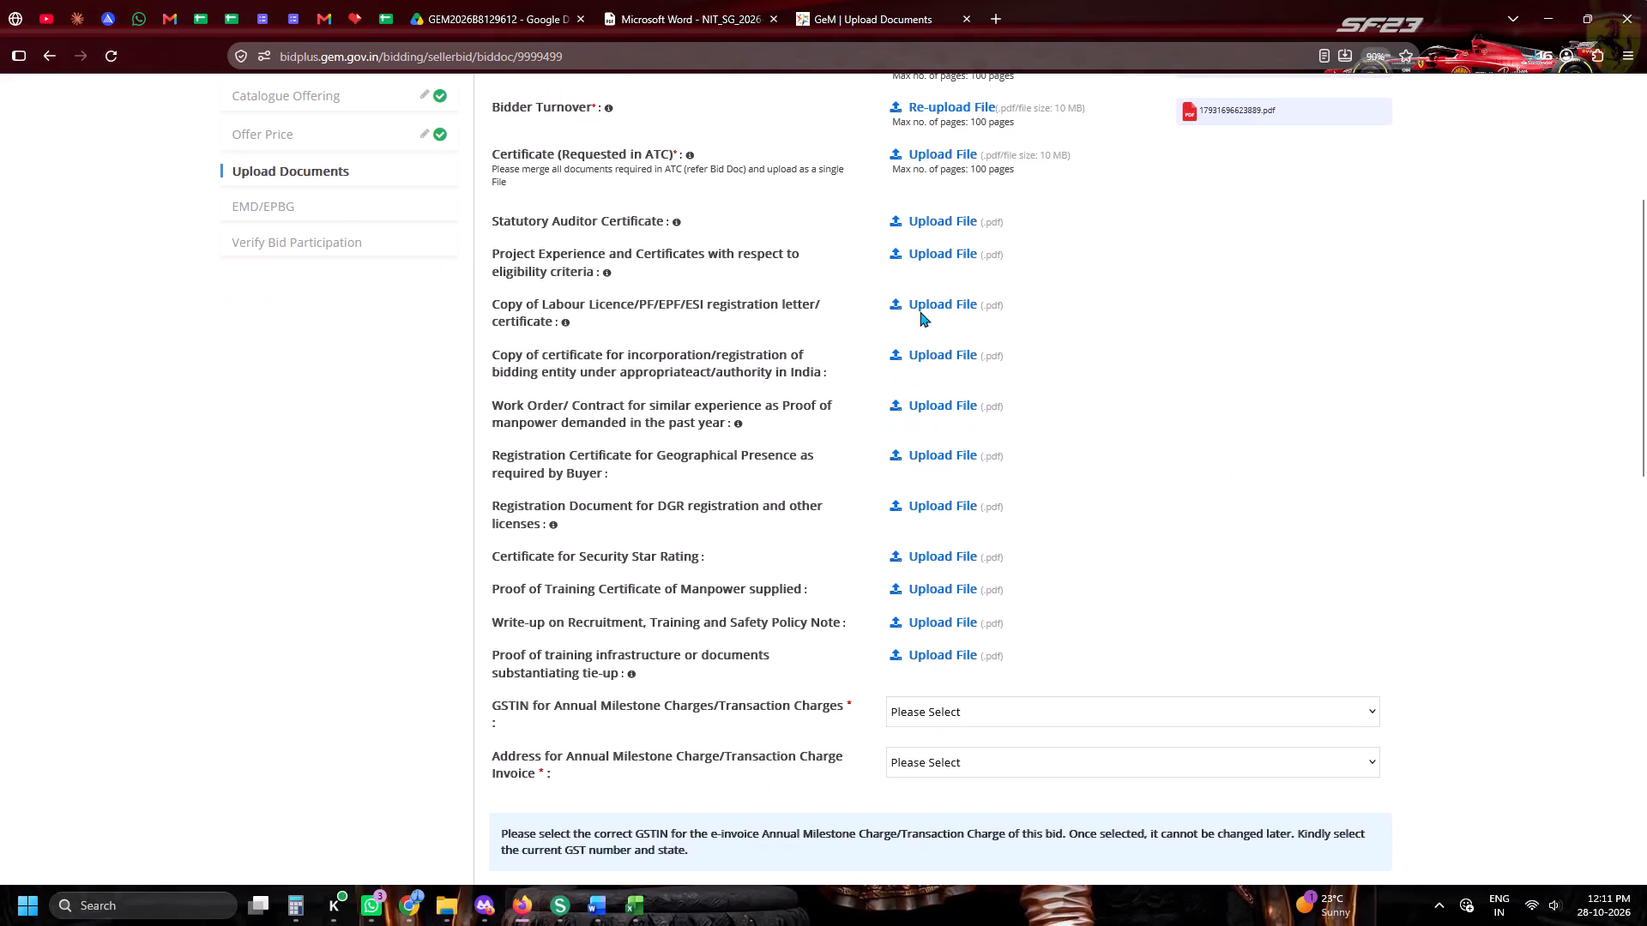
left_click(925, 217)
scroll(1203, 381, "up", 3)
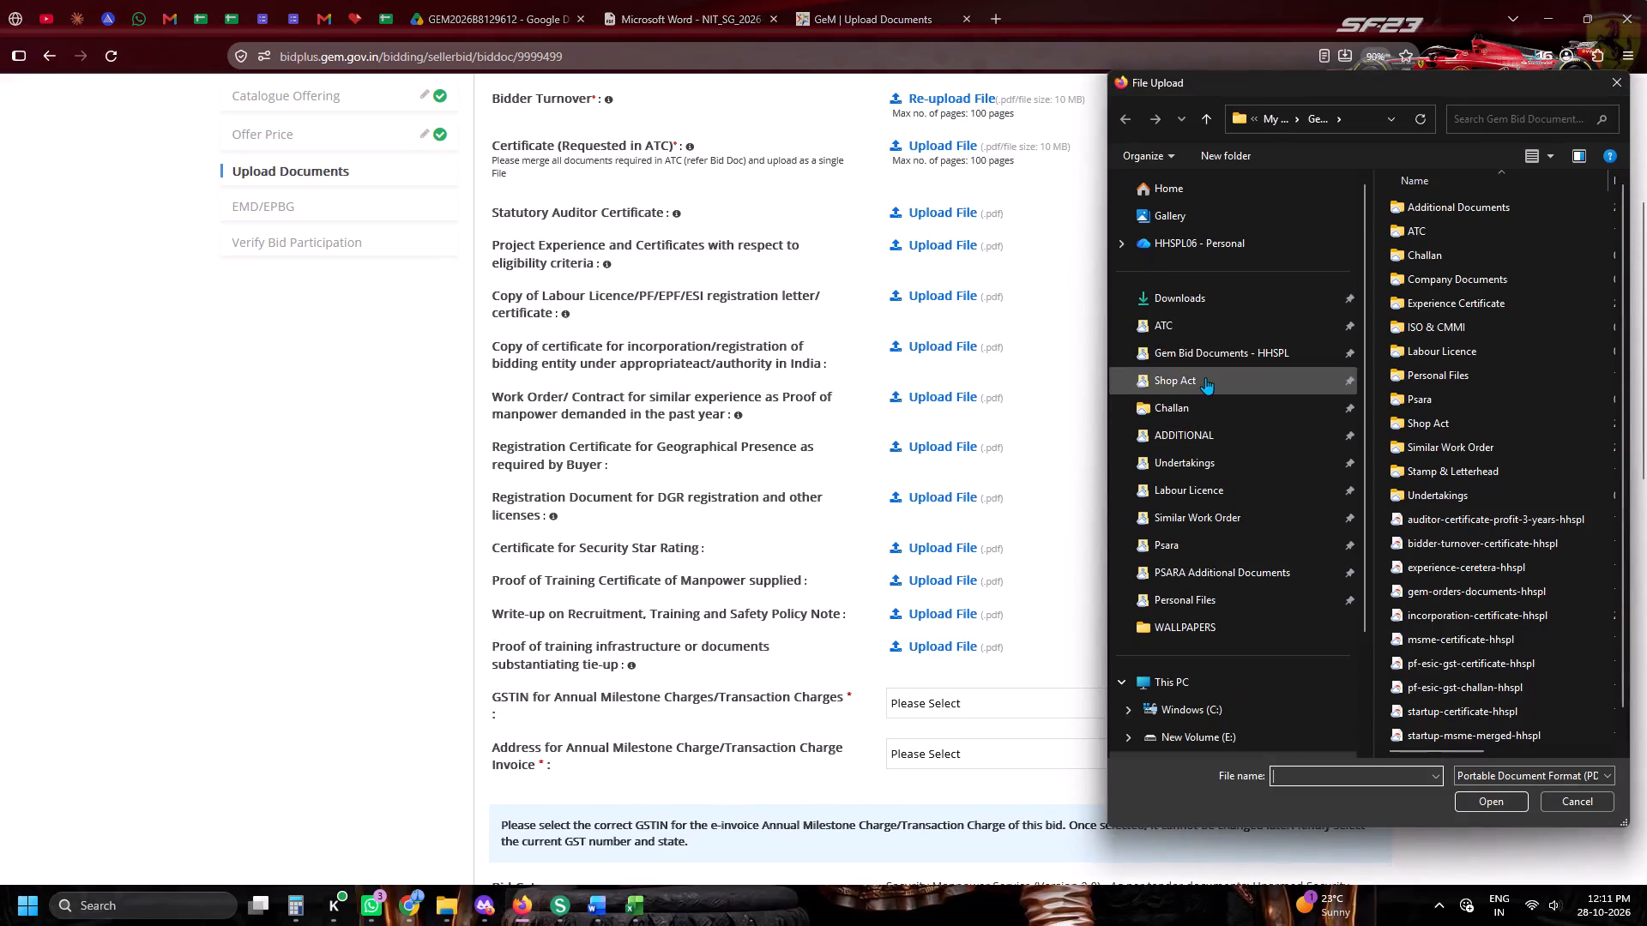
left_click(1205, 373)
left_click(1212, 363)
scroll(1446, 408, "down", 5)
left_click(1429, 748)
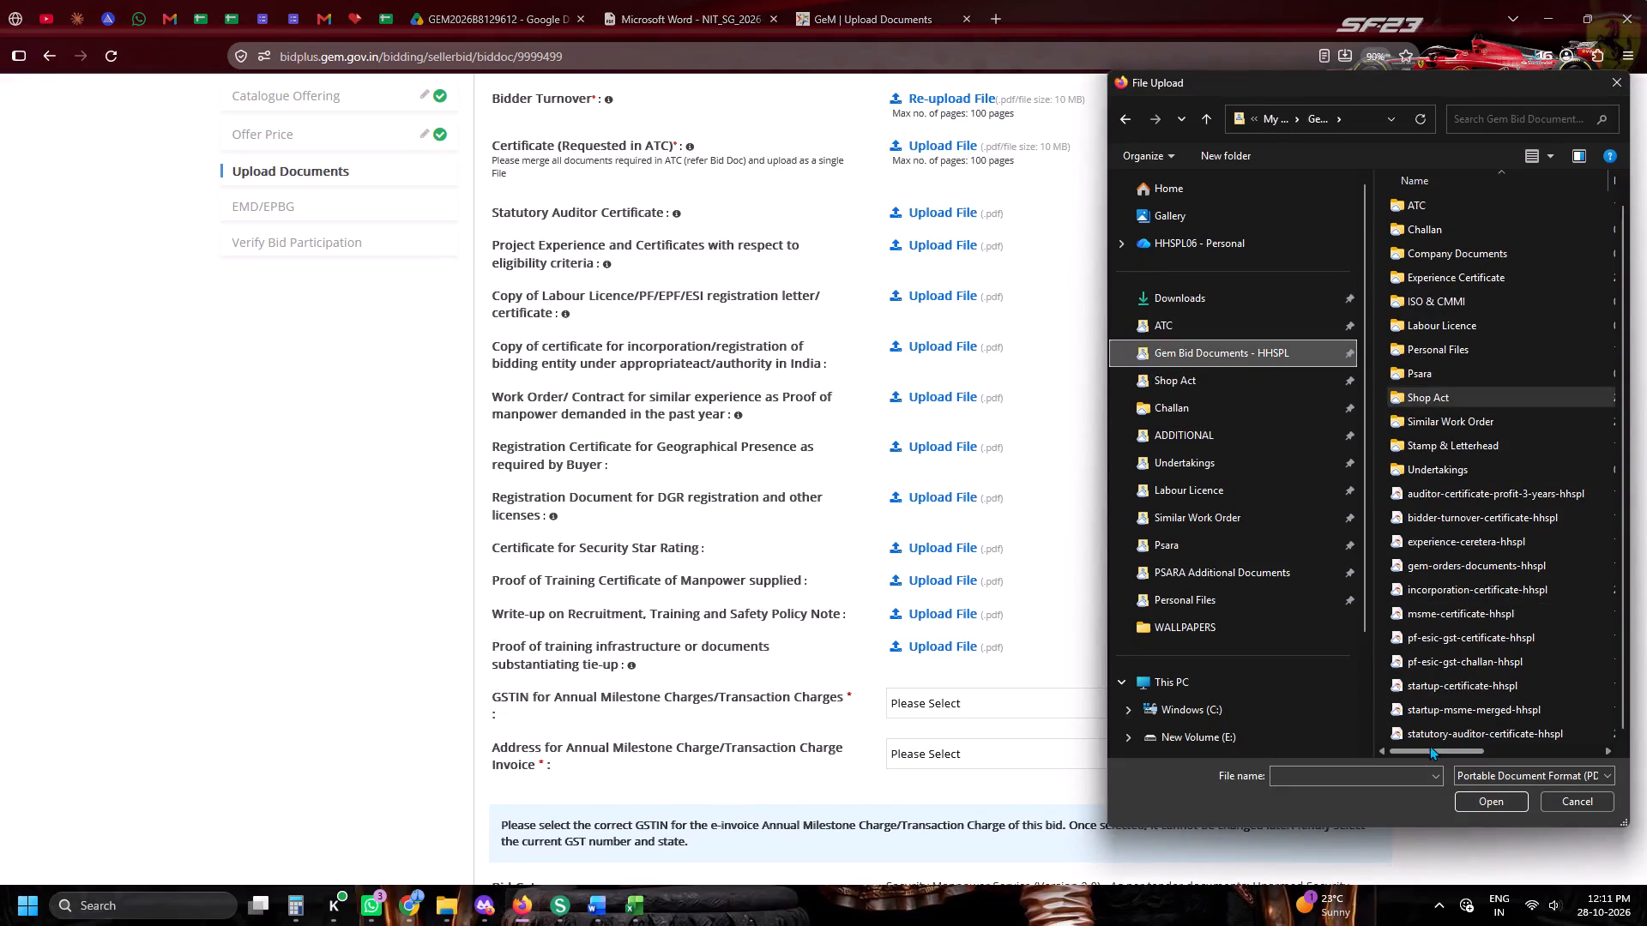
double_click(1429, 737)
Upload gem-orders-documents-hhspl for Project Experience and Certificates with respect to eligibility criteria.
left_click(942, 260)
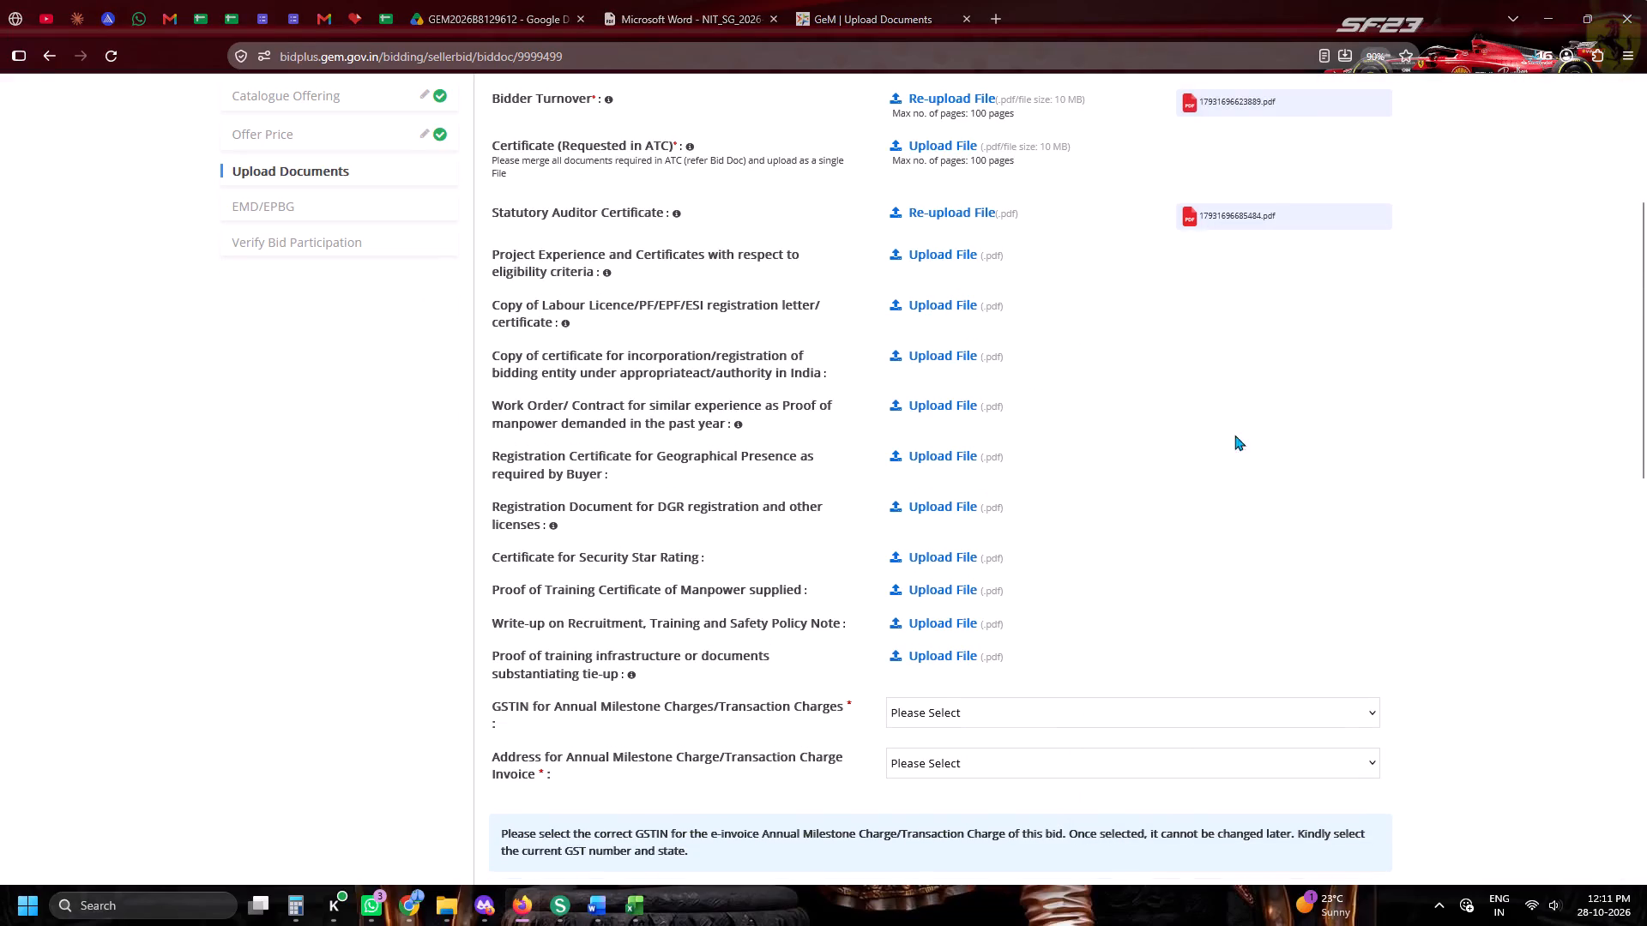
scroll(1443, 521, "down", 4)
left_click(1431, 578)
double_click(1431, 570)
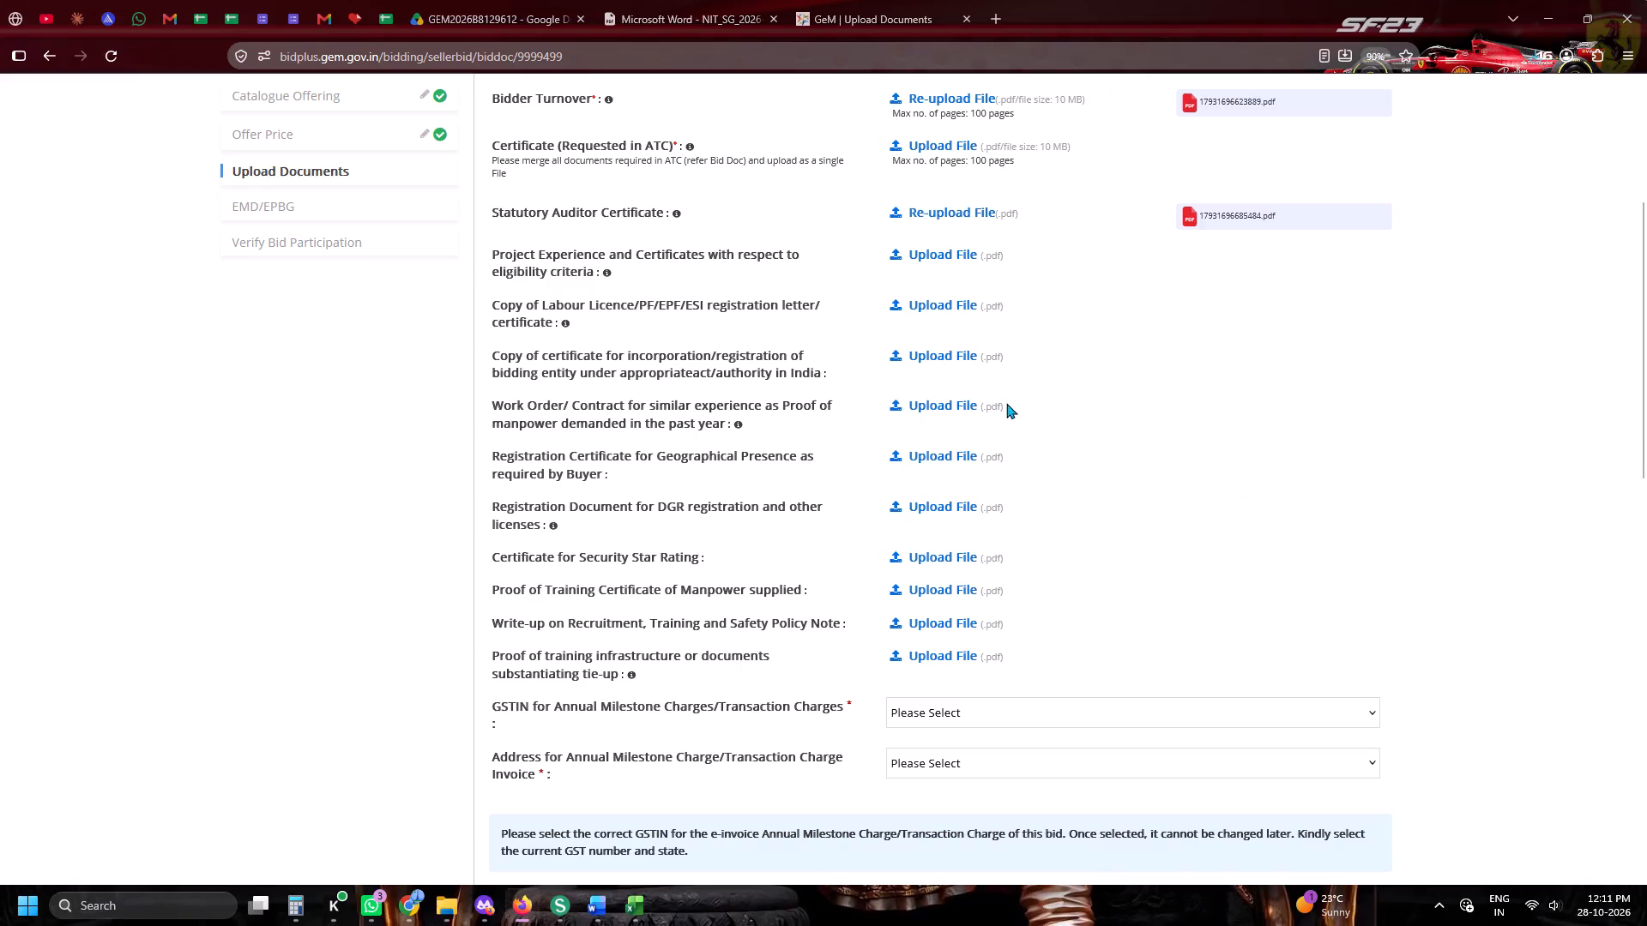
Upload pf-esic-gst-certificate-hhspl for Copy of Labour Licence/PF/EPF/ESI registration letter/certificate.
left_click(897, 300)
scroll(1463, 506, "down", 6)
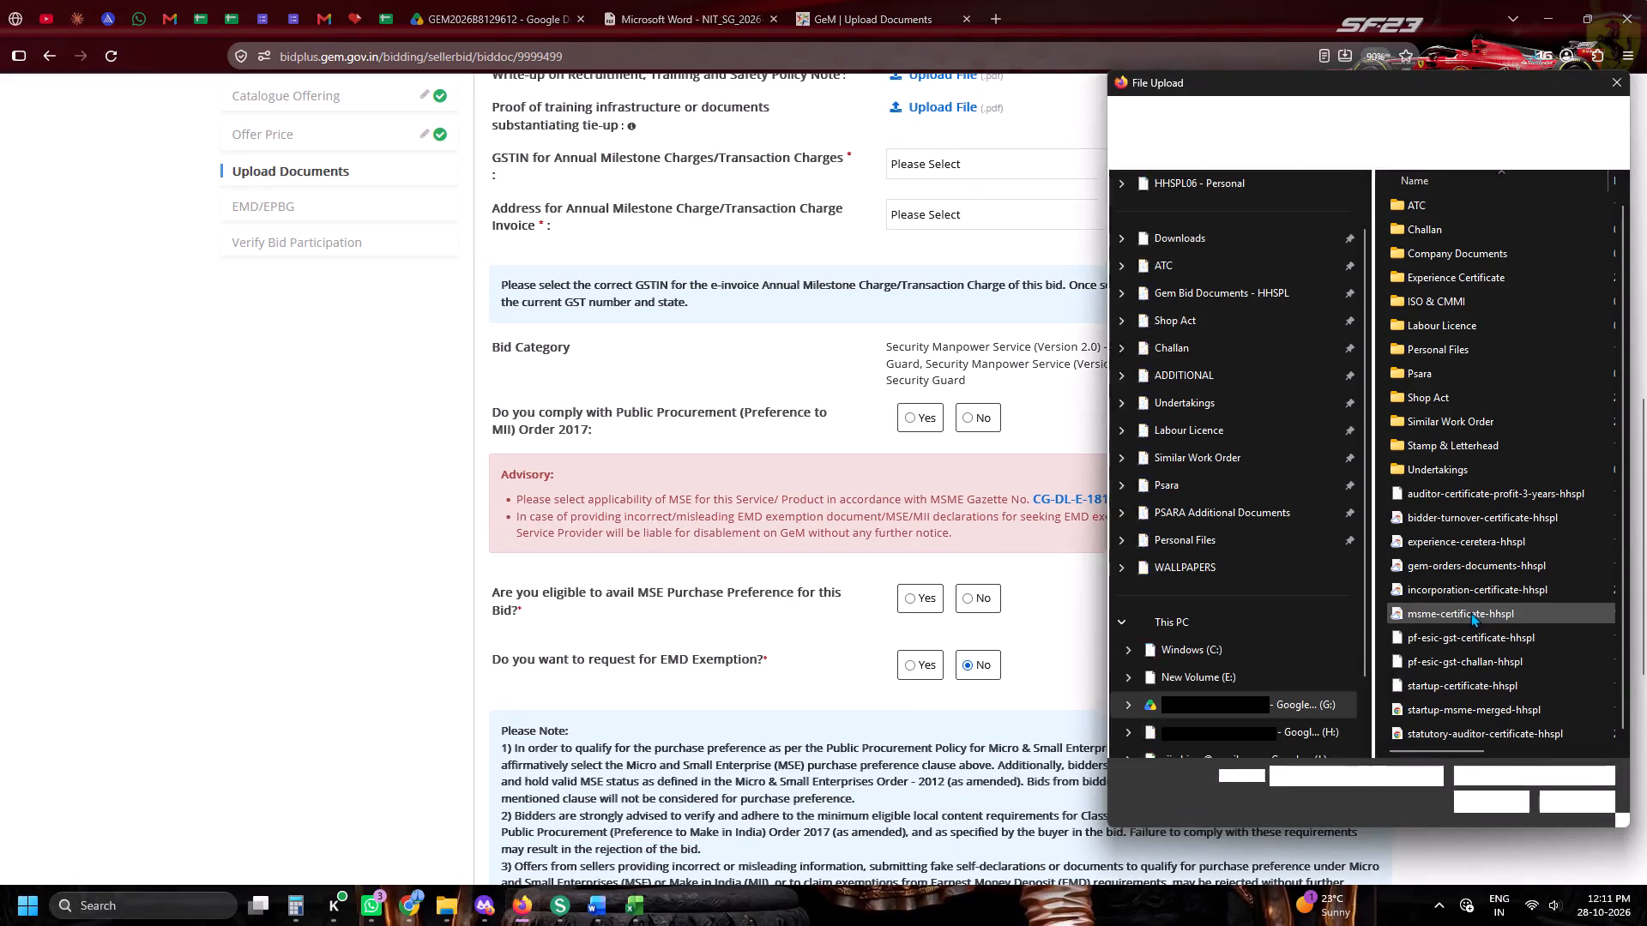
double_click(1451, 639)
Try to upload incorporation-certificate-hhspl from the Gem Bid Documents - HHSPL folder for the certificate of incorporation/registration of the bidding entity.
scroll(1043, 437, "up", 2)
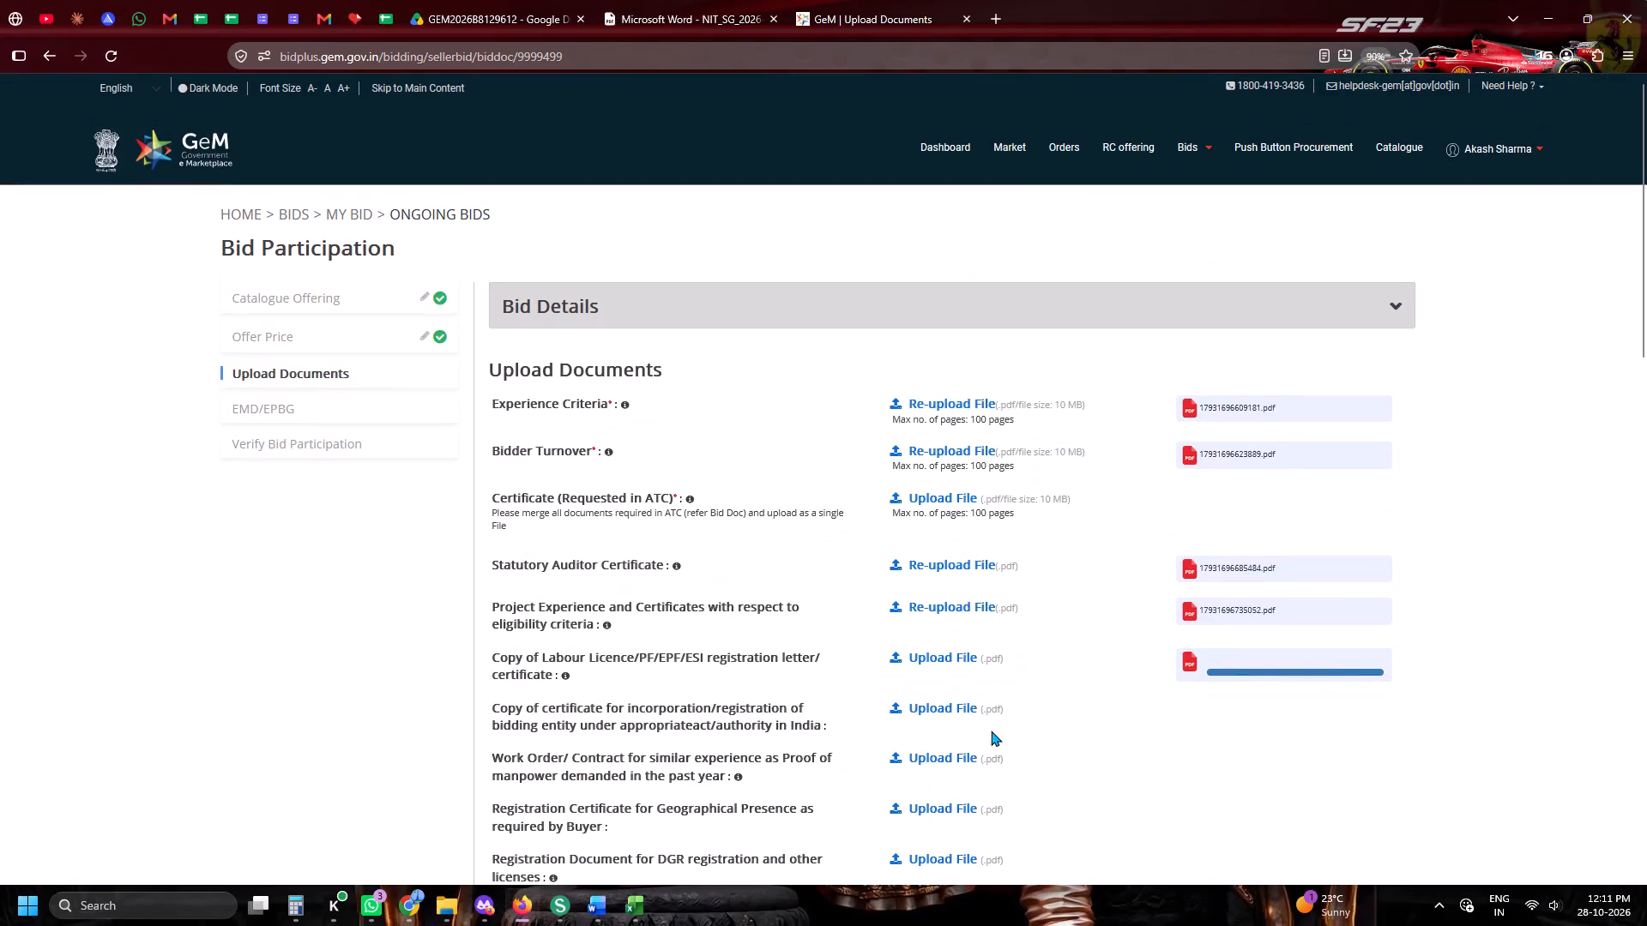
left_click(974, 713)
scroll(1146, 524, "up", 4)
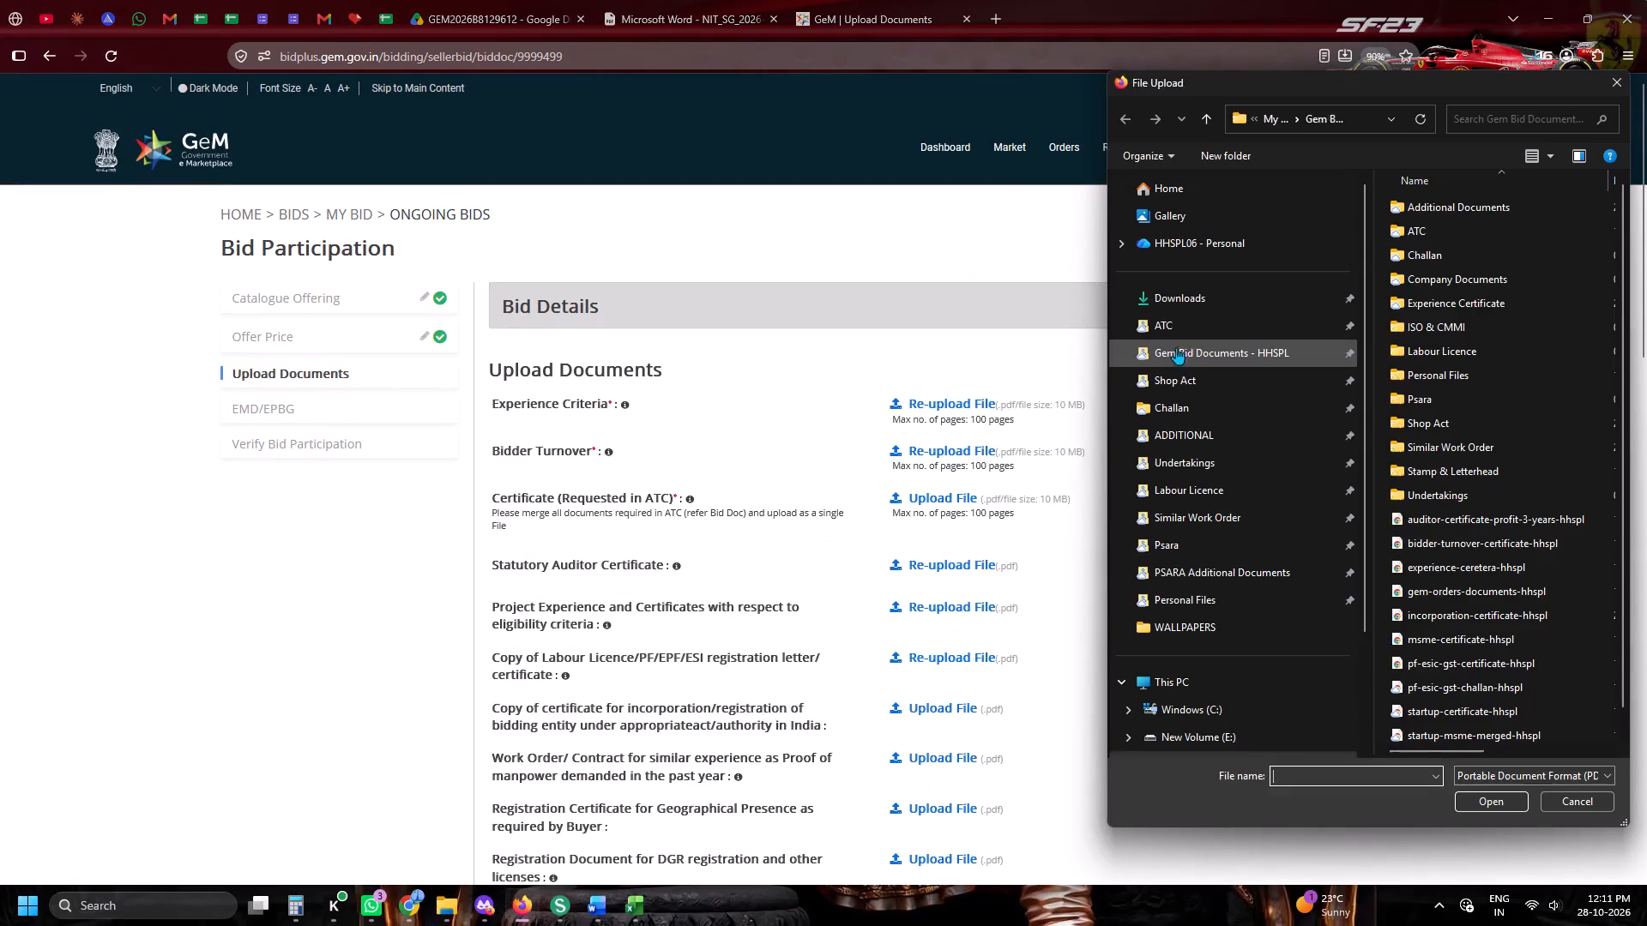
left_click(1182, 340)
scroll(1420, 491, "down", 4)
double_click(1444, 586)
Upload Similar Work Order Security Guard from the Similar Work Order folder for Work Order/Contract for similar experience.
scroll(1215, 444, "down", 4)
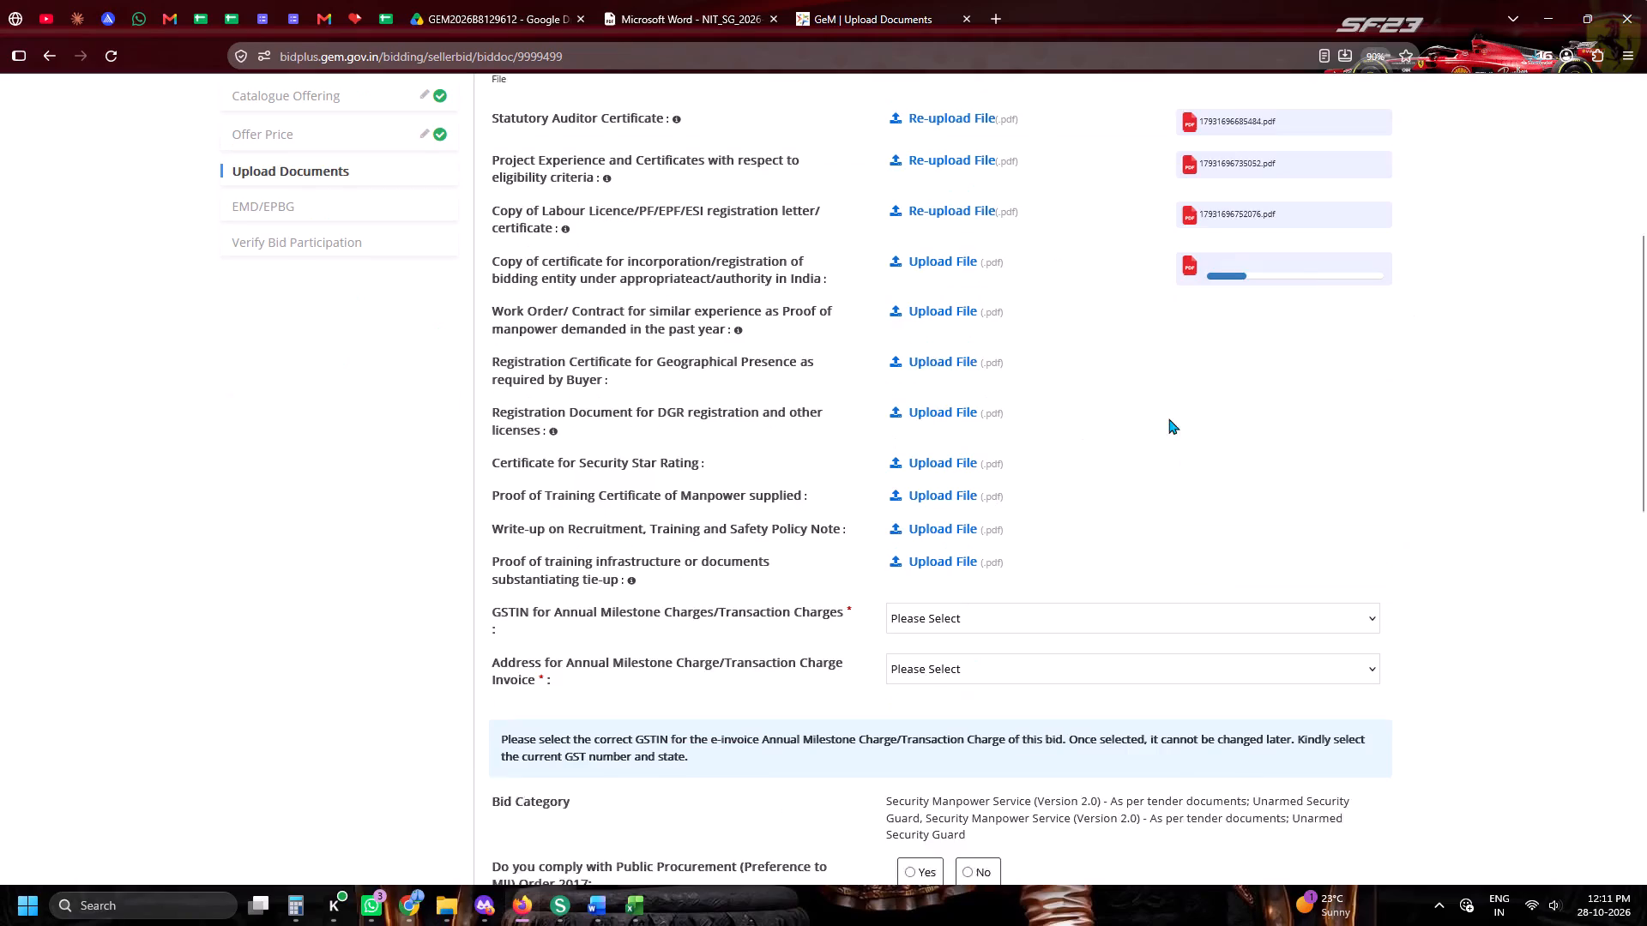
left_click(925, 280)
left_click(926, 295)
scroll(1170, 432, "up", 2)
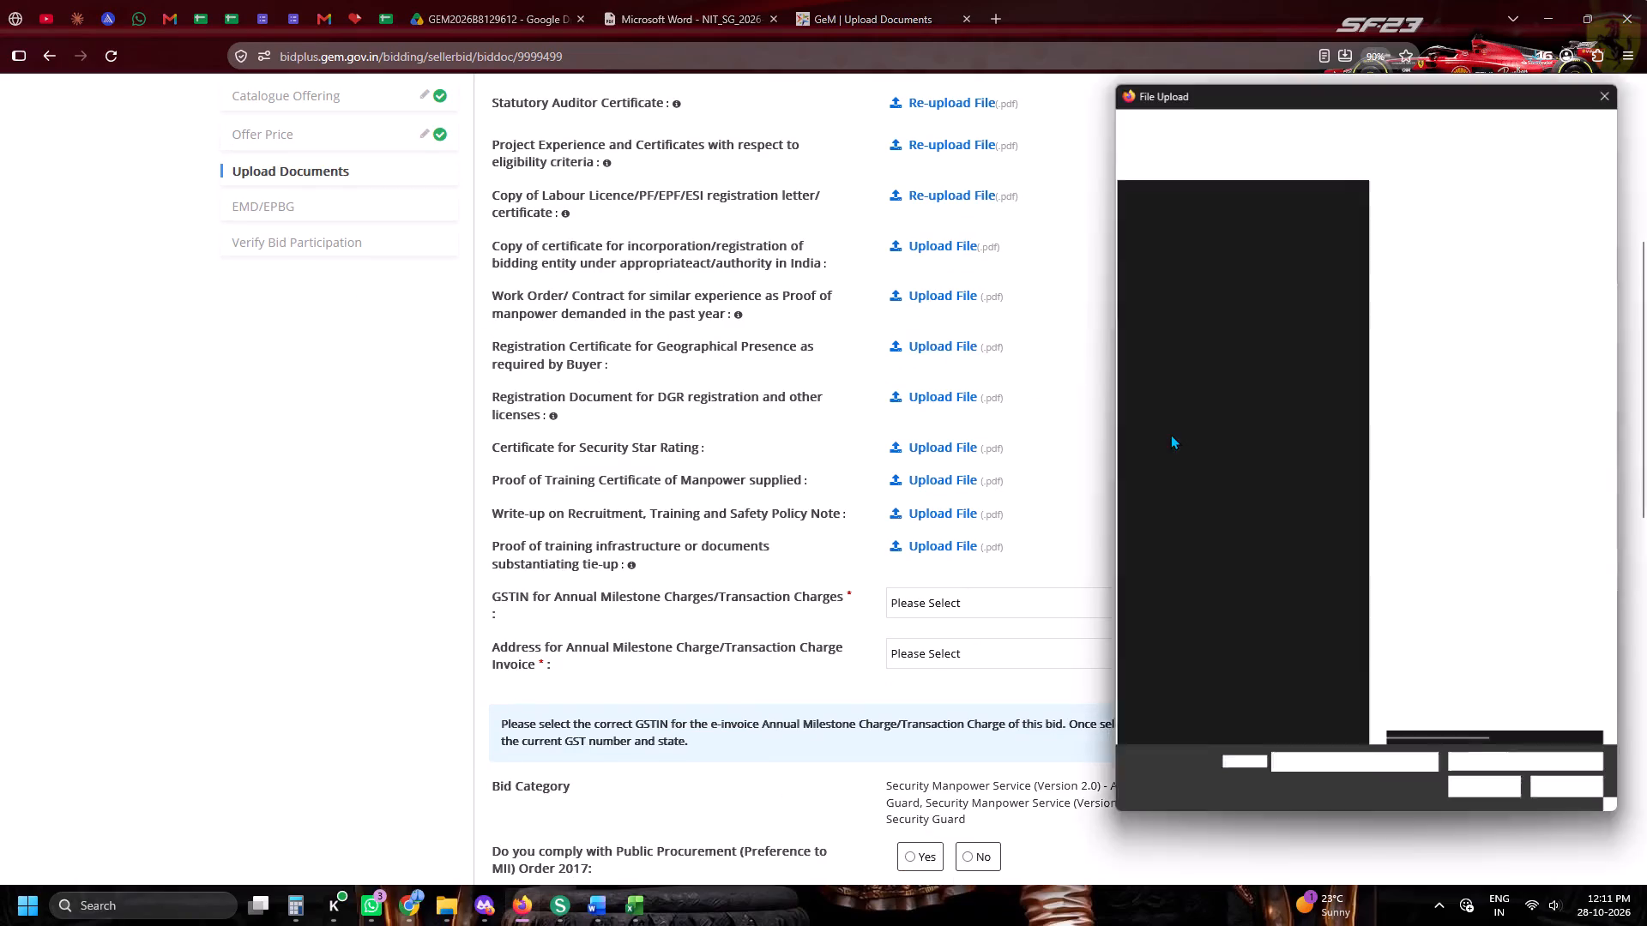
scroll(1170, 434, "up", 4)
left_click(1214, 526)
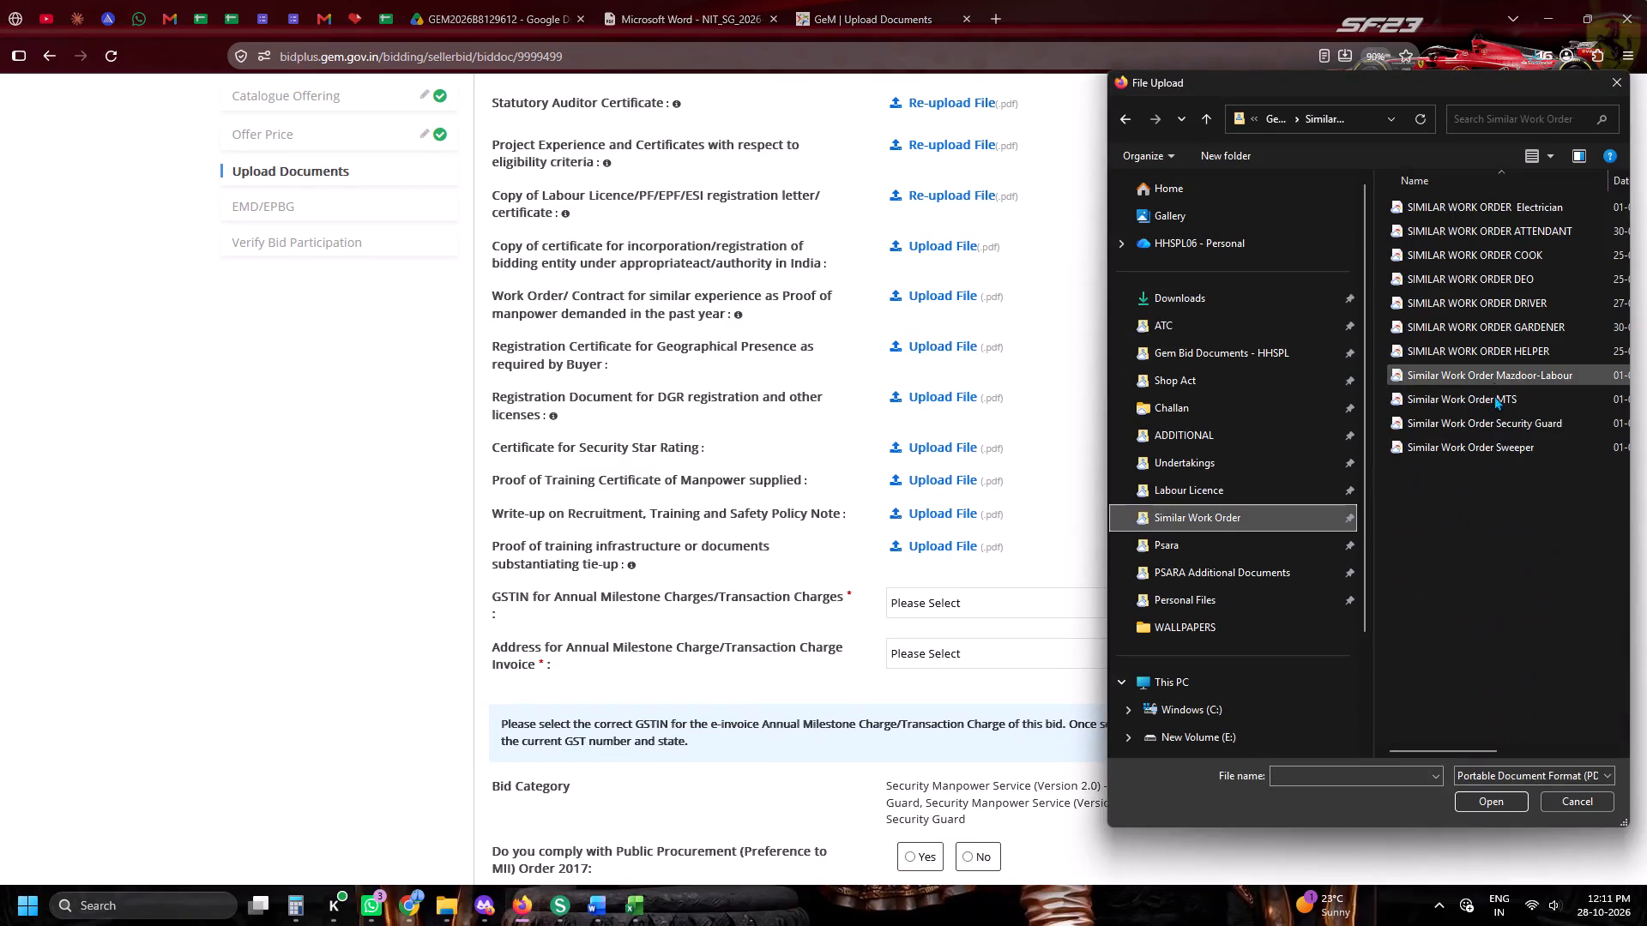
double_click(1495, 423)
Upload incorporation-certificate-hhspl from the Gem Bid Documents - HHSPL folder again for the certificate of incorporation/registration of the bidding entity.
left_click(952, 242)
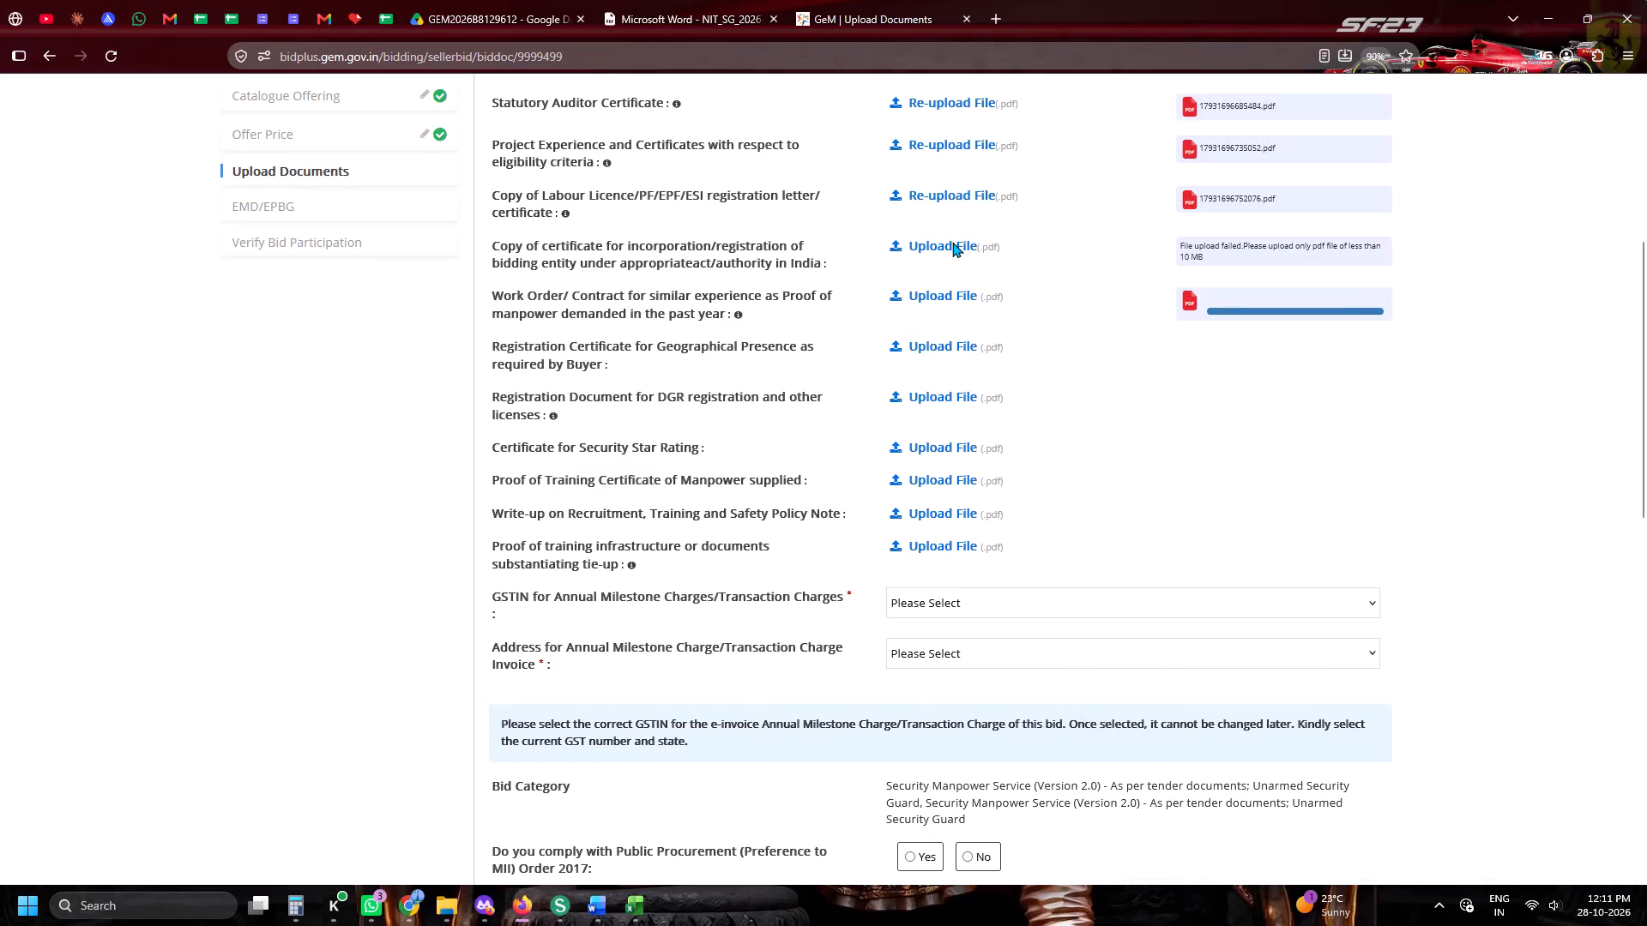
scroll(1444, 417, "down", 5)
scroll(1171, 481, "up", 3)
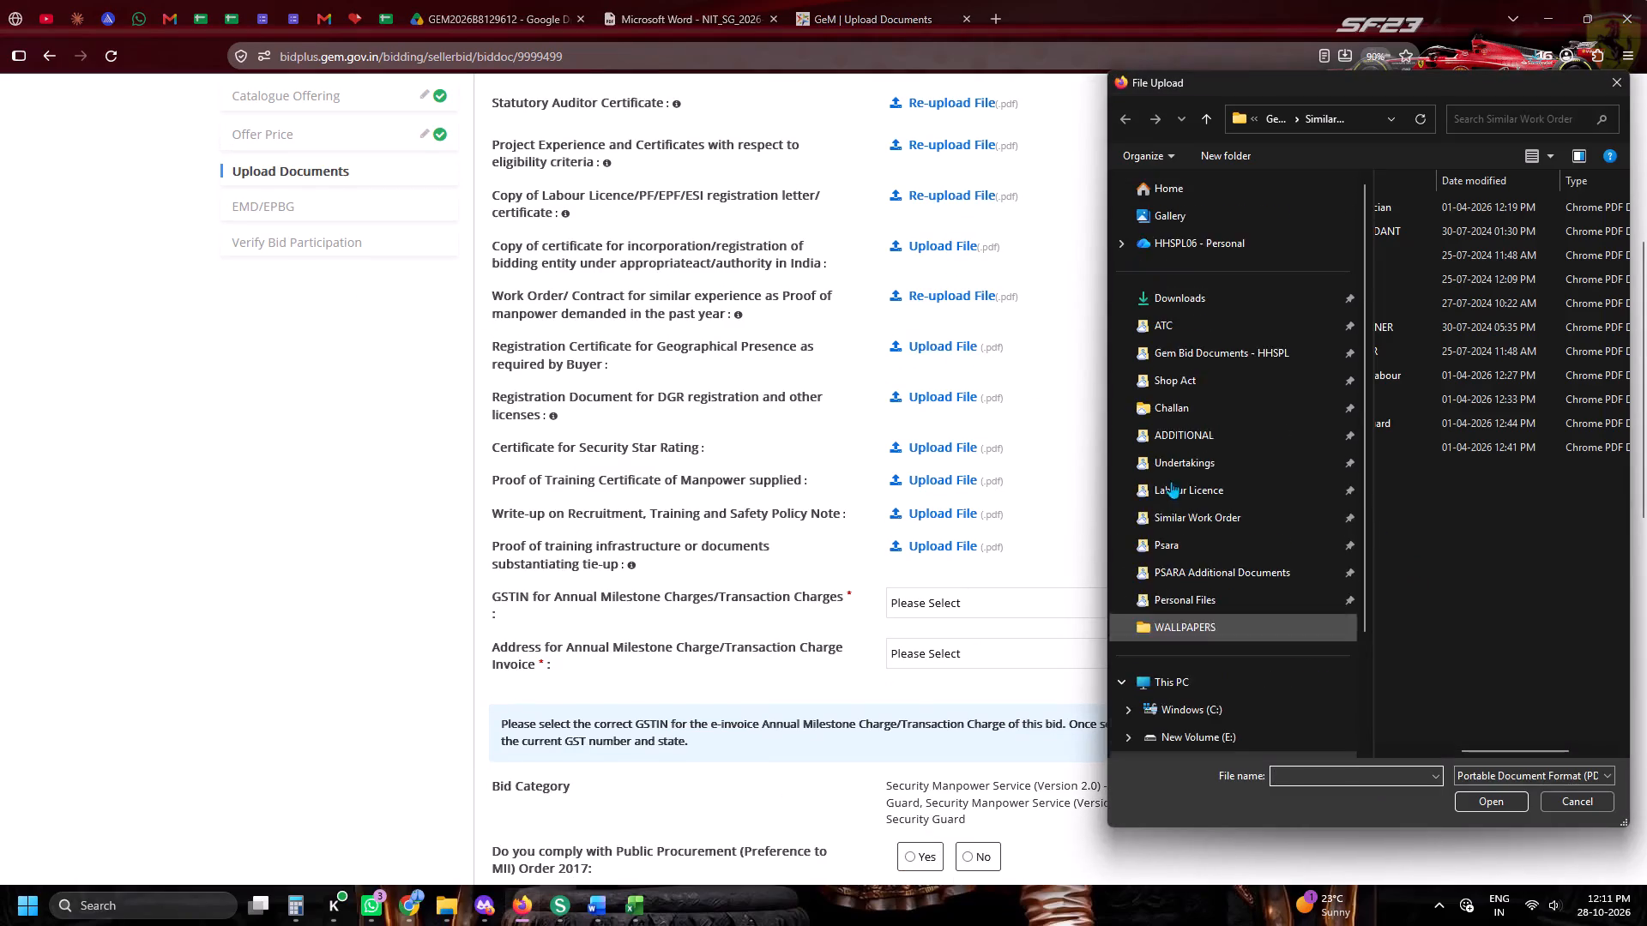
scroll(1171, 481, "up", 1)
left_click(1222, 349)
scroll(1500, 597, "down", 5)
double_click(1425, 581)
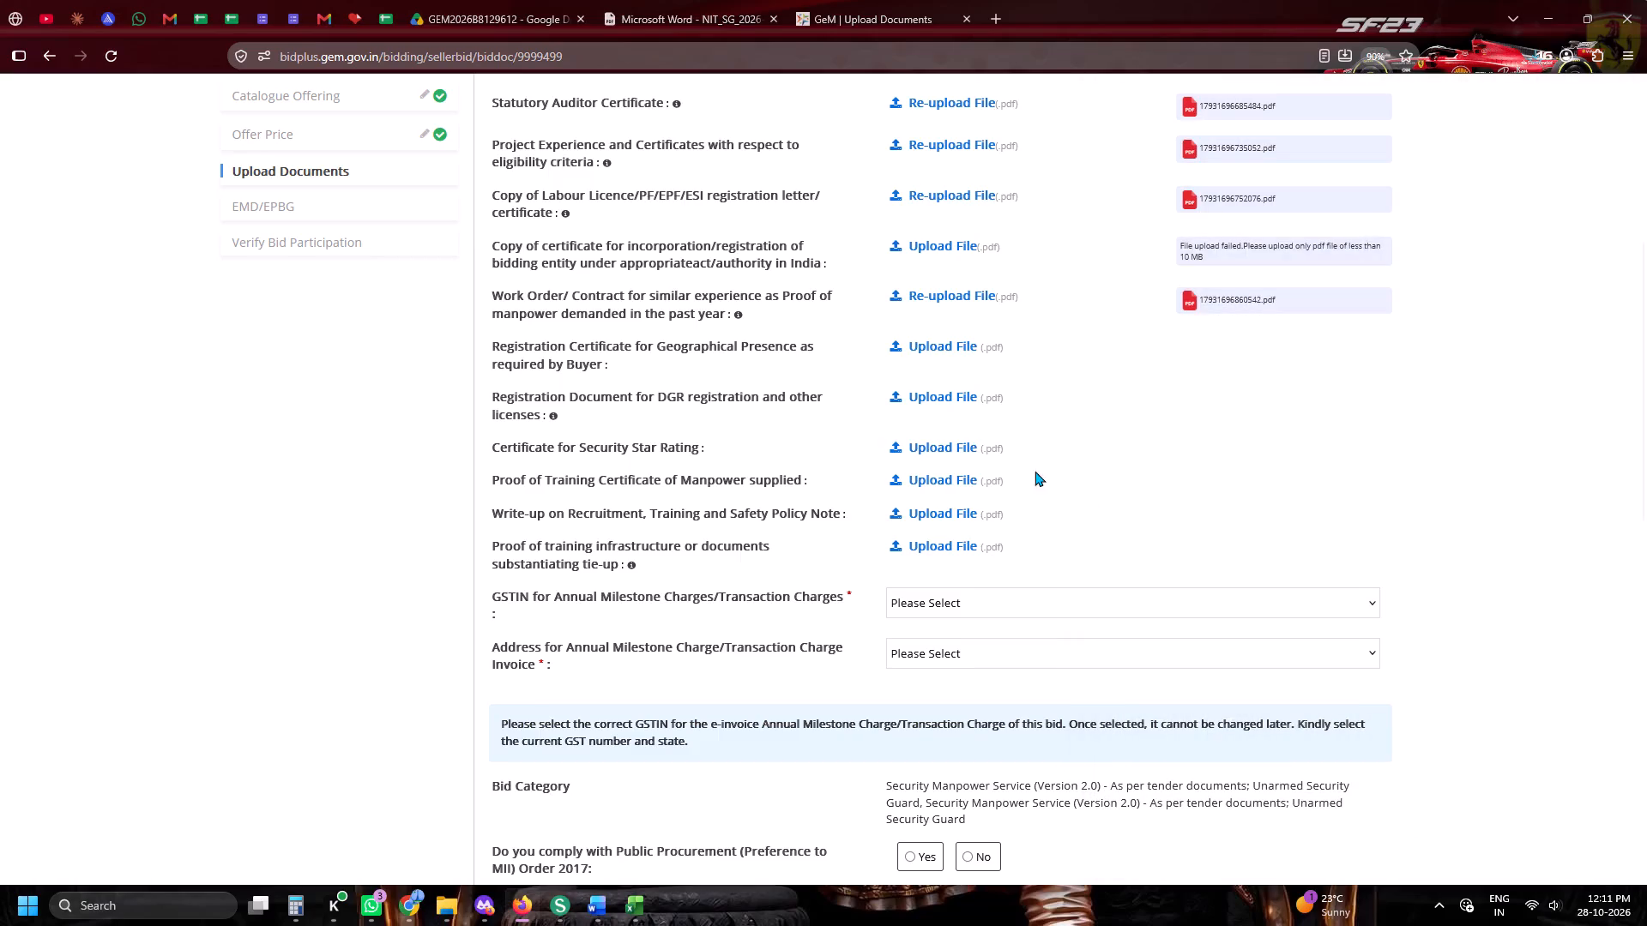
Upload delhi-shopact-hhspl from the Shop Act folder for Registration Certificate for Geographical Presence.
left_click(961, 349)
scroll(1137, 424, "up", 5)
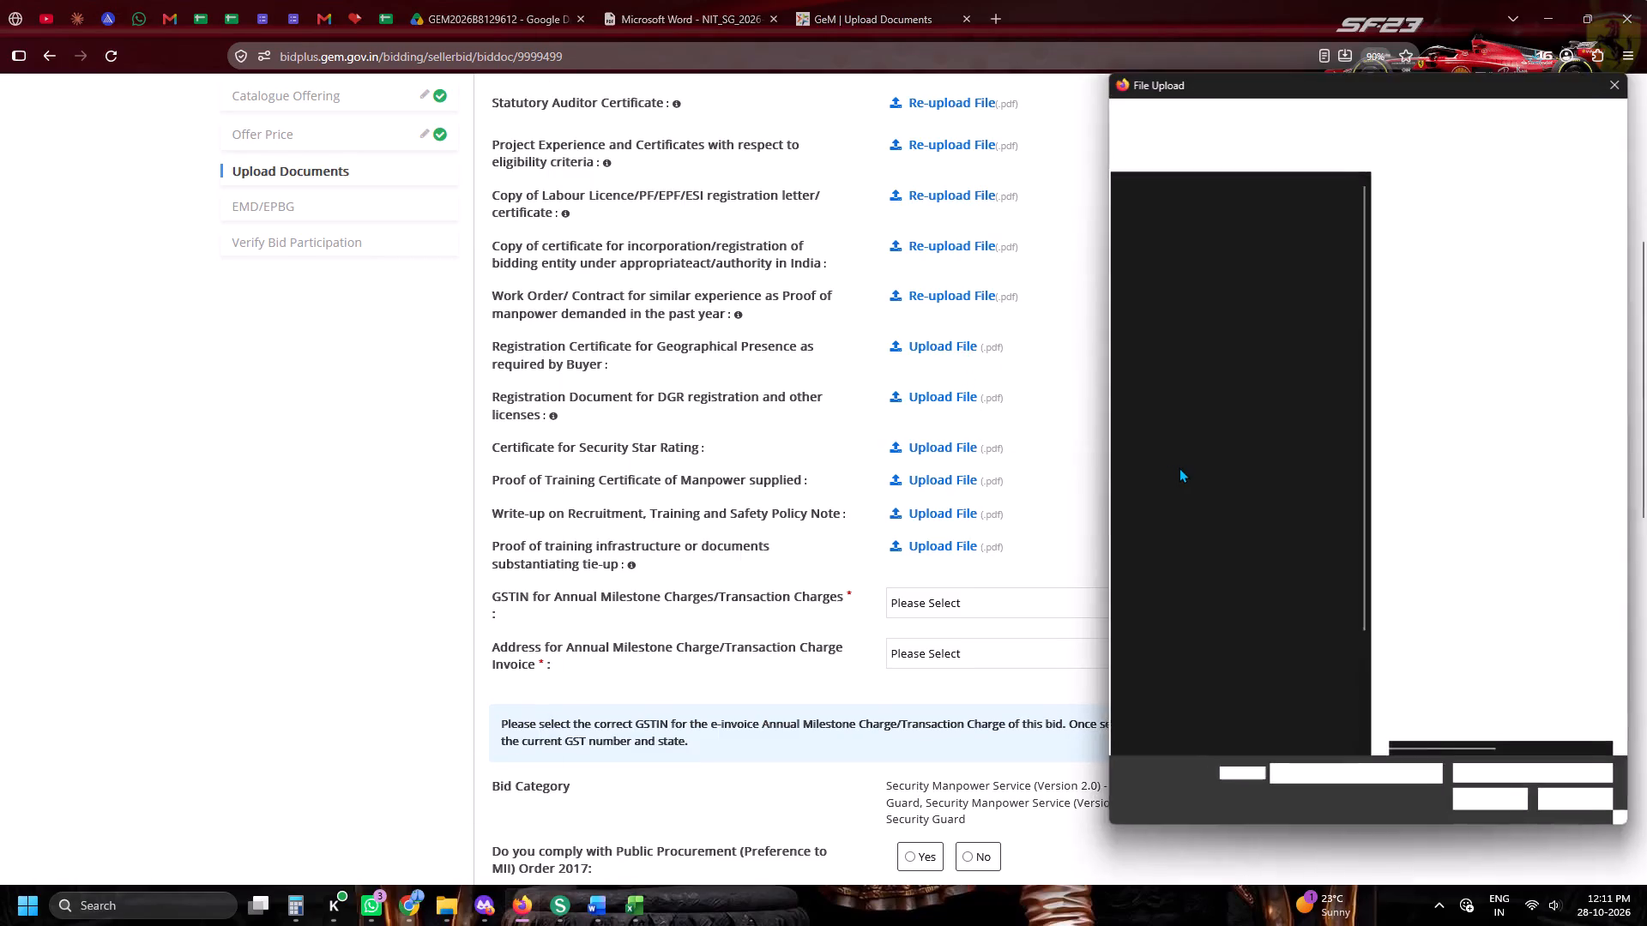
double_click(1198, 362)
left_click(1209, 386)
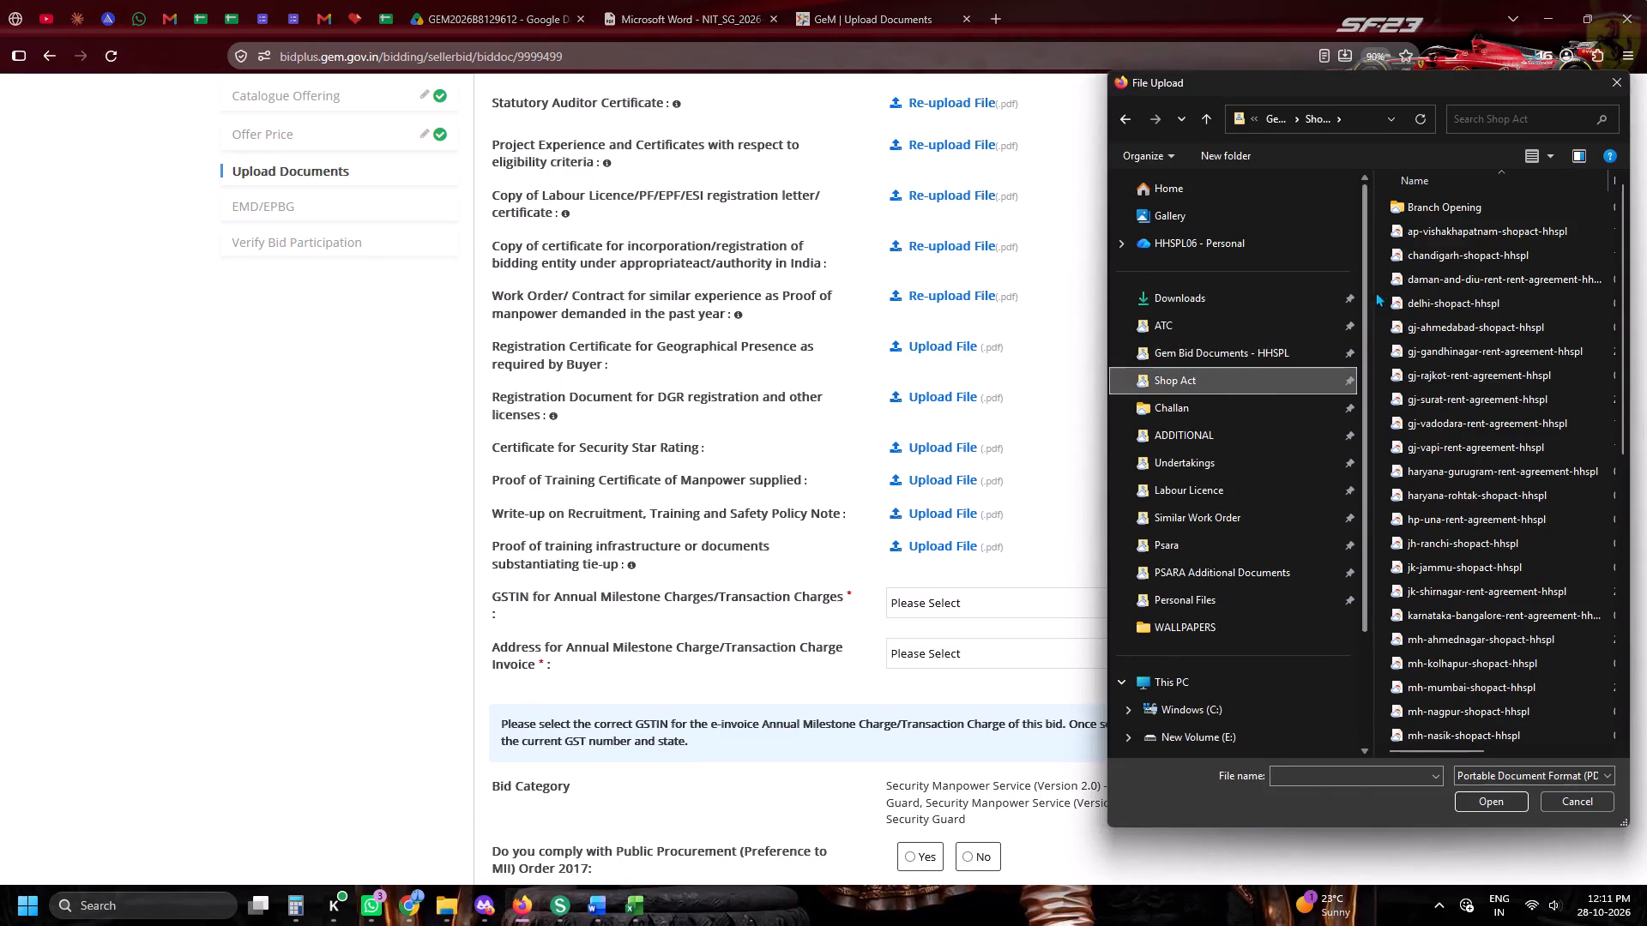
double_click(1419, 299)
Upload delhi-psara-hhspl from the Psara folder for Registration Document for DGR registration and other licenses.
left_click(958, 398)
scroll(1213, 439, "up", 2)
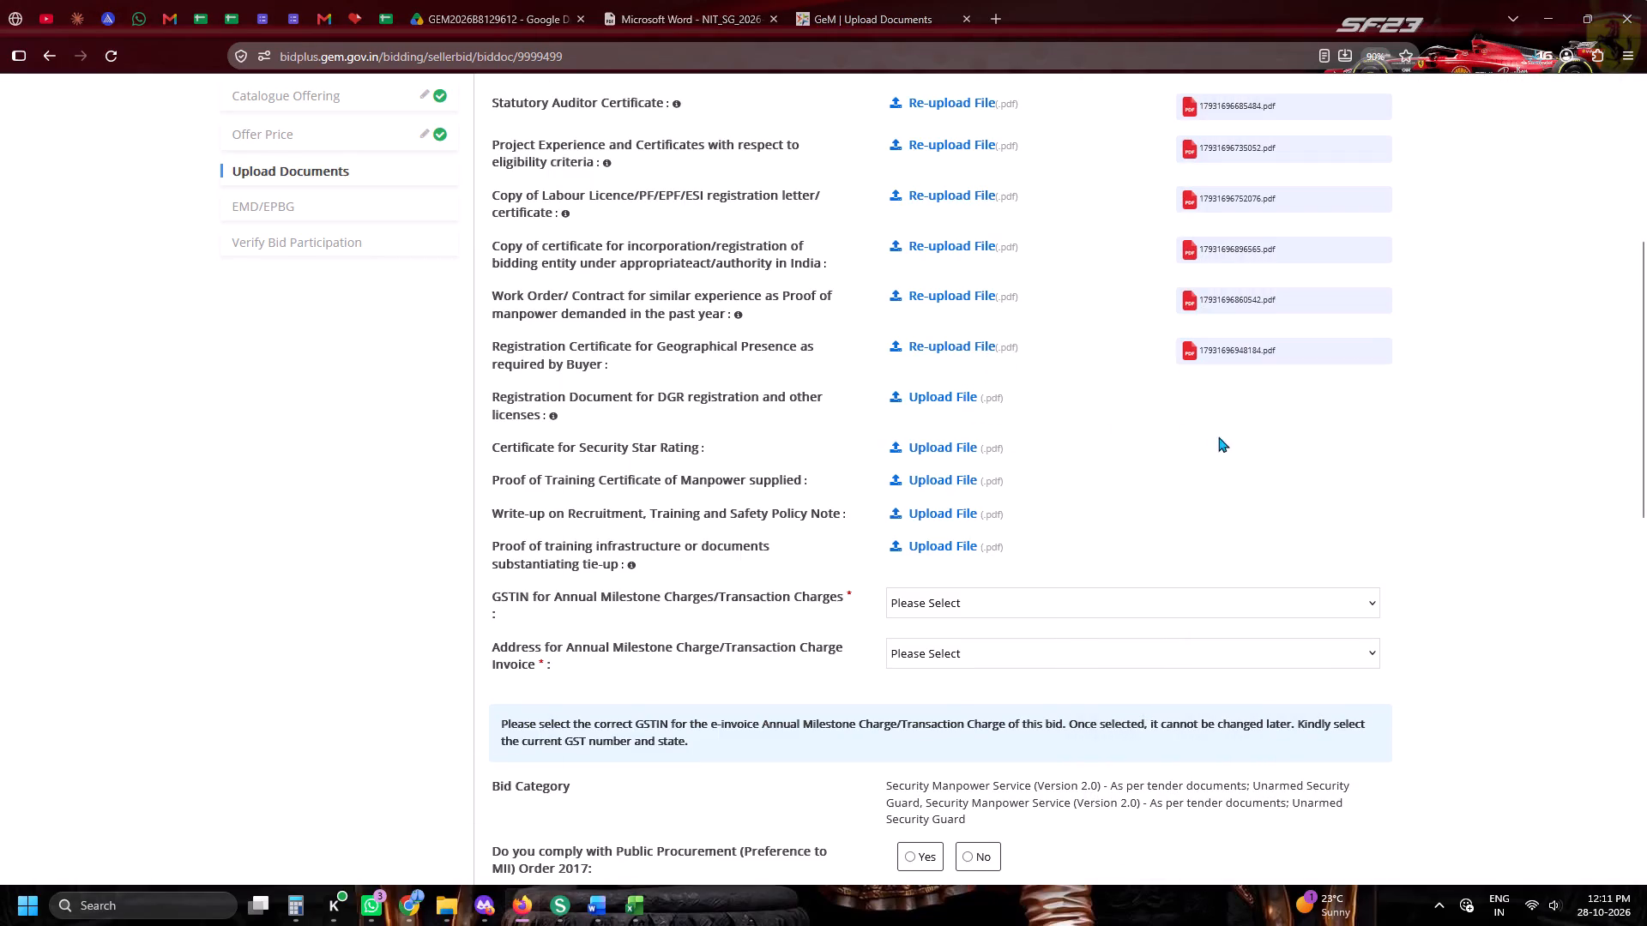
scroll(1218, 436, "up", 2)
left_click(1229, 541)
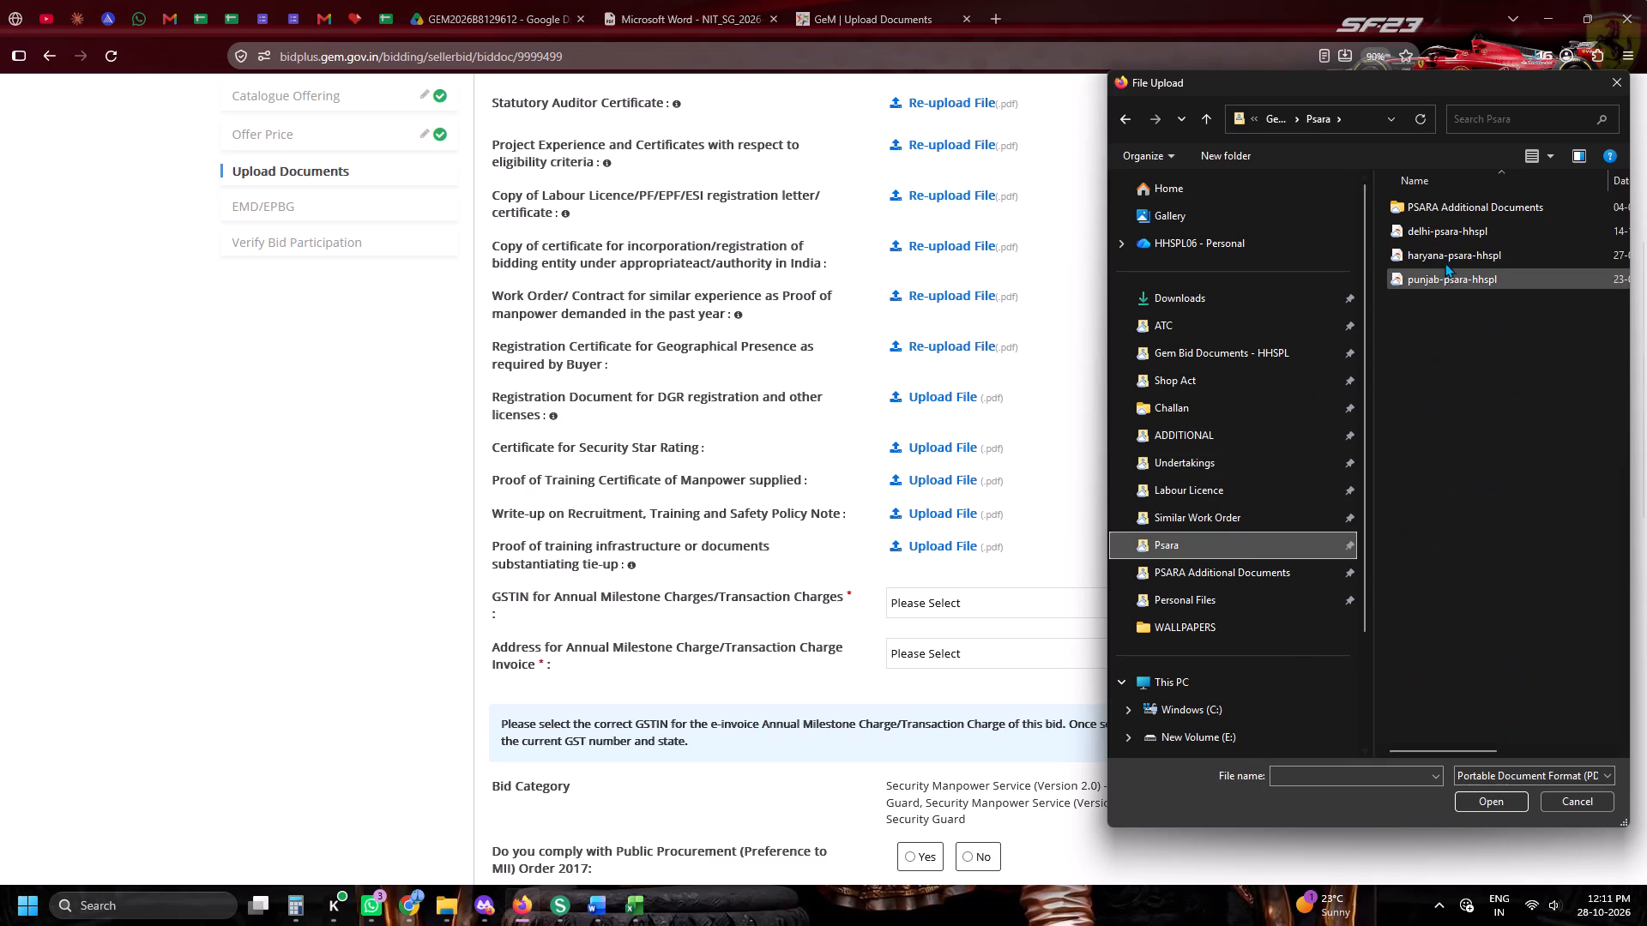
double_click(1451, 226)
Upload msme-certificate-hhspl from the Gem Bid Documents - HHSPL folder for Certificate for Security Star Rating.
left_click(897, 446)
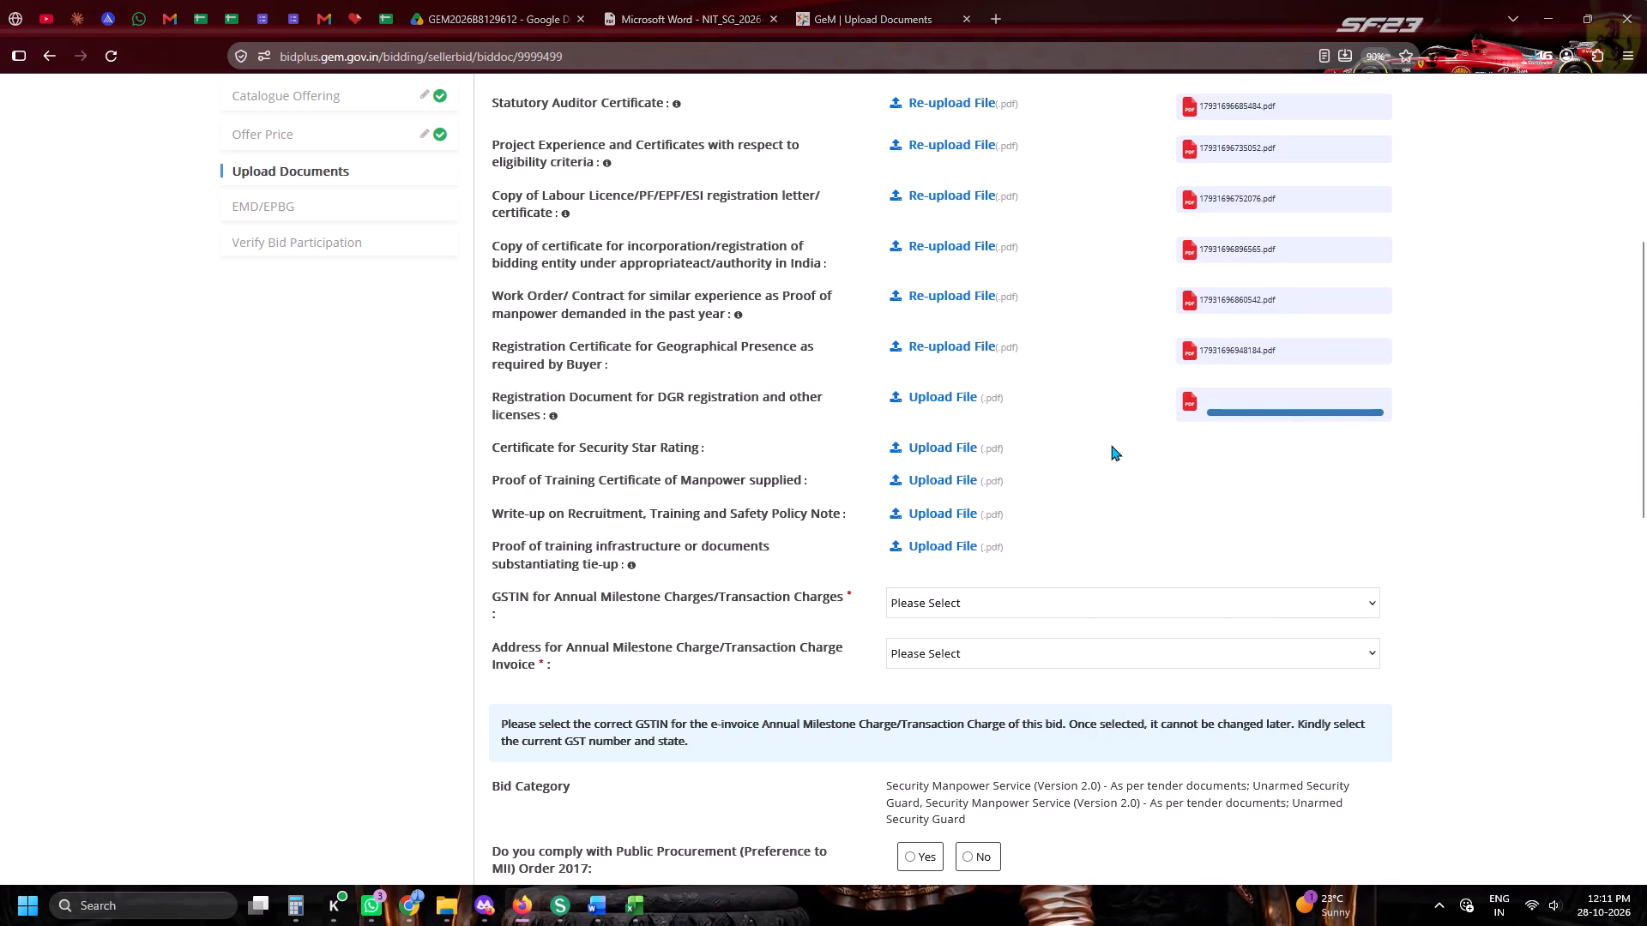
scroll(1147, 431, "up", 4)
left_click(1210, 325)
left_click(1215, 344)
scroll(1390, 509, "down", 5)
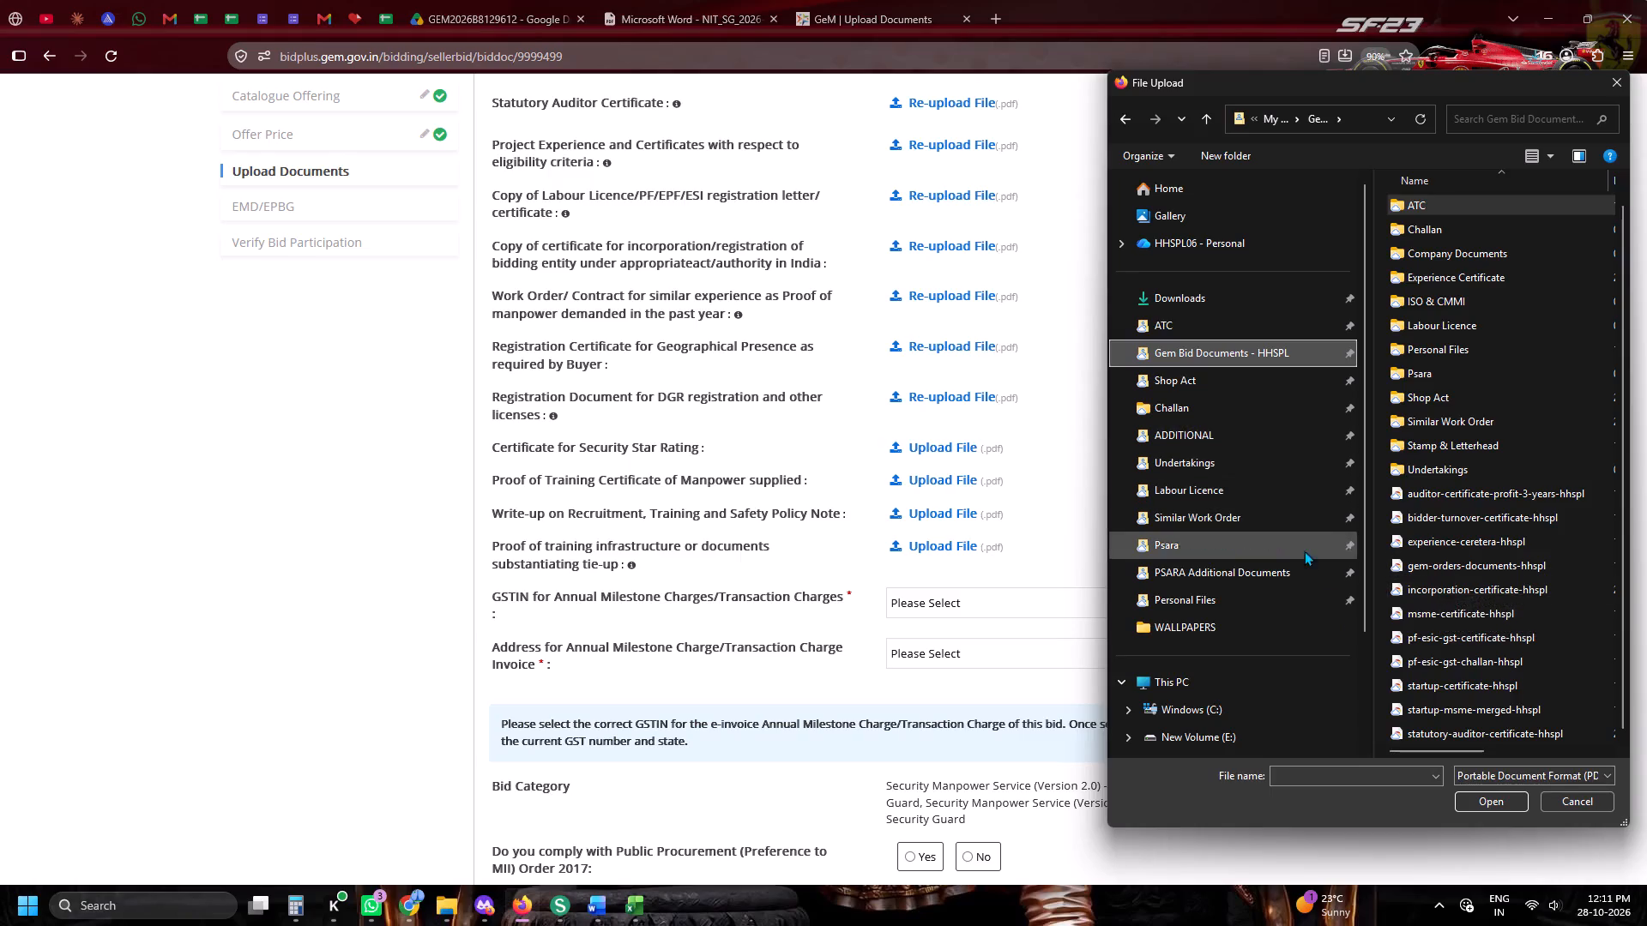
double_click(1427, 614)
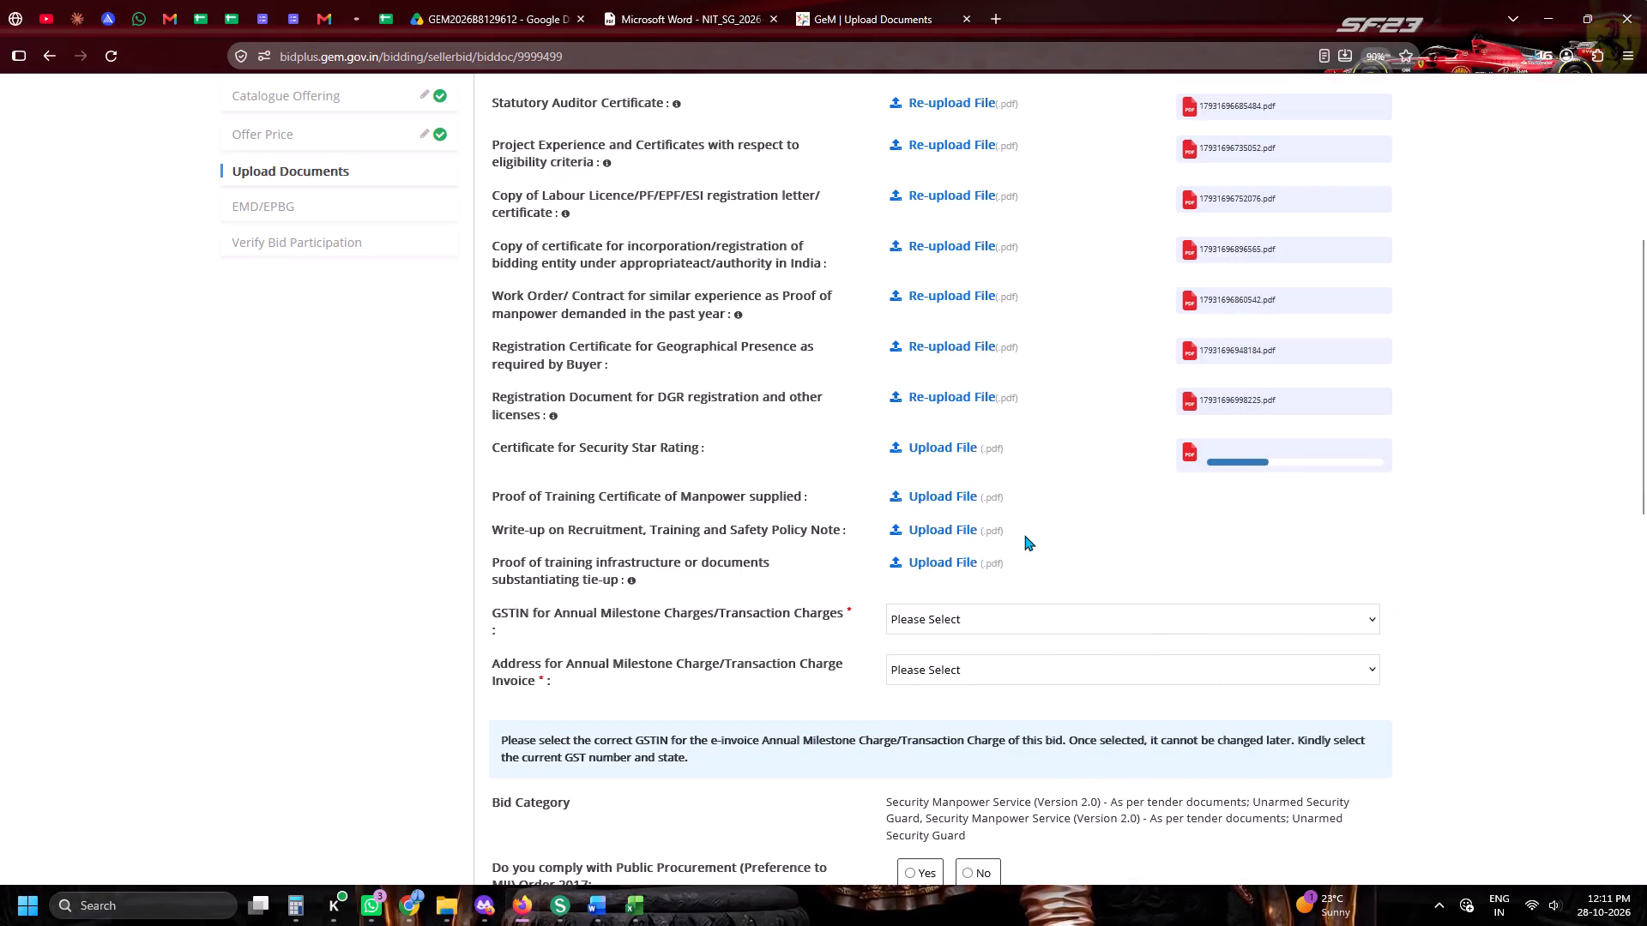
Upload mou-certificate-hhspl from the PSARA Additional Documents folder for Proof of Training Certificate of Manpower supplied.
left_click(976, 501)
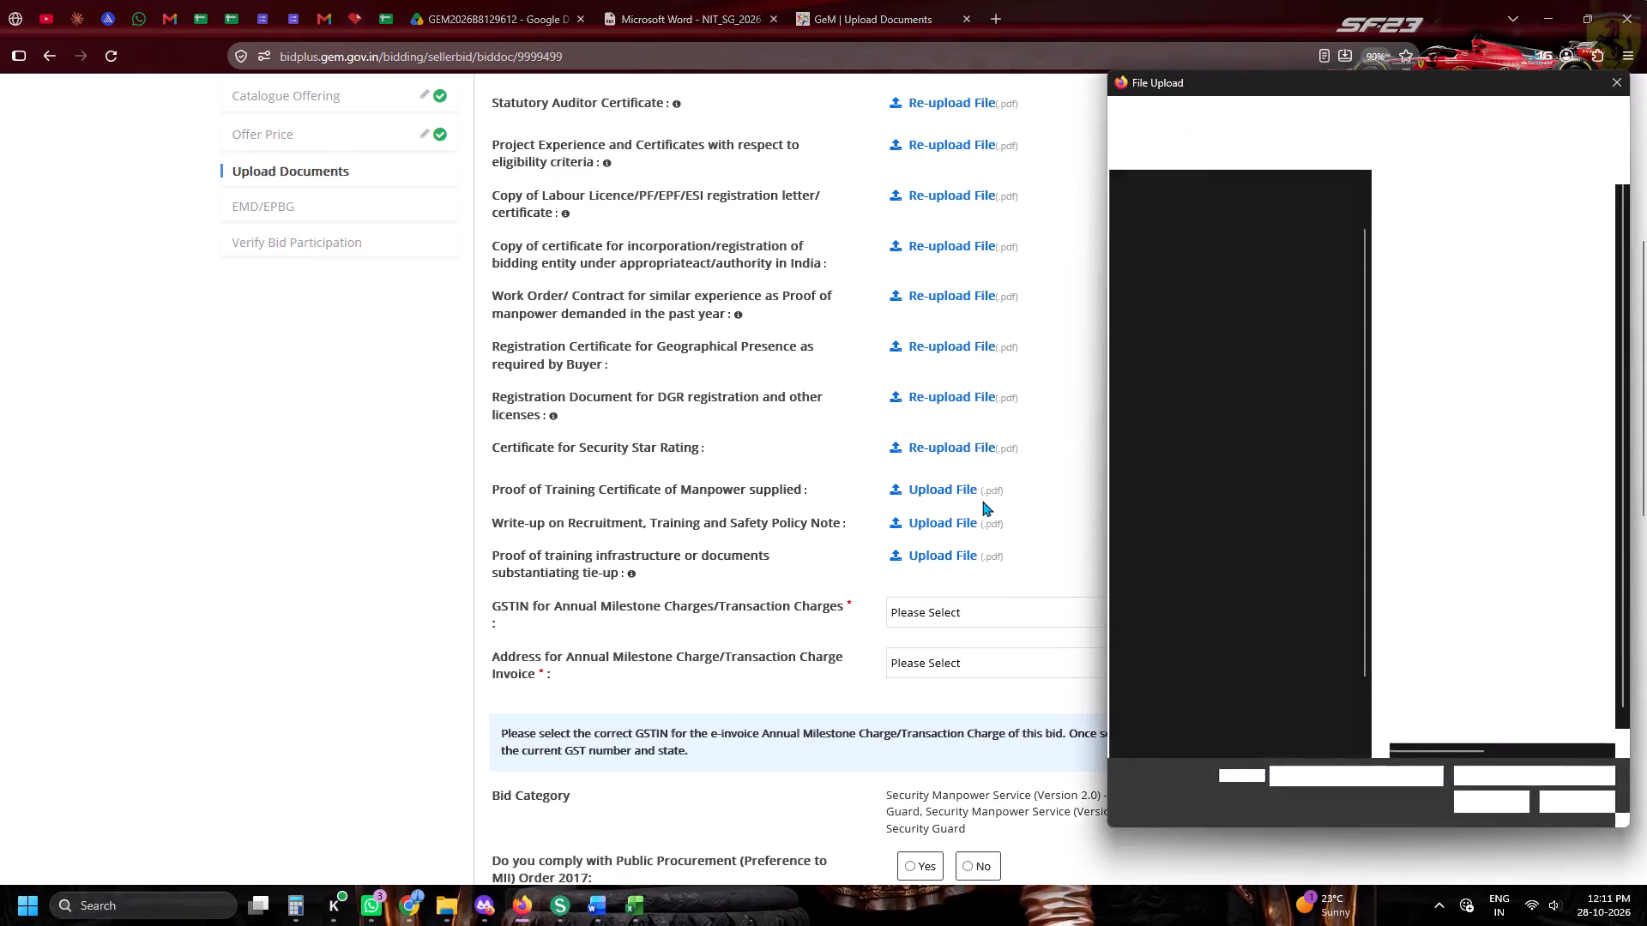
left_click(1204, 514)
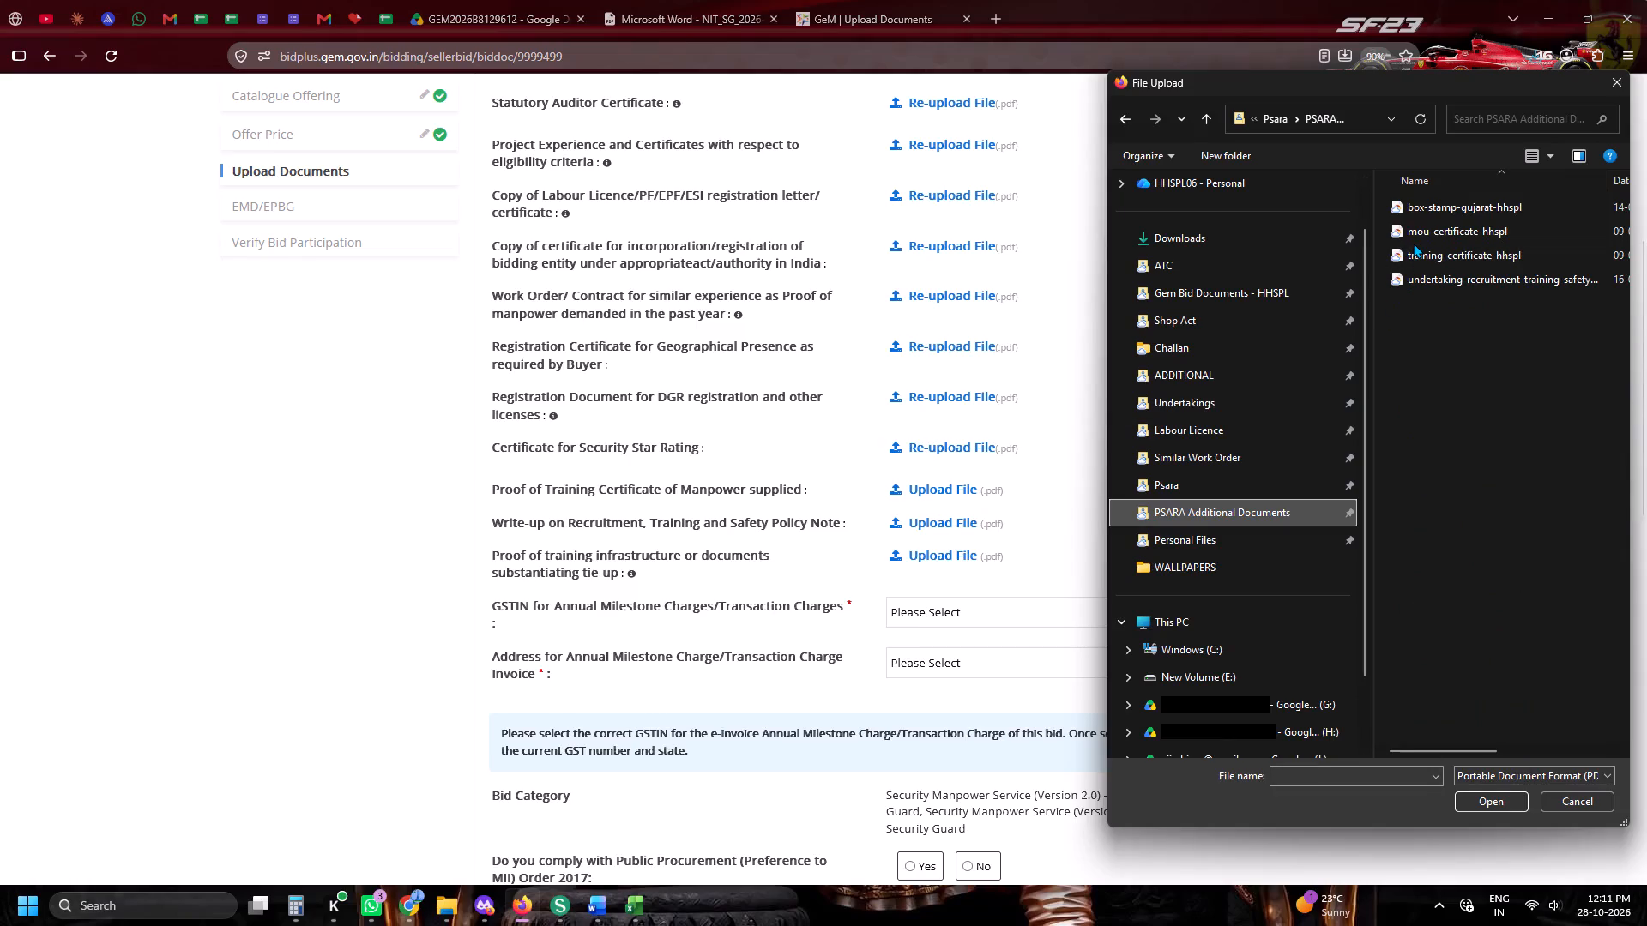
left_click(1413, 243)
double_click(1413, 237)
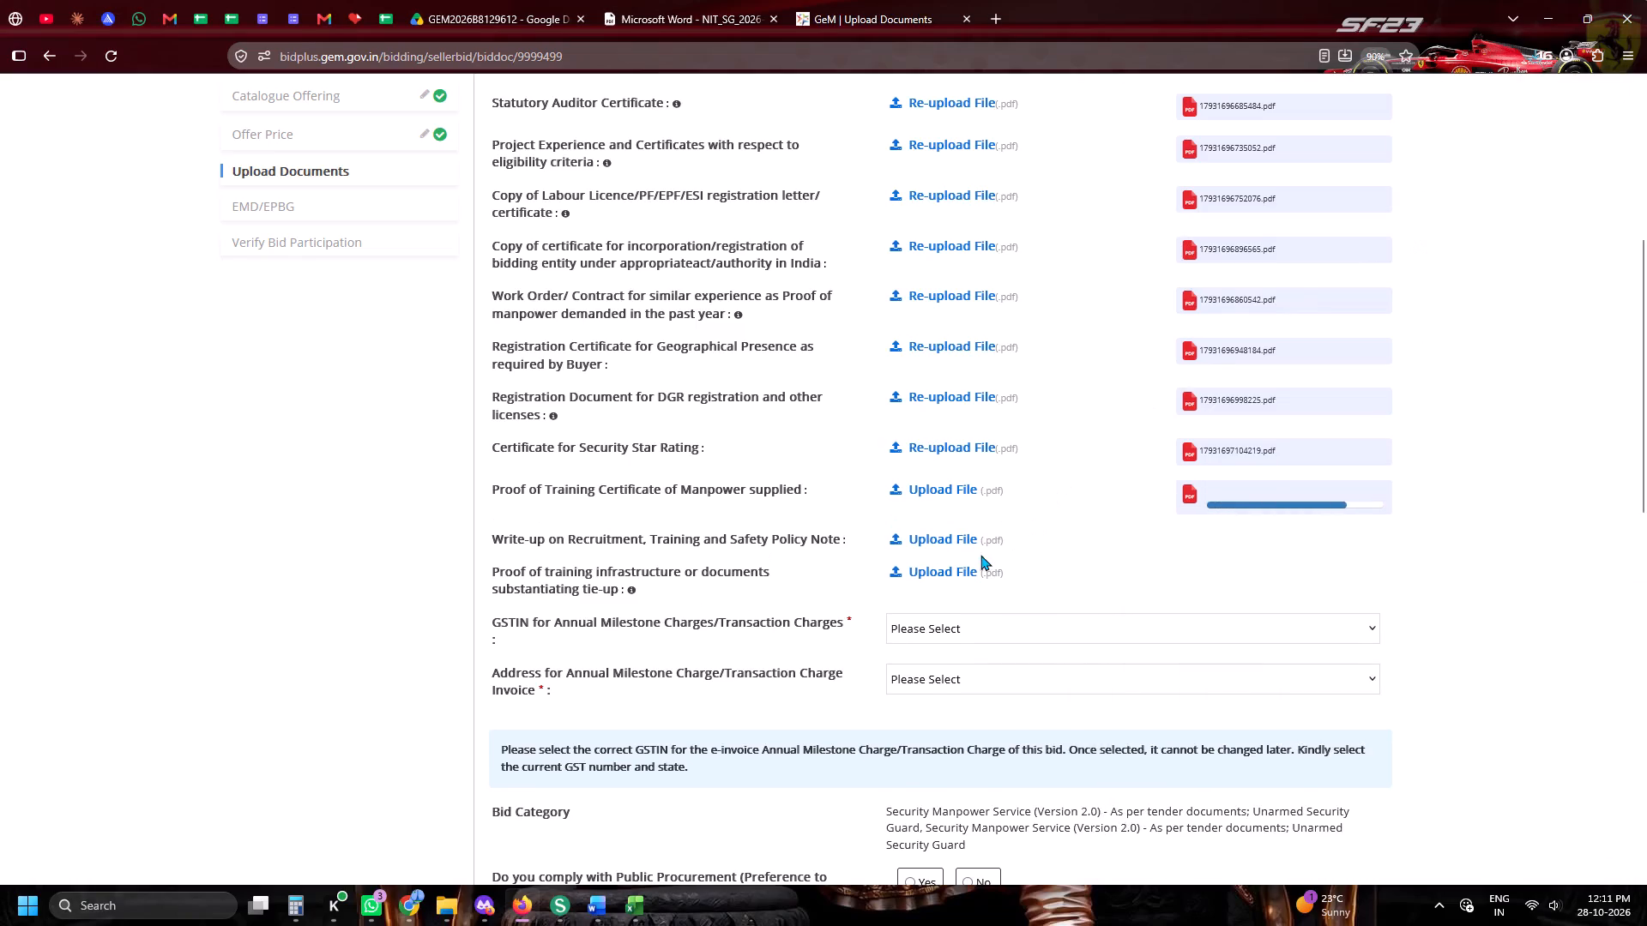
Upload the undertaking-recruitment-training-safety PDF for Write-up on Recruitment, Training and Safety Policy Note.
left_click(972, 552)
double_click(966, 541)
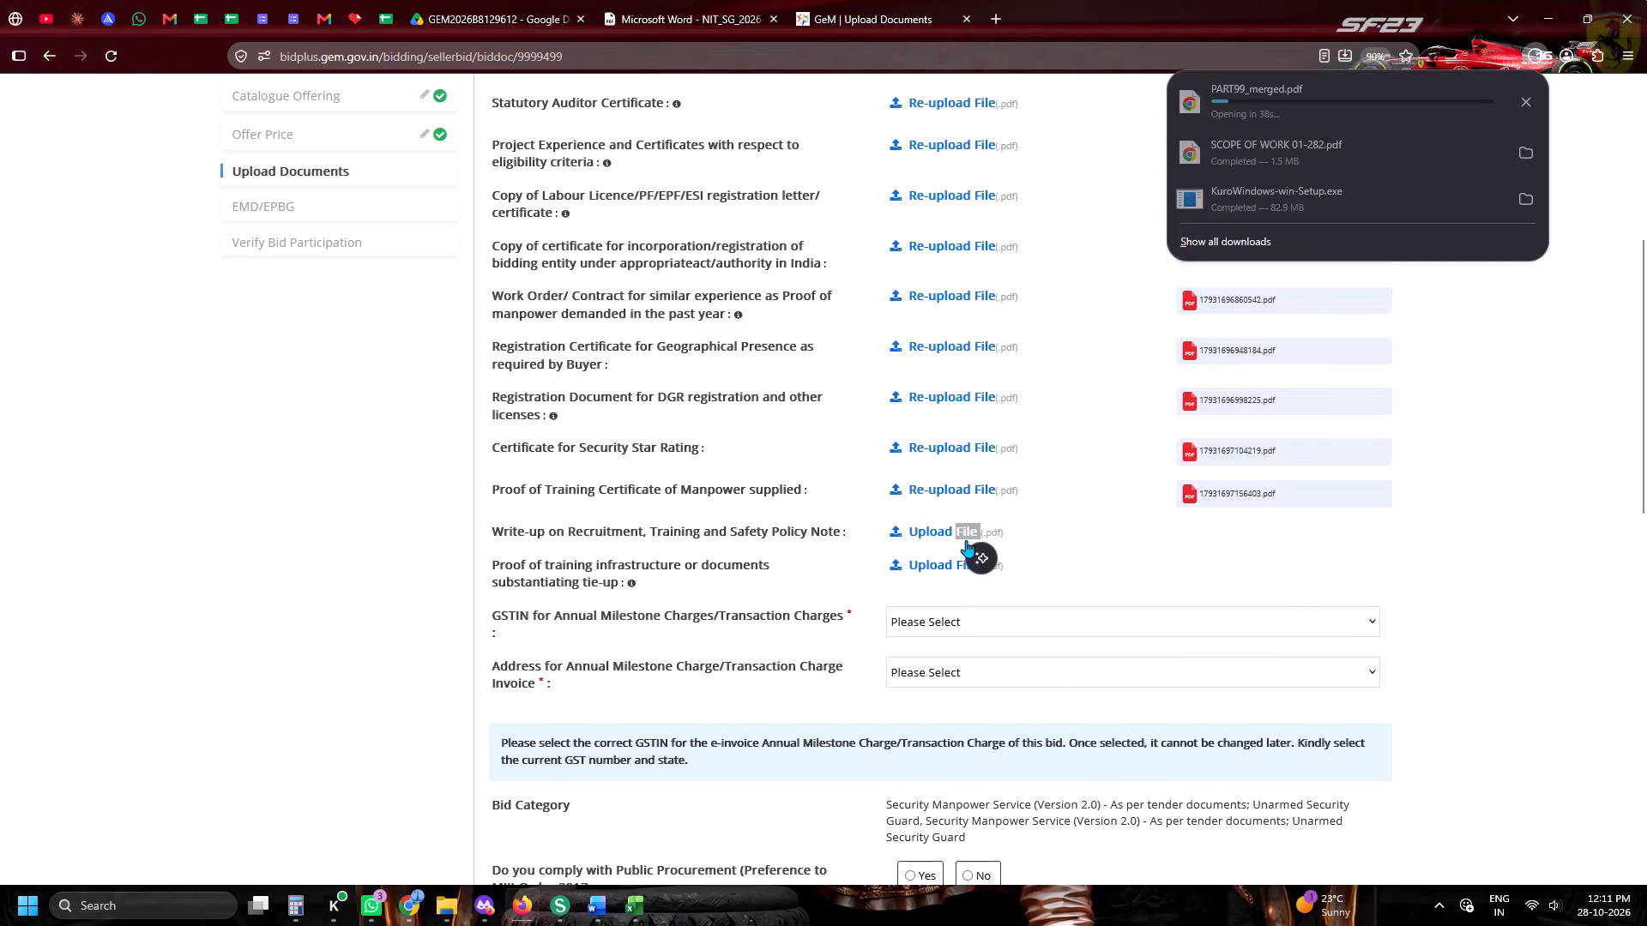
left_click(956, 530)
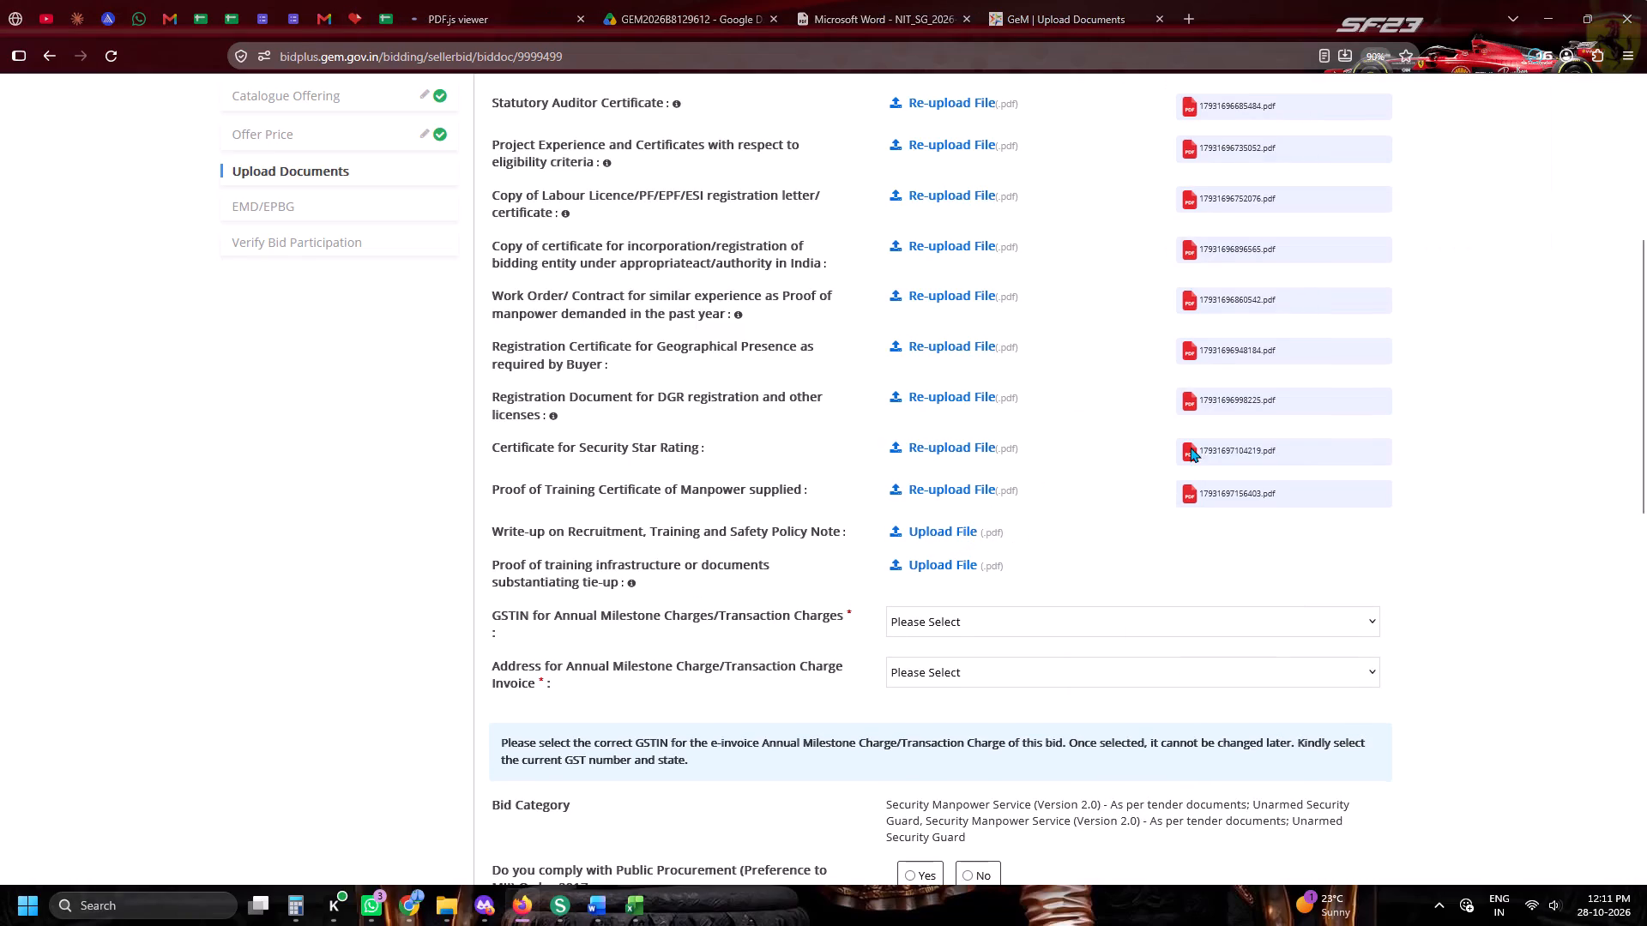
scroll(1385, 345, "up", 4)
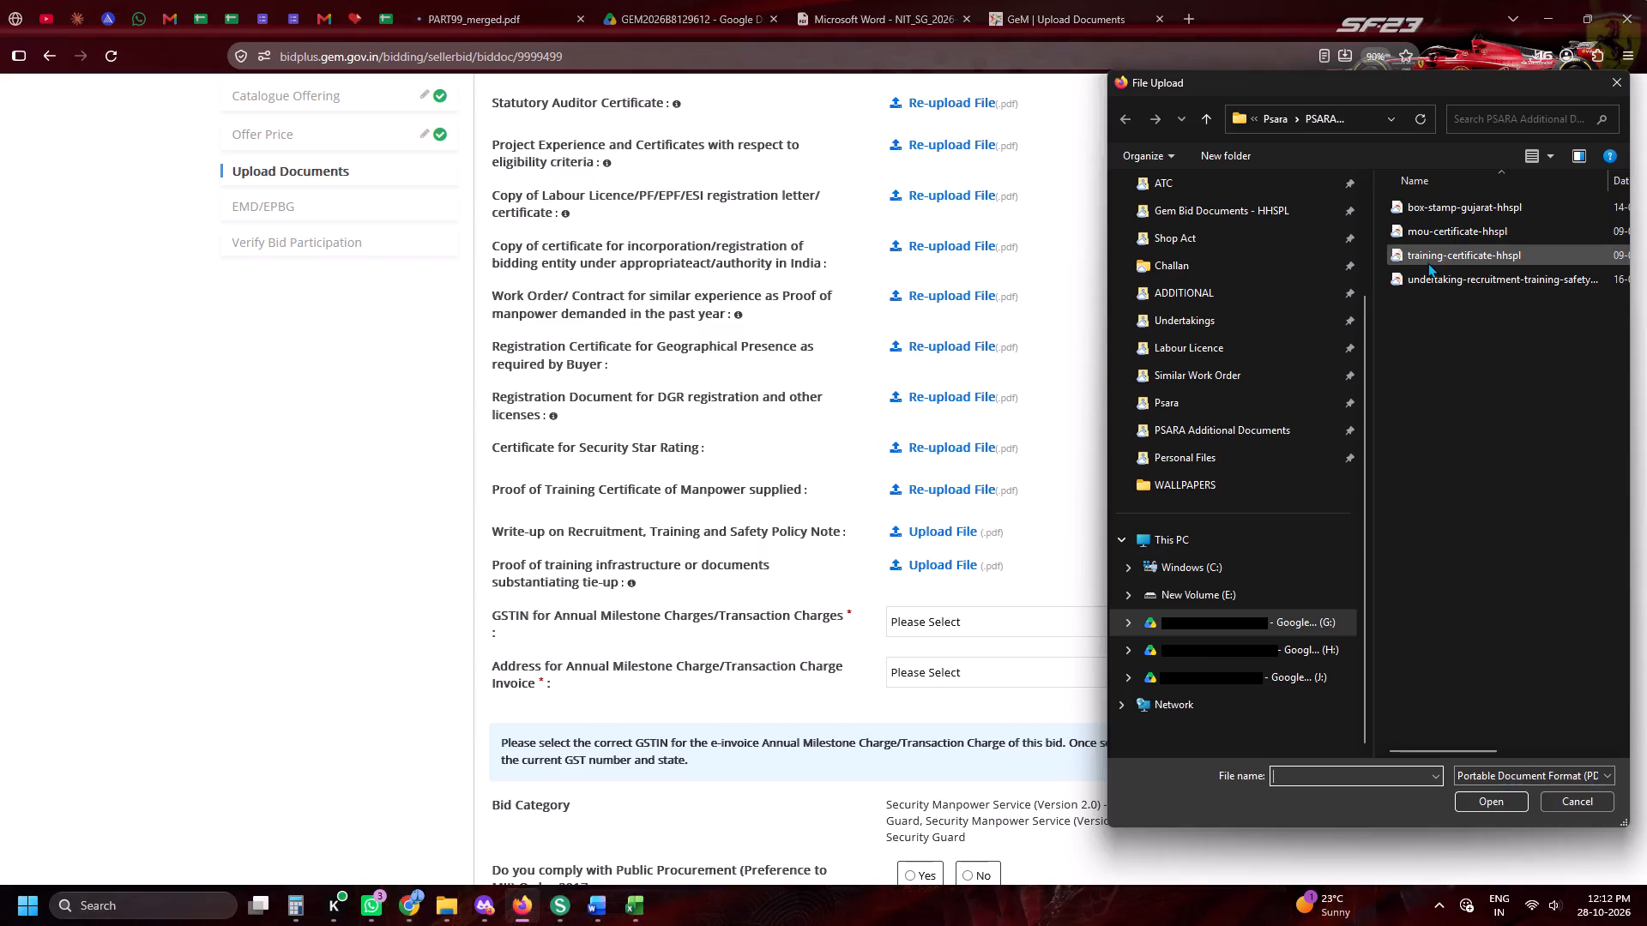
double_click(1427, 285)
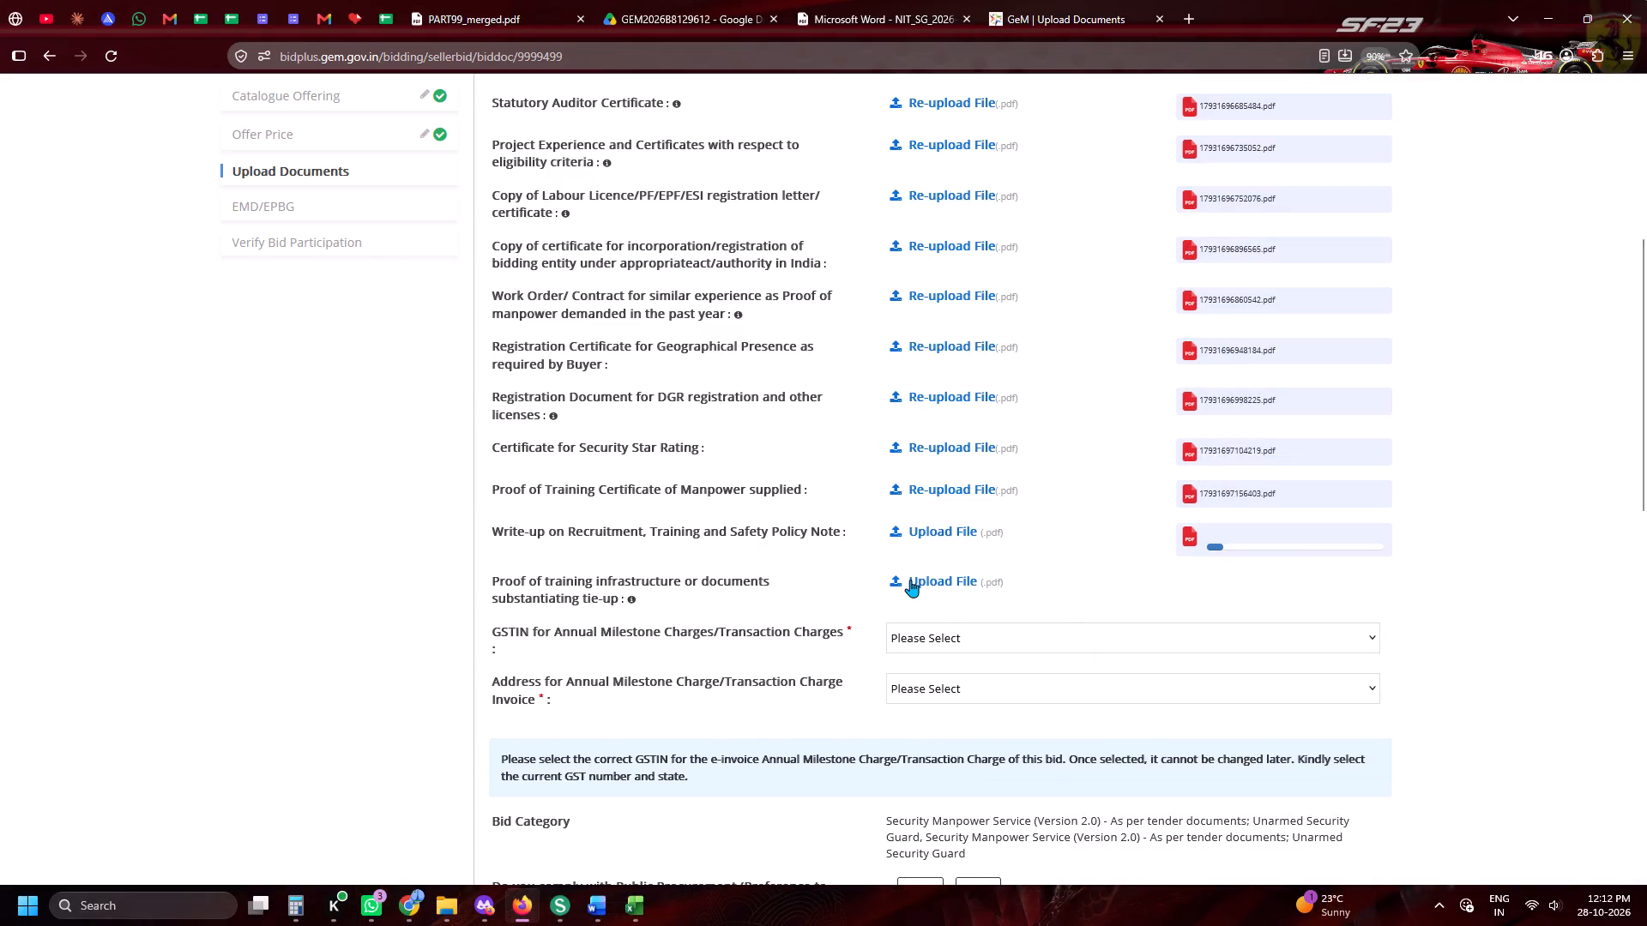
Upload mou-certificate-hhspl for Proof of training infrastructure or documents substantiating tie-up.
left_click(914, 574)
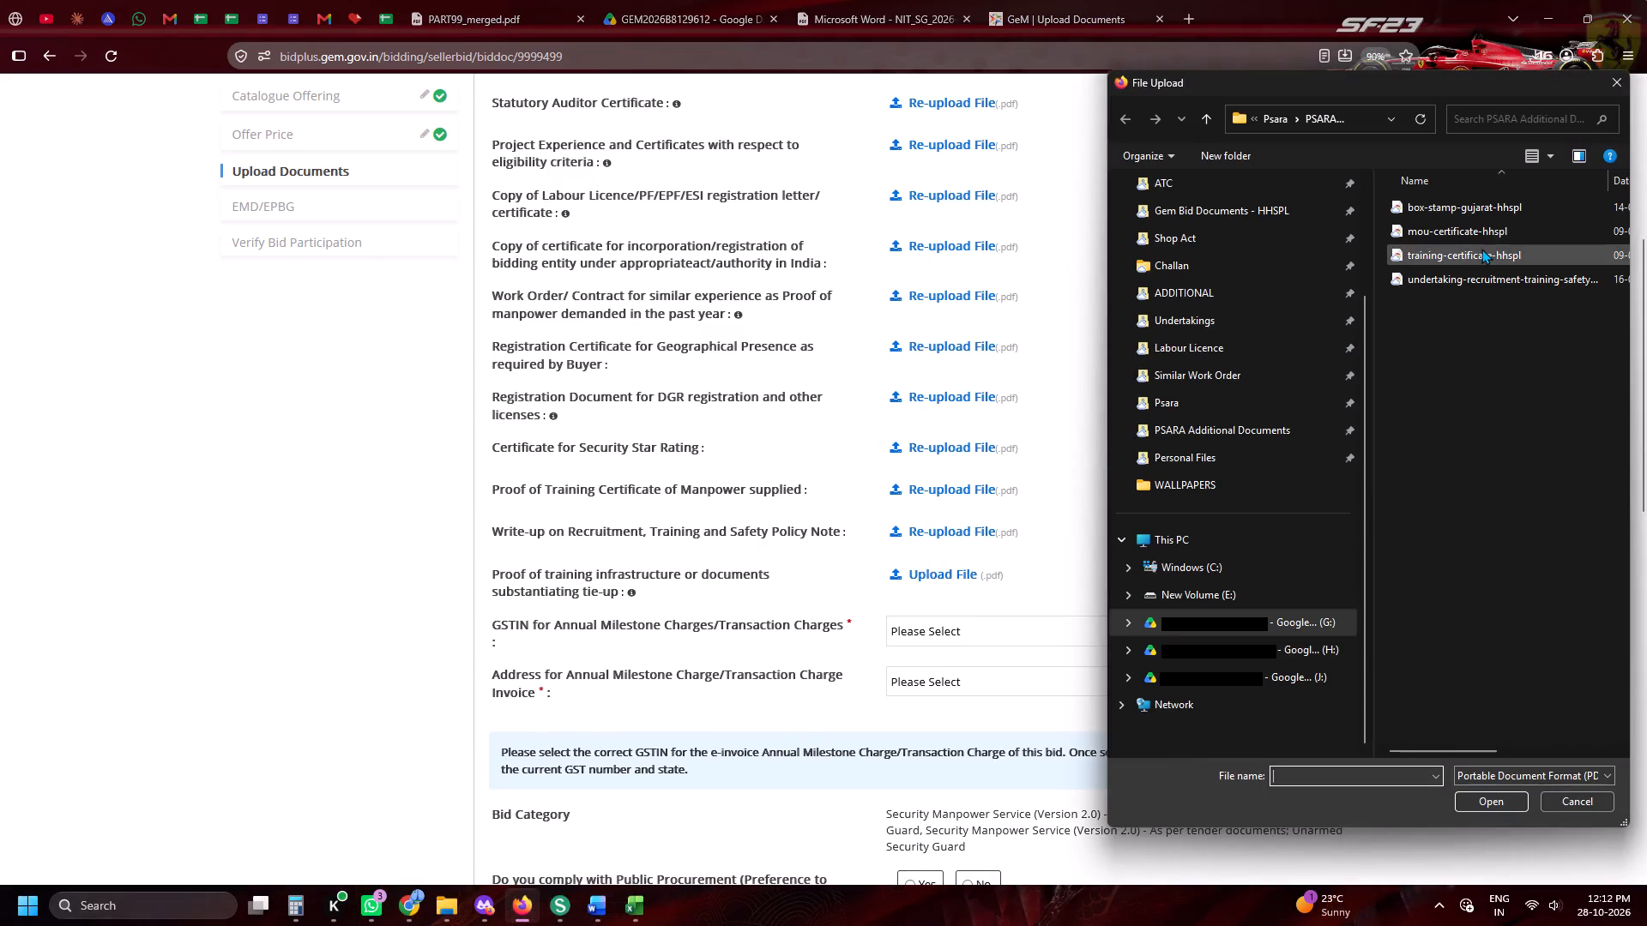
double_click(1459, 232)
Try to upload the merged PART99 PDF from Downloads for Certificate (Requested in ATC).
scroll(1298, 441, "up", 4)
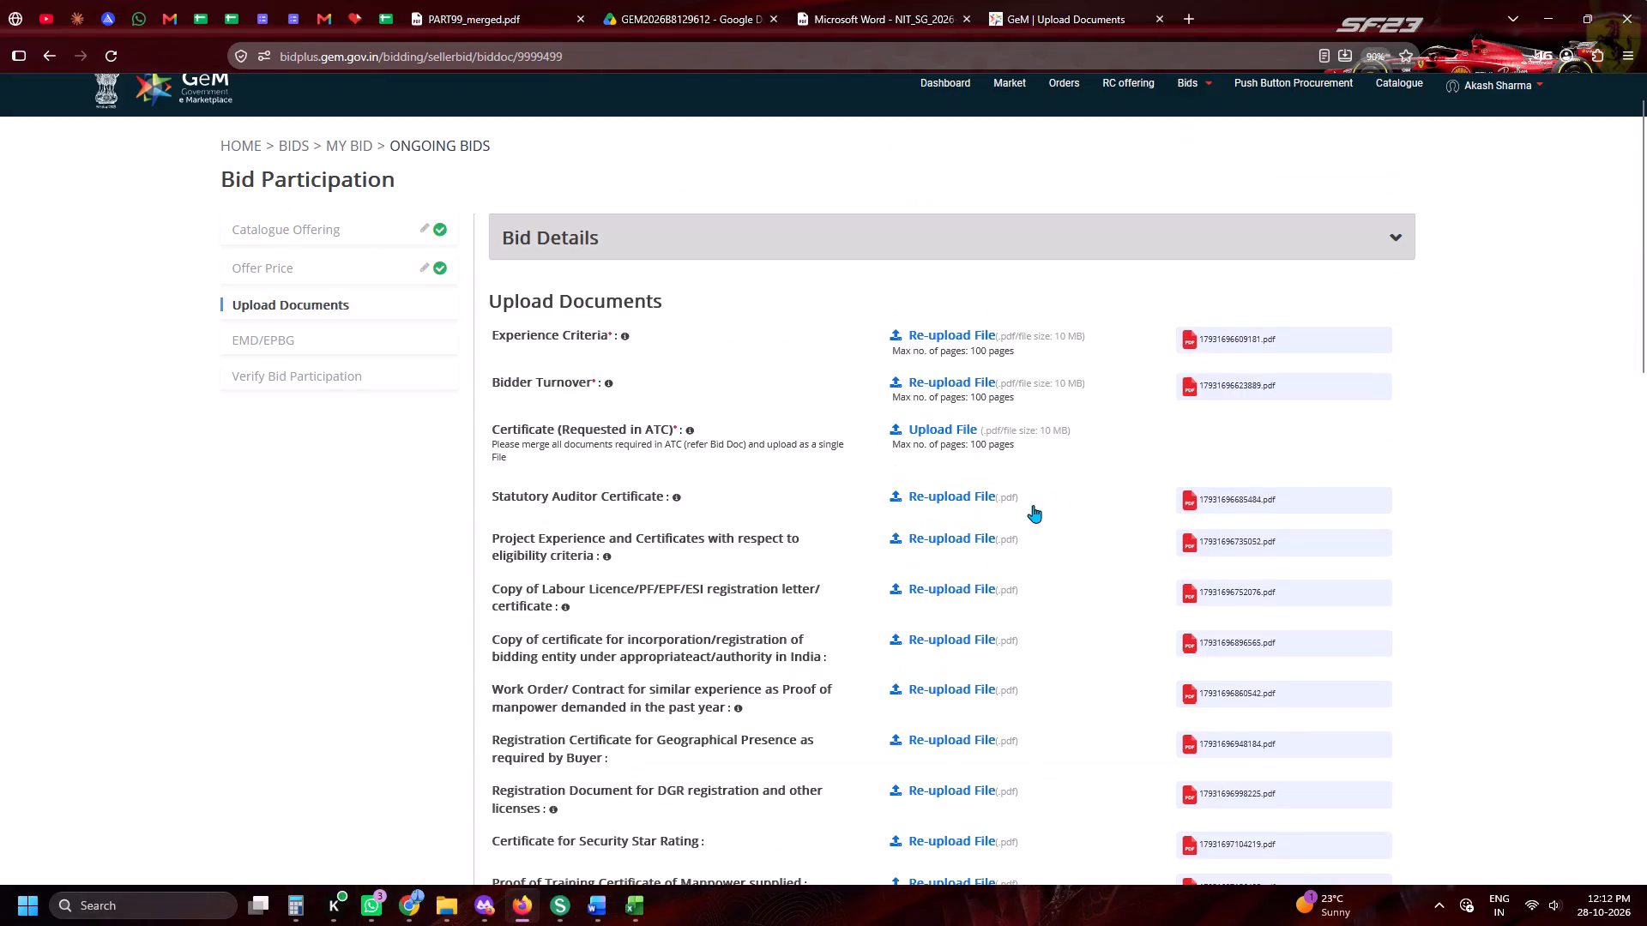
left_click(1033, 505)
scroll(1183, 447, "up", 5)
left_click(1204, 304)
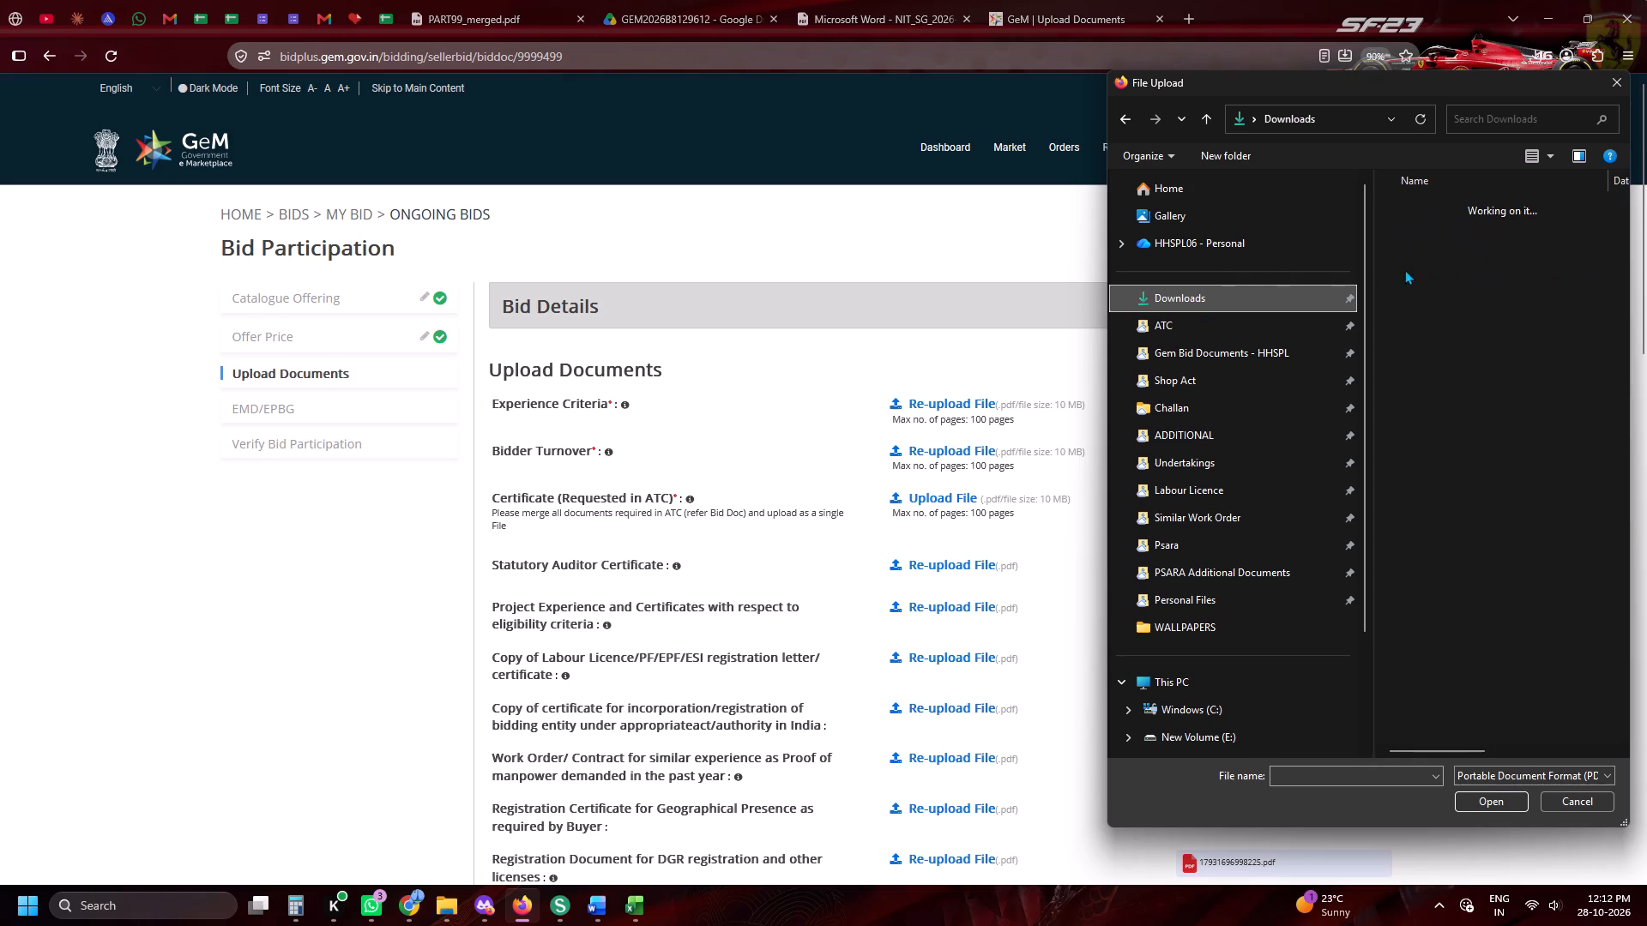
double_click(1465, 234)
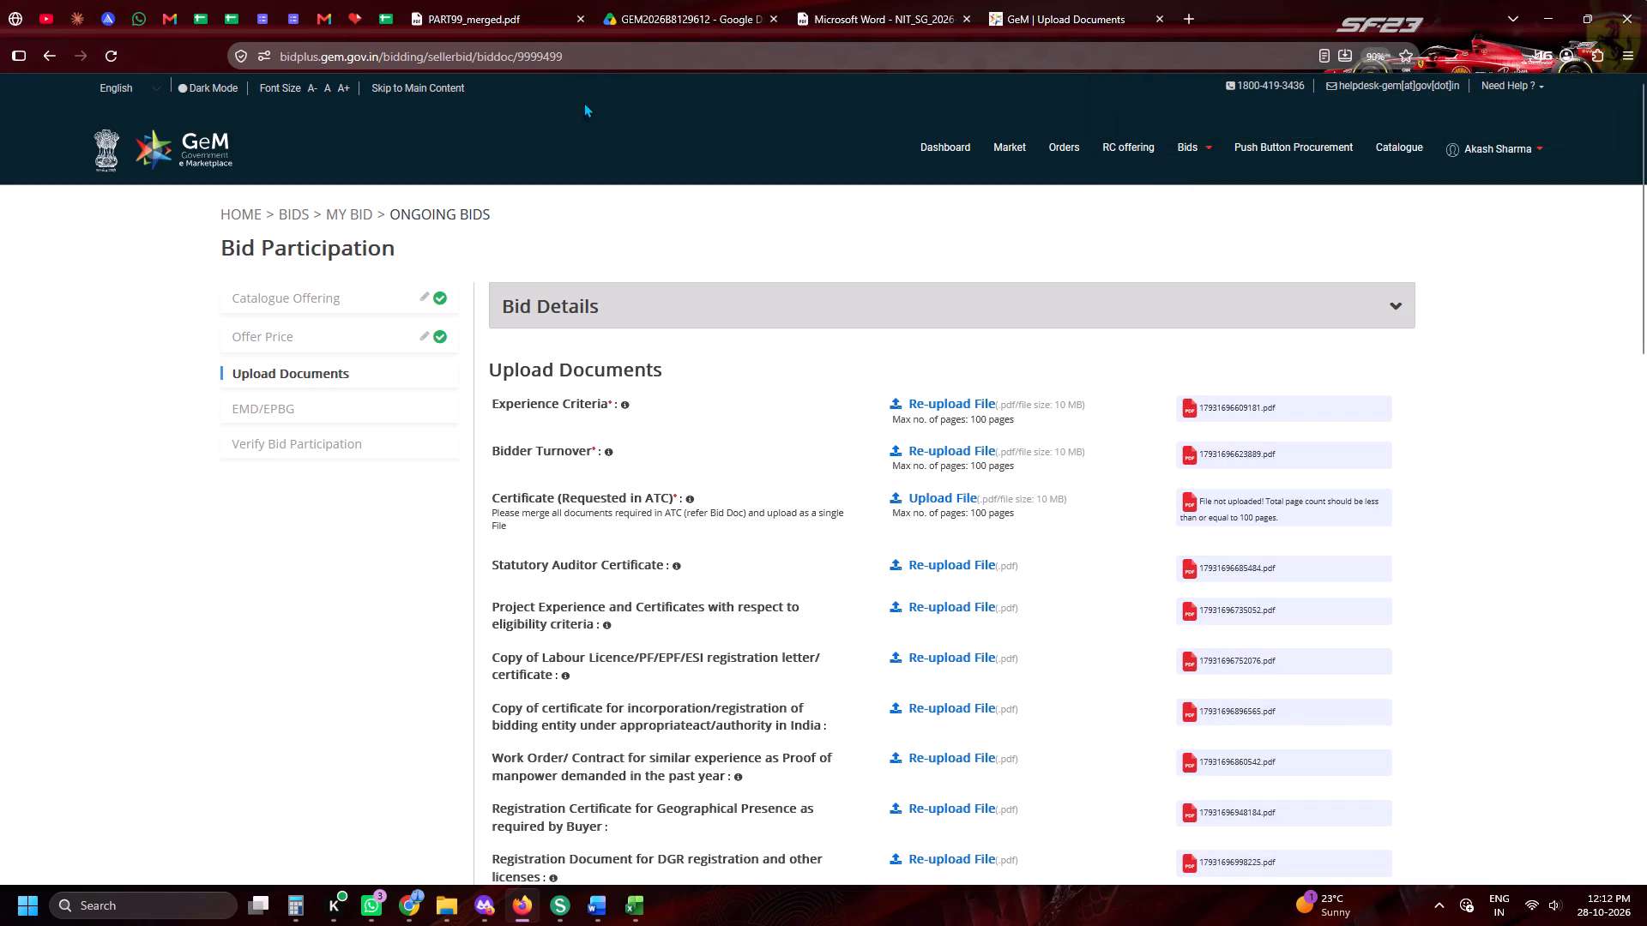
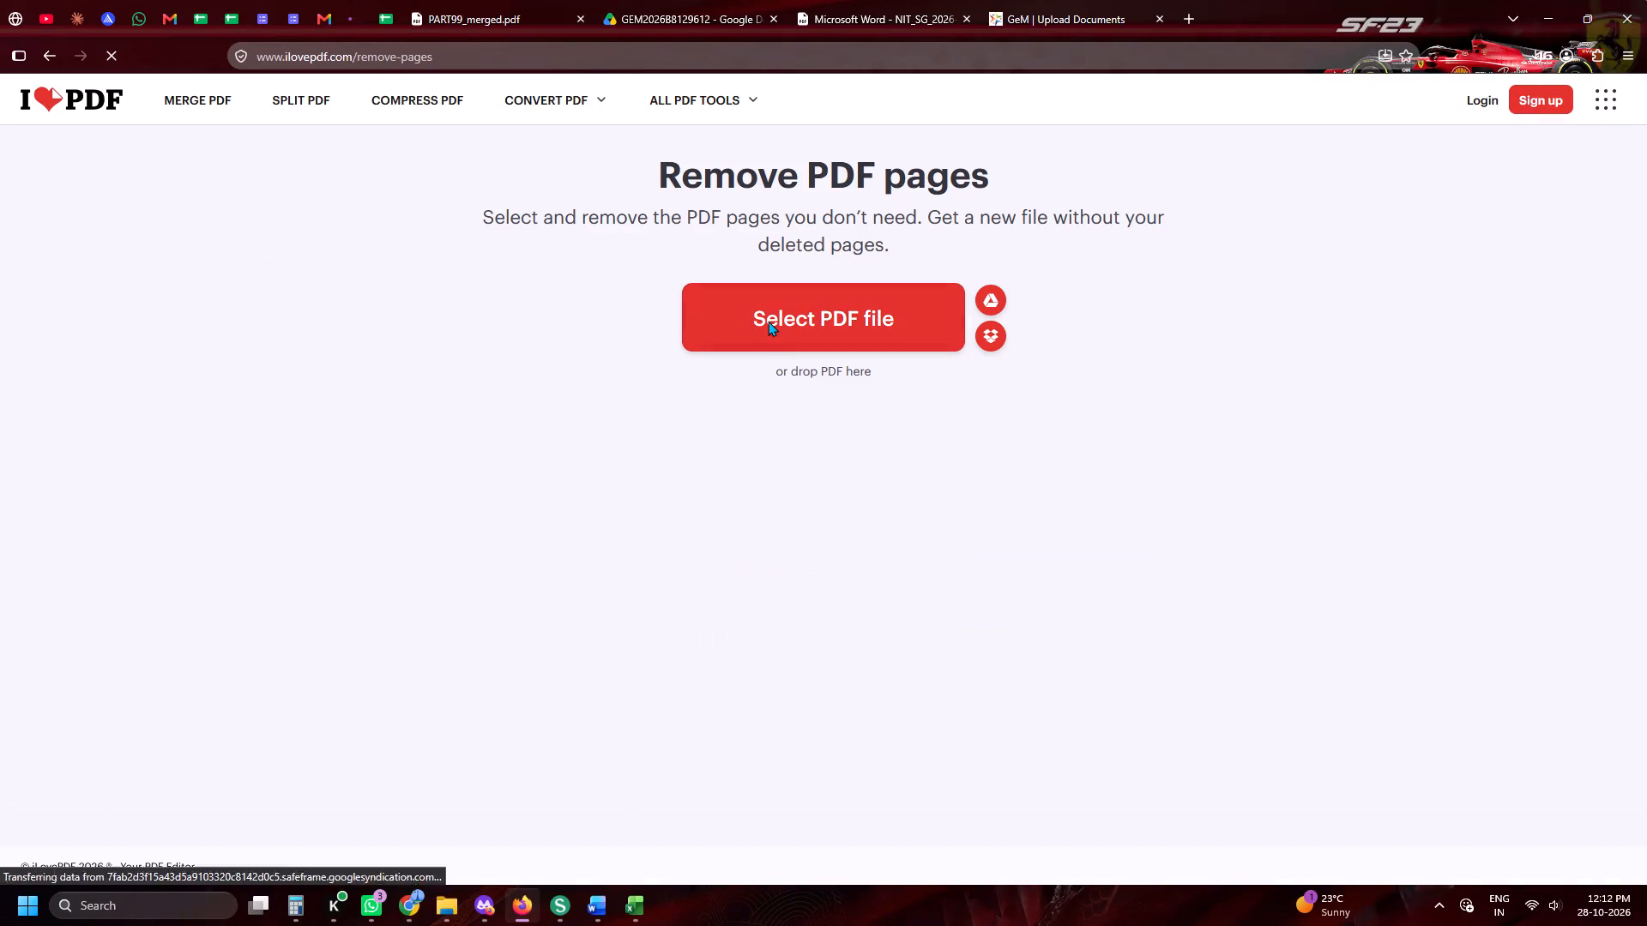
Remove pages 46 to 50 from PART99_merged with the Remove PDF pages tool and download the shortened PDF.
scroll(1326, 399, "up", 8)
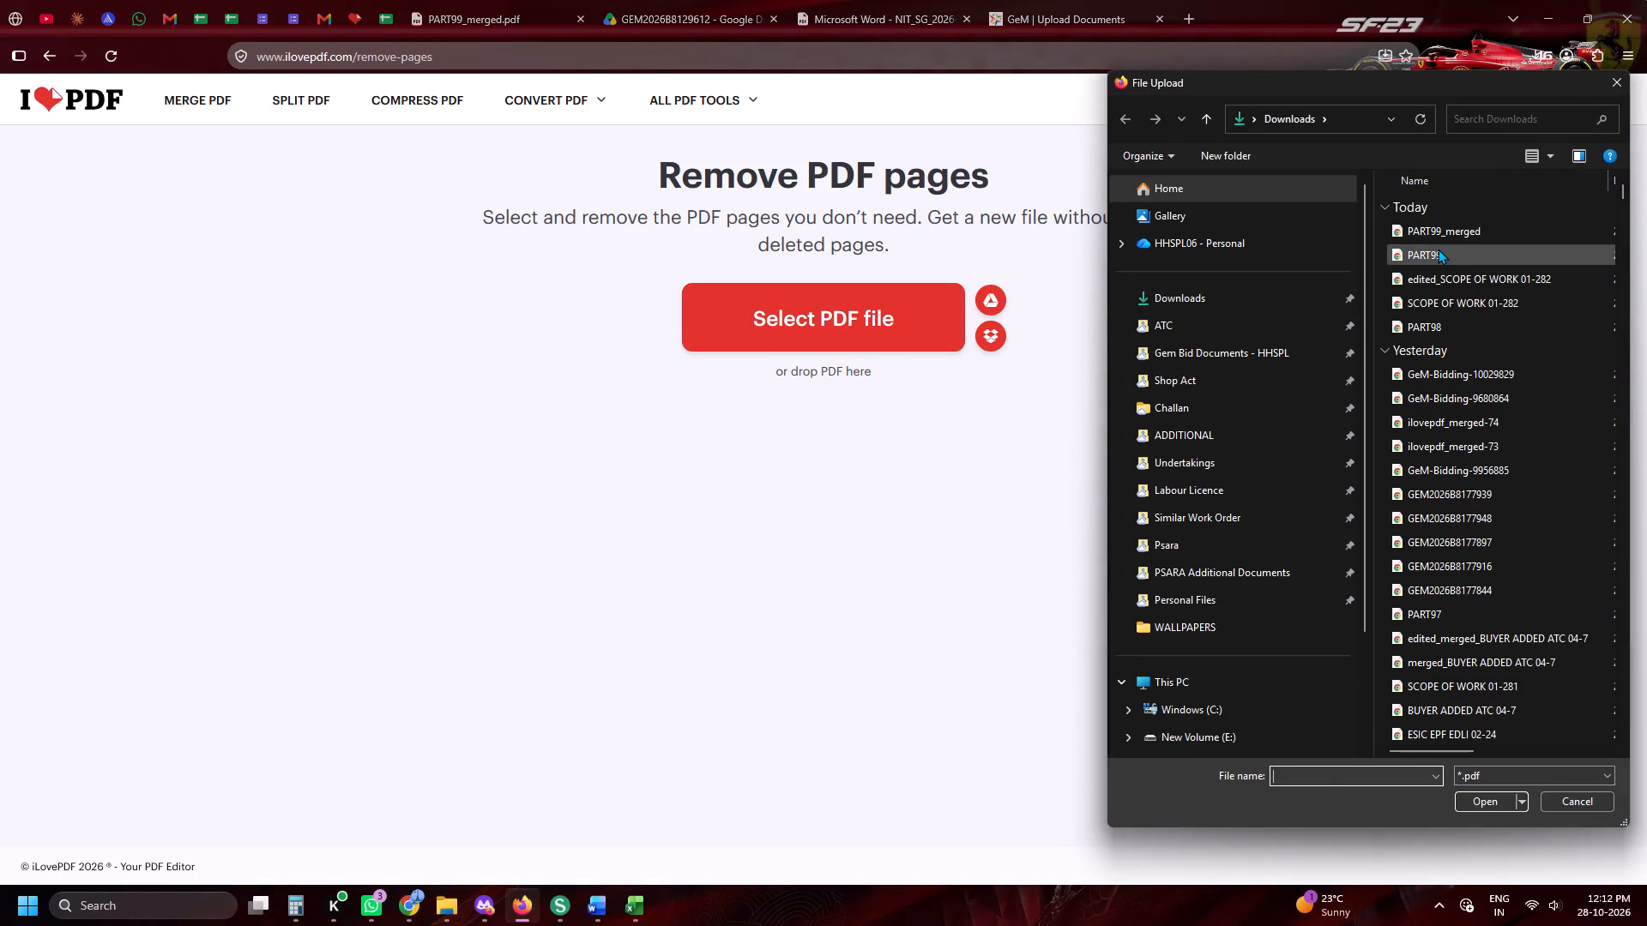
double_click(1438, 234)
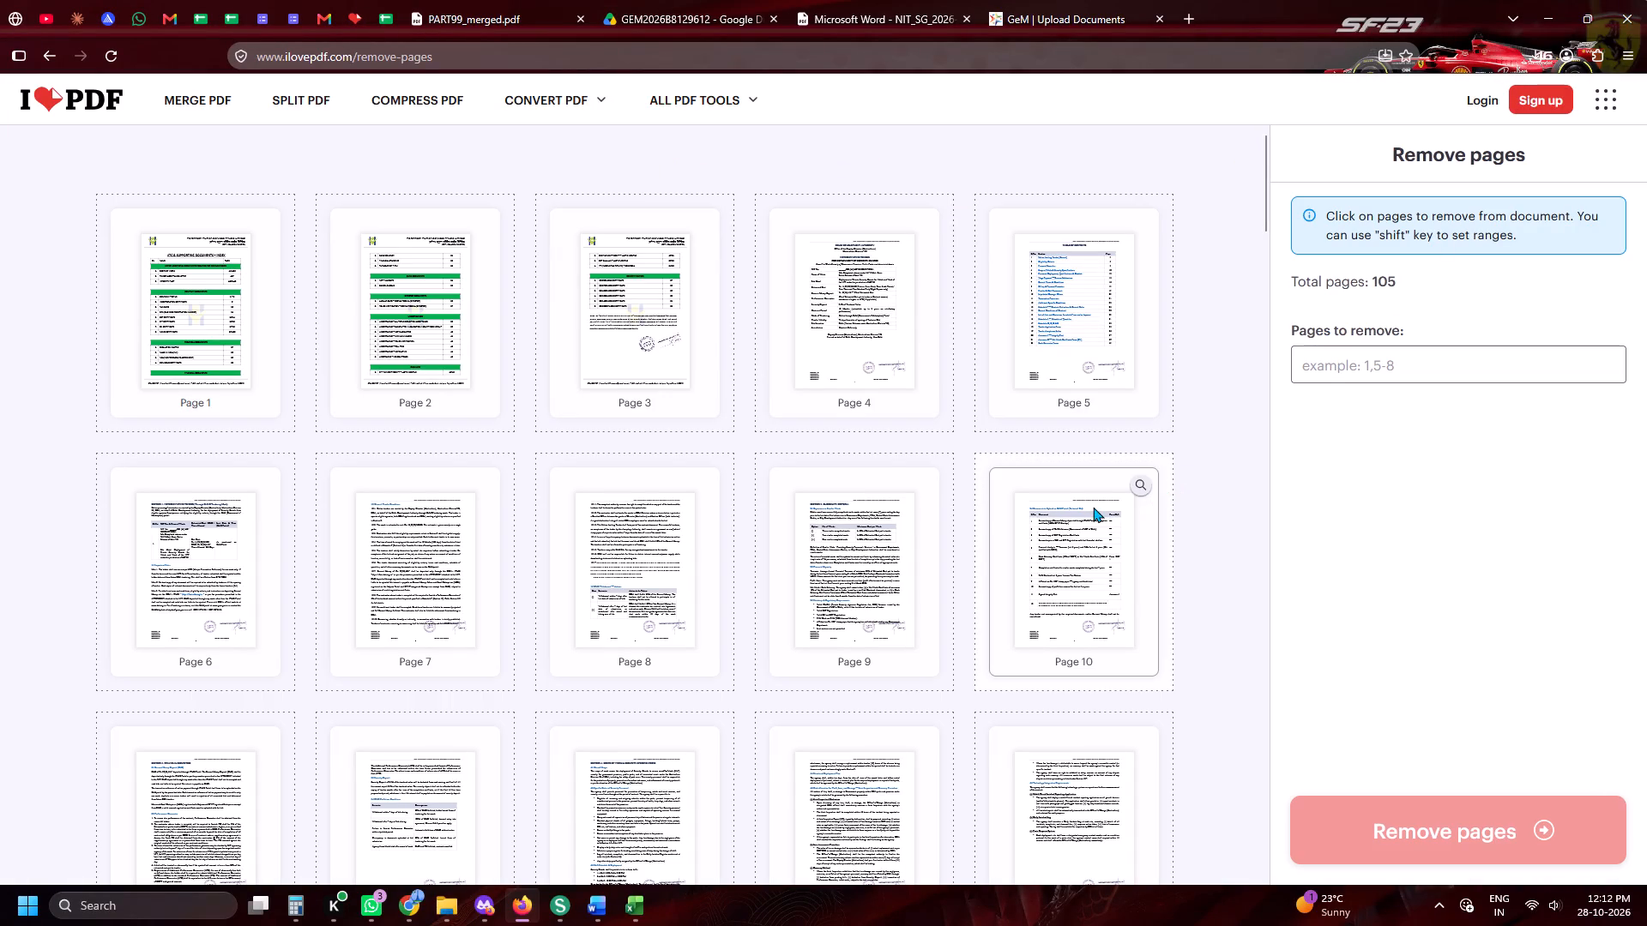
scroll(1087, 506, "down", 10)
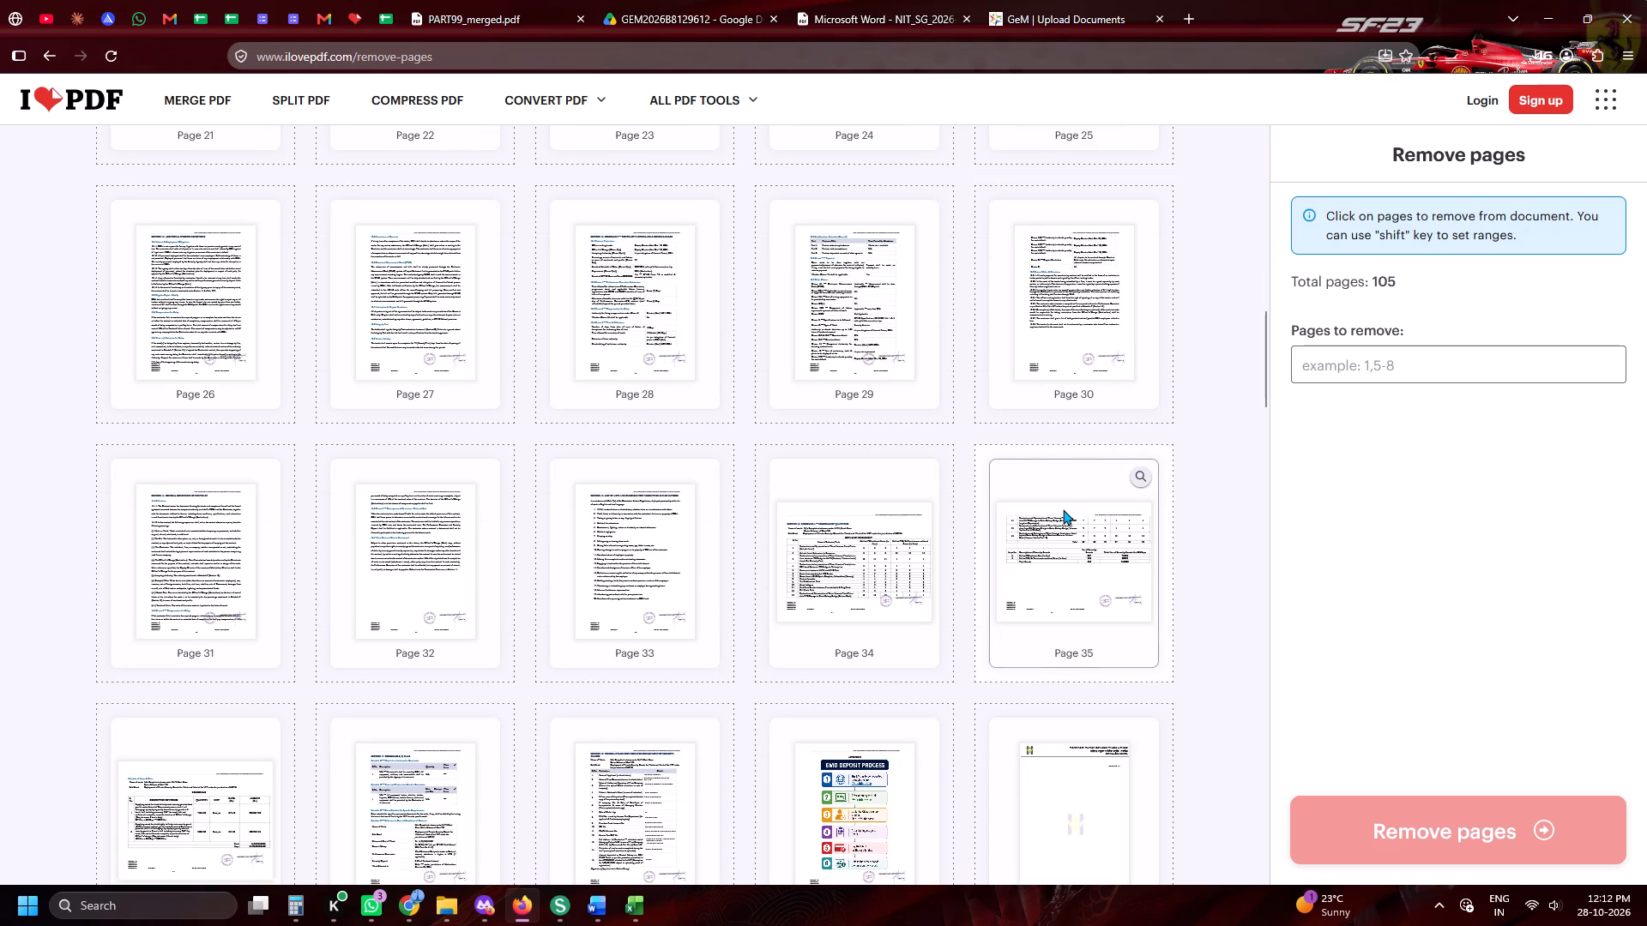
scroll(1063, 509, "down", 6)
scroll(948, 458, "up", 1)
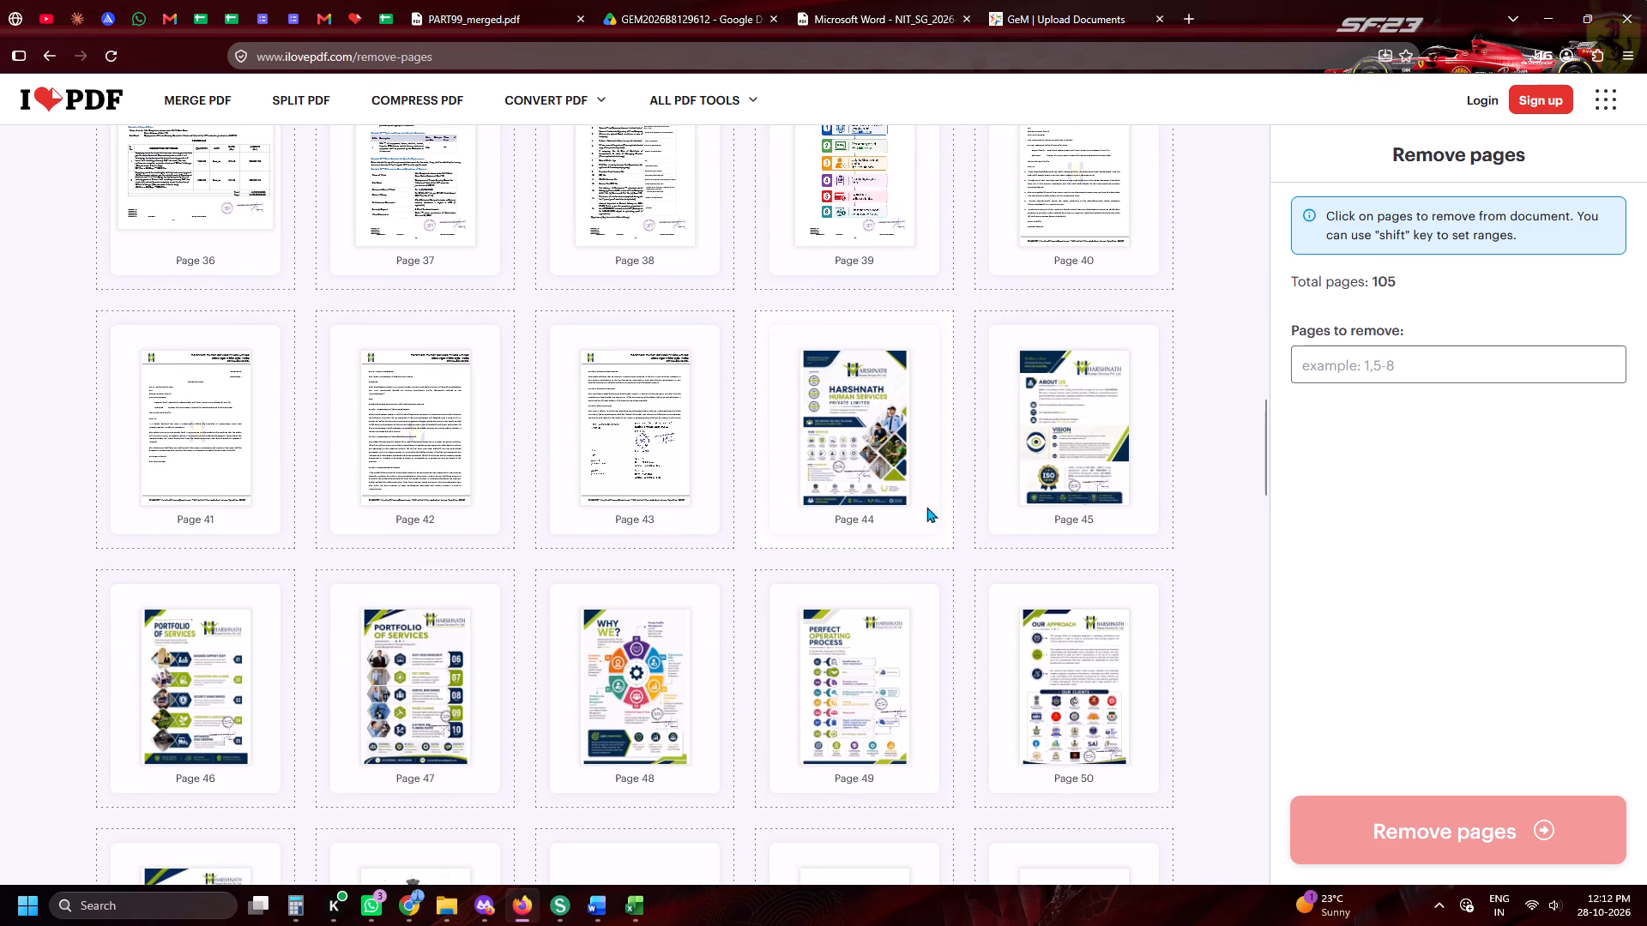
left_click(826, 689)
left_click(615, 687)
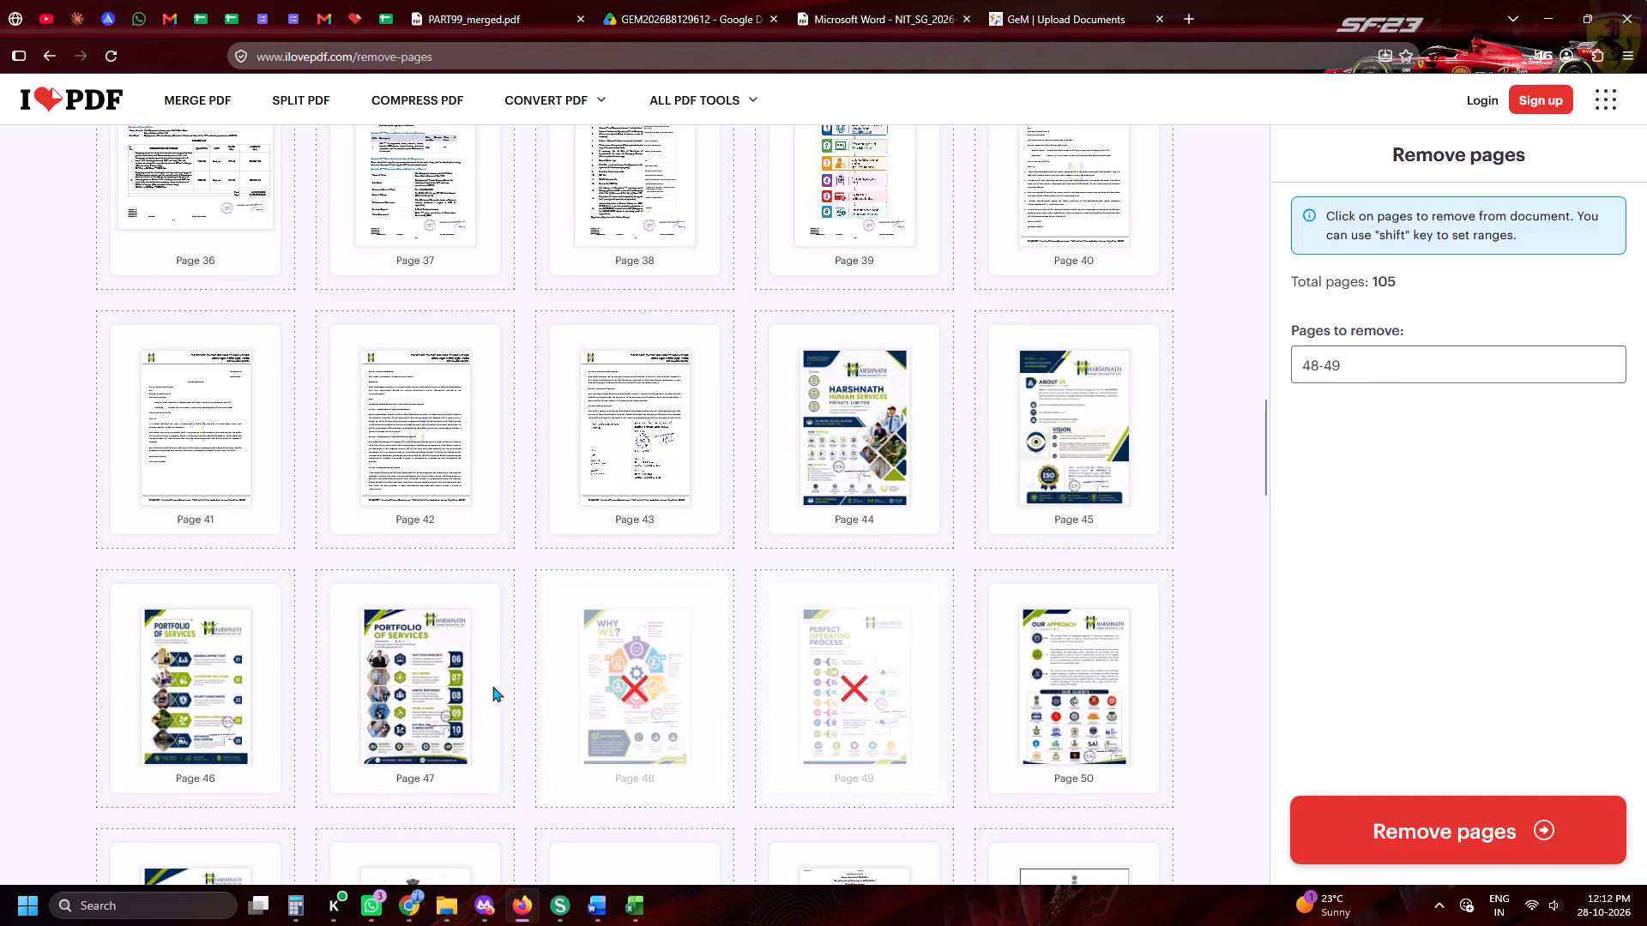
left_click(385, 686)
left_click(300, 681)
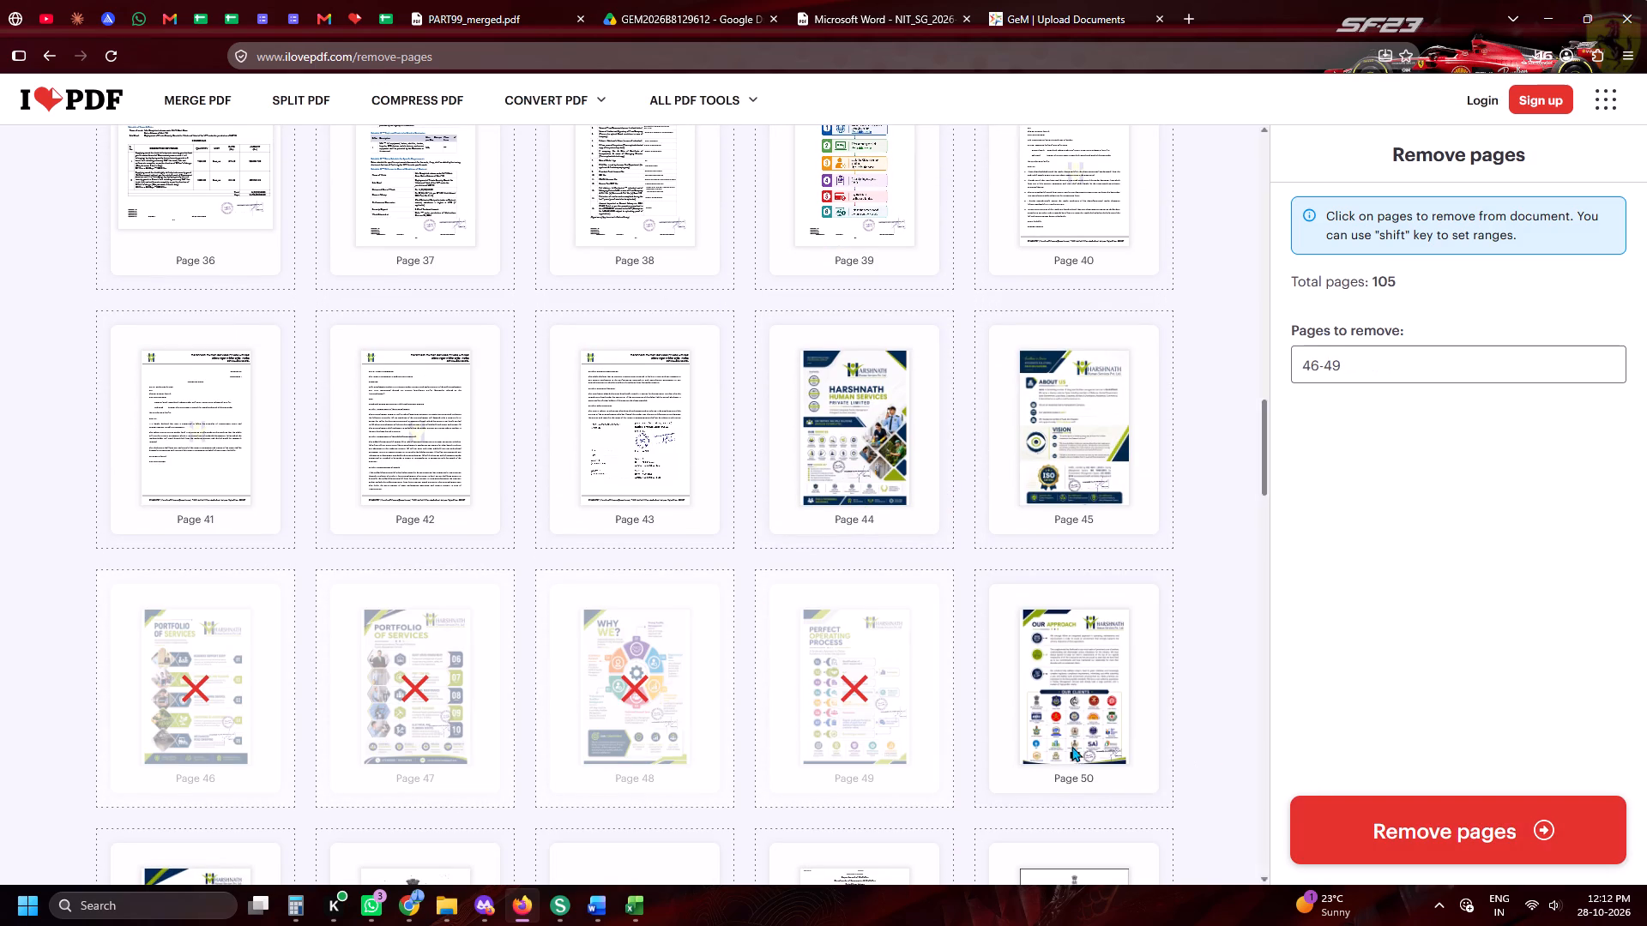
left_click(1065, 713)
left_click(1288, 834)
left_click(1347, 834)
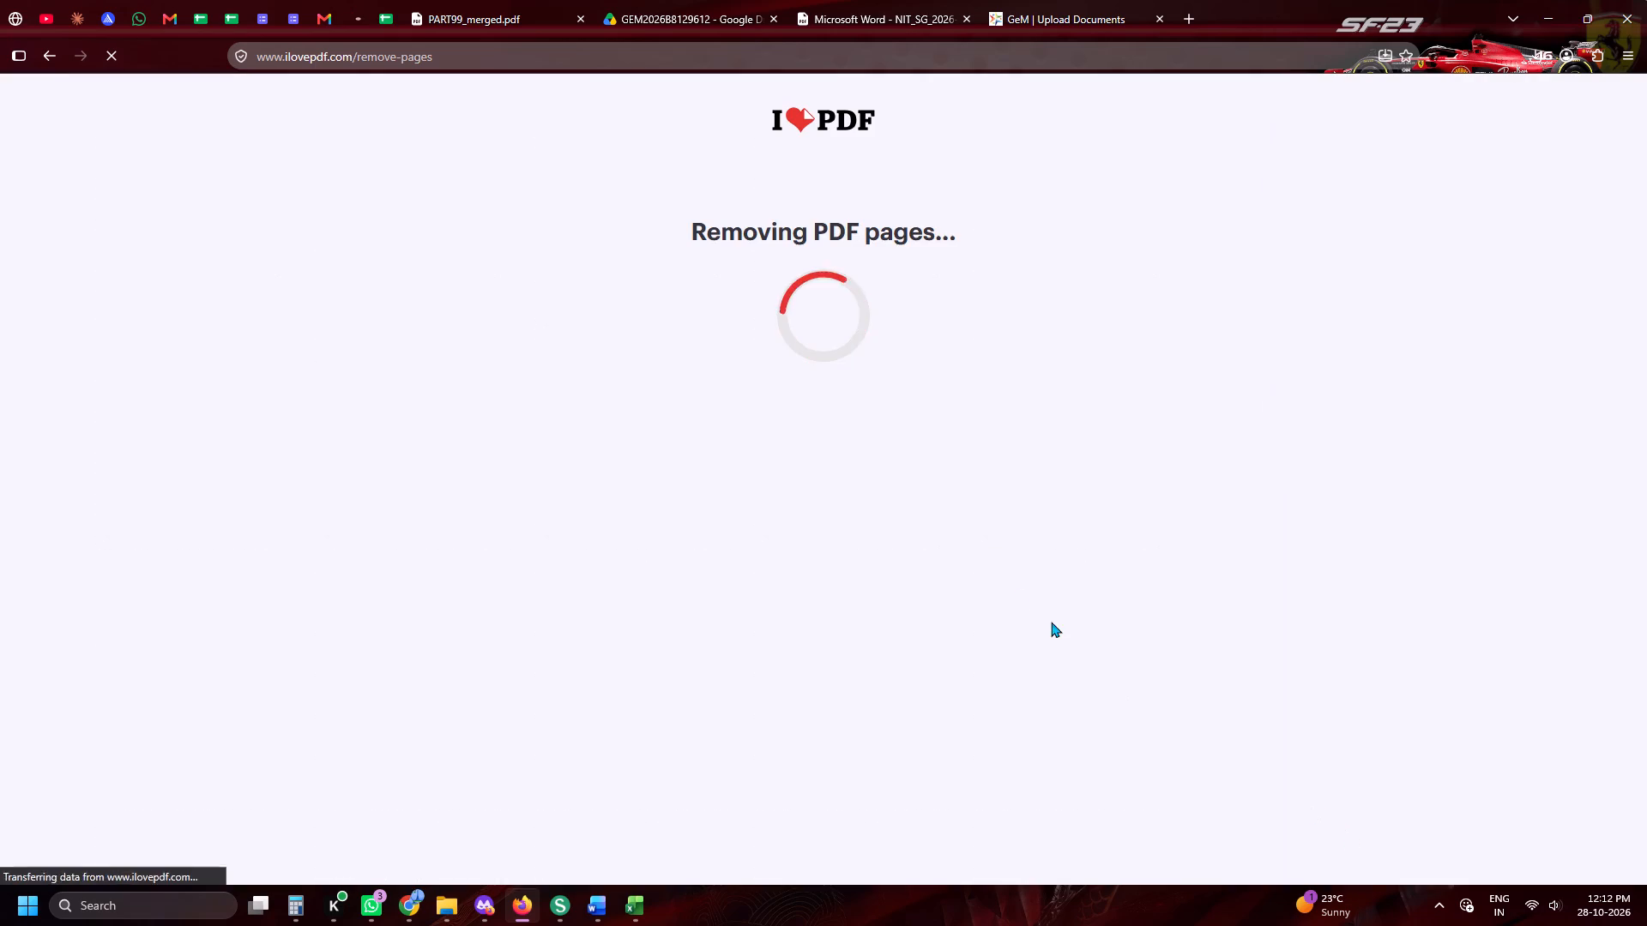
left_click(788, 245)
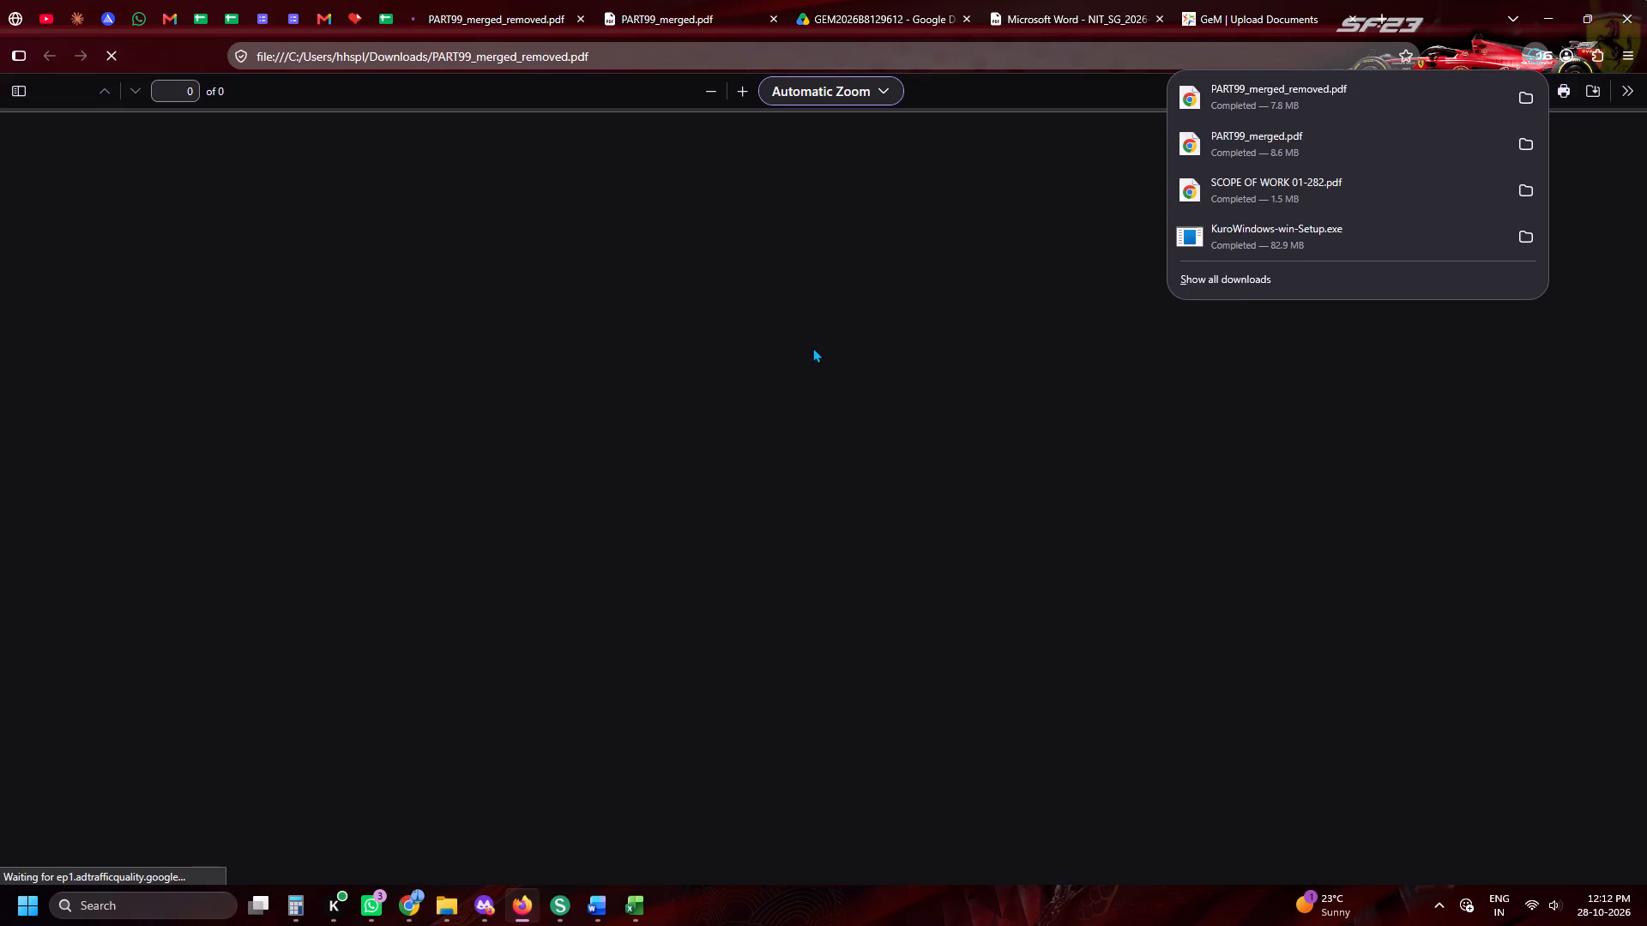
Upload PART99_merged_removed from Downloads for Certificate (Requested in ATC) on the GeM bid page.
left_click(1216, 0)
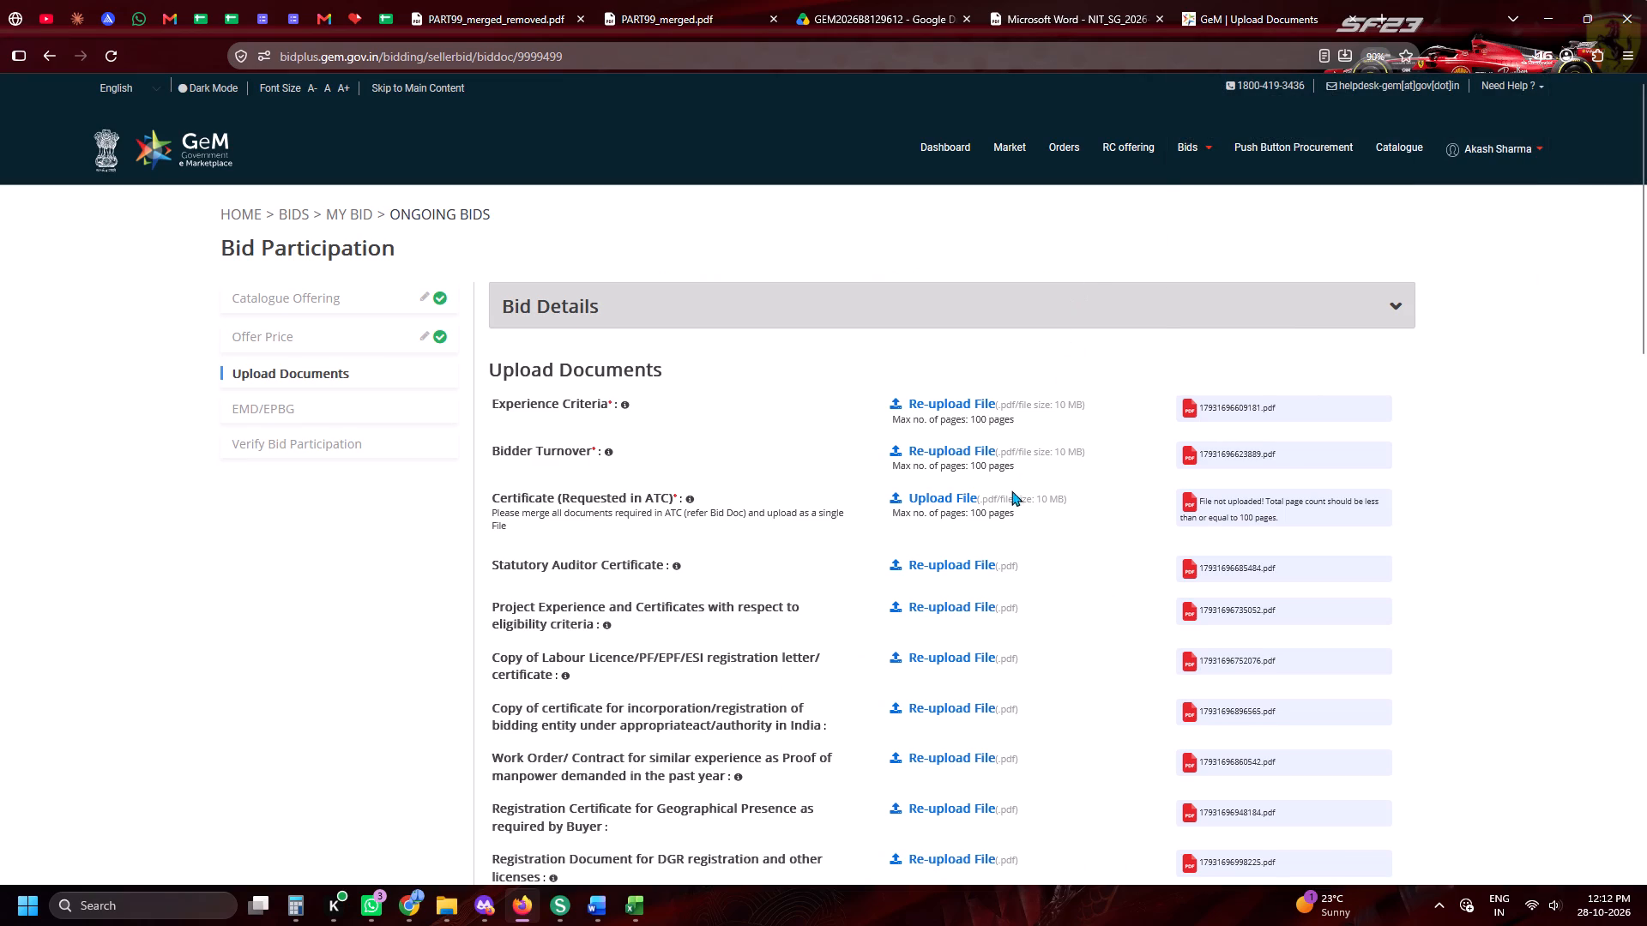
left_click(1010, 495)
scroll(1149, 353, "up", 8)
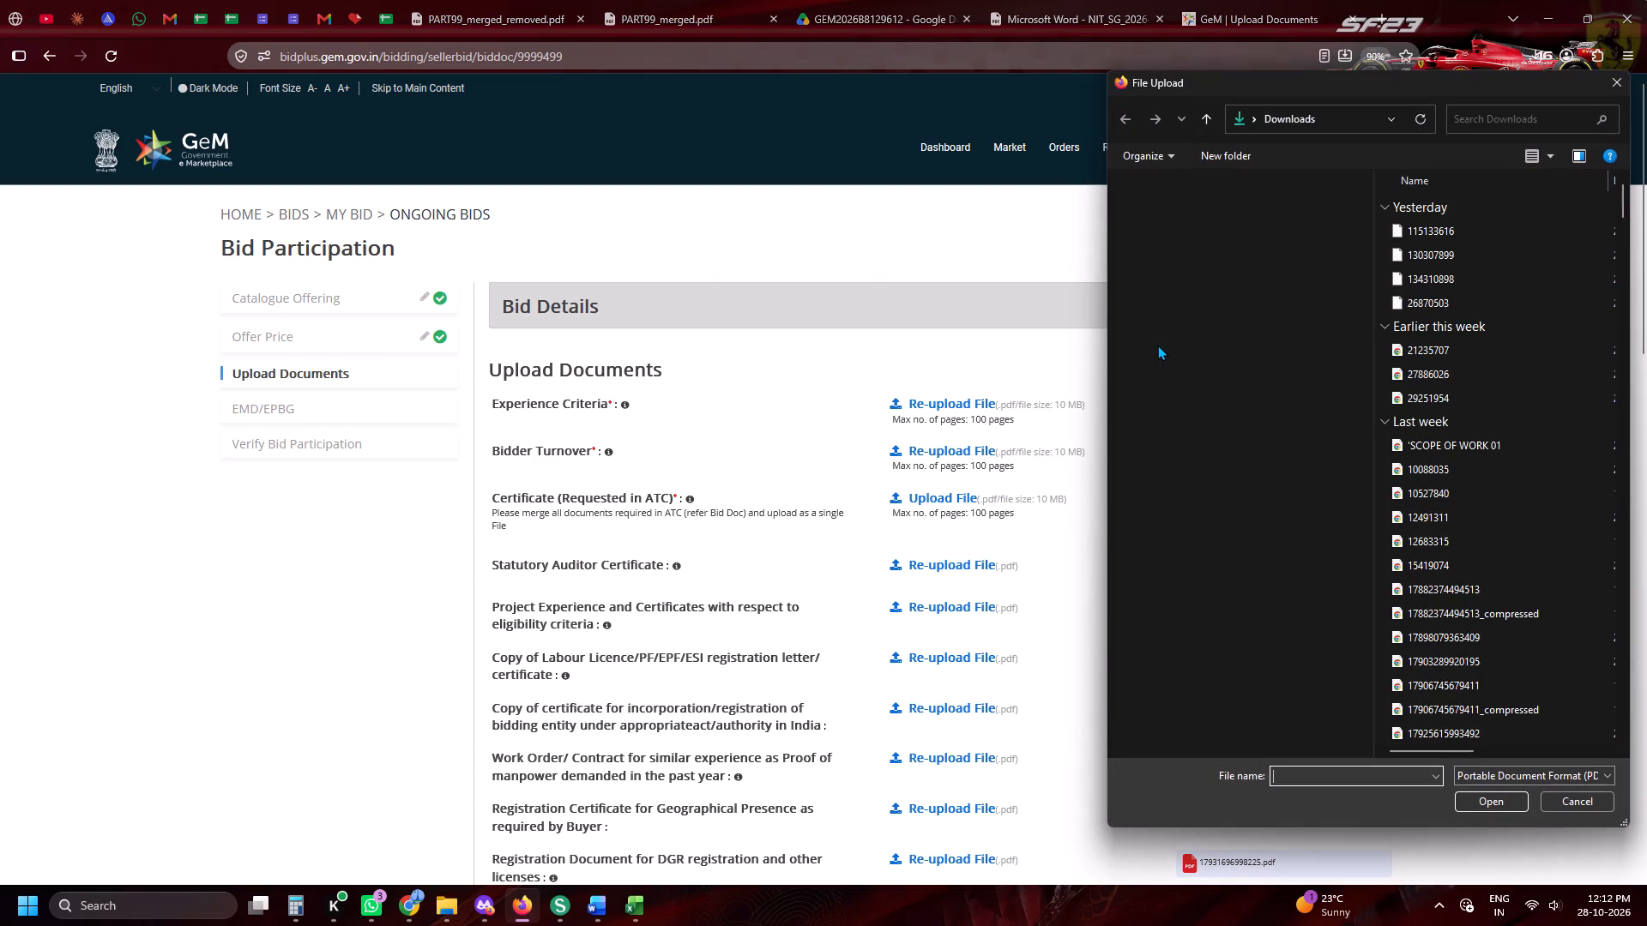
left_click(1166, 311)
double_click(1421, 230)
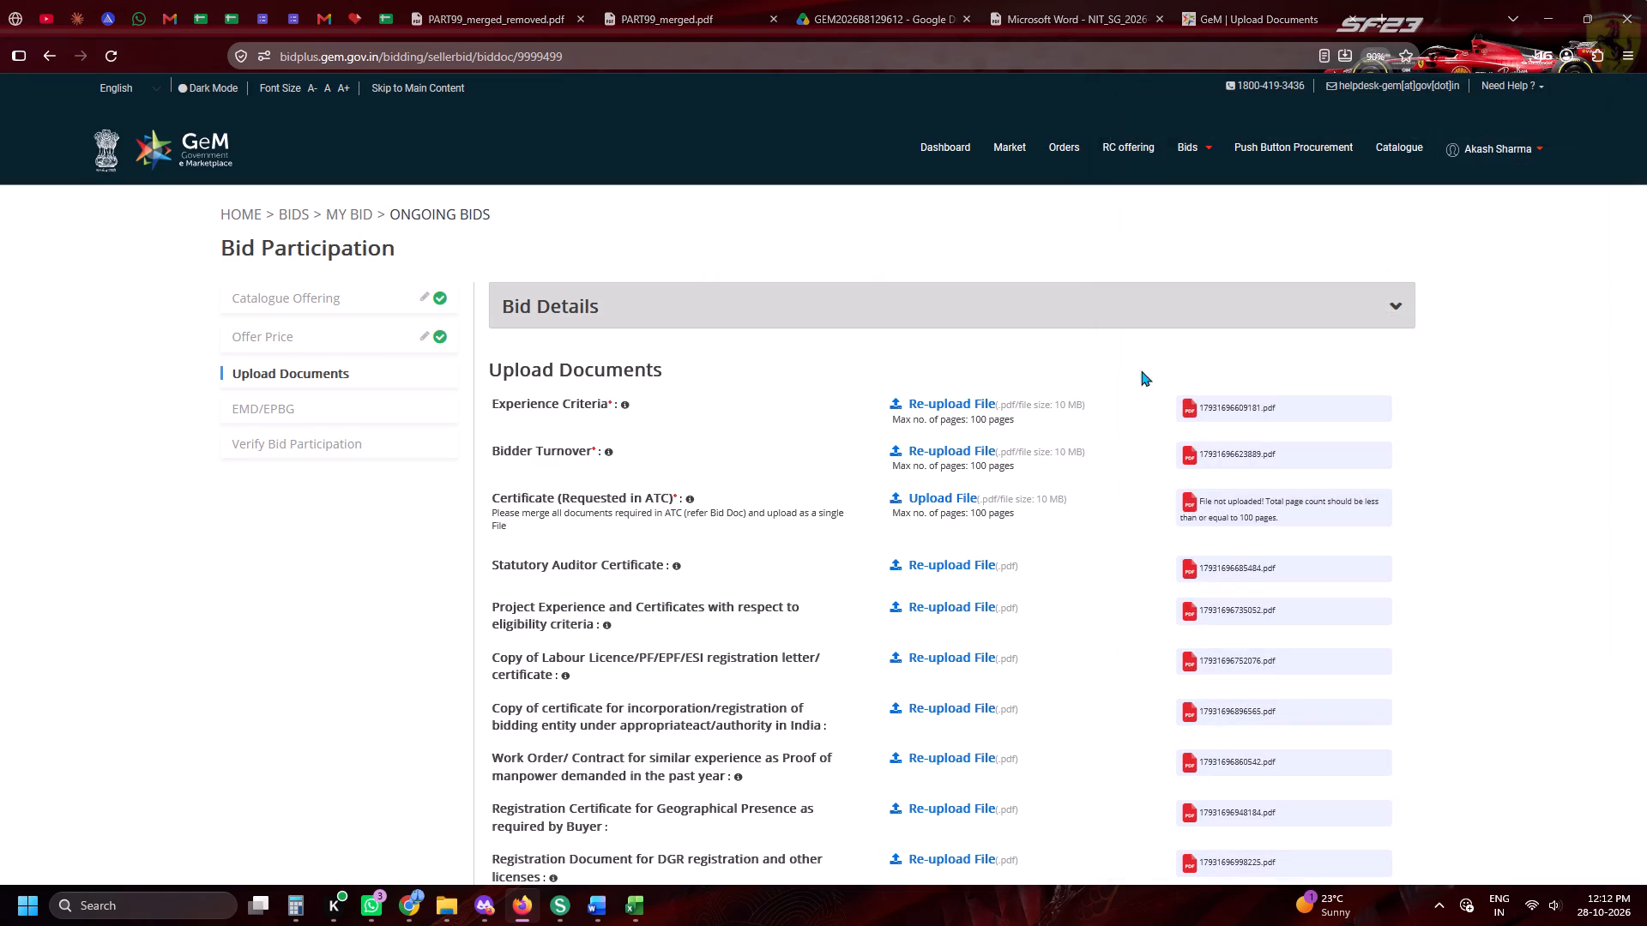
Select the company's registered GSTIN for Annual Milestone Charges/Transaction Charges.
scroll(973, 420, "down", 10)
scroll(968, 413, "up", 4)
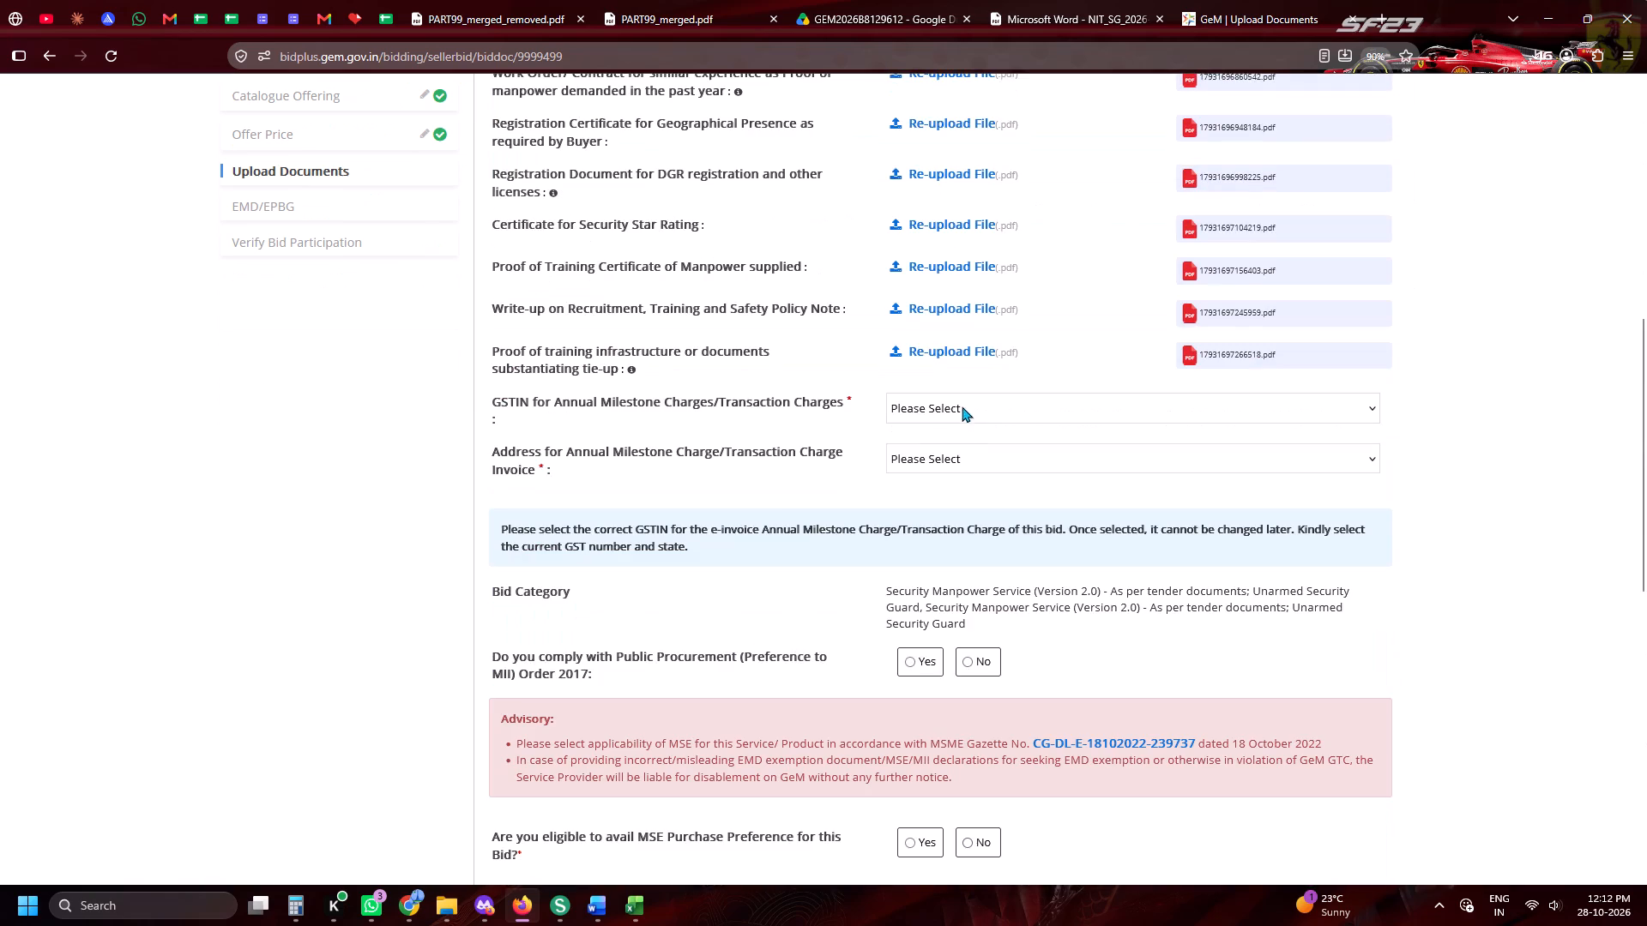
left_click(951, 421)
left_click(950, 463)
left_click(1002, 165)
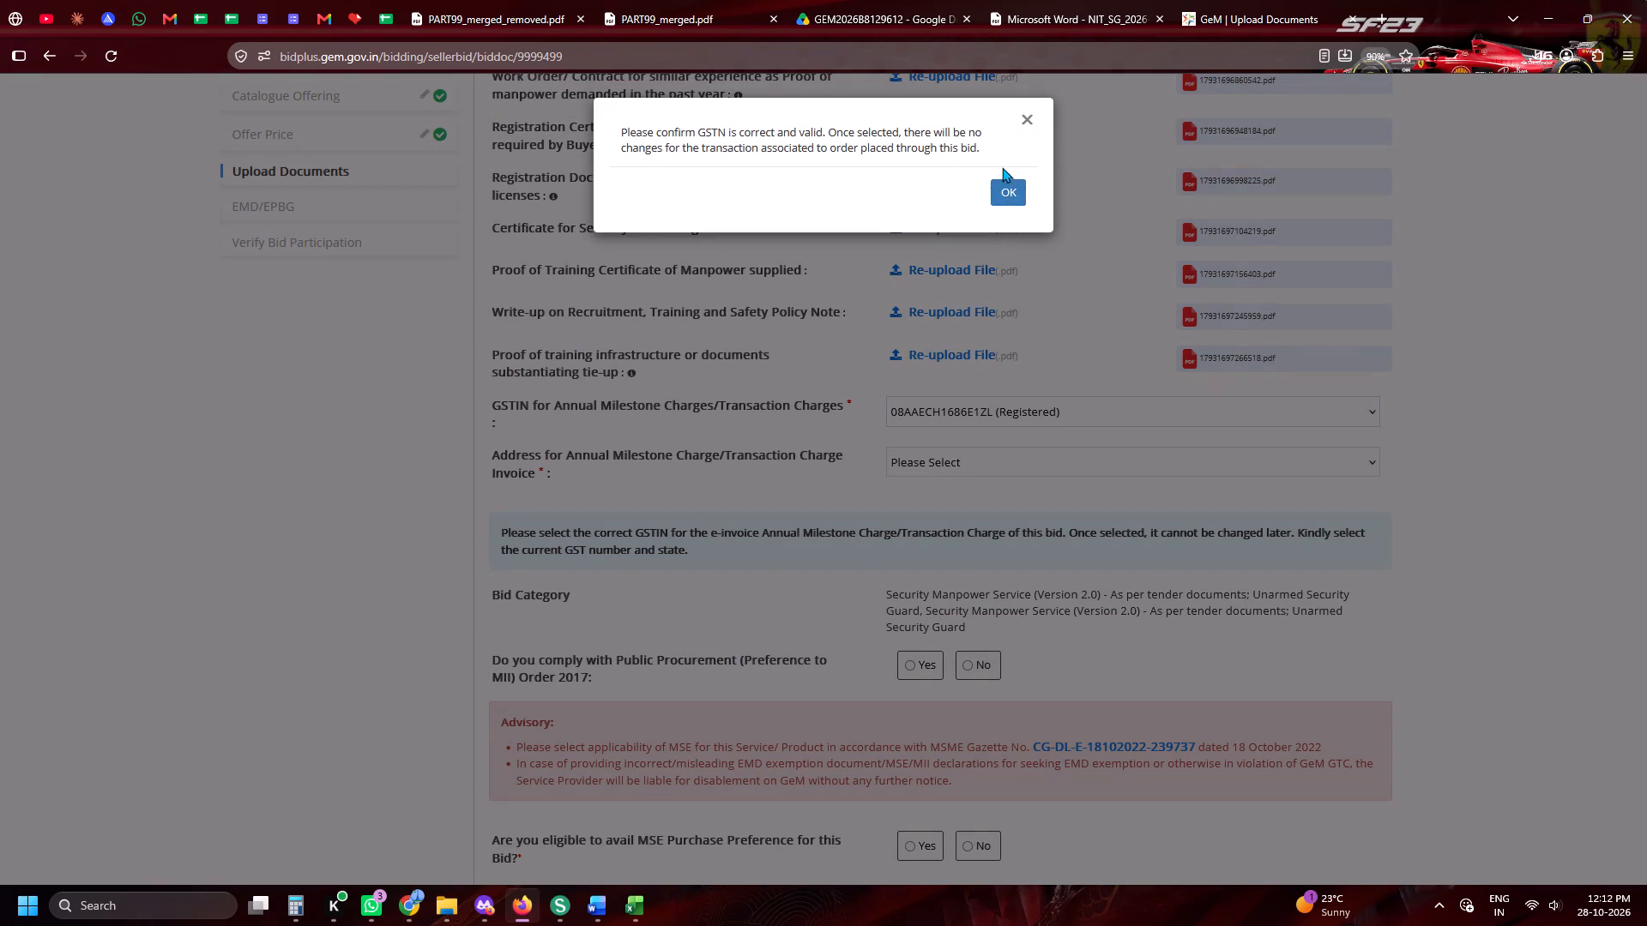
left_click(998, 186)
Select the company's Jaipur address for the Annual Milestone Charge/Transaction Charge Invoice.
left_click(957, 446)
left_click(956, 464)
left_click(956, 499)
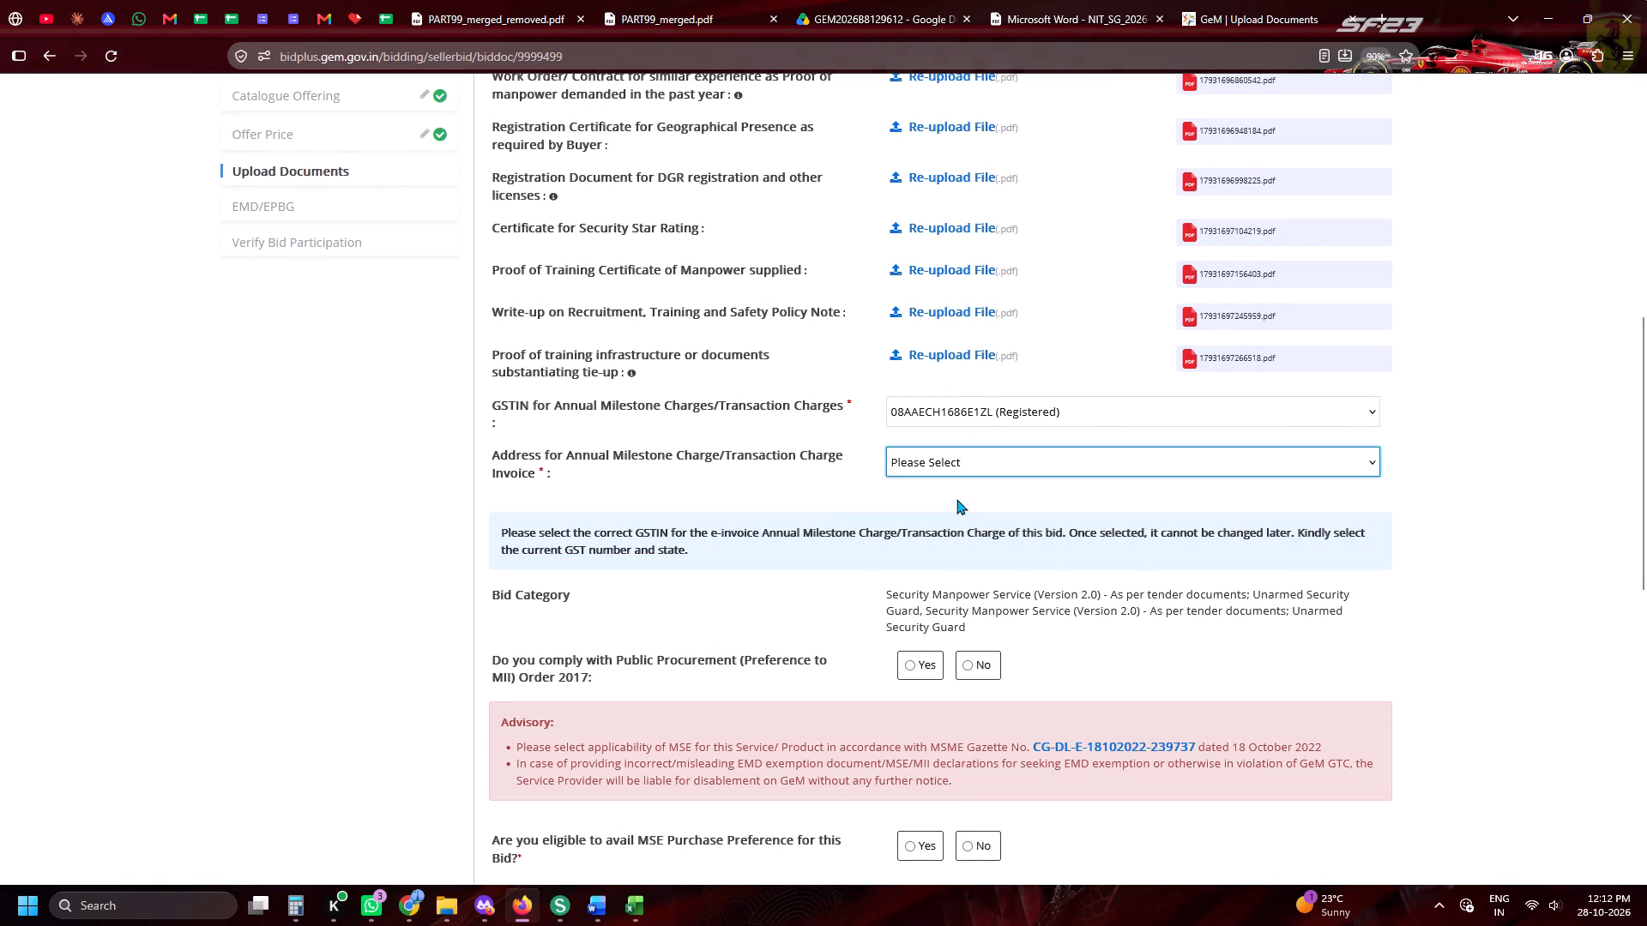
left_click(953, 466)
left_click(953, 514)
left_click(998, 196)
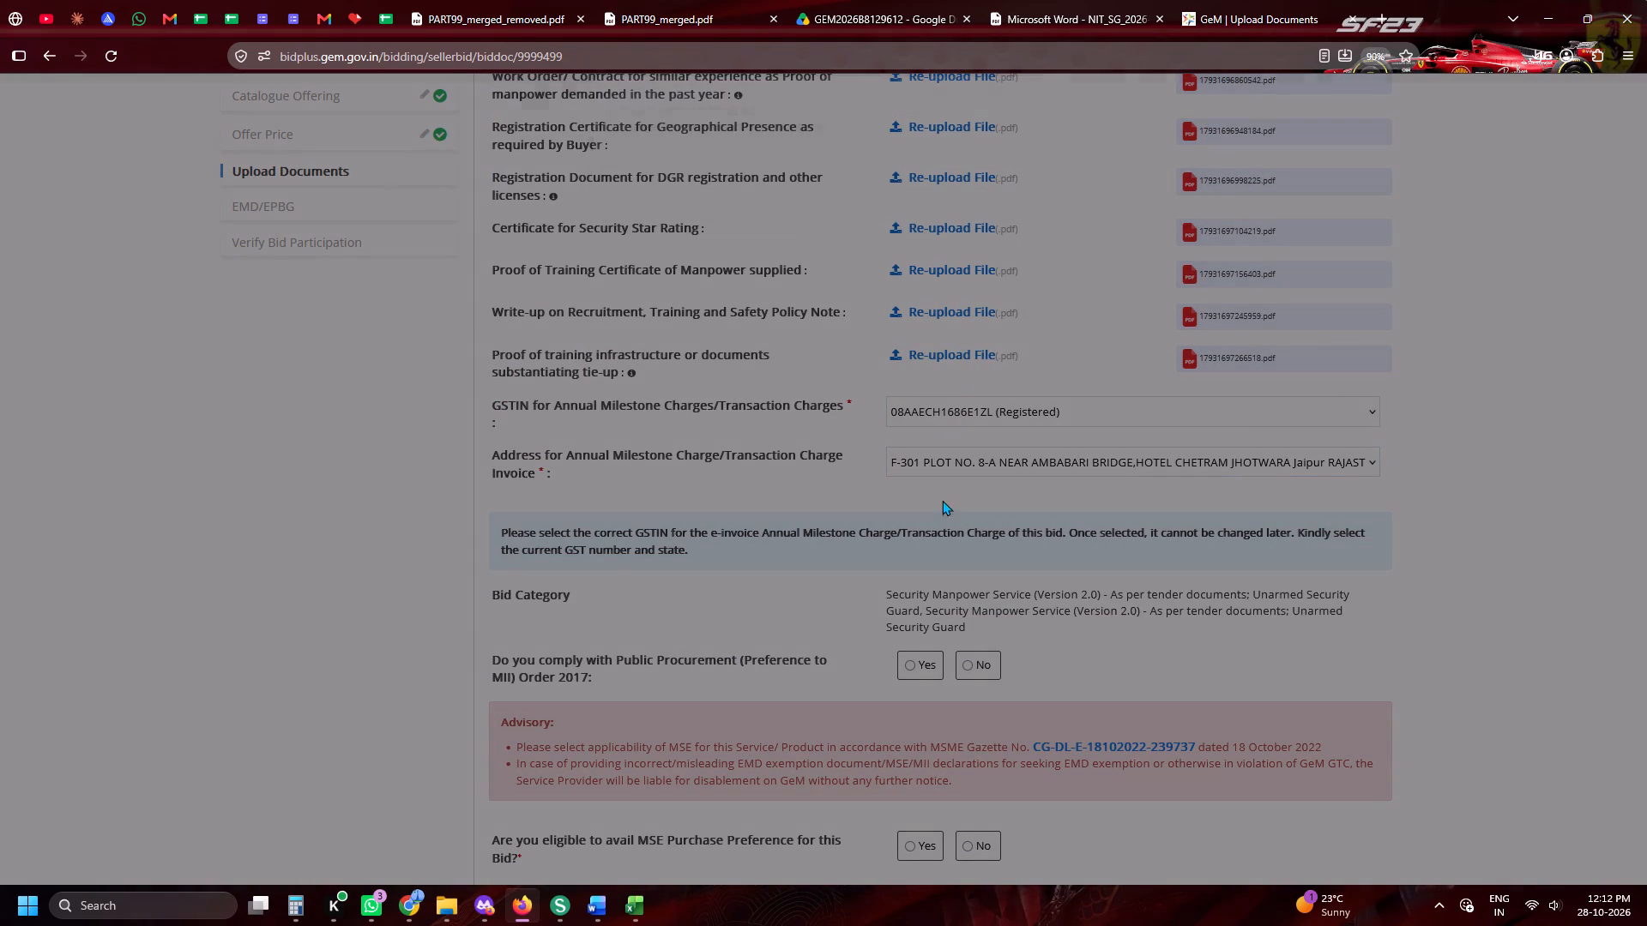
Answer Yes to the Public Procurement (Preference to MII) compliance, MSE Purchase Preference and EMD Exemption questions.
left_click(922, 667)
left_click(907, 667)
scroll(904, 659, "down", 5)
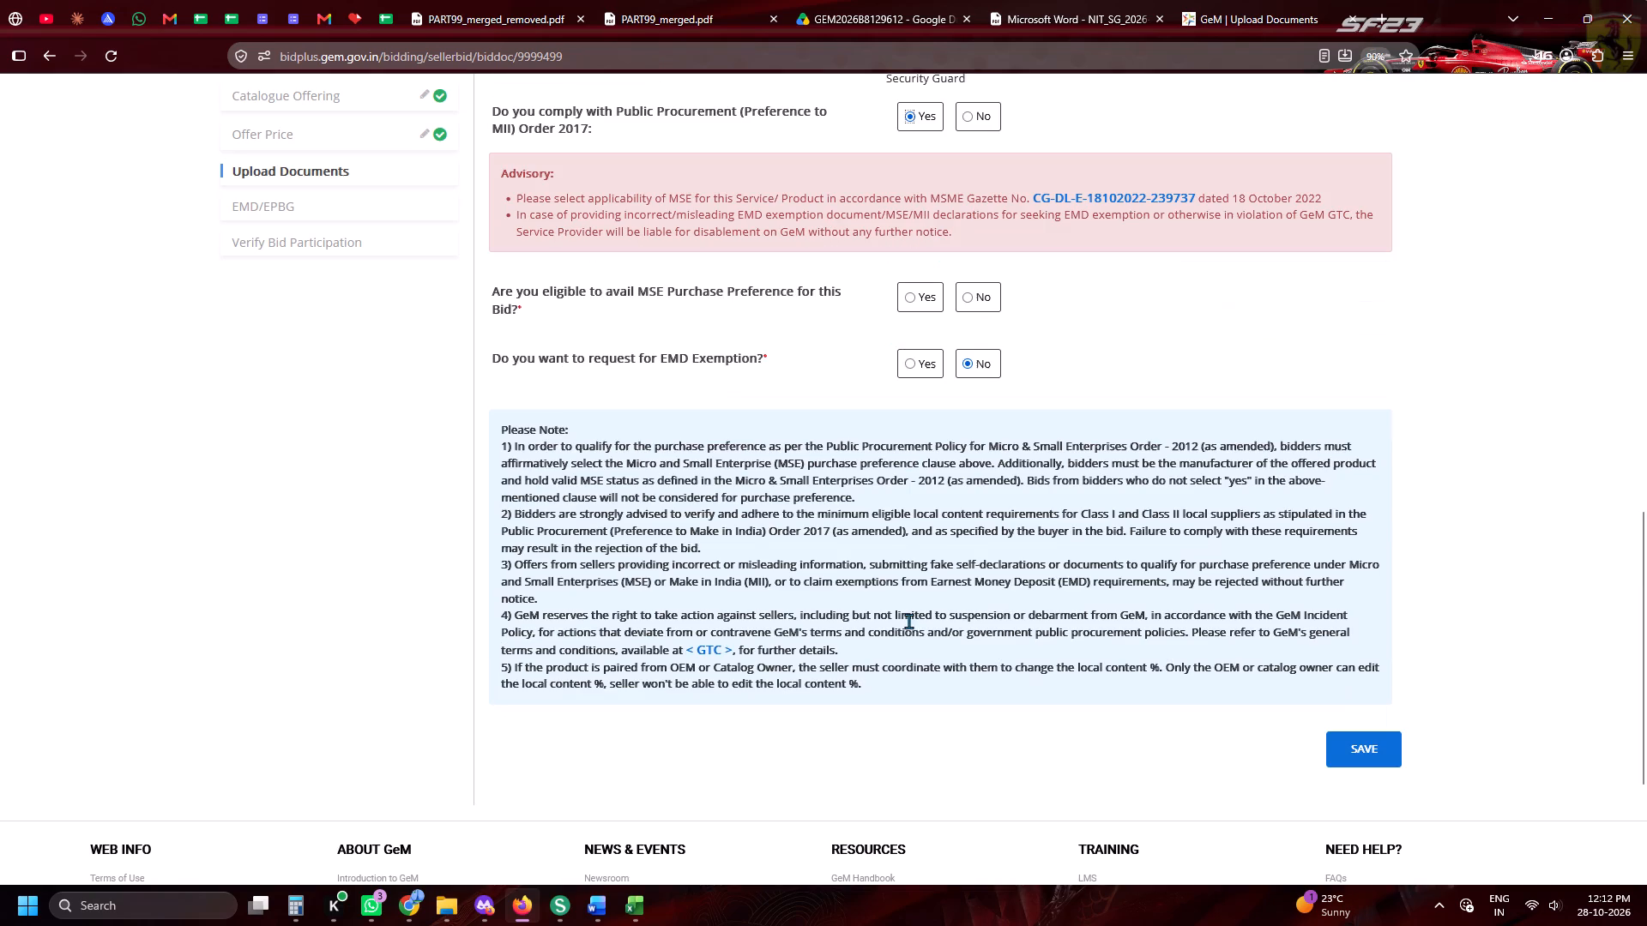
left_click(913, 296)
left_click(915, 384)
left_click(915, 396)
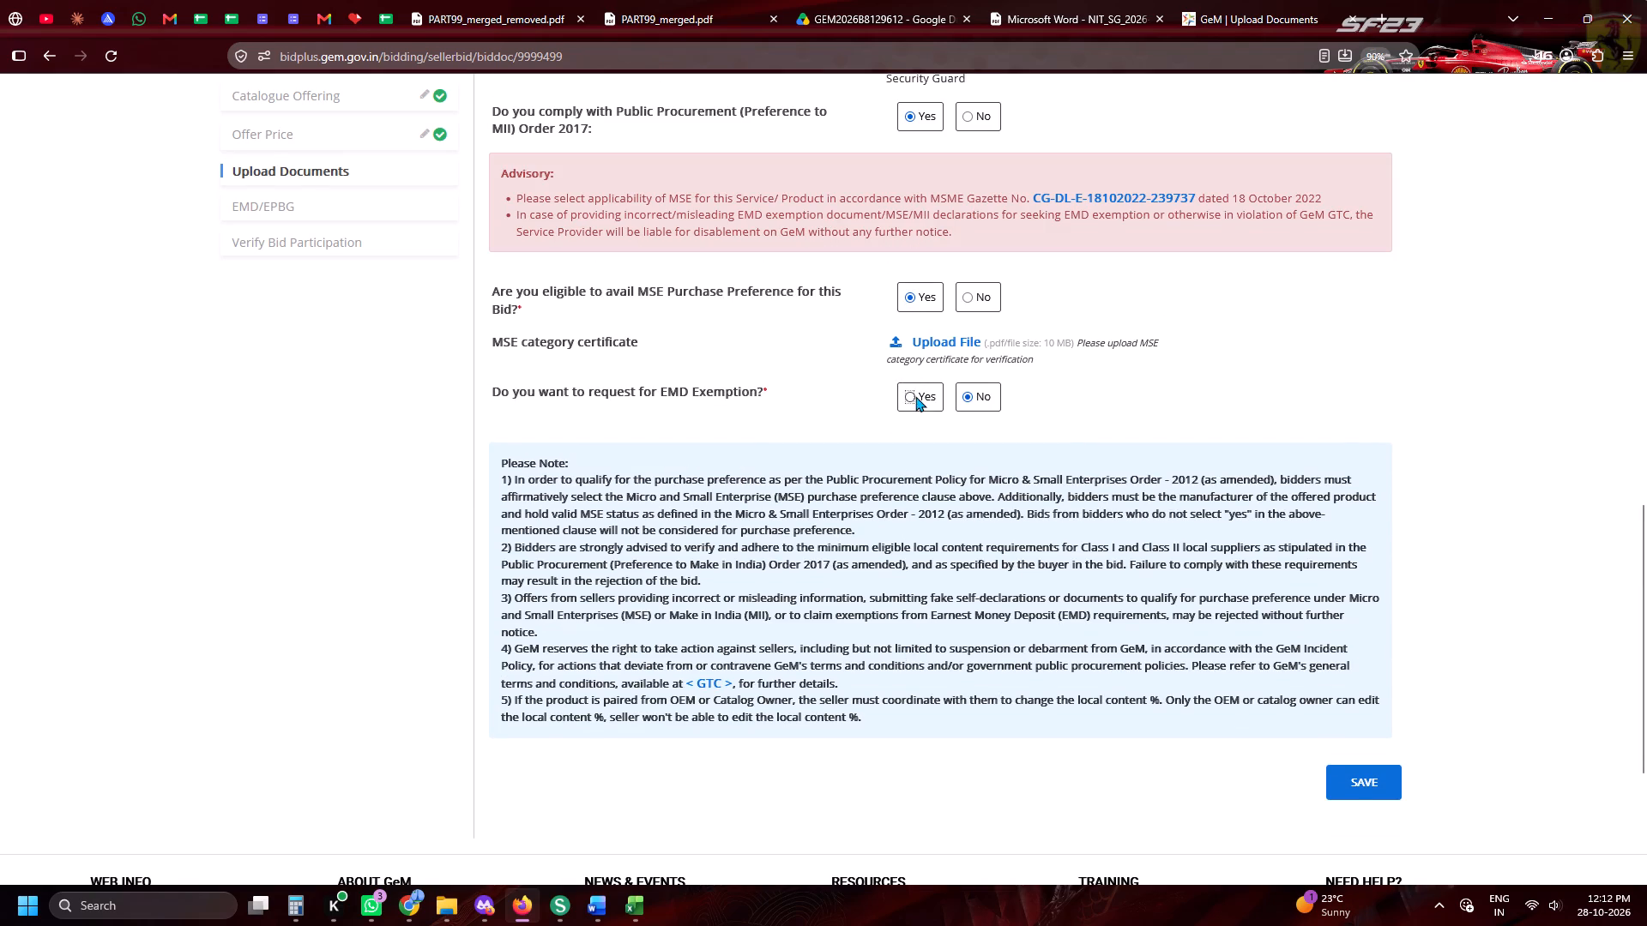
Upload the MSE category certificate from the Gem Bid Documents - HHSPL folder.
left_click(927, 340)
scroll(1232, 374, "up", 4)
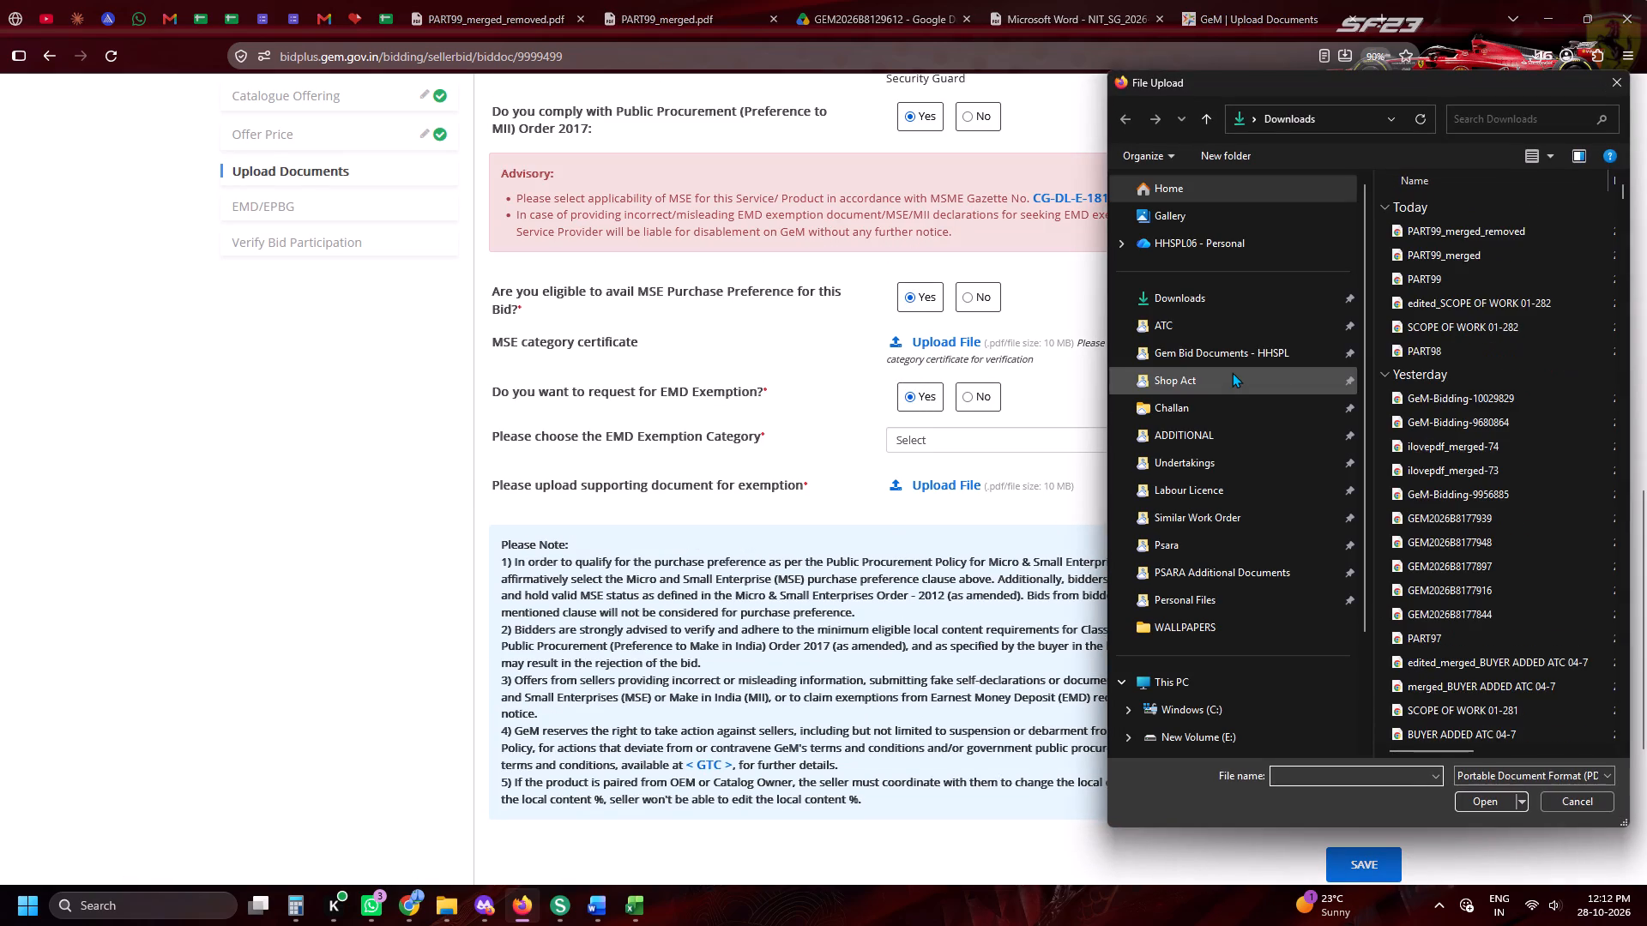
left_click(1233, 355)
scroll(1425, 457, "down", 5)
double_click(1395, 619)
Set the EMD Exemption Category to Start-up and upload the supporting document for the exemption.
left_click(943, 449)
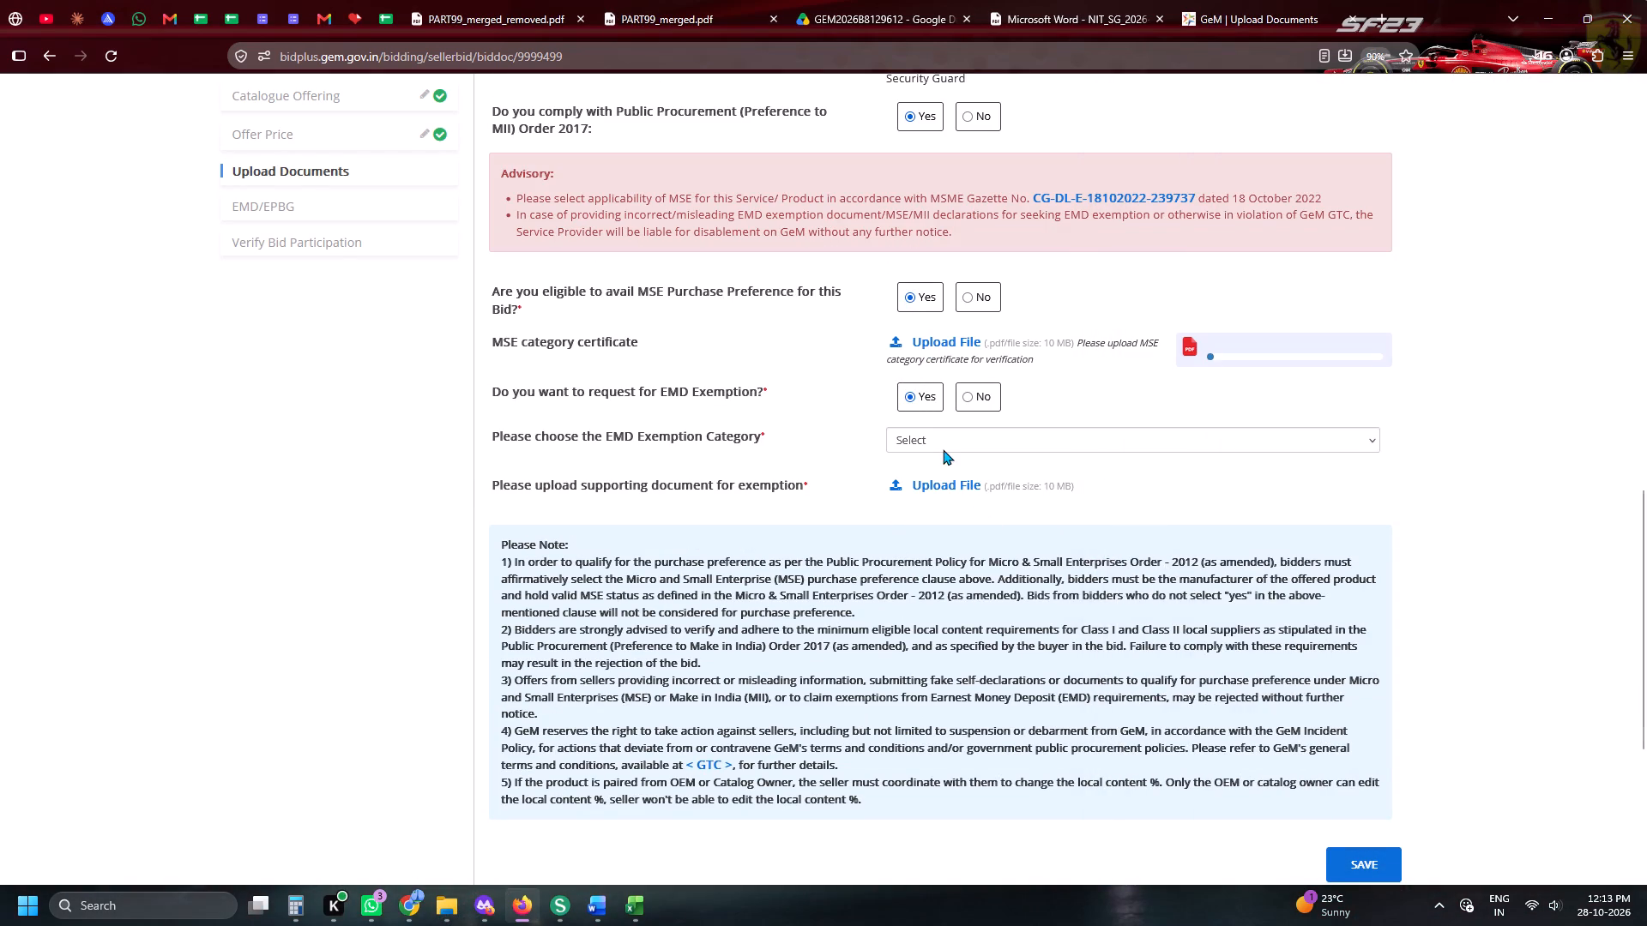
double_click(931, 486)
left_click(927, 500)
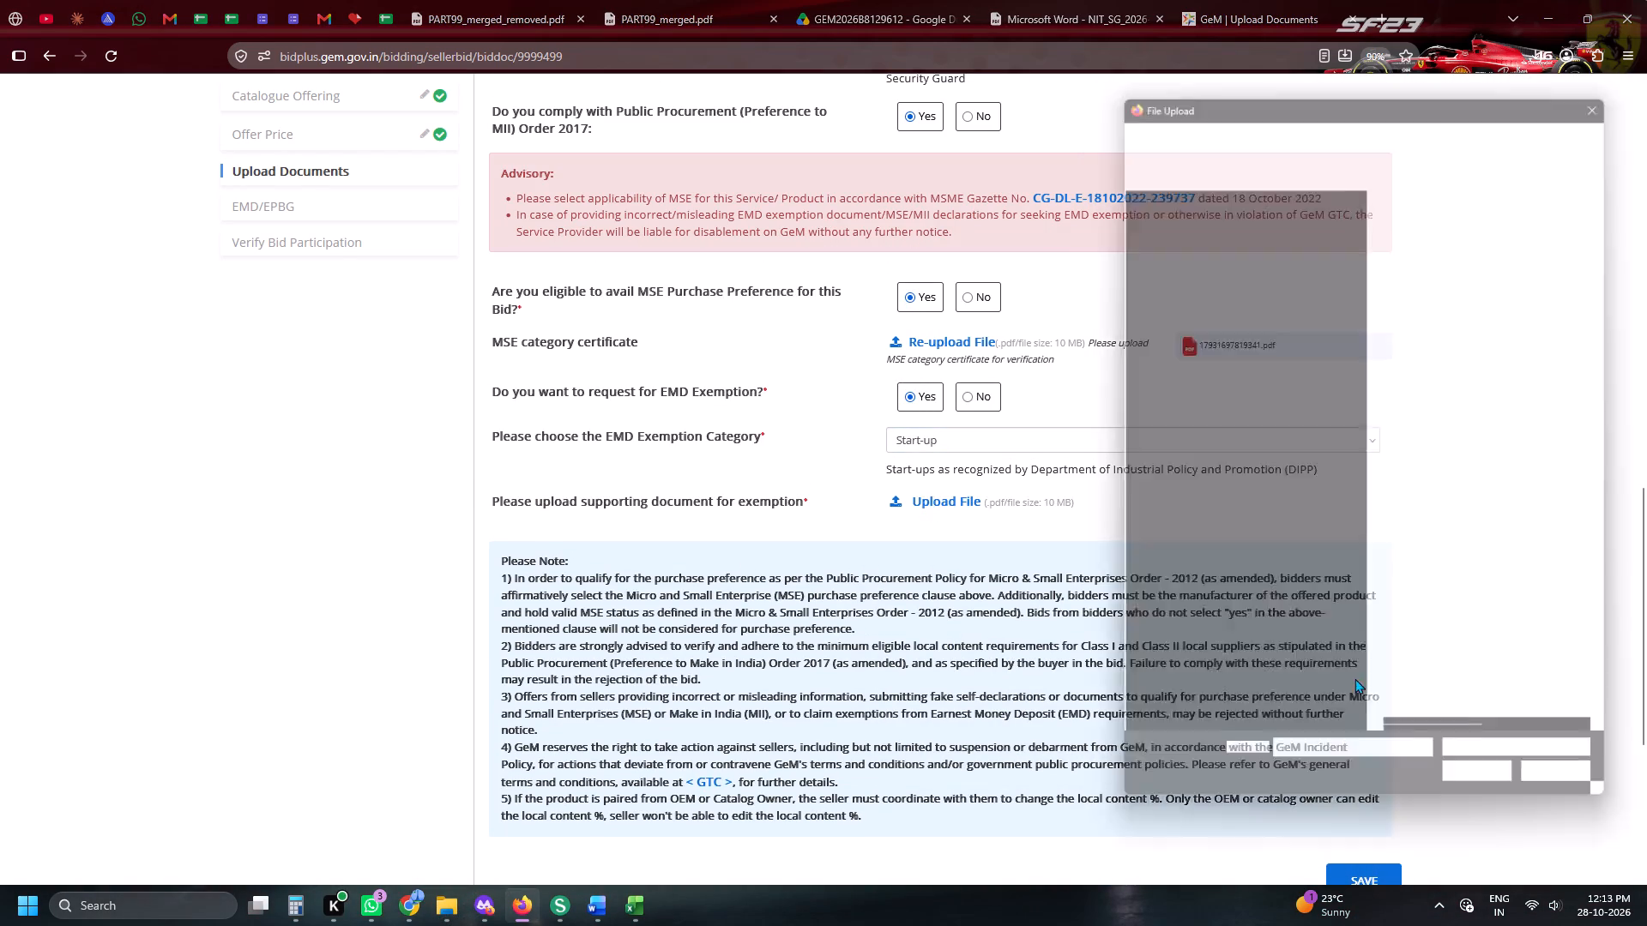
scroll(1410, 693, "down", 9)
double_click(1415, 709)
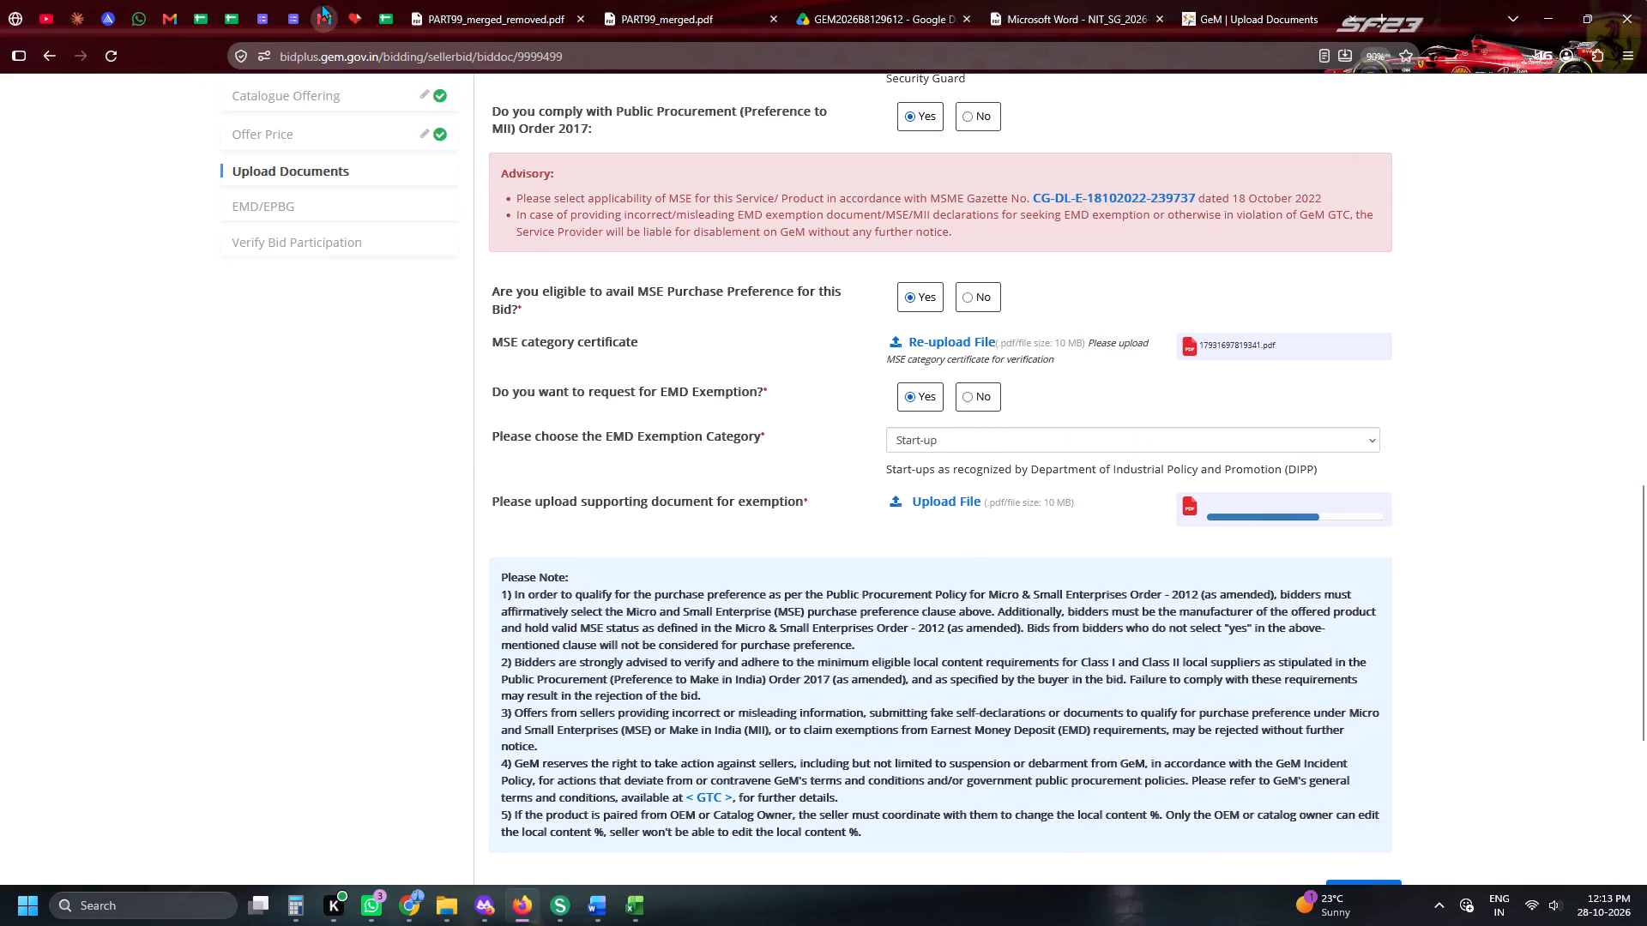
Switch to the Daily Tender Sheet 2026 and examine the Tender Filler entries under Harshnath Human Services Pvt Ltd.
left_click(377, 0)
scroll(773, 357, "up", 2)
scroll(894, 556, "up", 1)
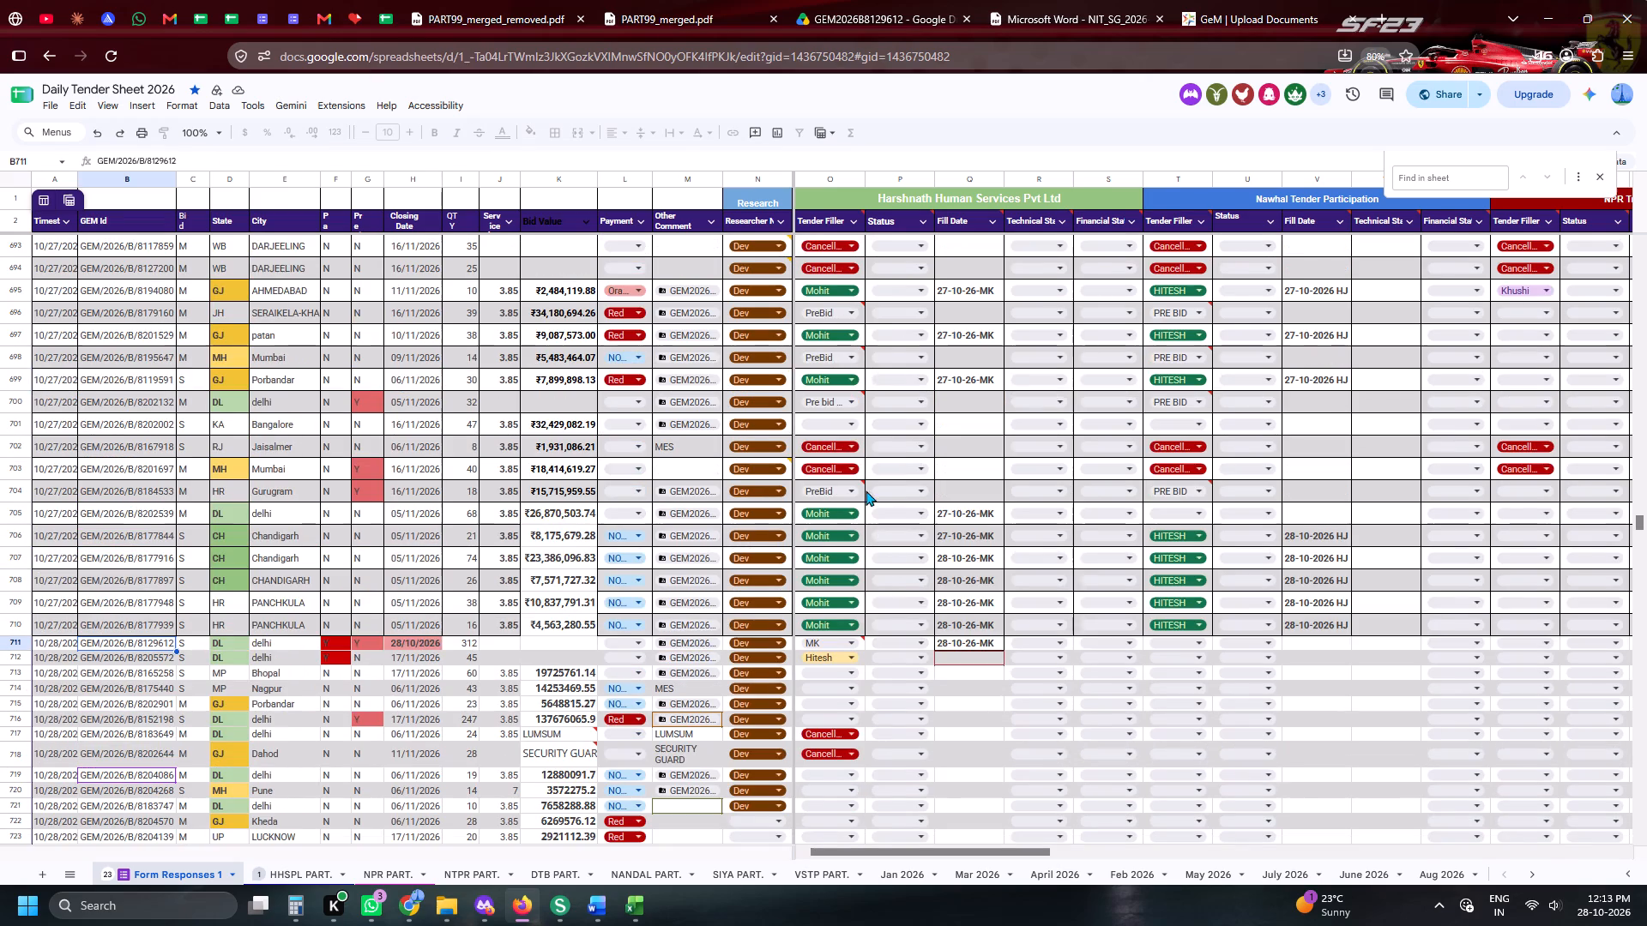
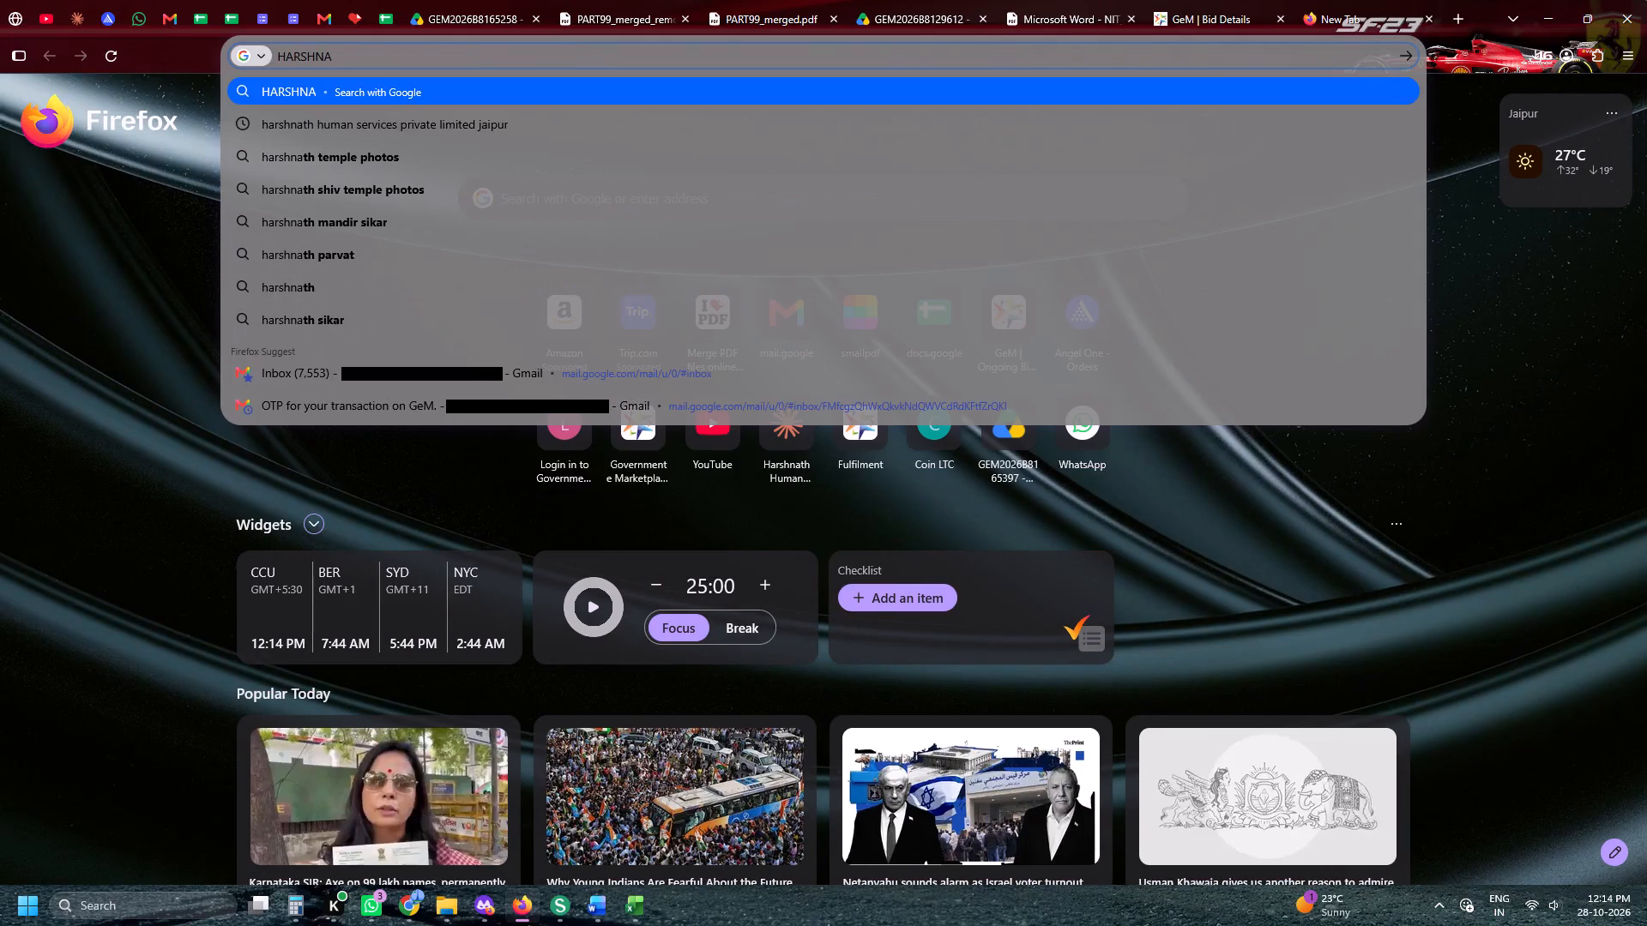
key("Down")
key("Return")
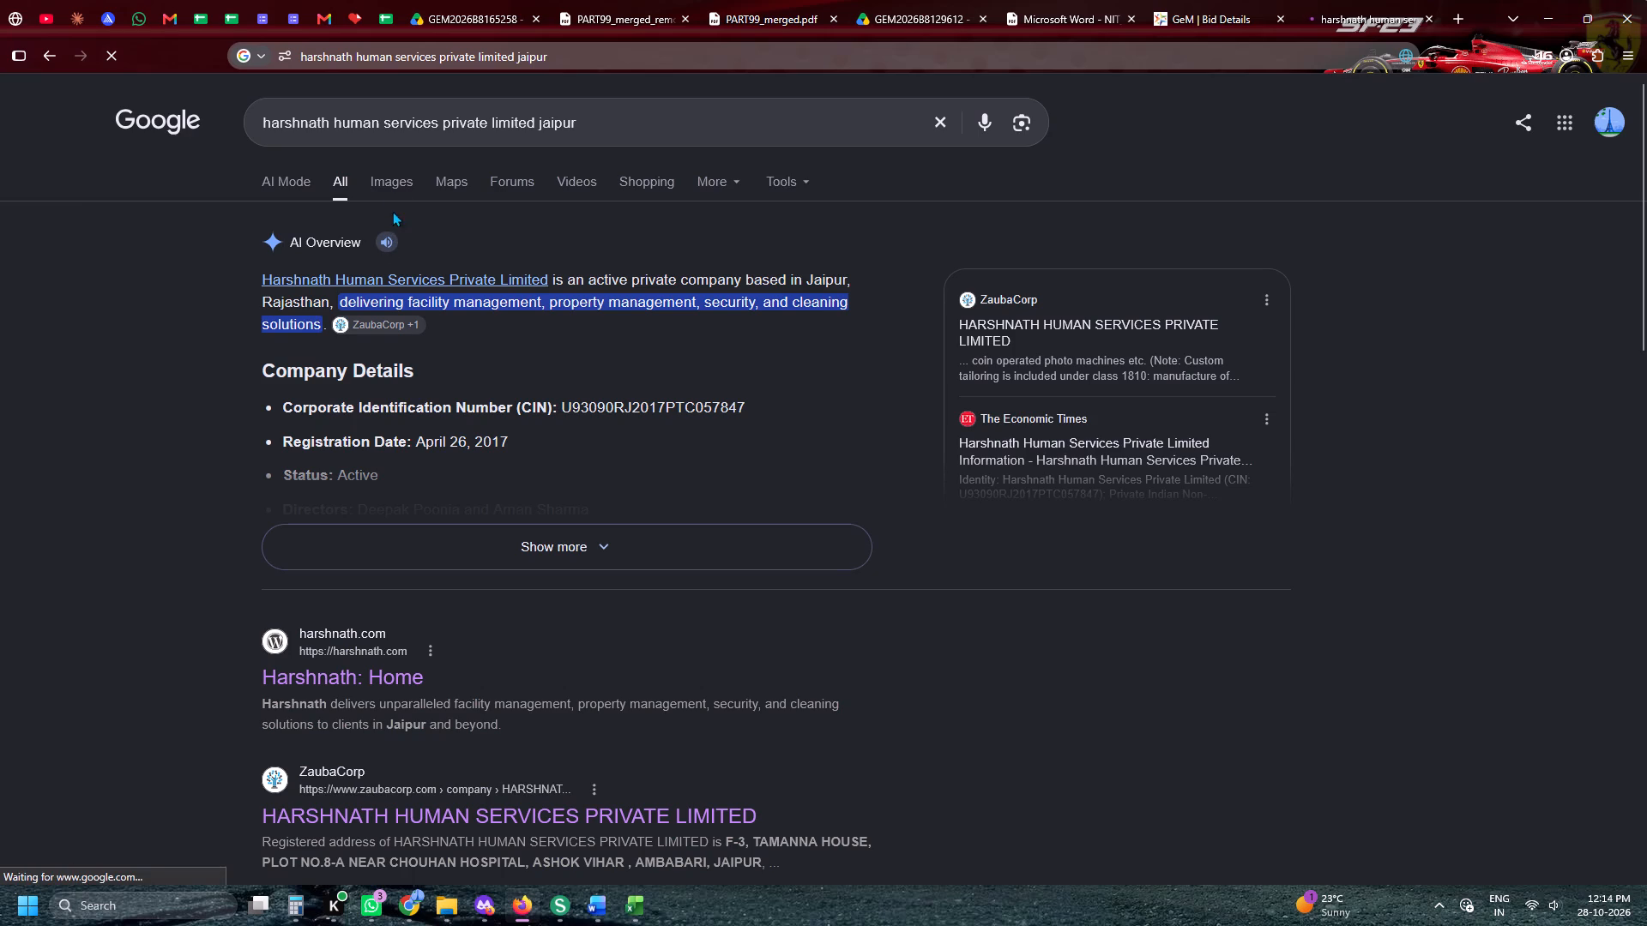
Examine the image results for the company, previewing the Managing Director photo and the Semrush certificate.
left_click(390, 168)
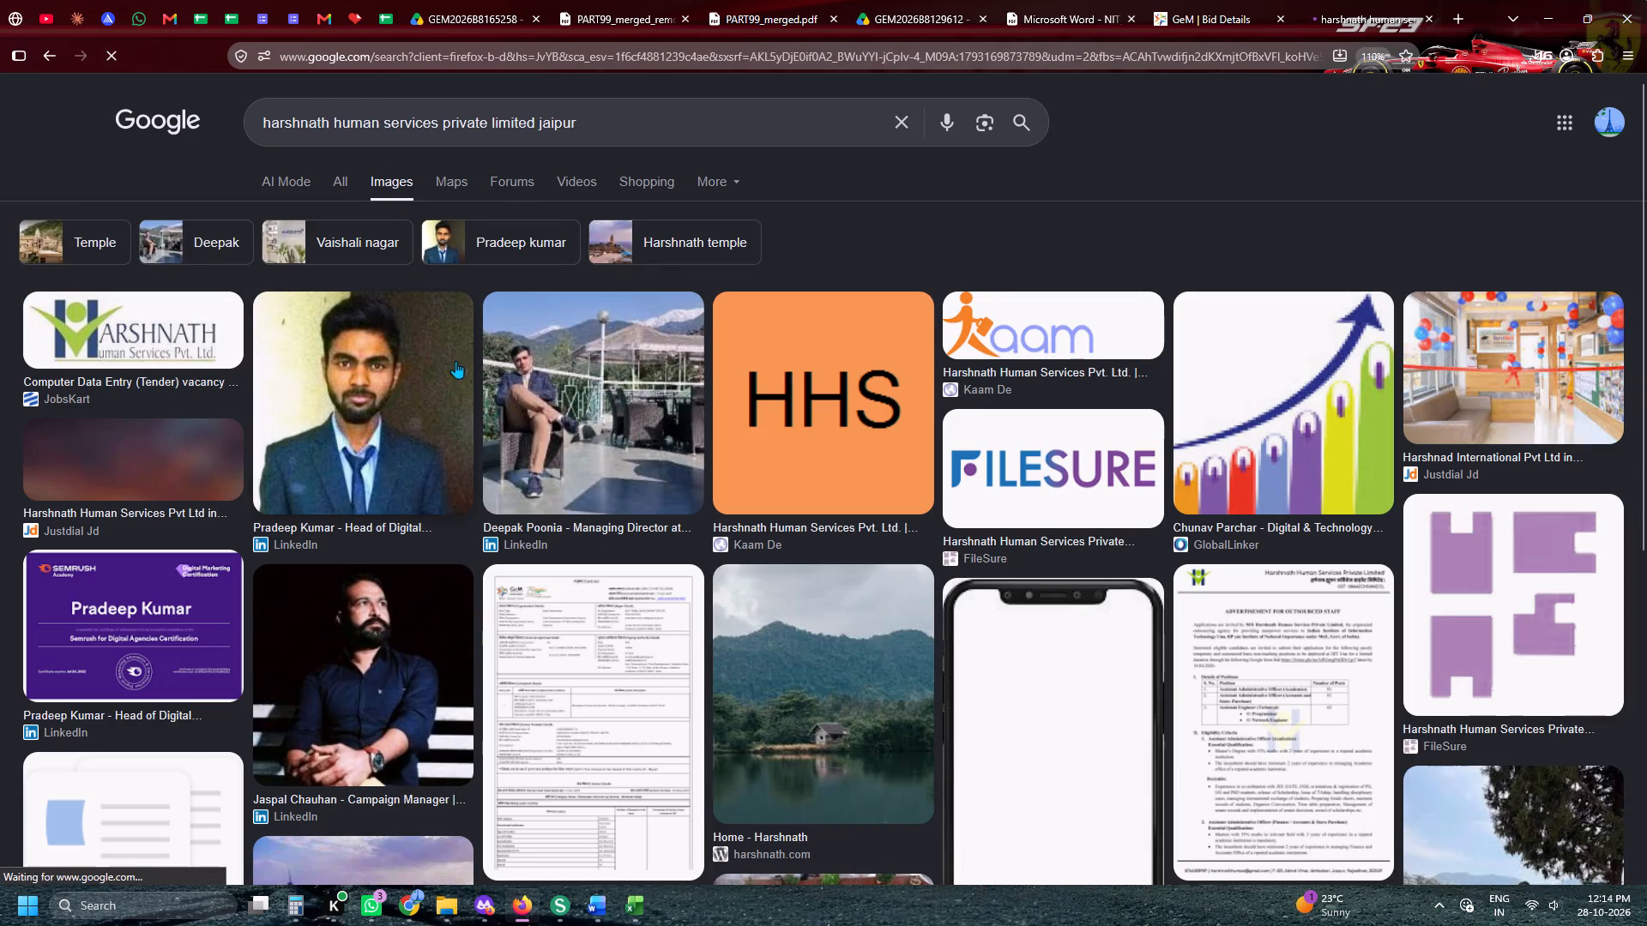
left_click(558, 436)
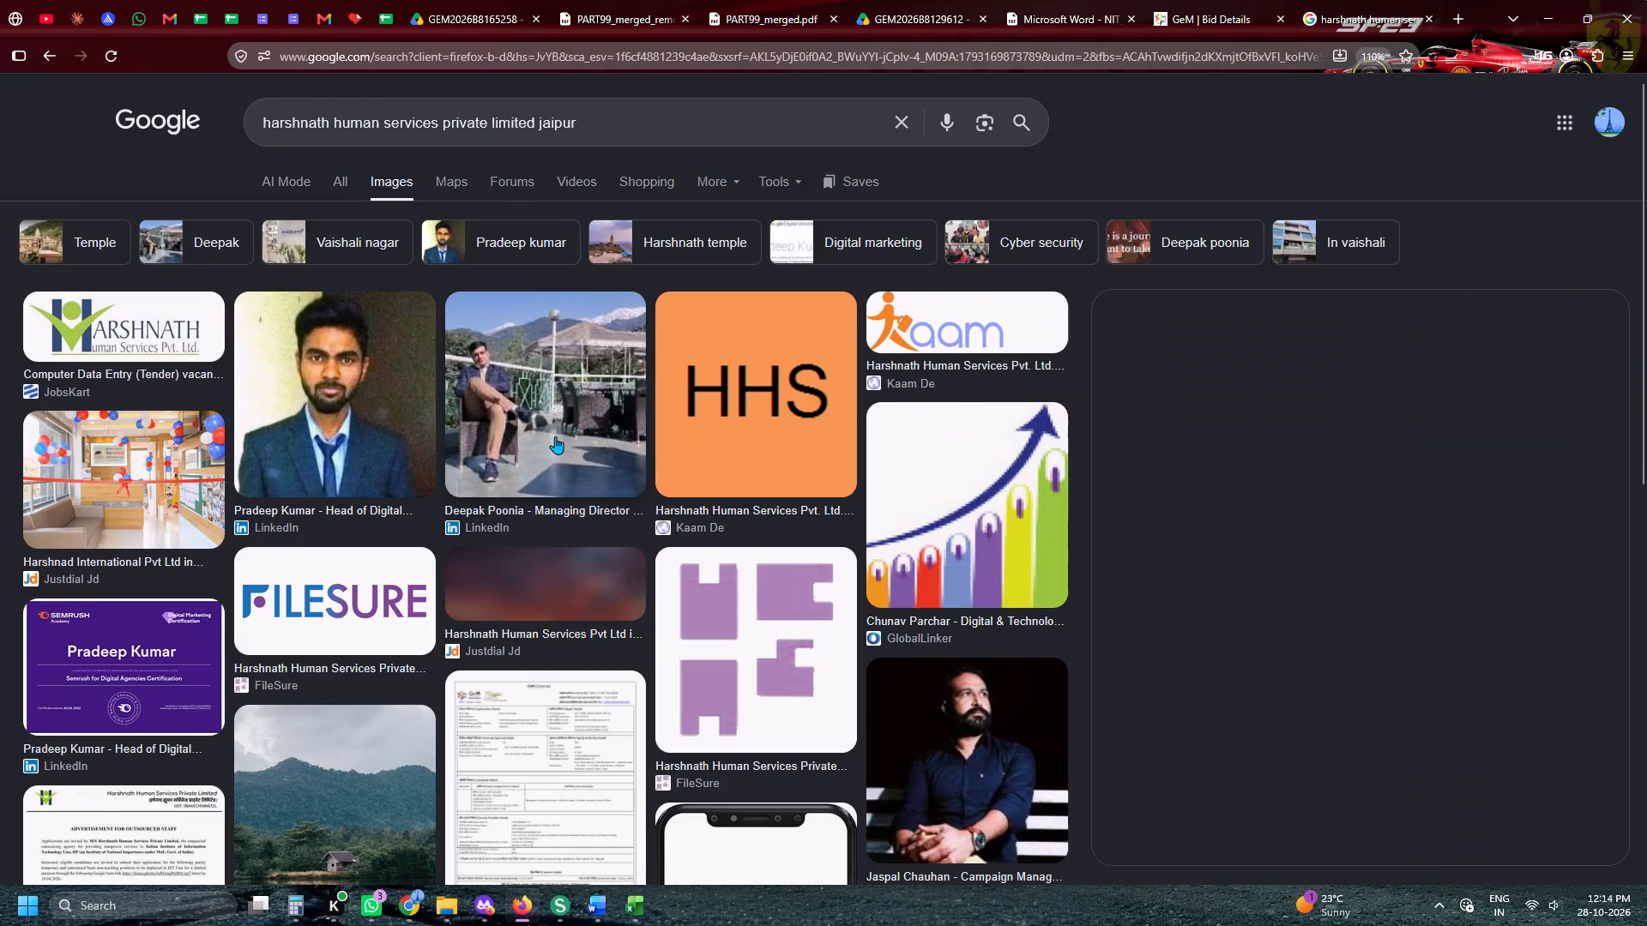
scroll(557, 418, "down", 5)
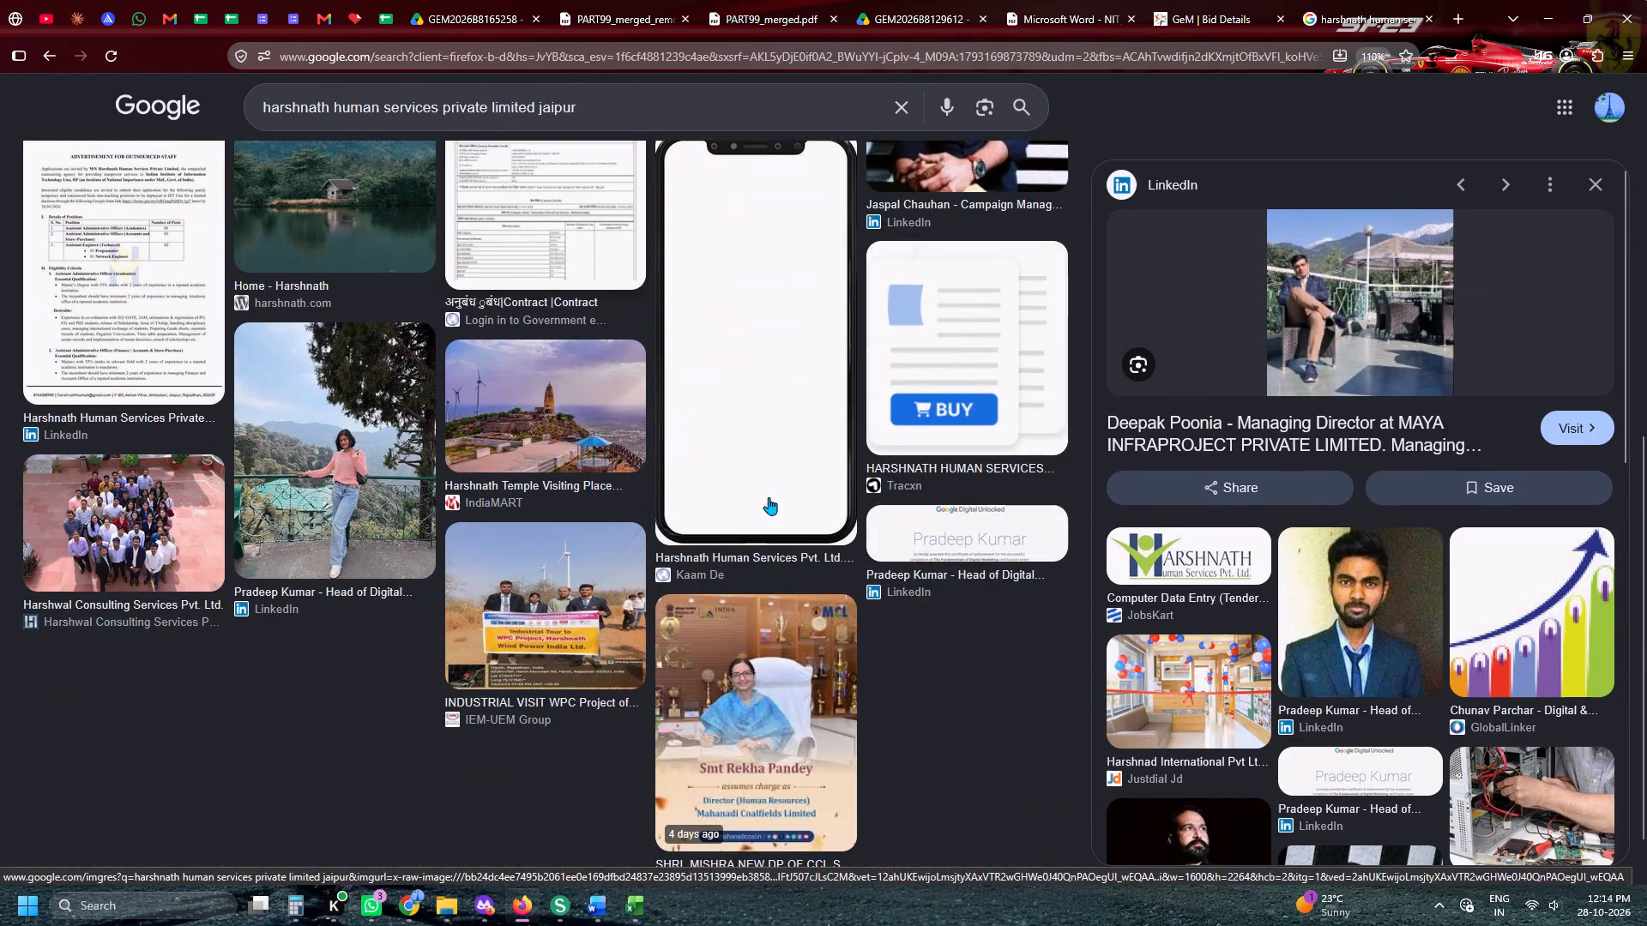
scroll(579, 434, "up", 8)
scroll(211, 327, "up", 3)
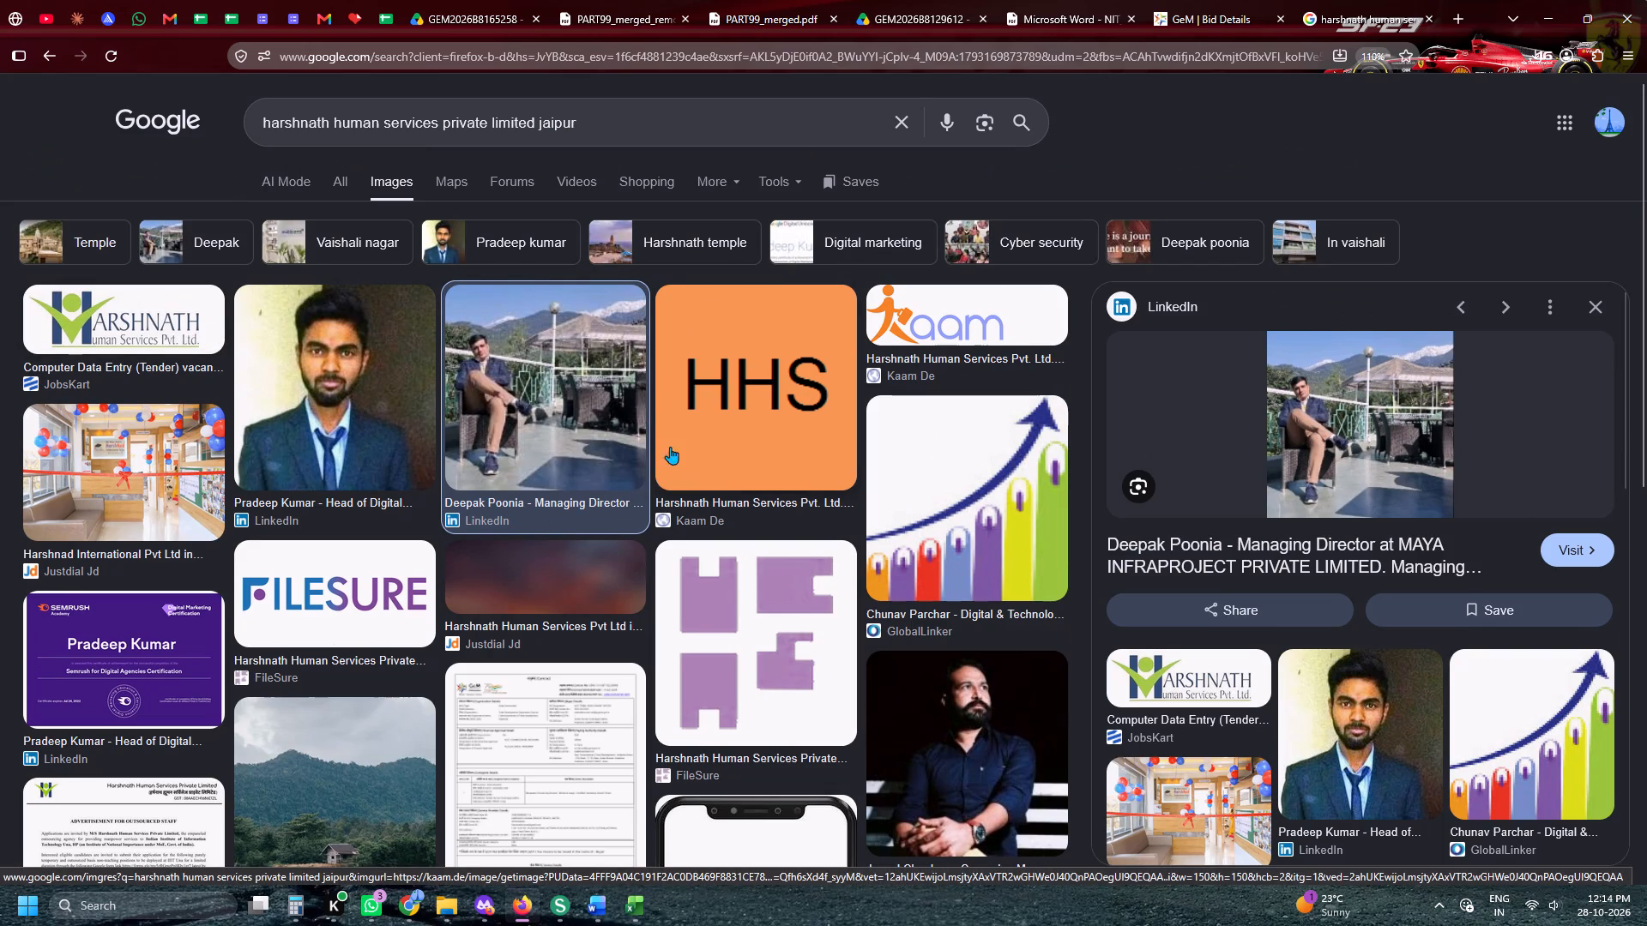
left_click(45, 51)
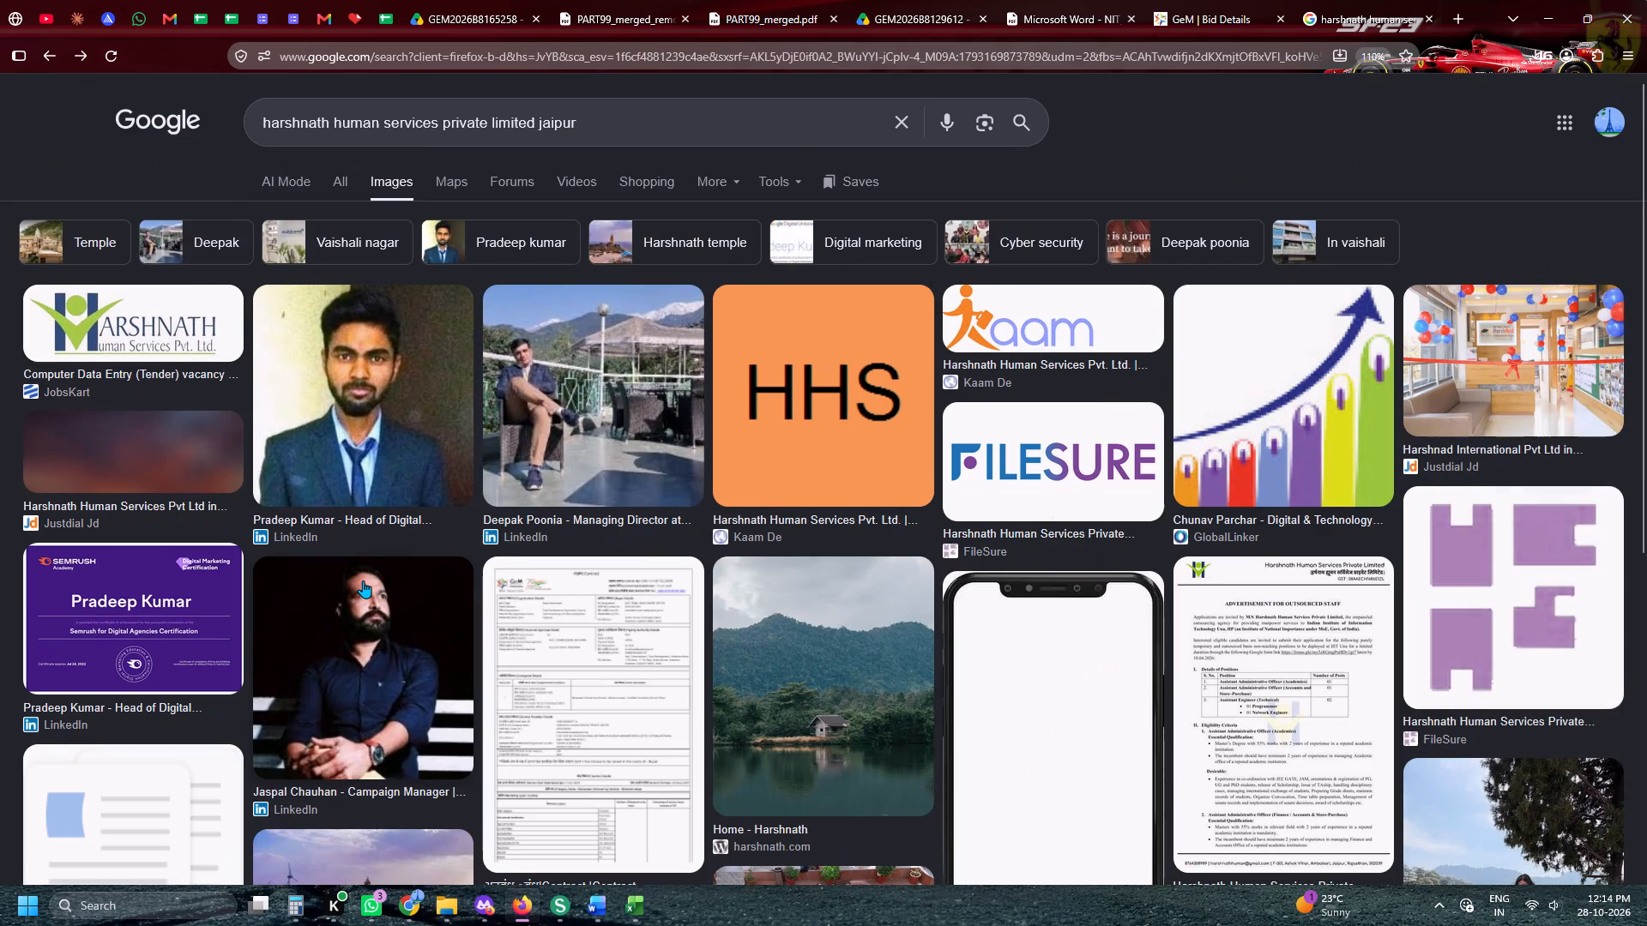
scroll(384, 620, "down", 4)
scroll(384, 620, "up", 3)
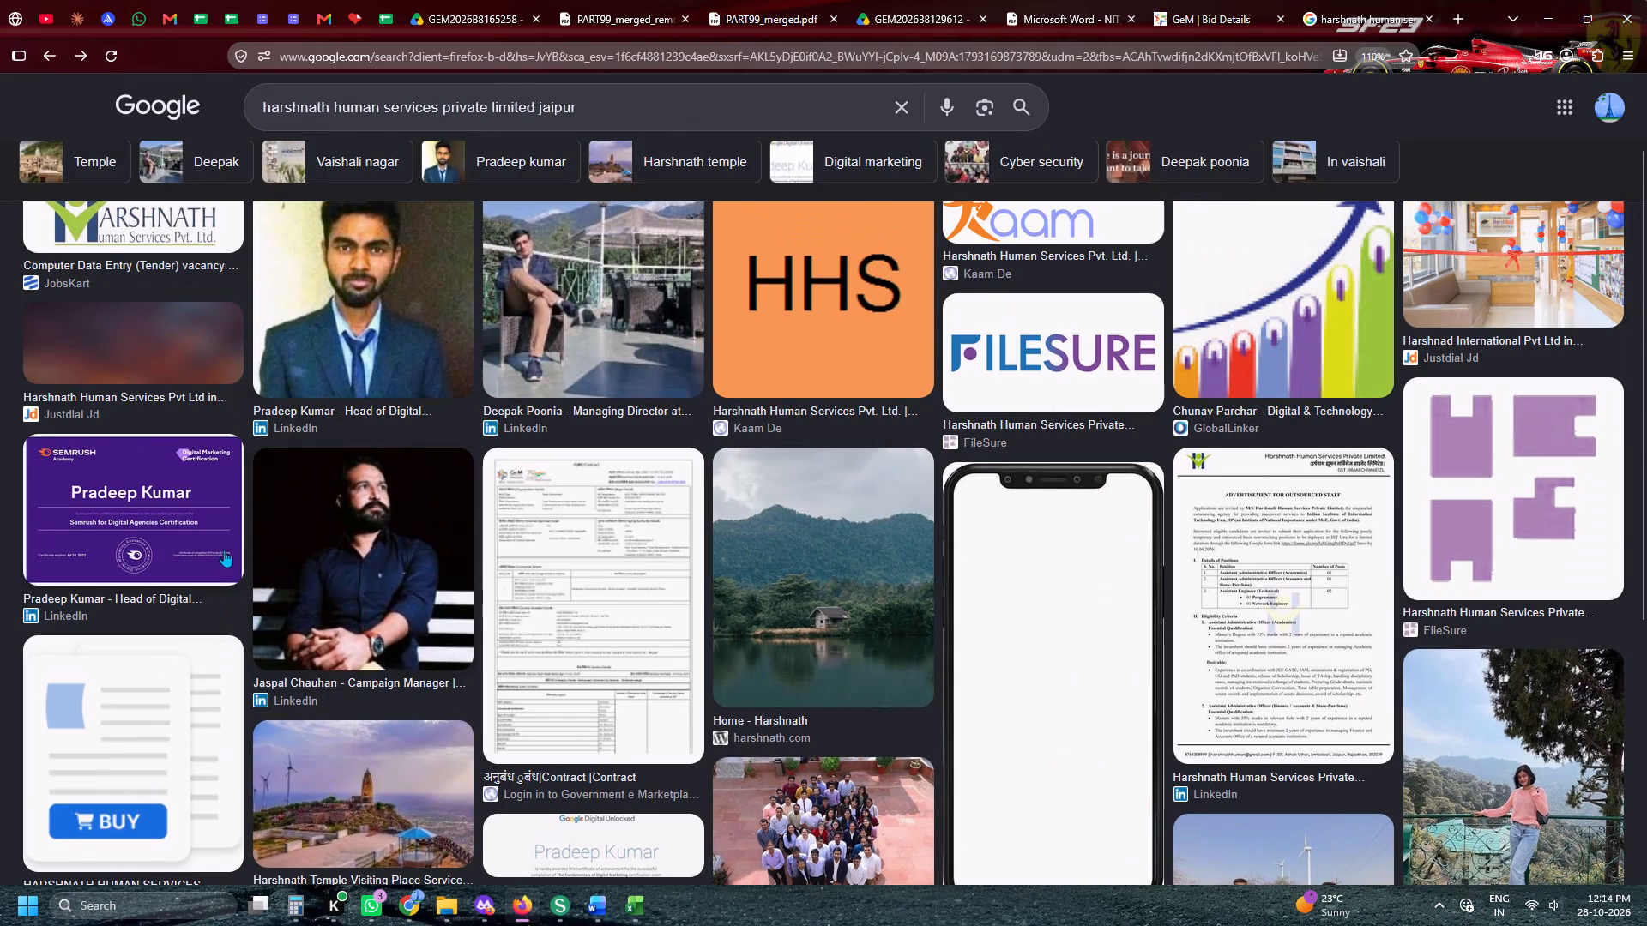
left_click(169, 525)
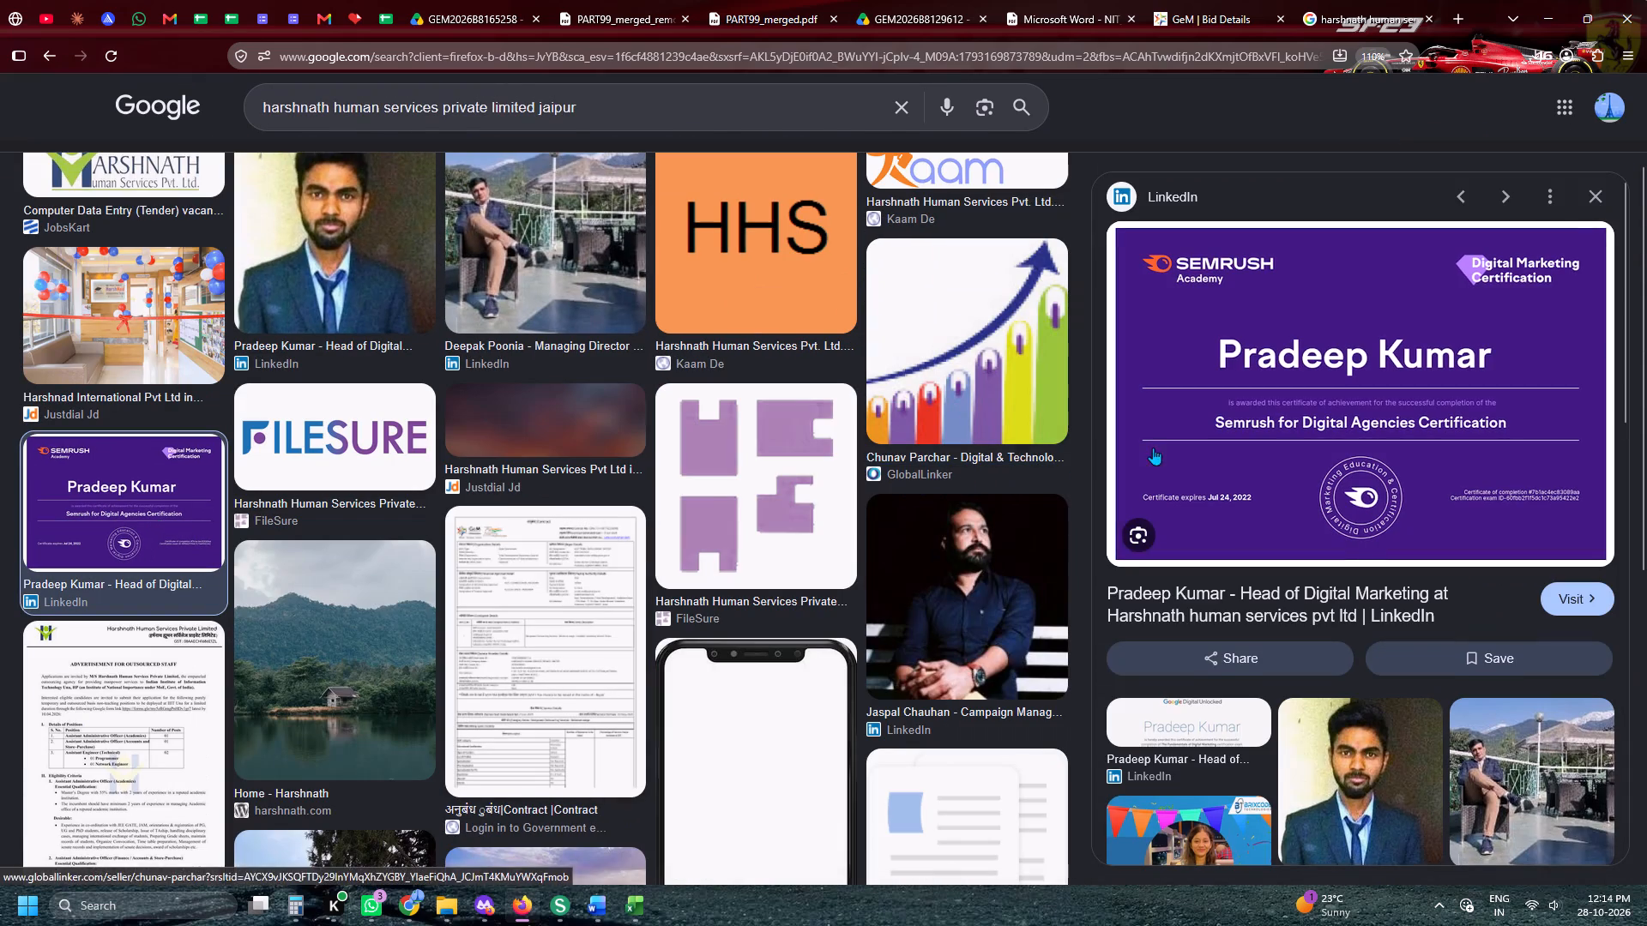
left_click(1596, 195)
scroll(487, 612, "up", 6)
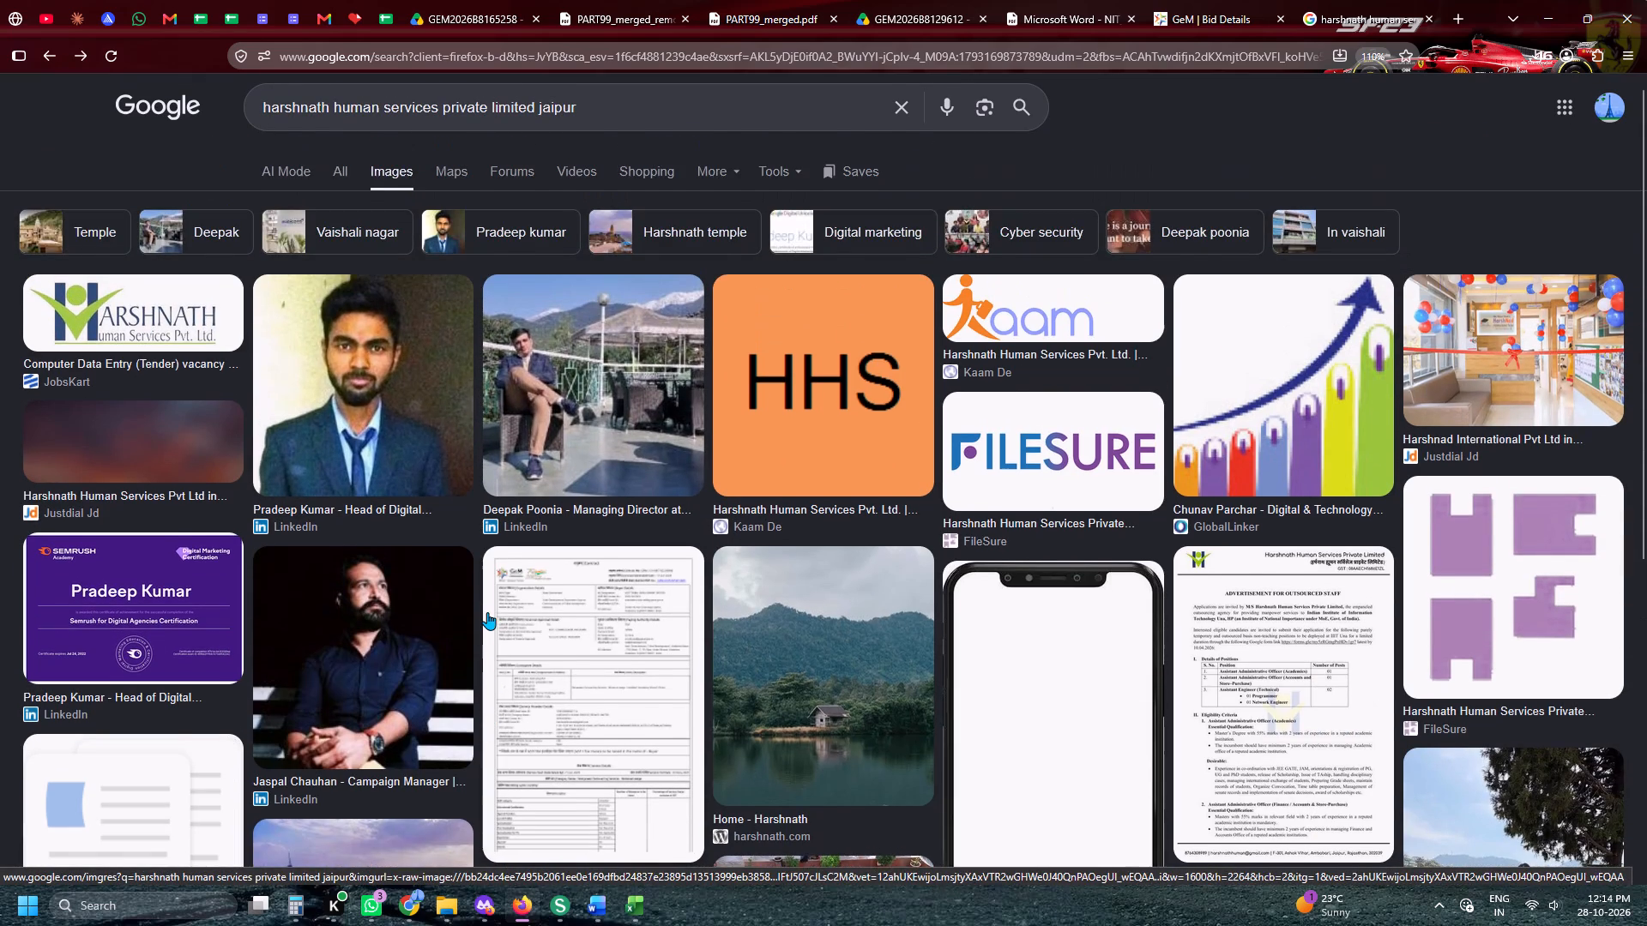
Open the company's ZaubaCorp page from the general web results and examine its current, past and other directorships.
left_click(335, 178)
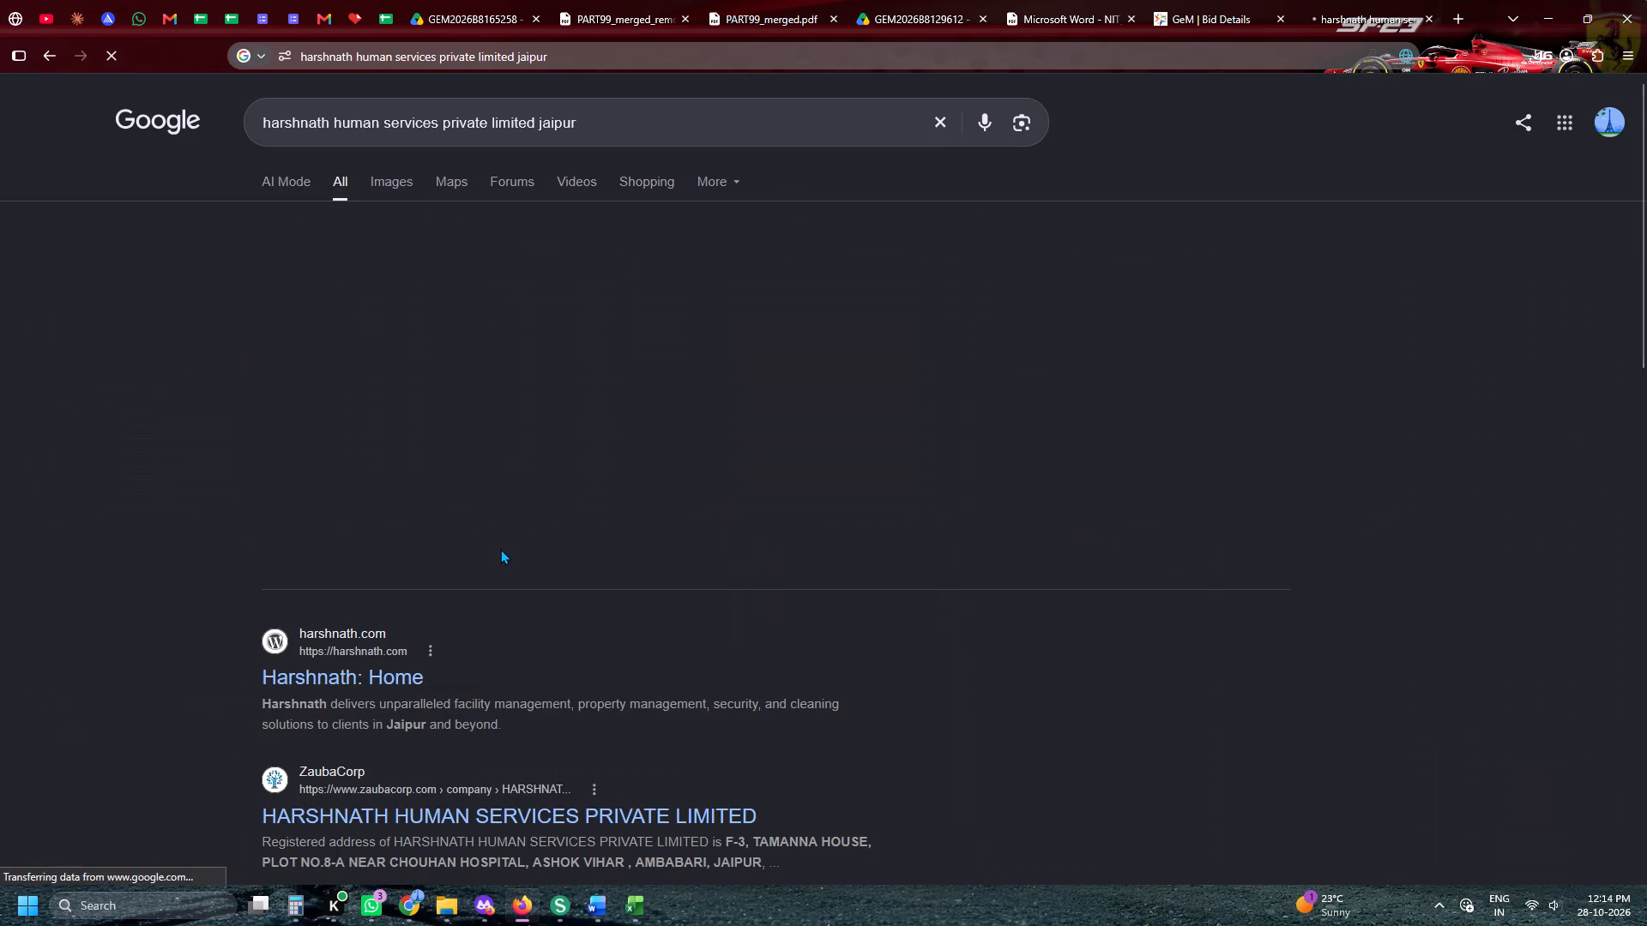
left_click(360, 821)
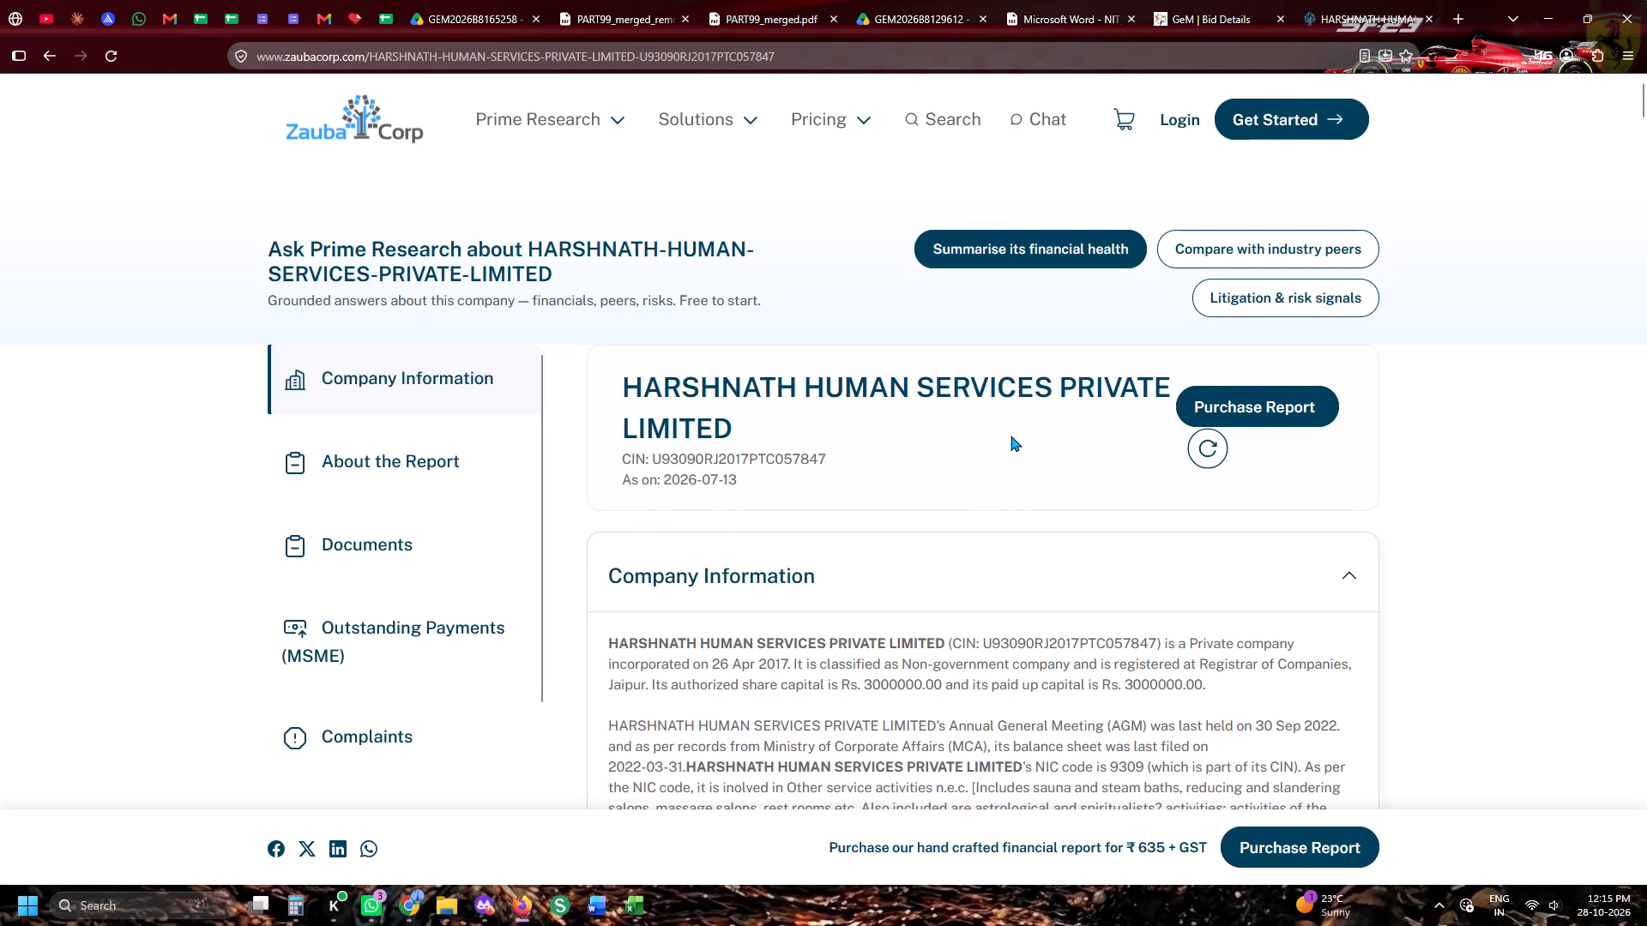
scroll(1011, 436, "down", 9)
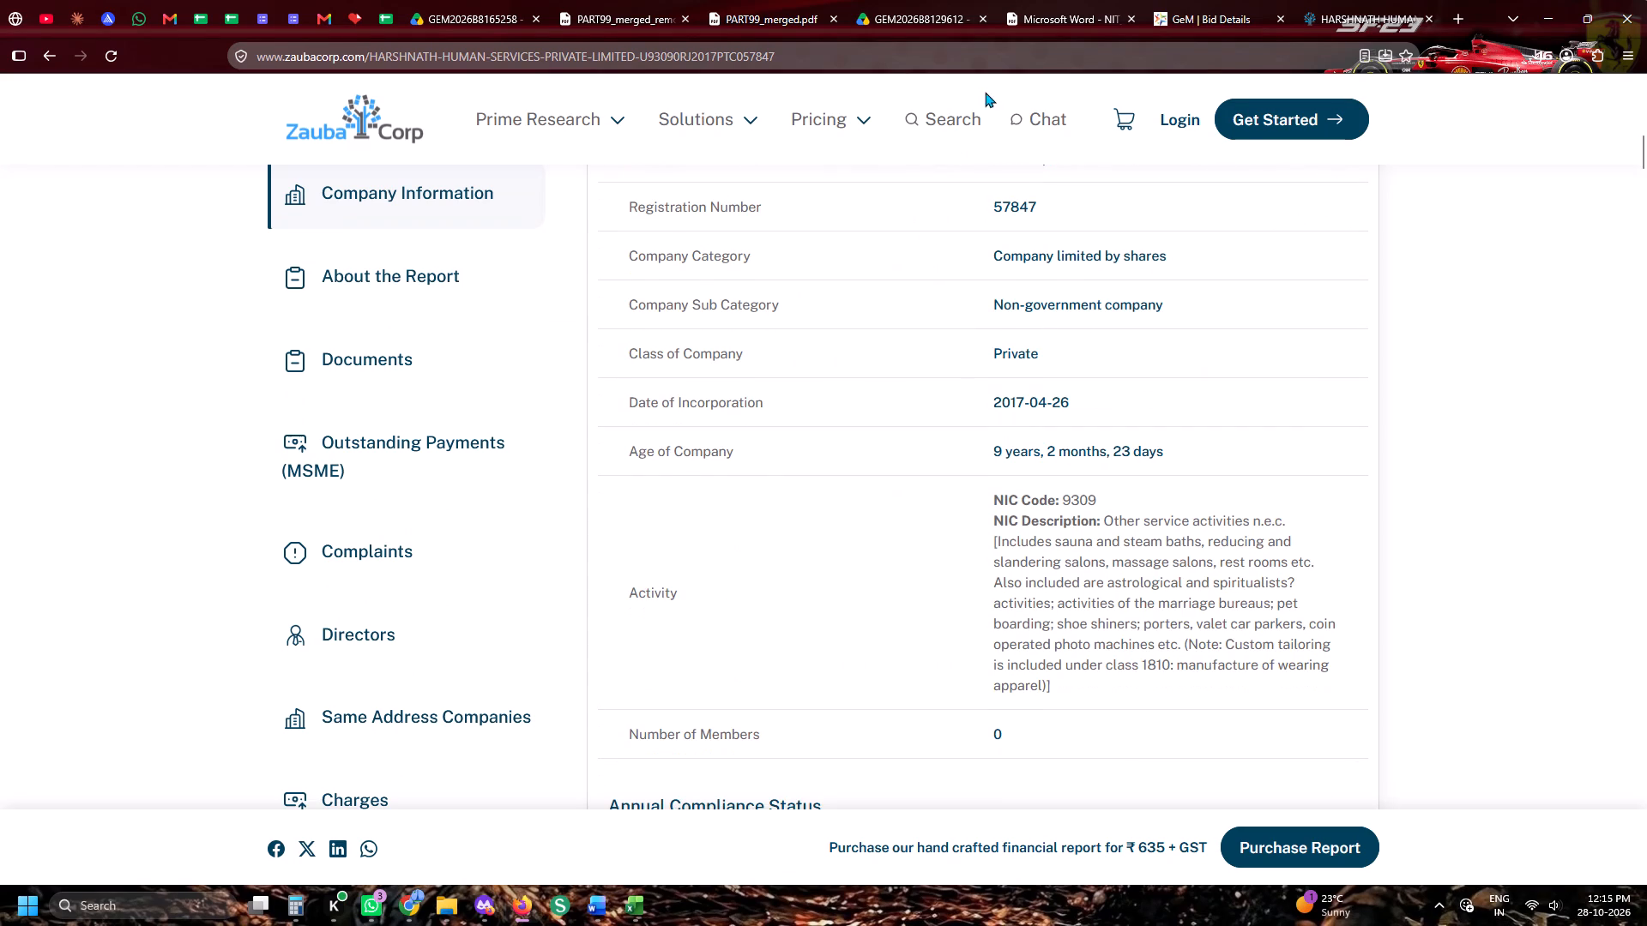
scroll(416, 491, "down", 2)
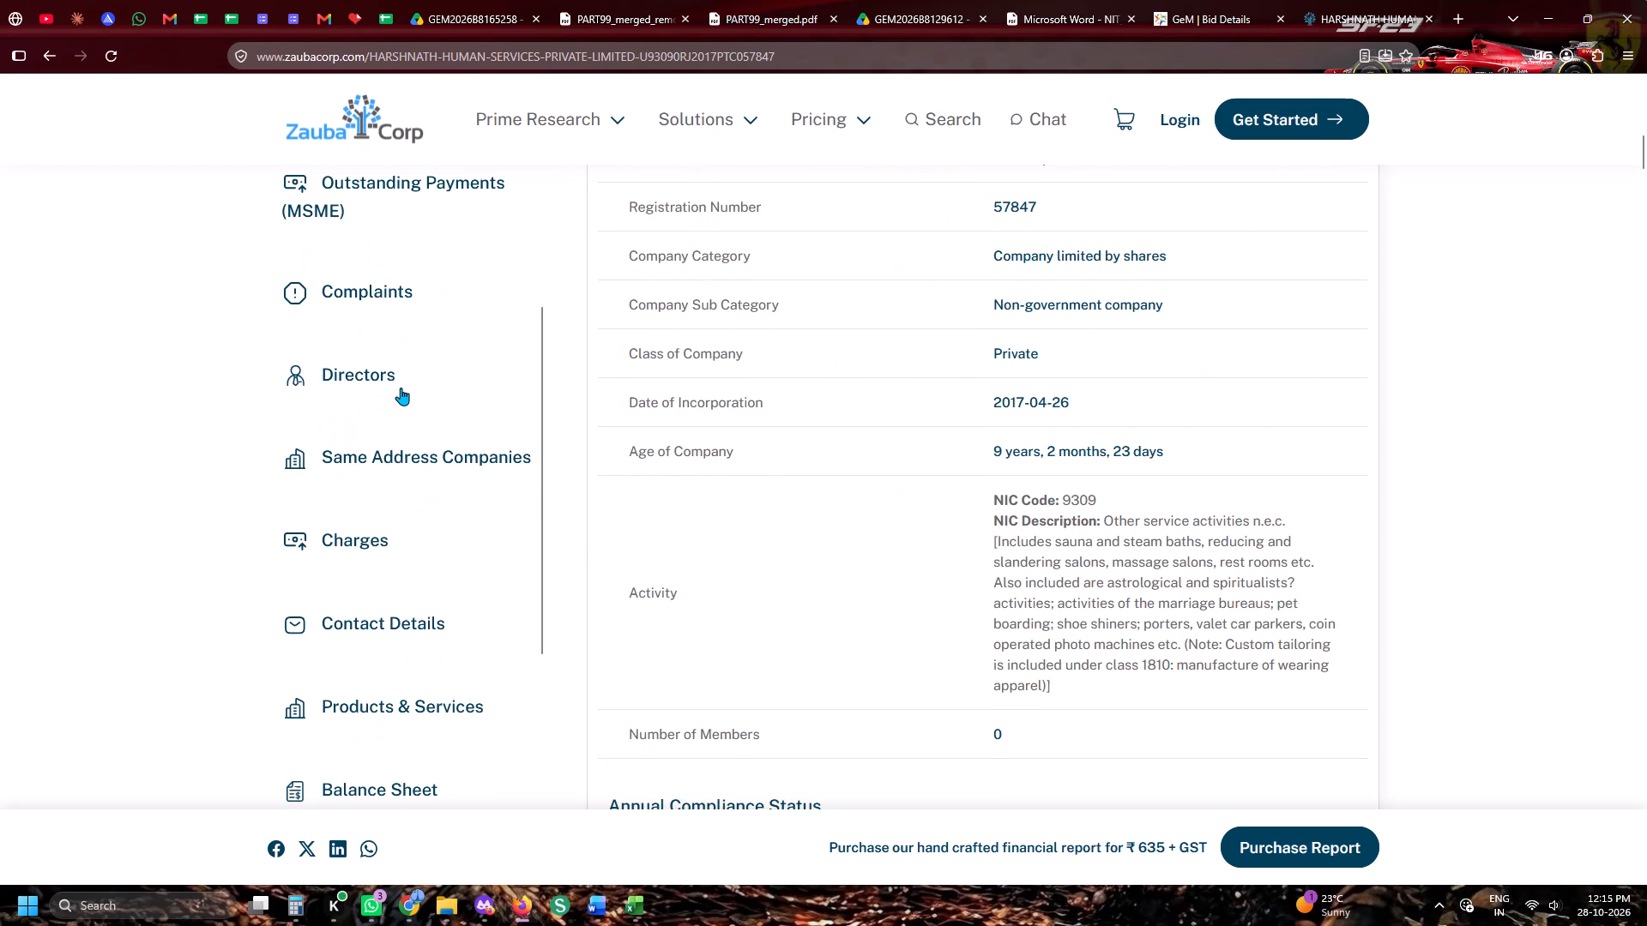
left_click(395, 384)
left_click(395, 384)
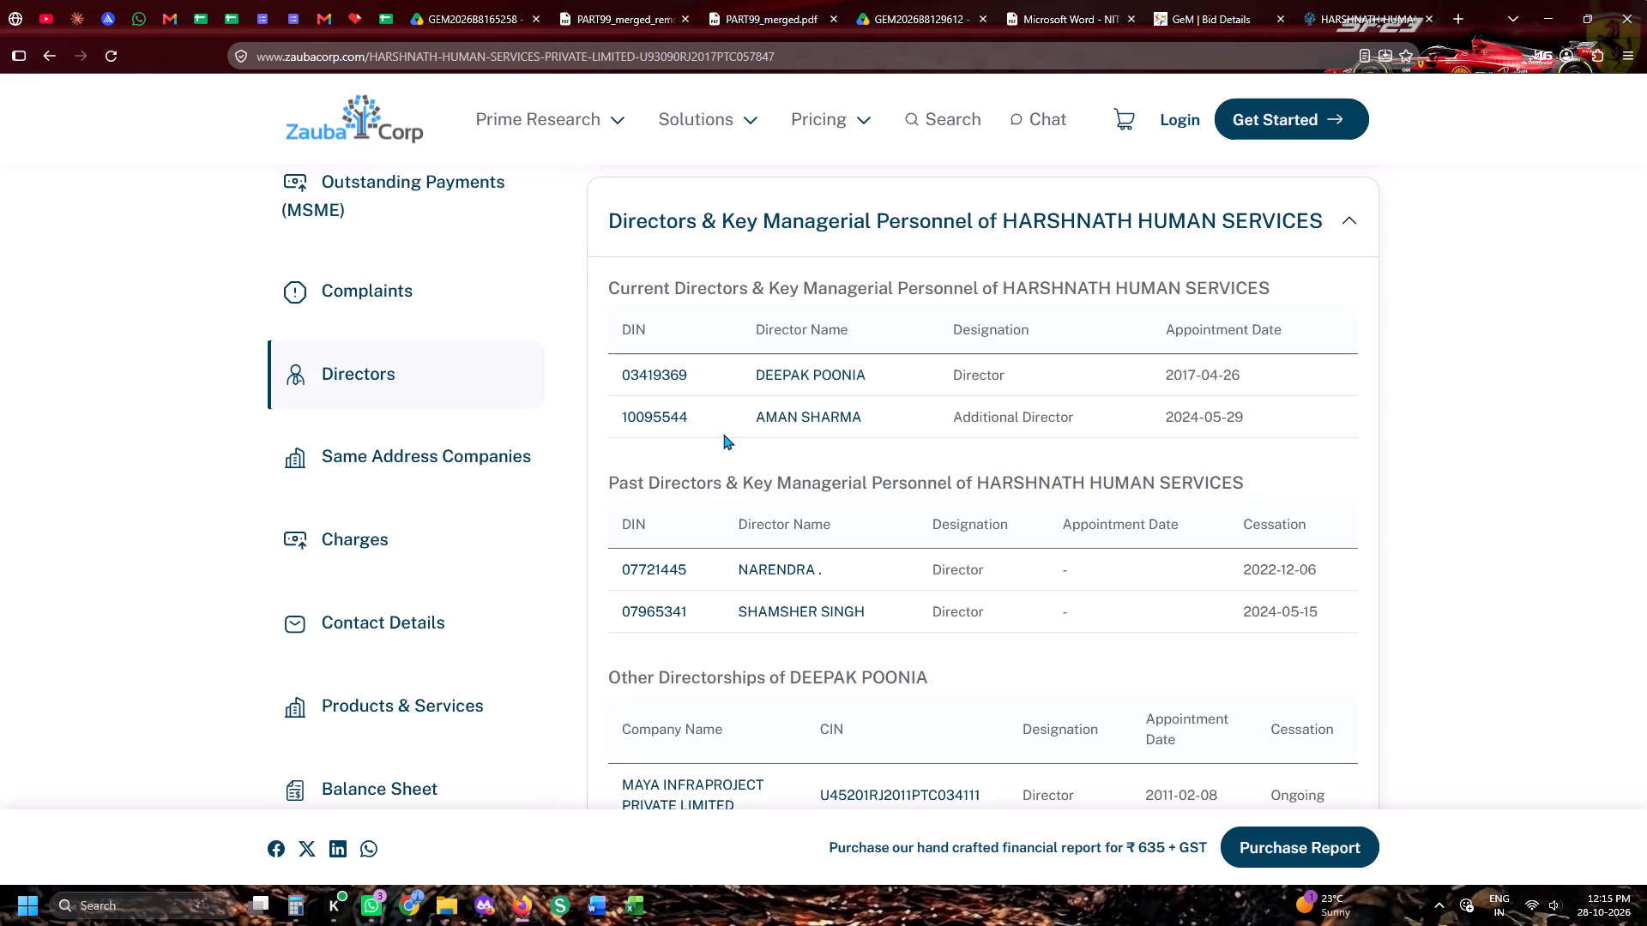
scroll(723, 434, "down", 2)
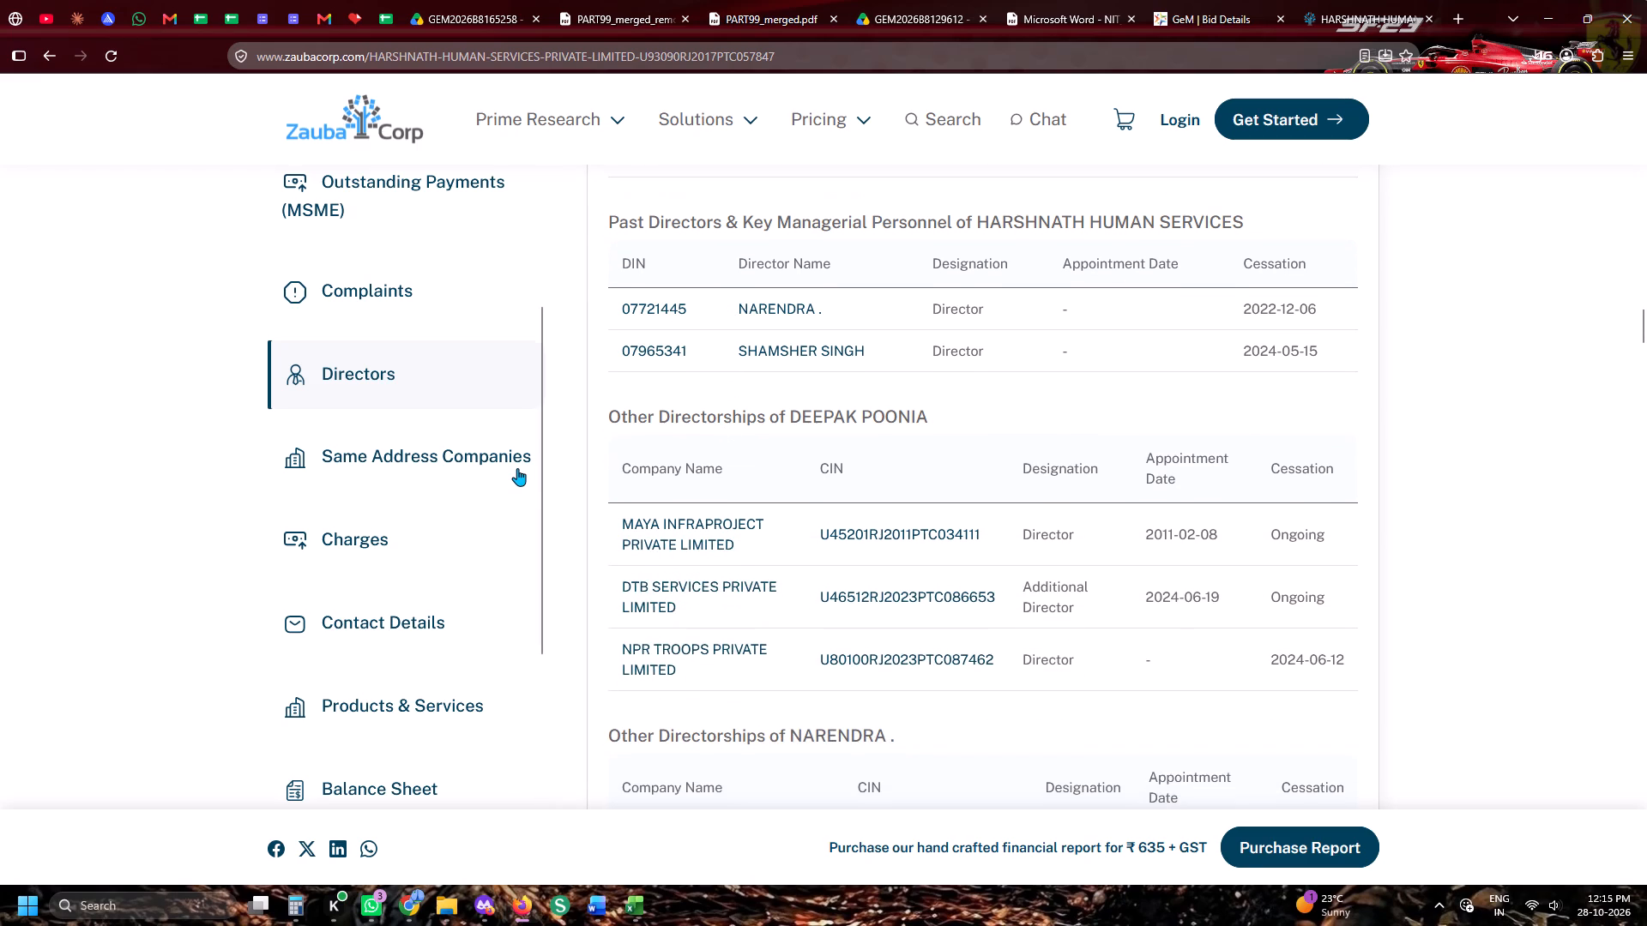
Examine the remaining ZaubaCorp sections, from Same Address Companies, Charges and Contact Details through the financials to Board Meetings and Auditors.
left_click(517, 468)
left_click(425, 526)
left_click(412, 613)
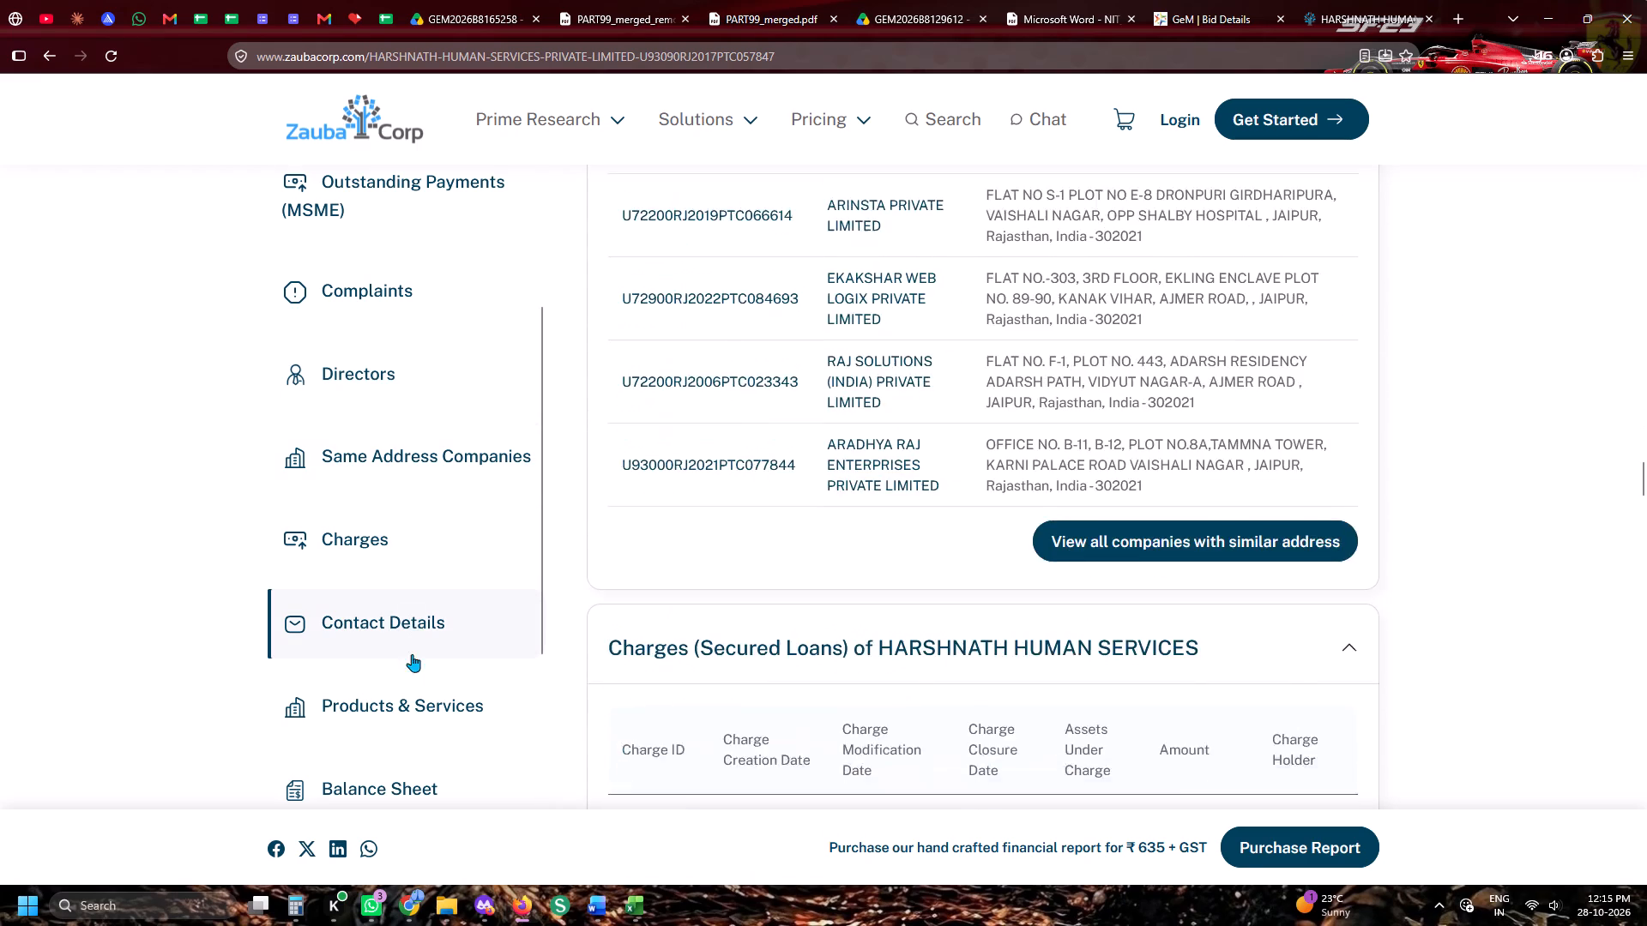
left_click(412, 724)
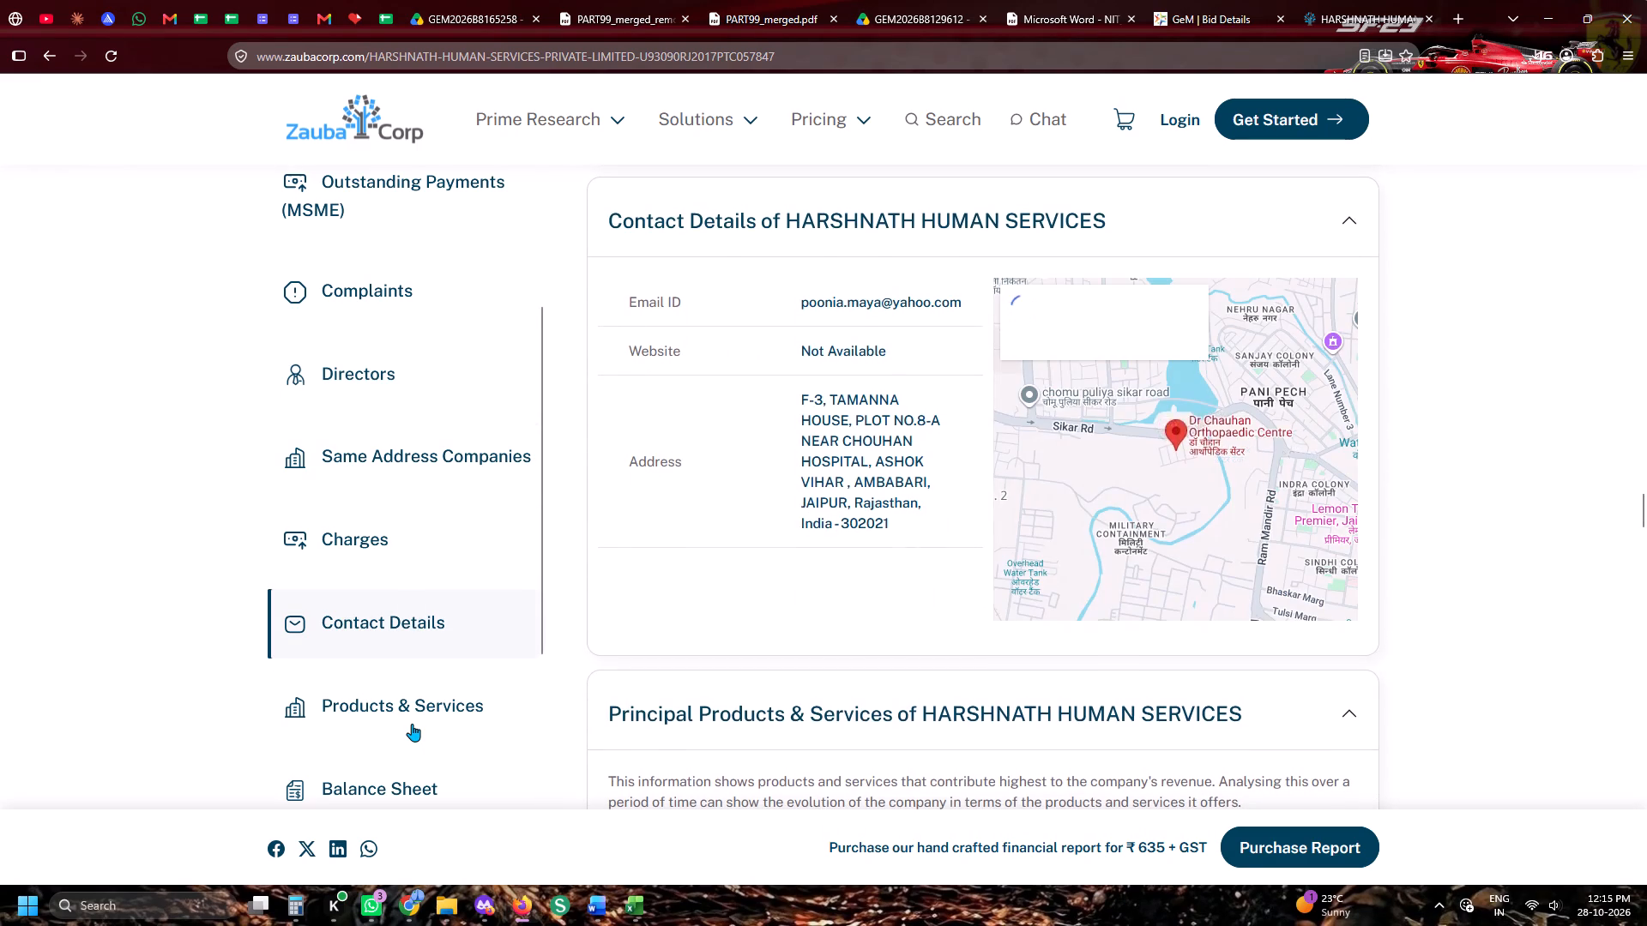
scroll(417, 680, "down", 2)
left_click(417, 617)
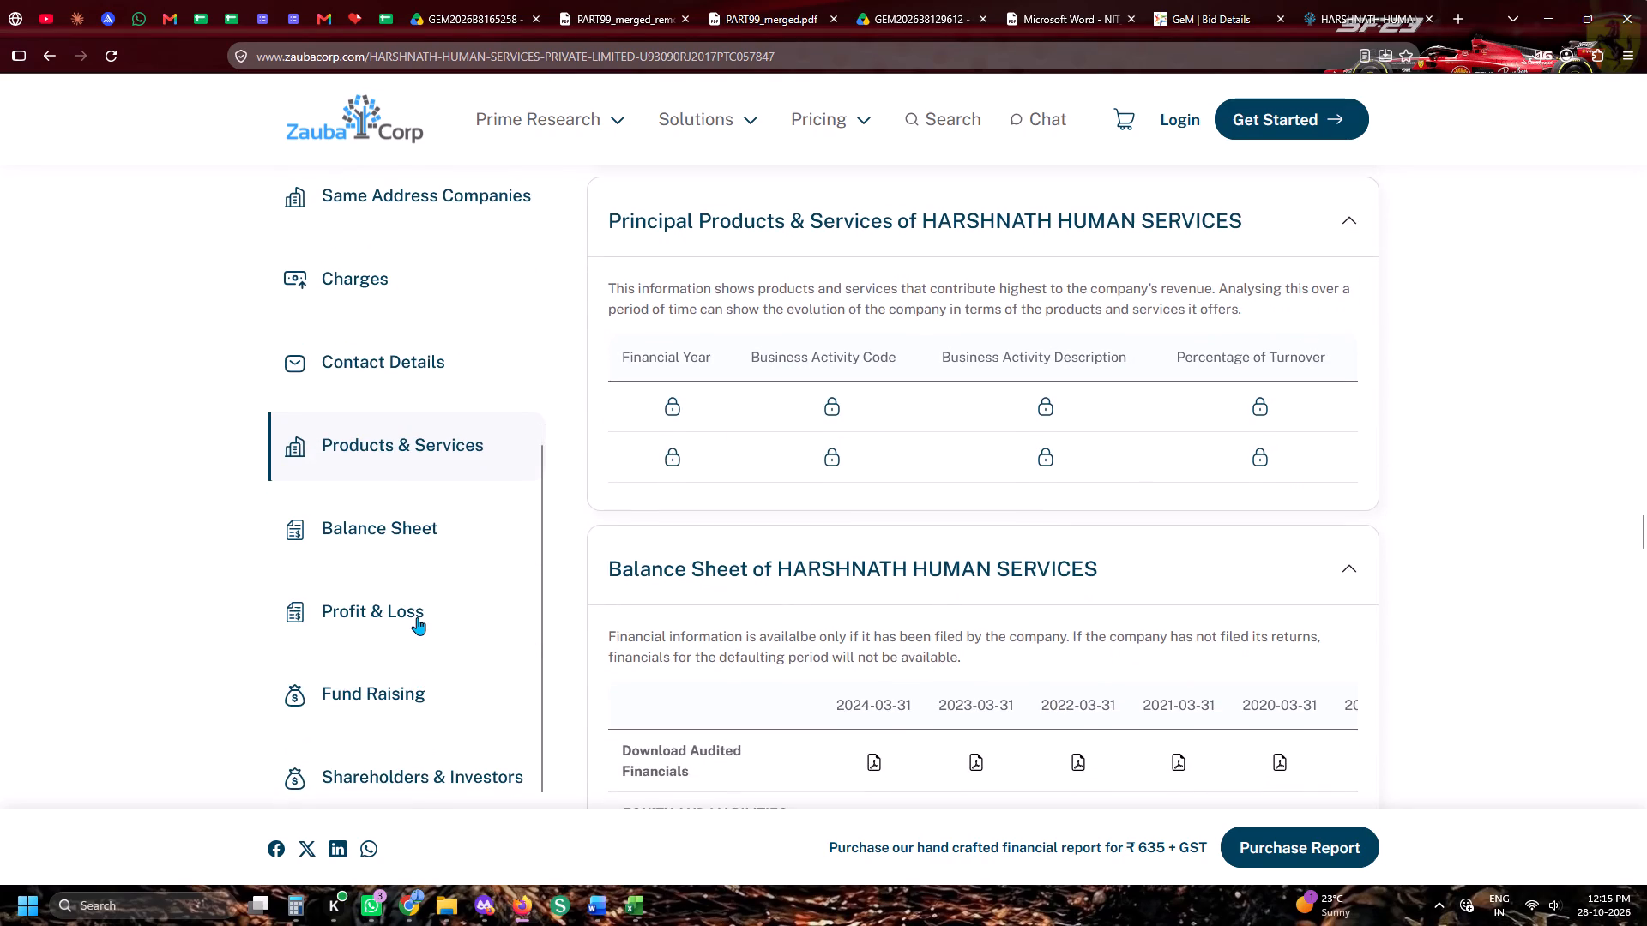
scroll(417, 617, "down", 2)
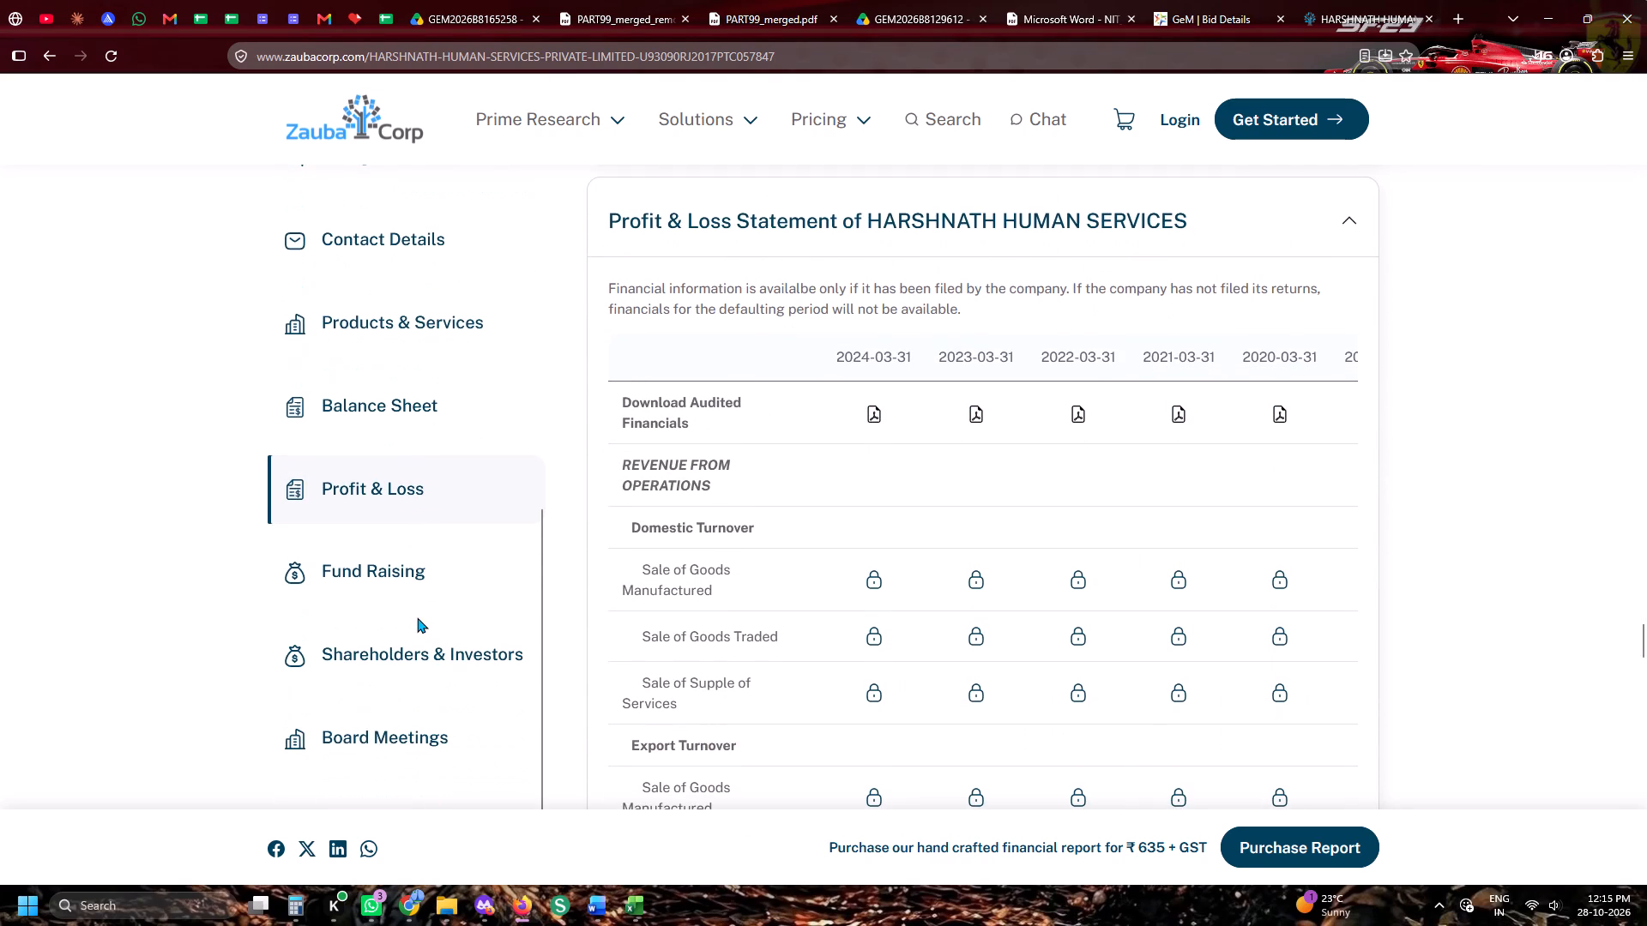
scroll(417, 617, "down", 2)
left_click(417, 580)
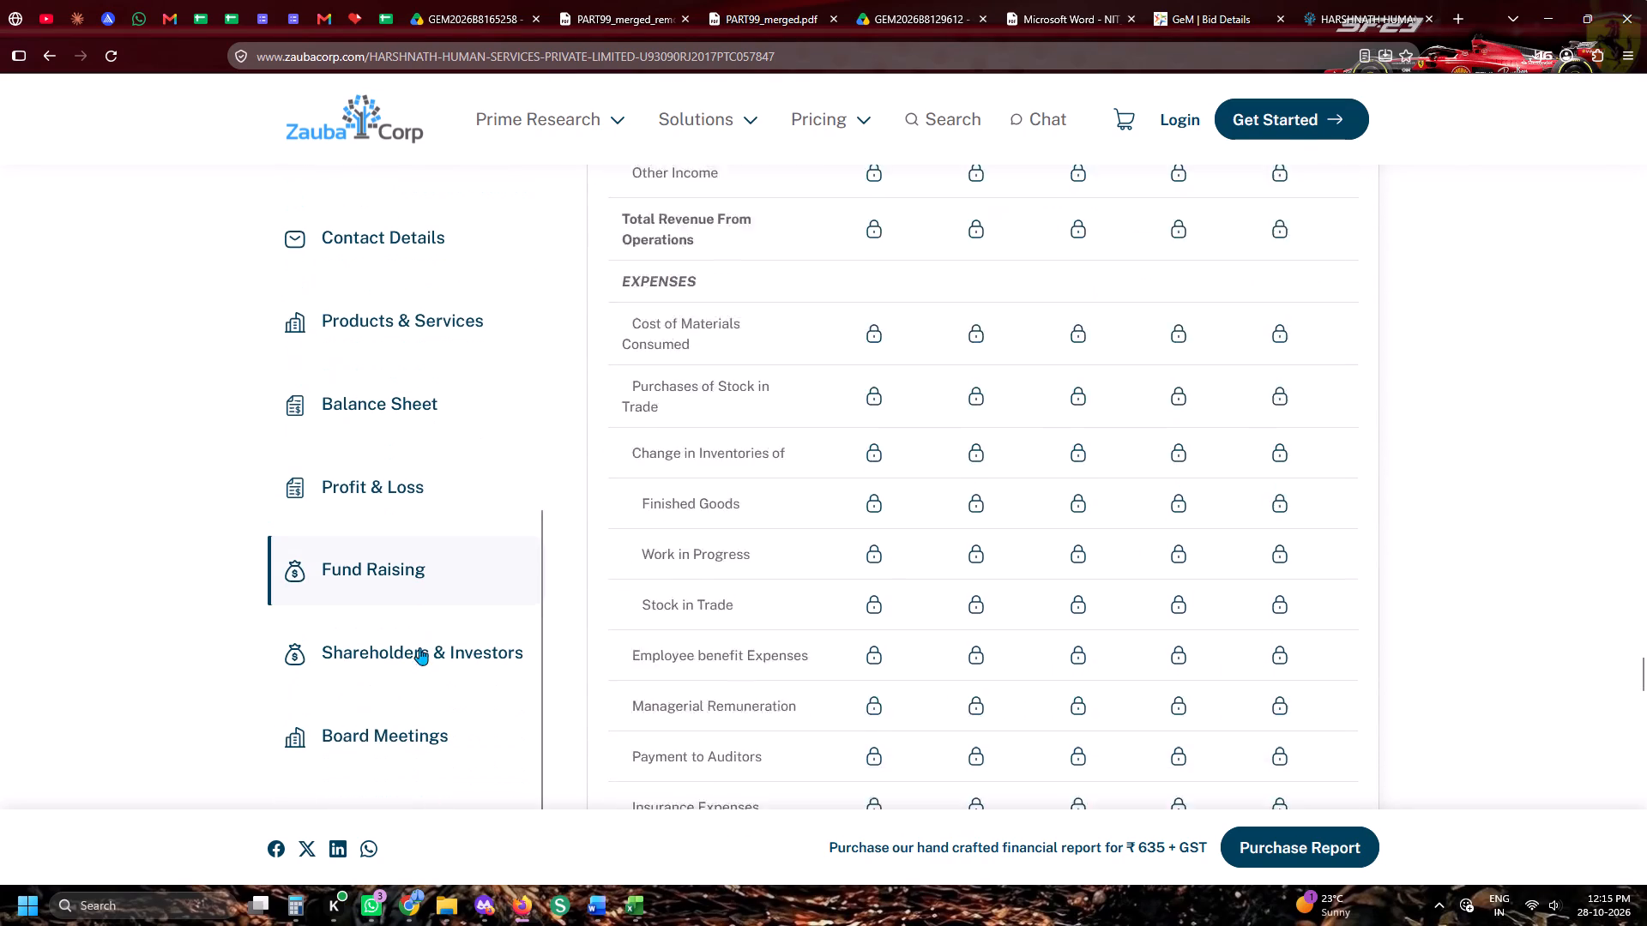
left_click(419, 664)
left_click(401, 719)
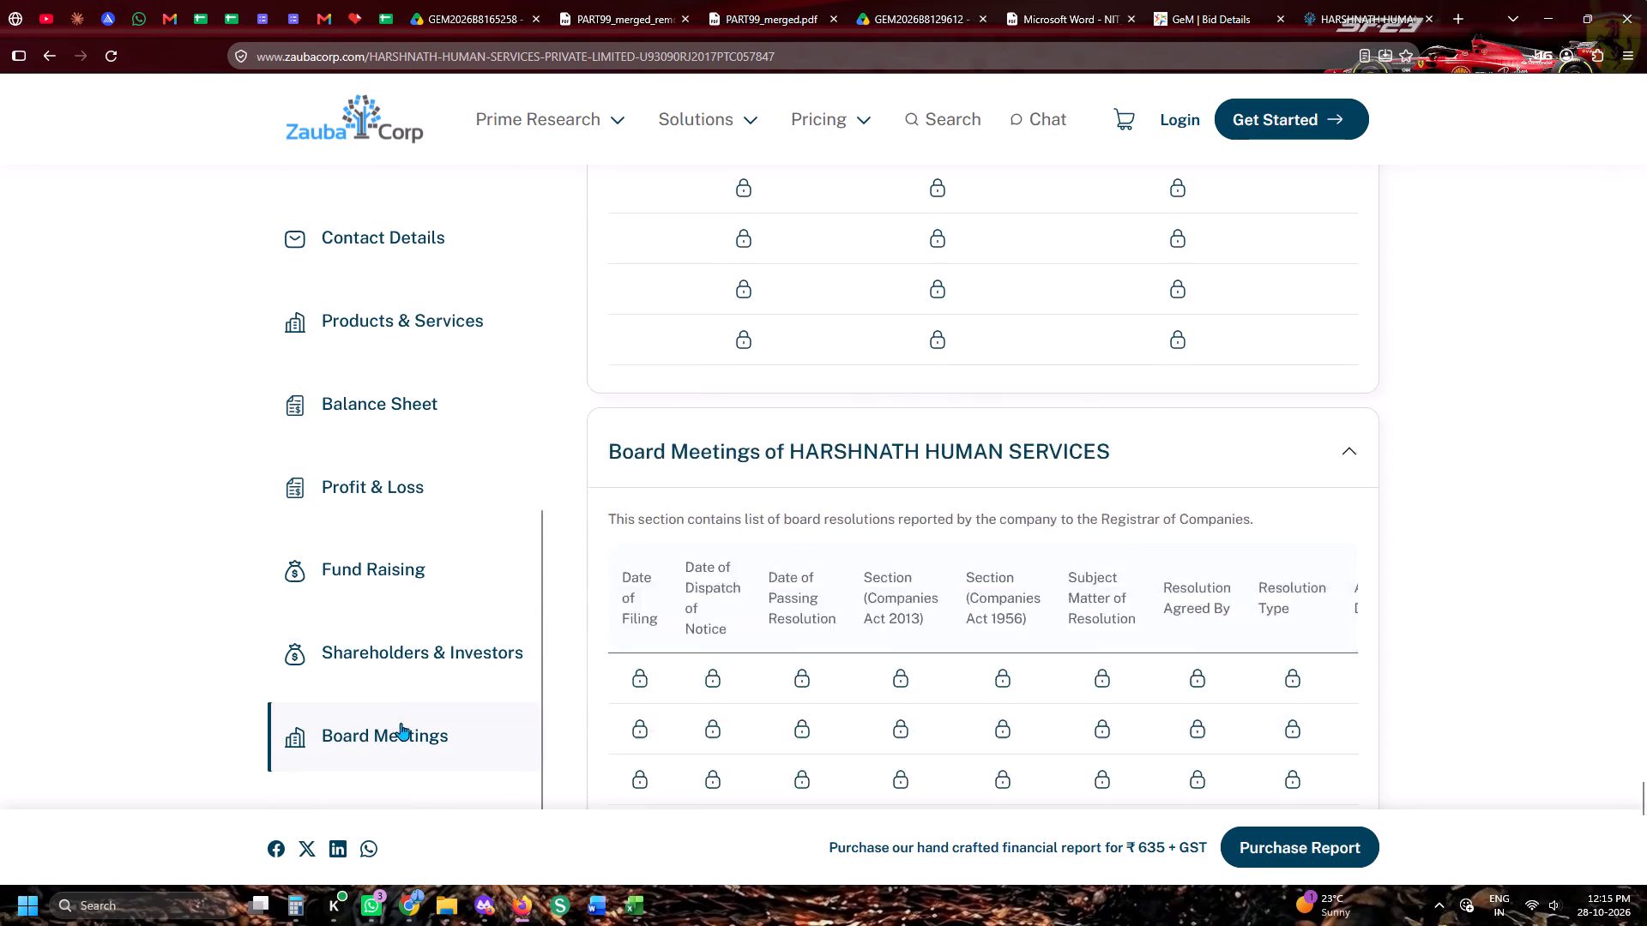
scroll(433, 635, "down", 6)
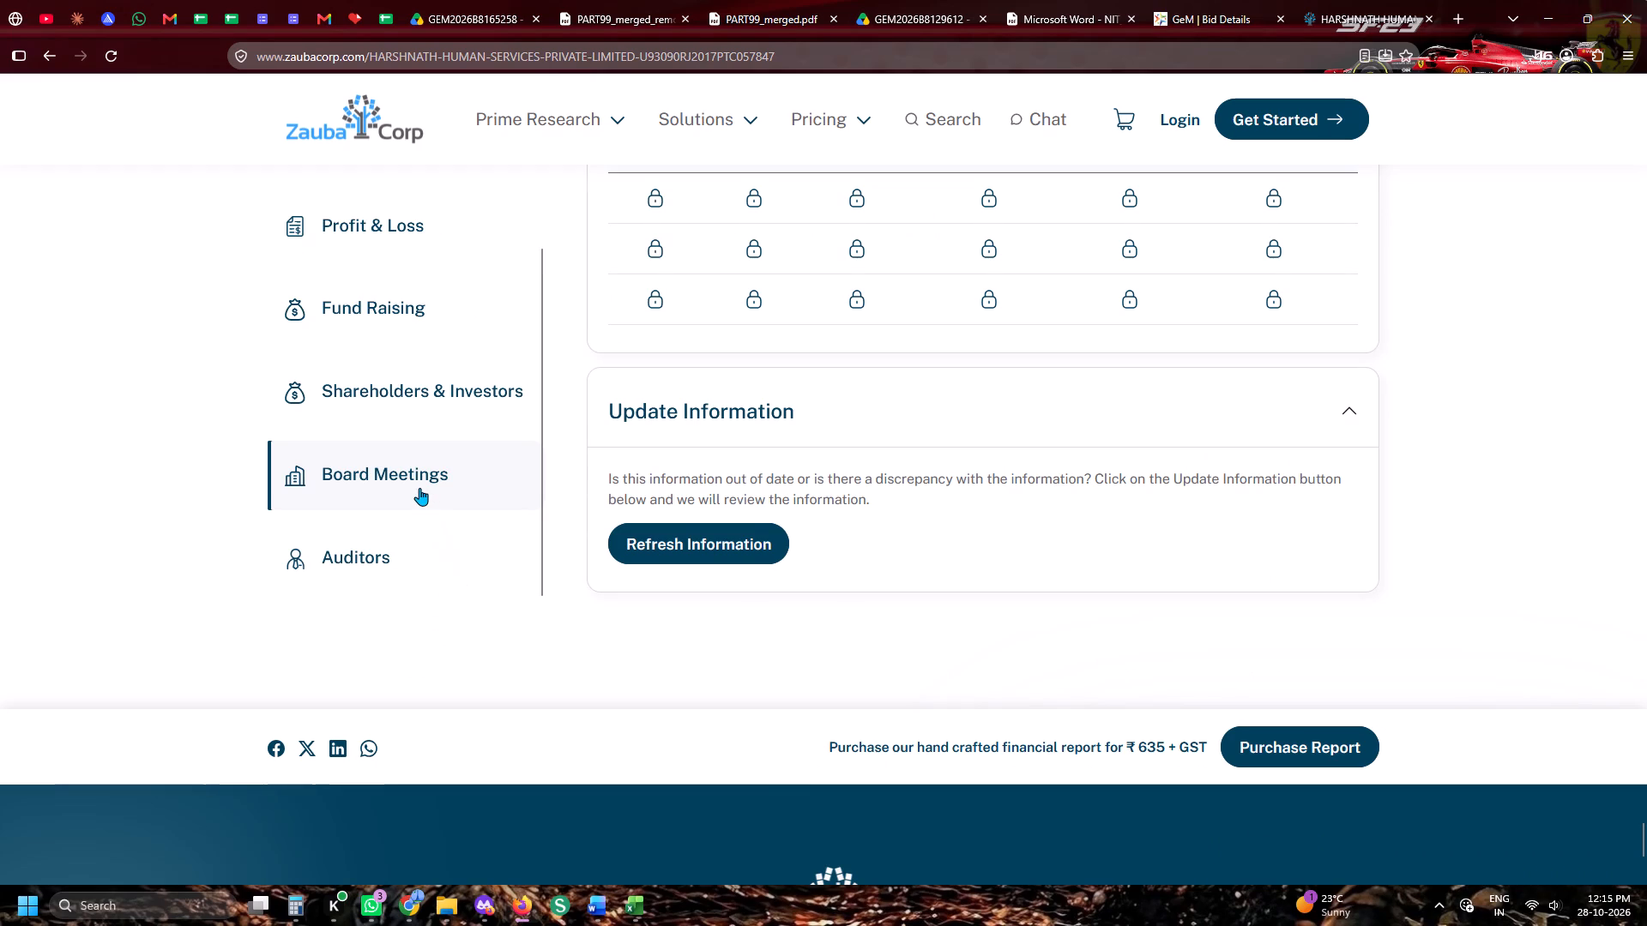
left_click(419, 488)
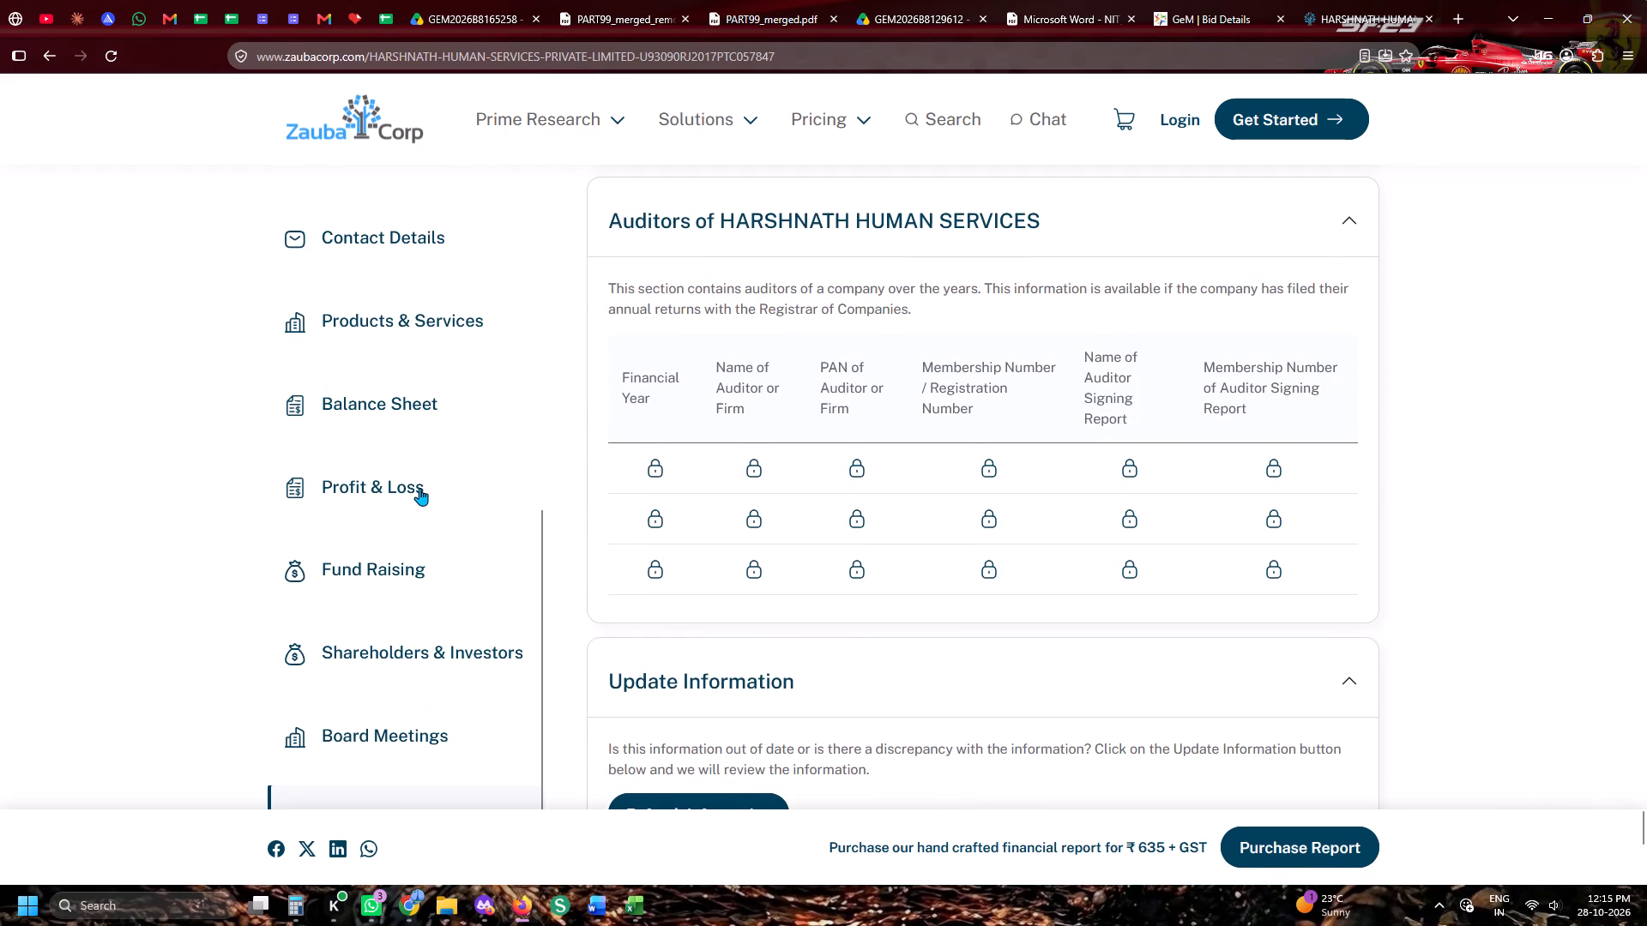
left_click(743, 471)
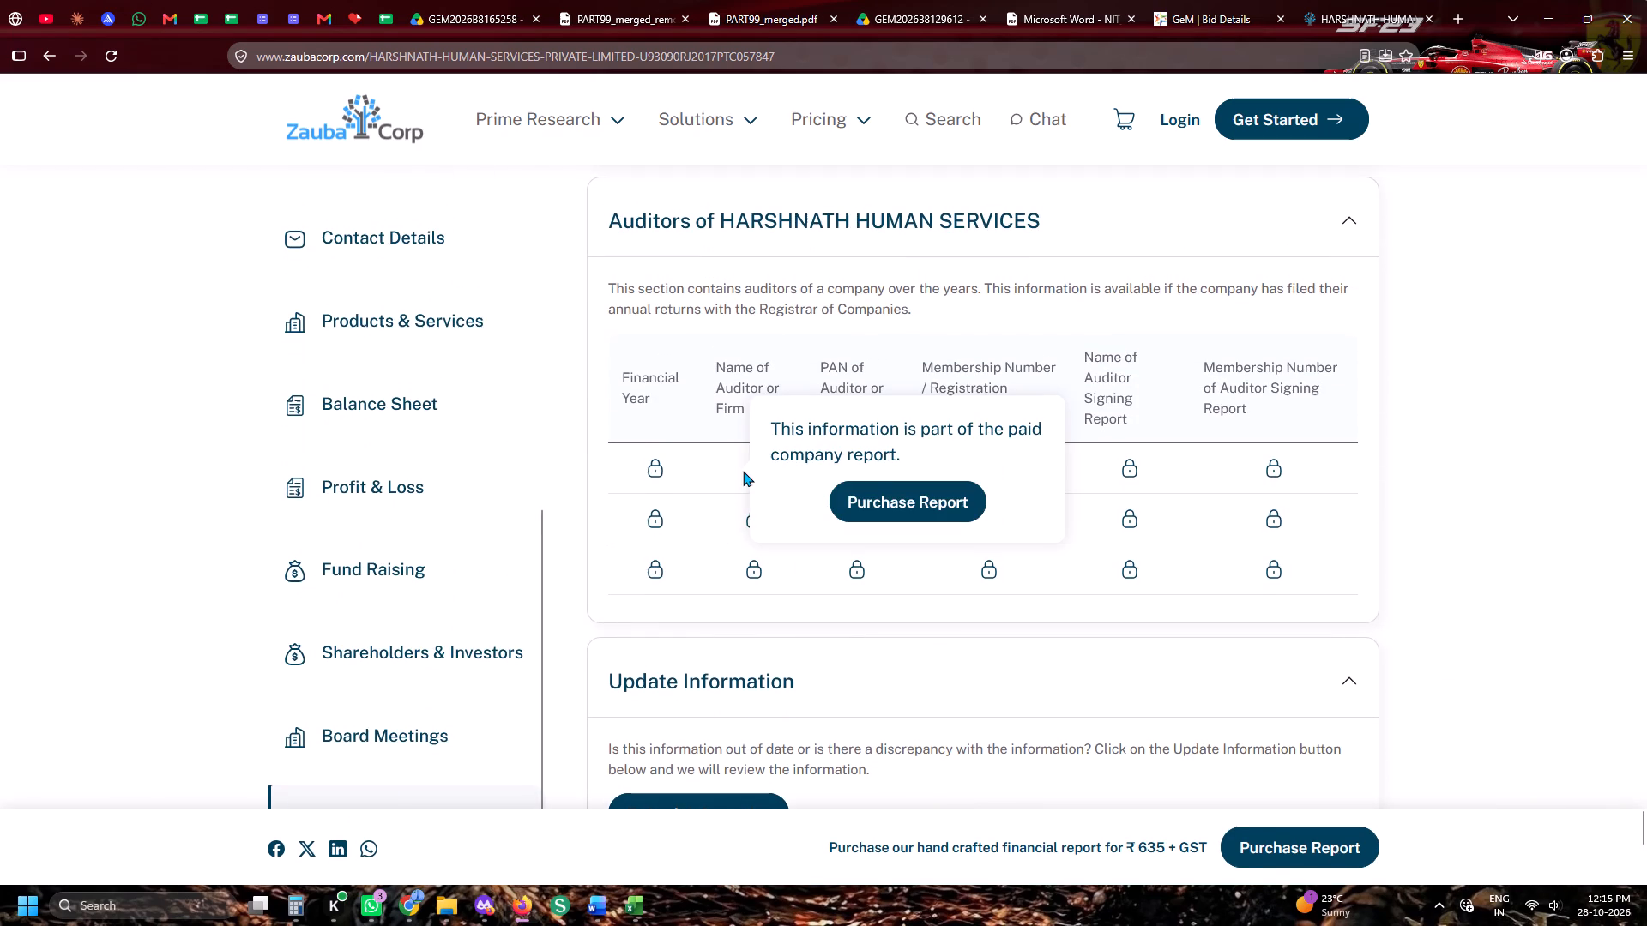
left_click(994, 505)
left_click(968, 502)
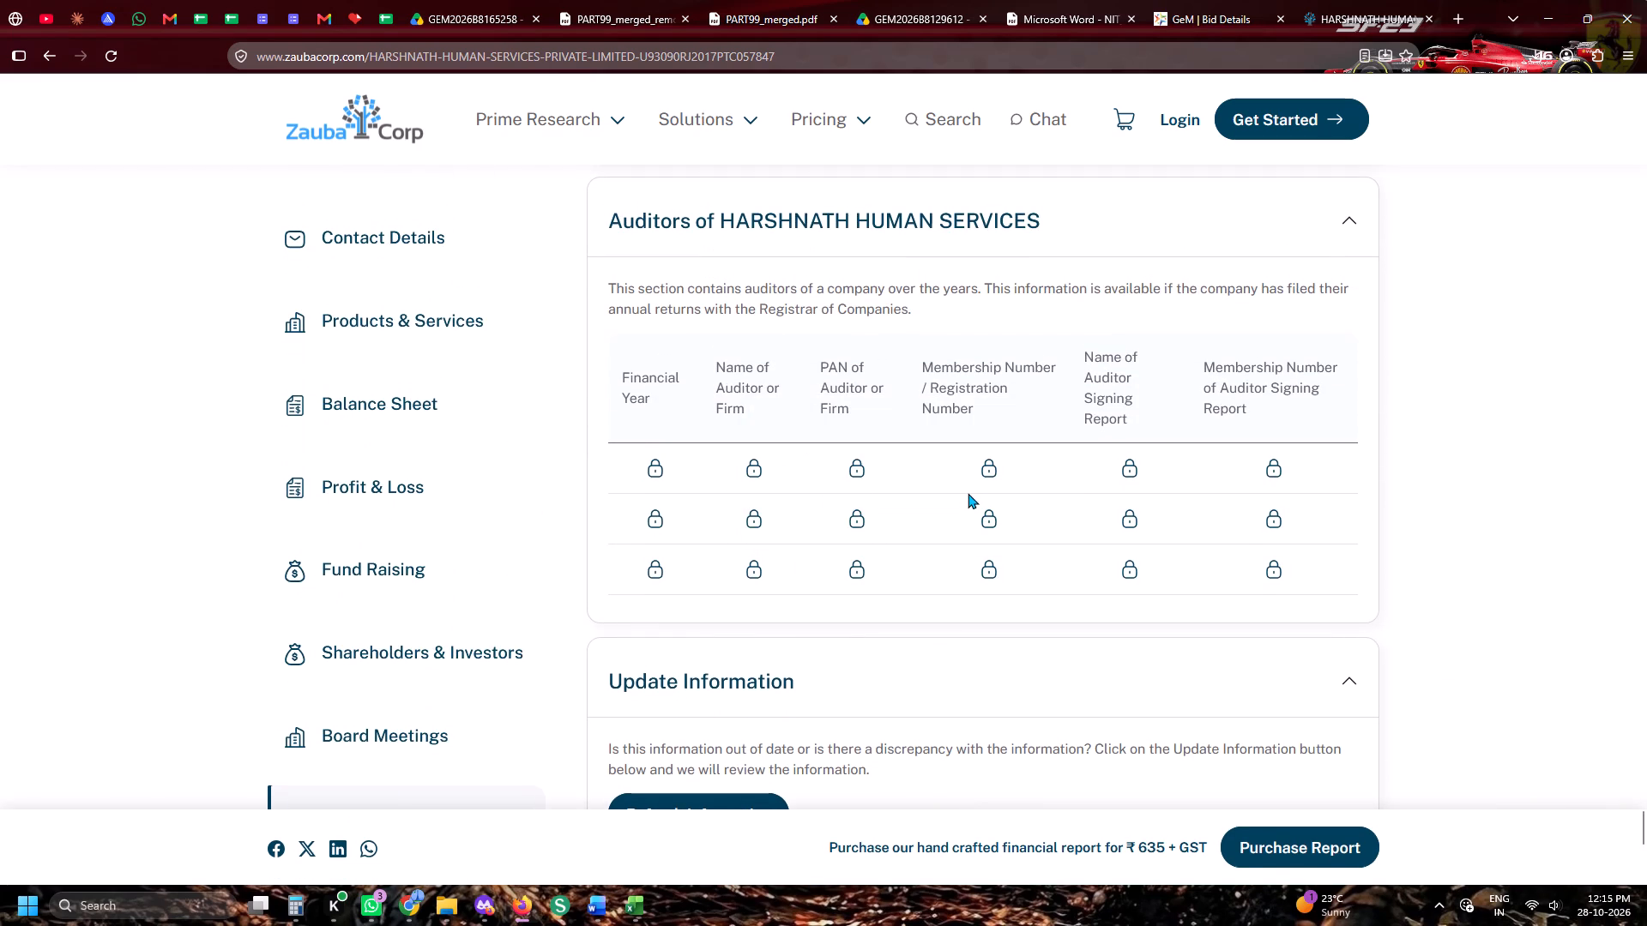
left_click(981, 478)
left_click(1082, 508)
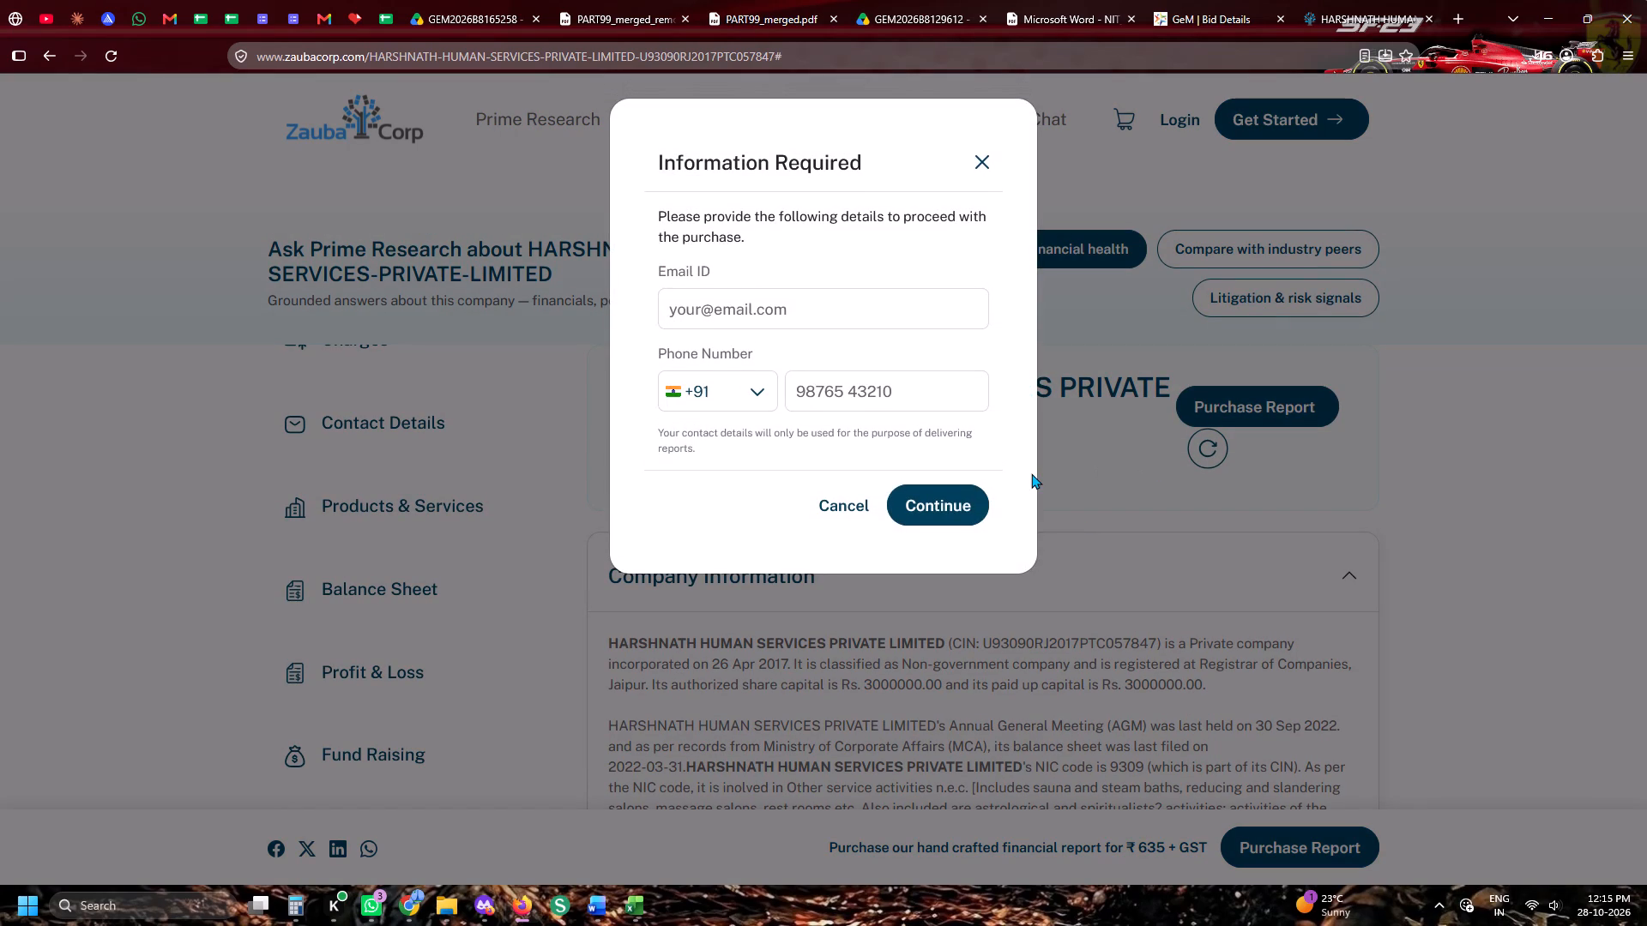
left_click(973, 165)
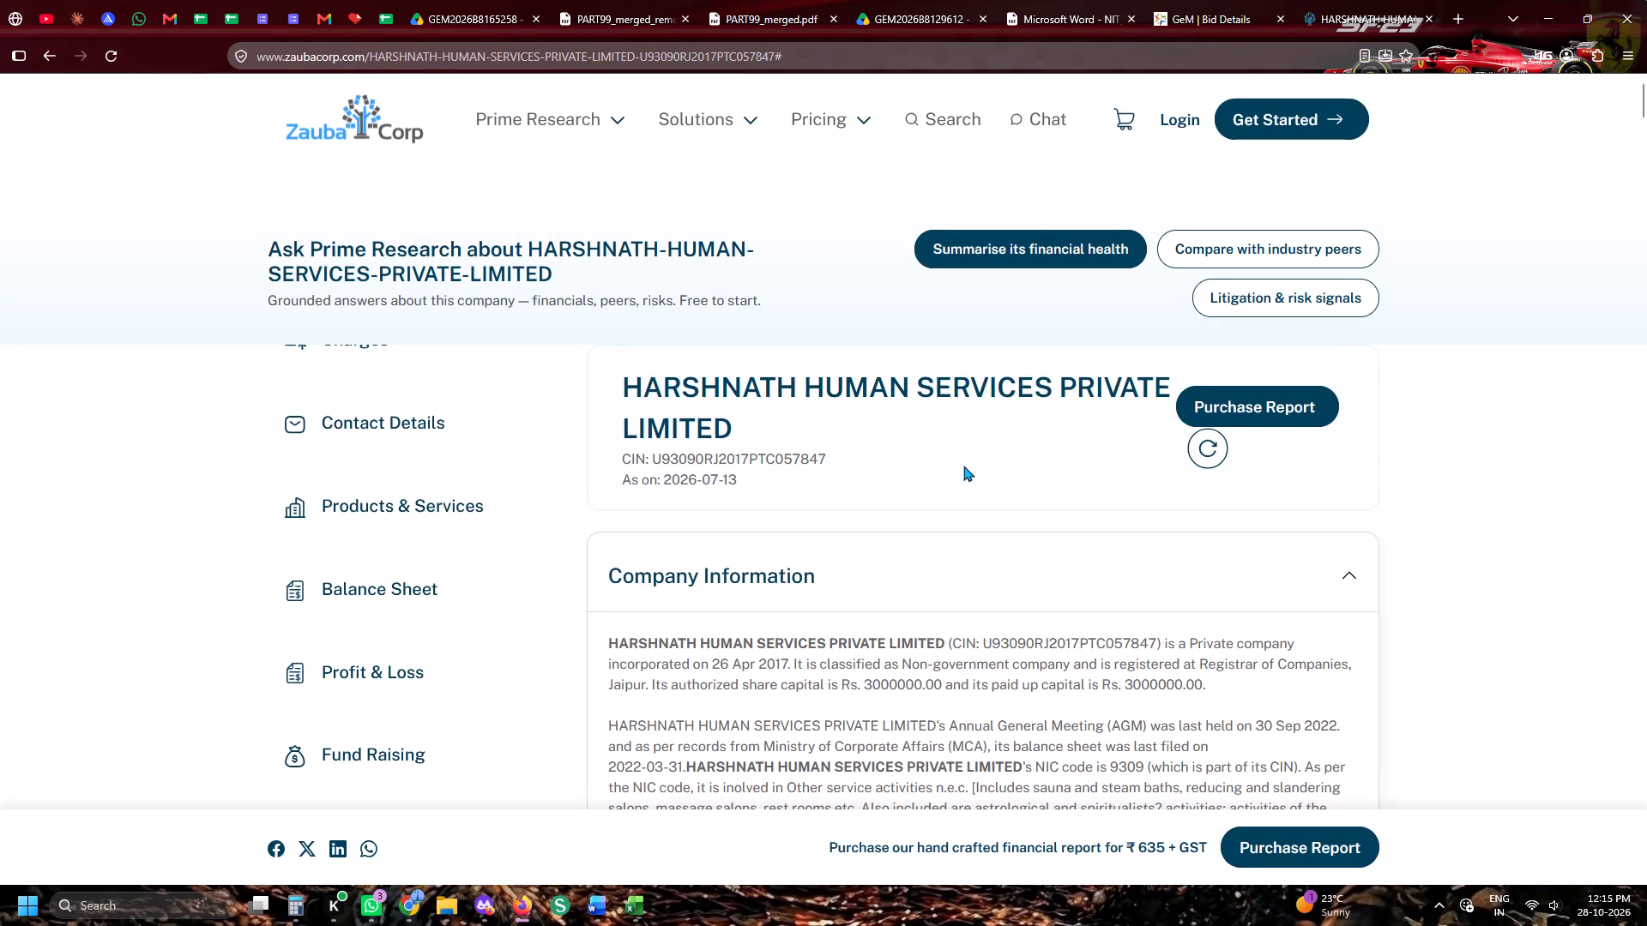
Examine the company's basic information, annual compliance status, key numbers, MSME outstanding payments and complaints sections.
scroll(963, 466, "down", 3)
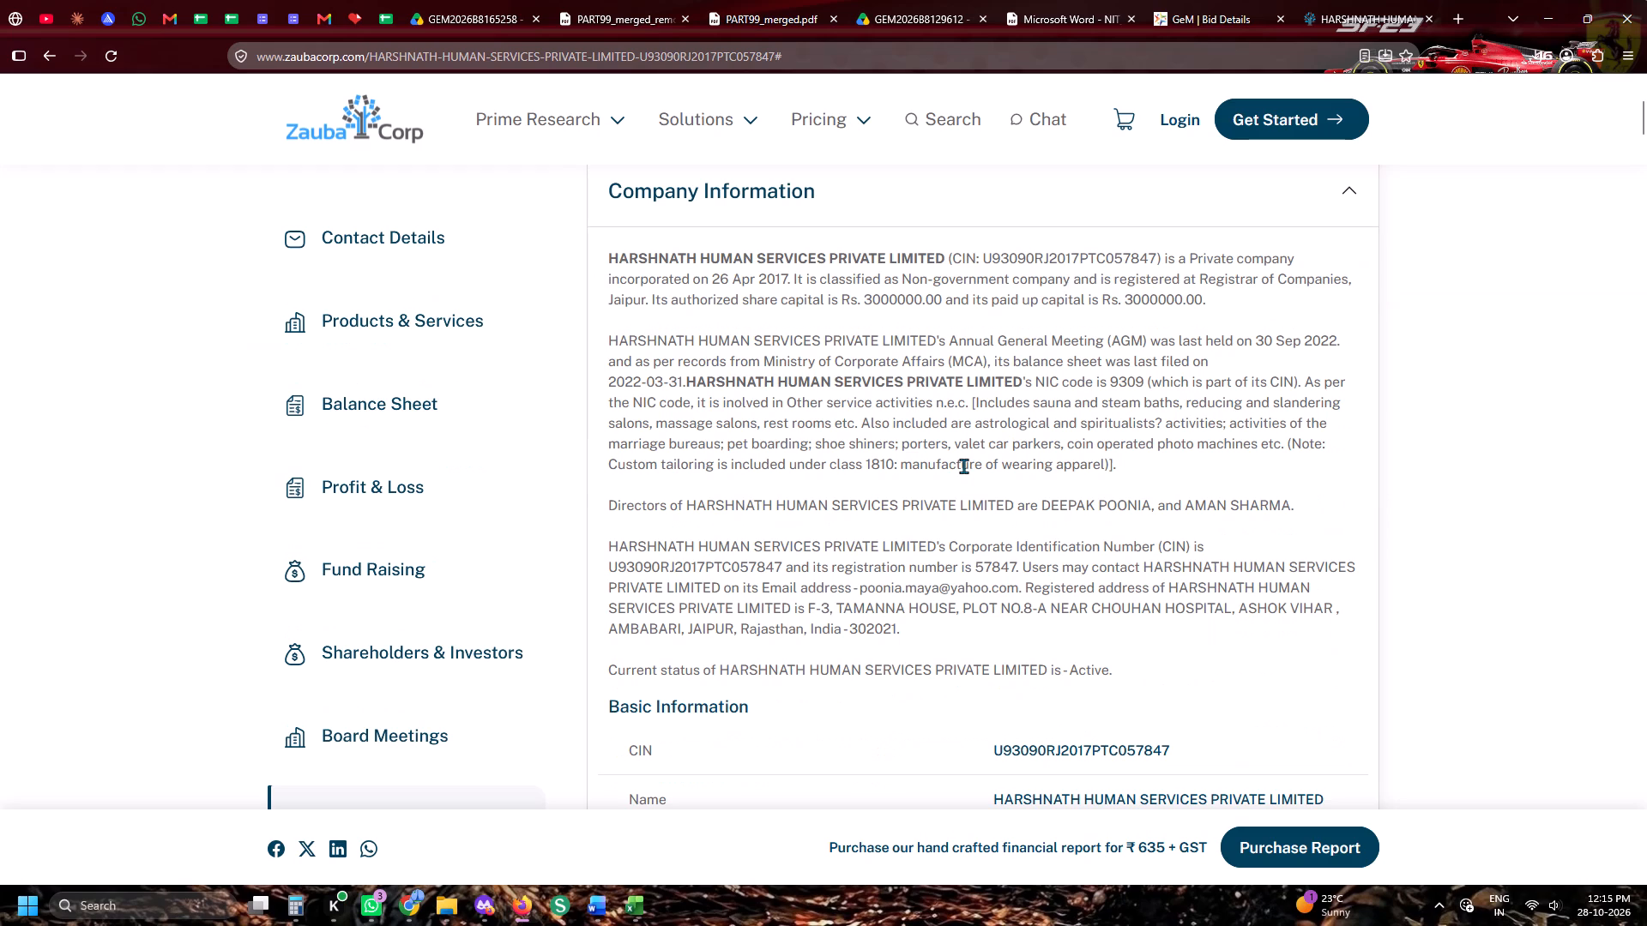
scroll(963, 466, "down", 10)
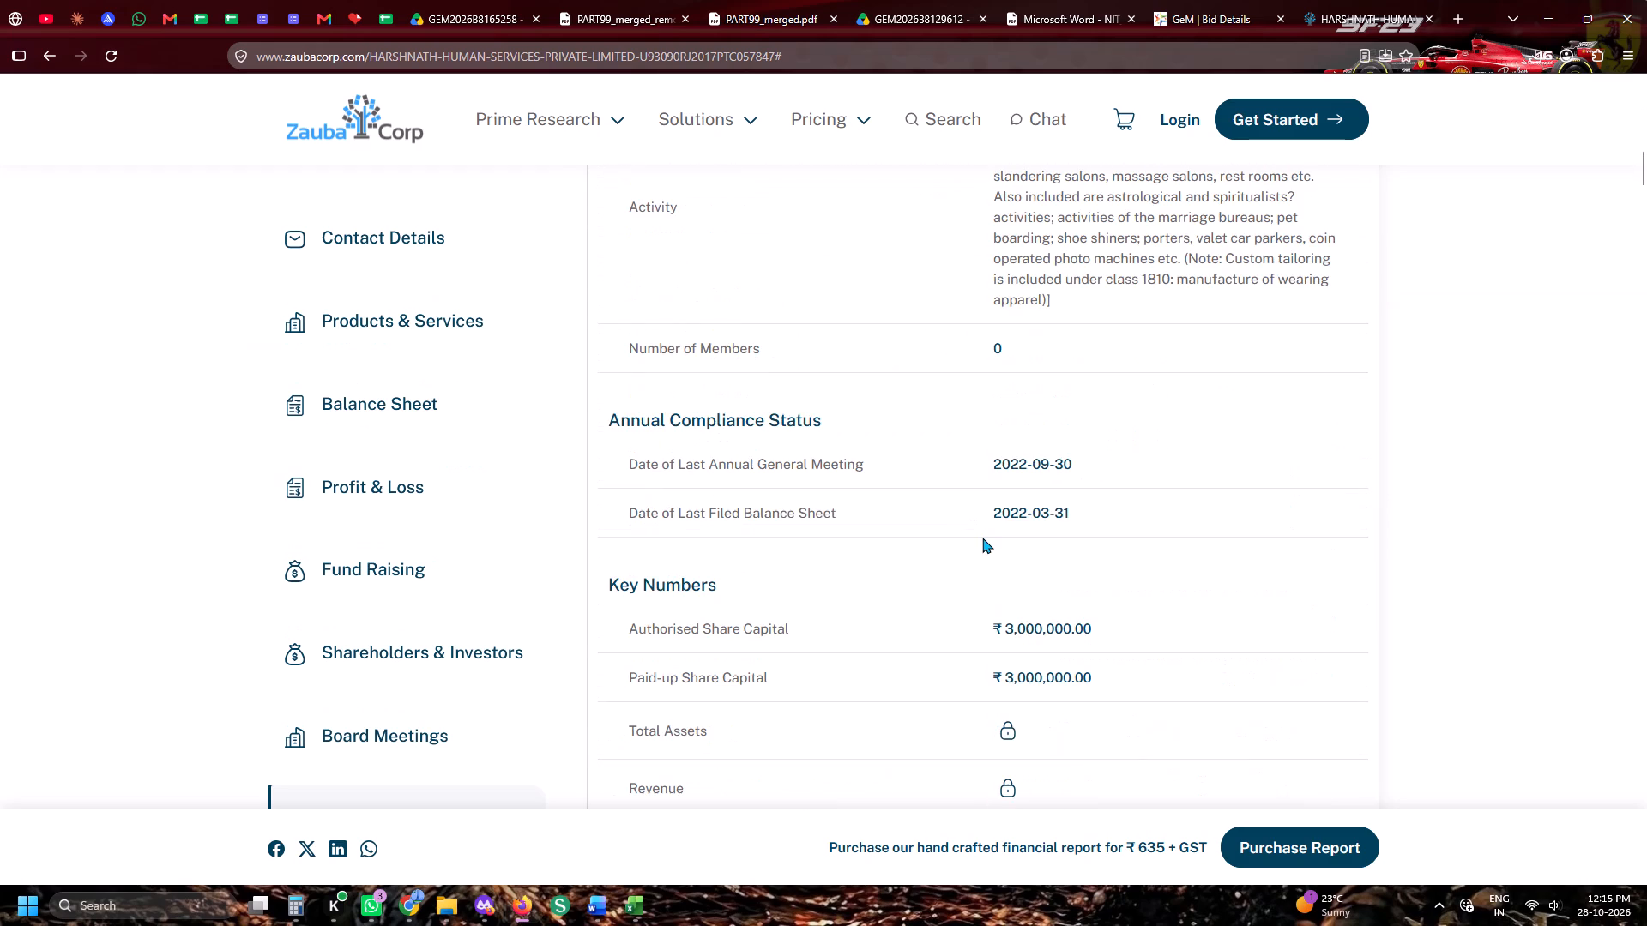
scroll(982, 538, "up", 4)
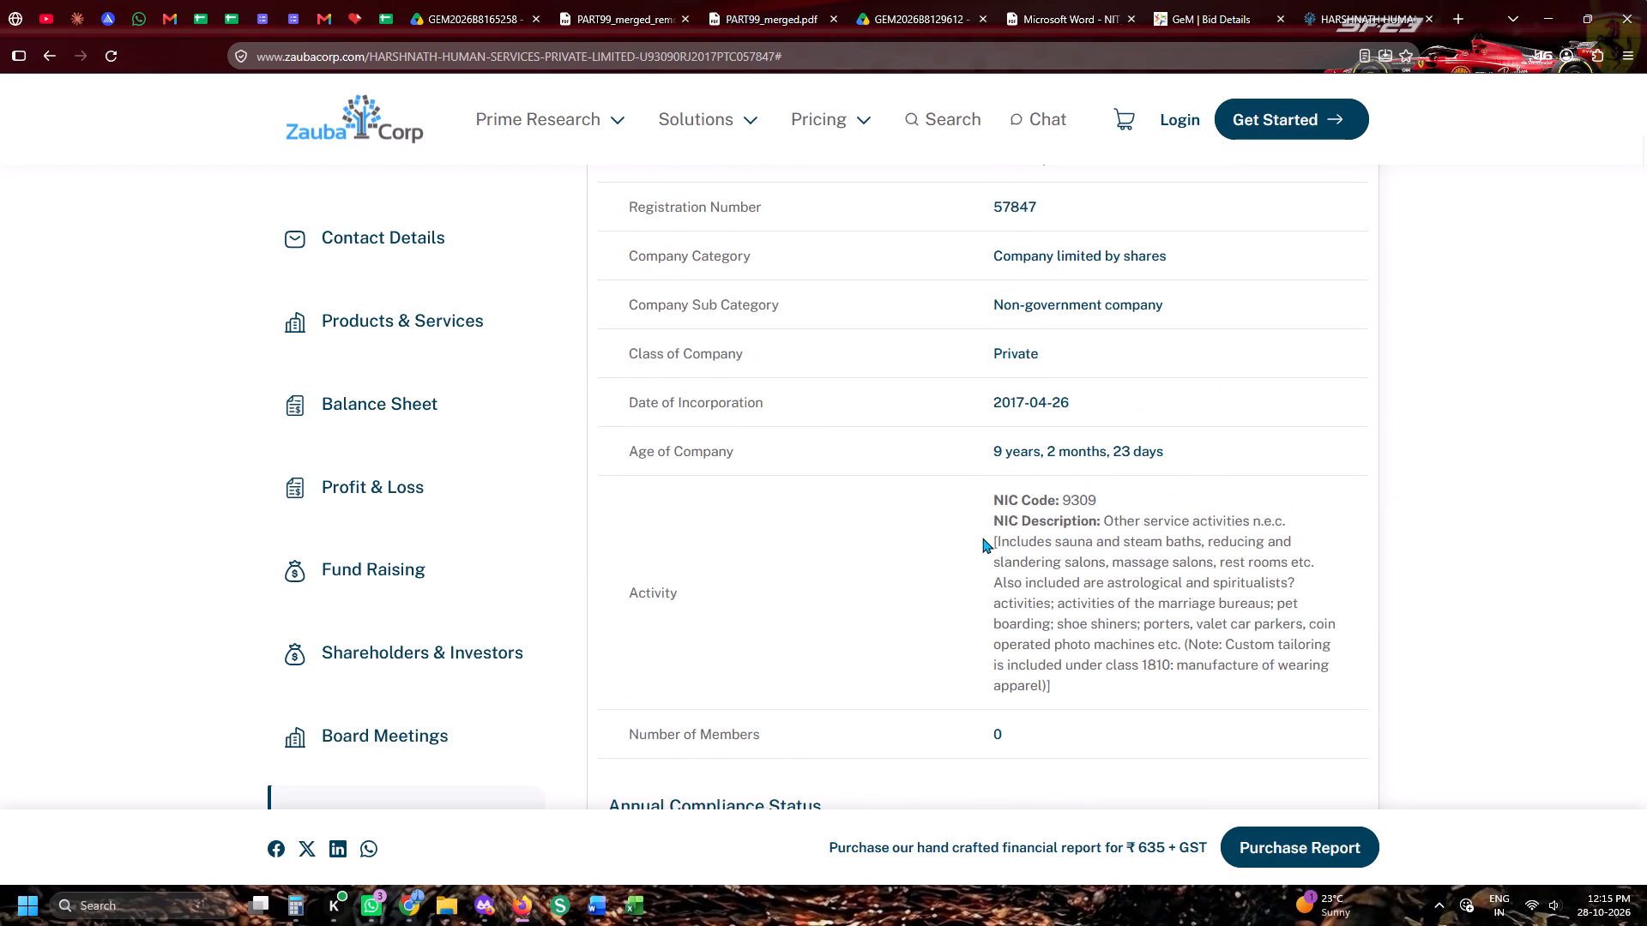
scroll(982, 538, "down", 7)
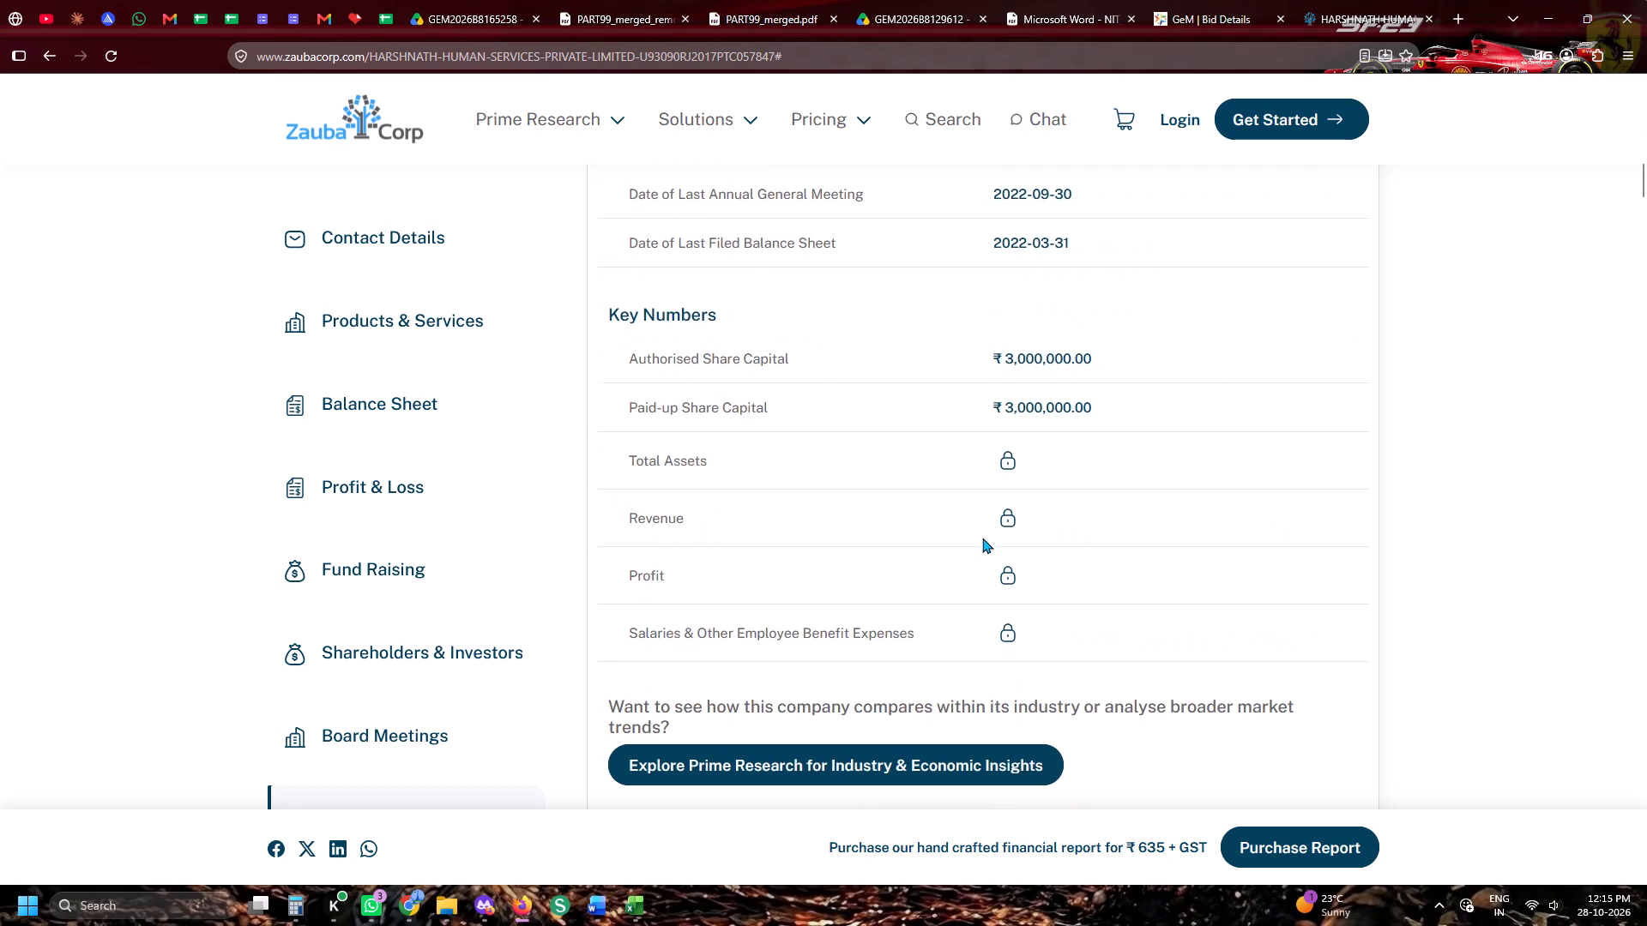
scroll(982, 538, "down", 11)
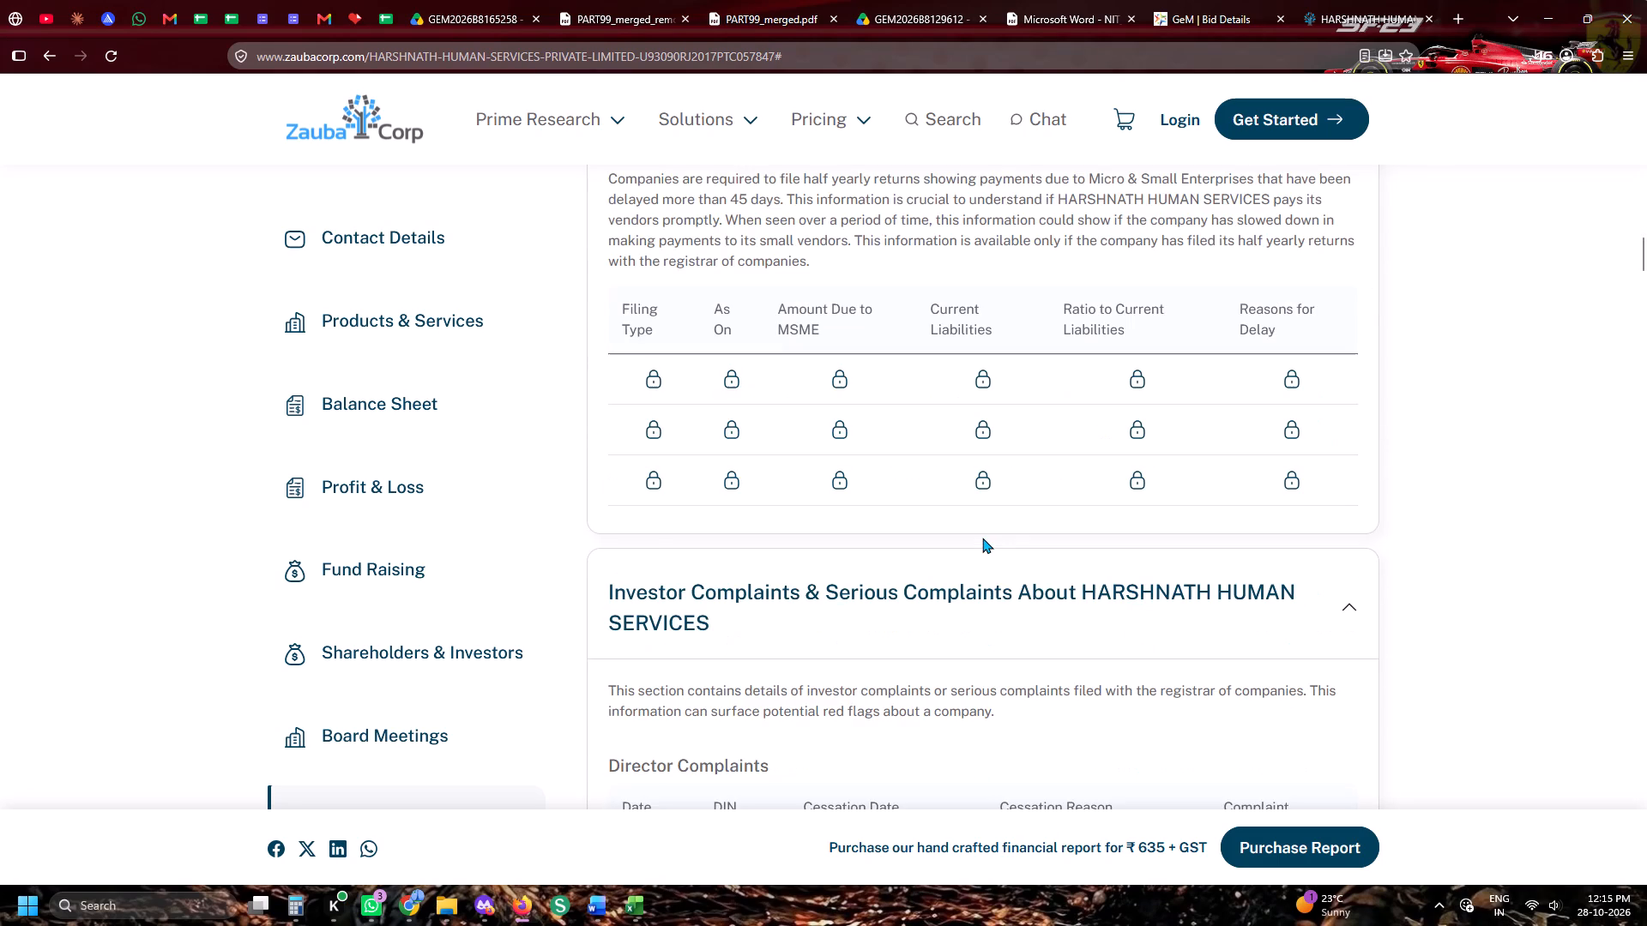
scroll(982, 538, "down", 5)
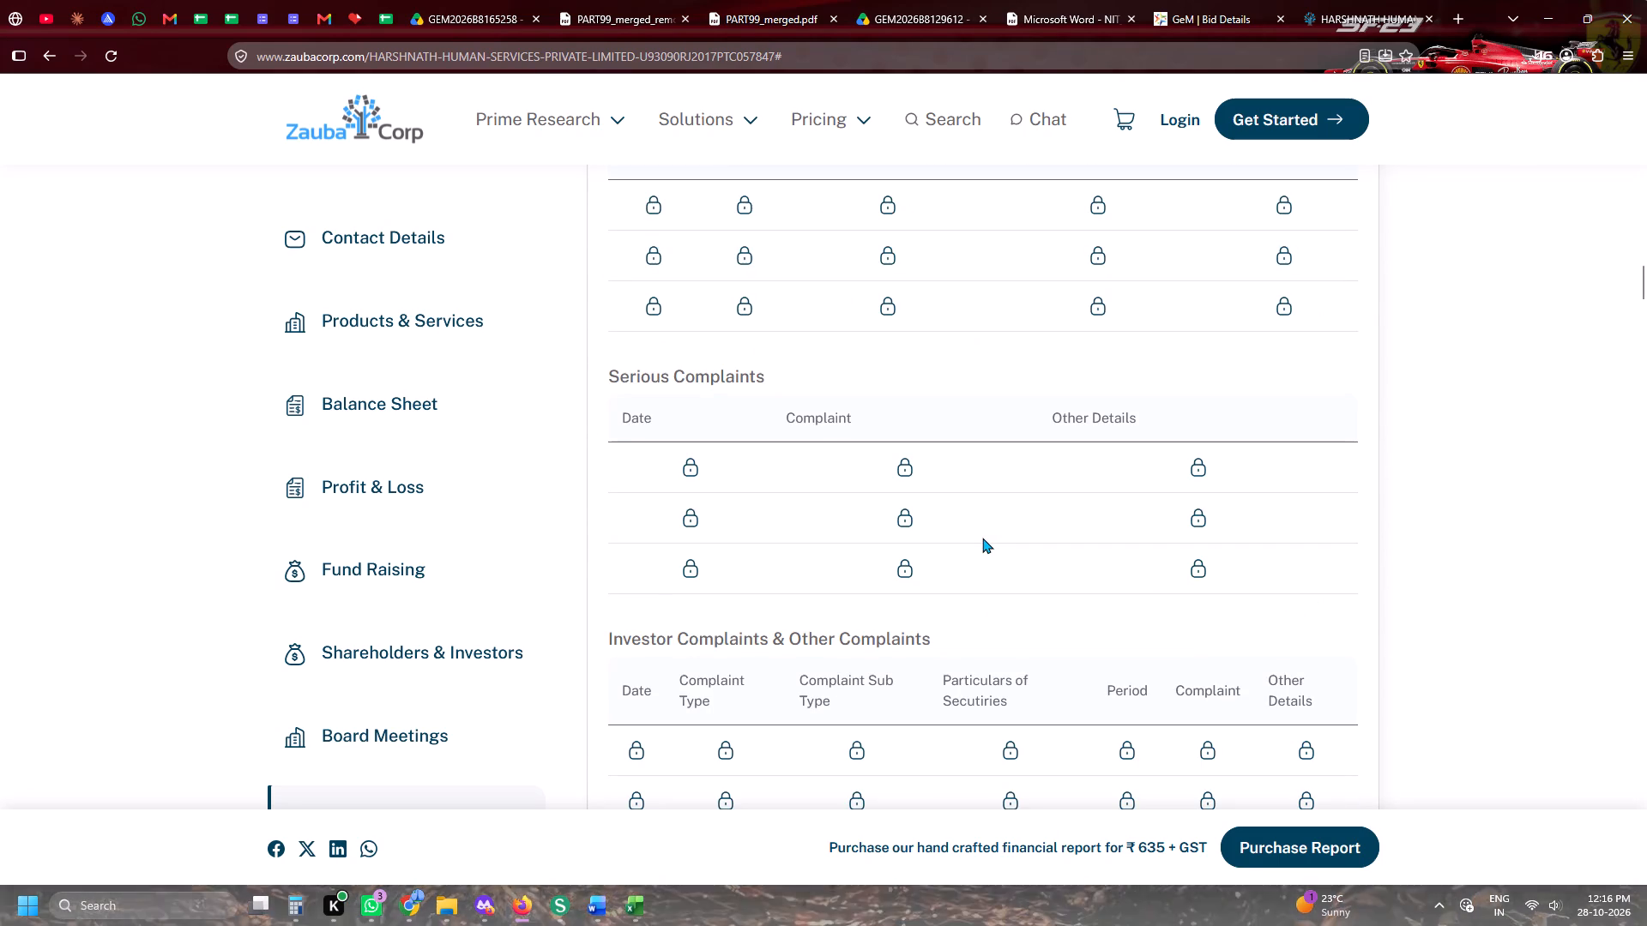
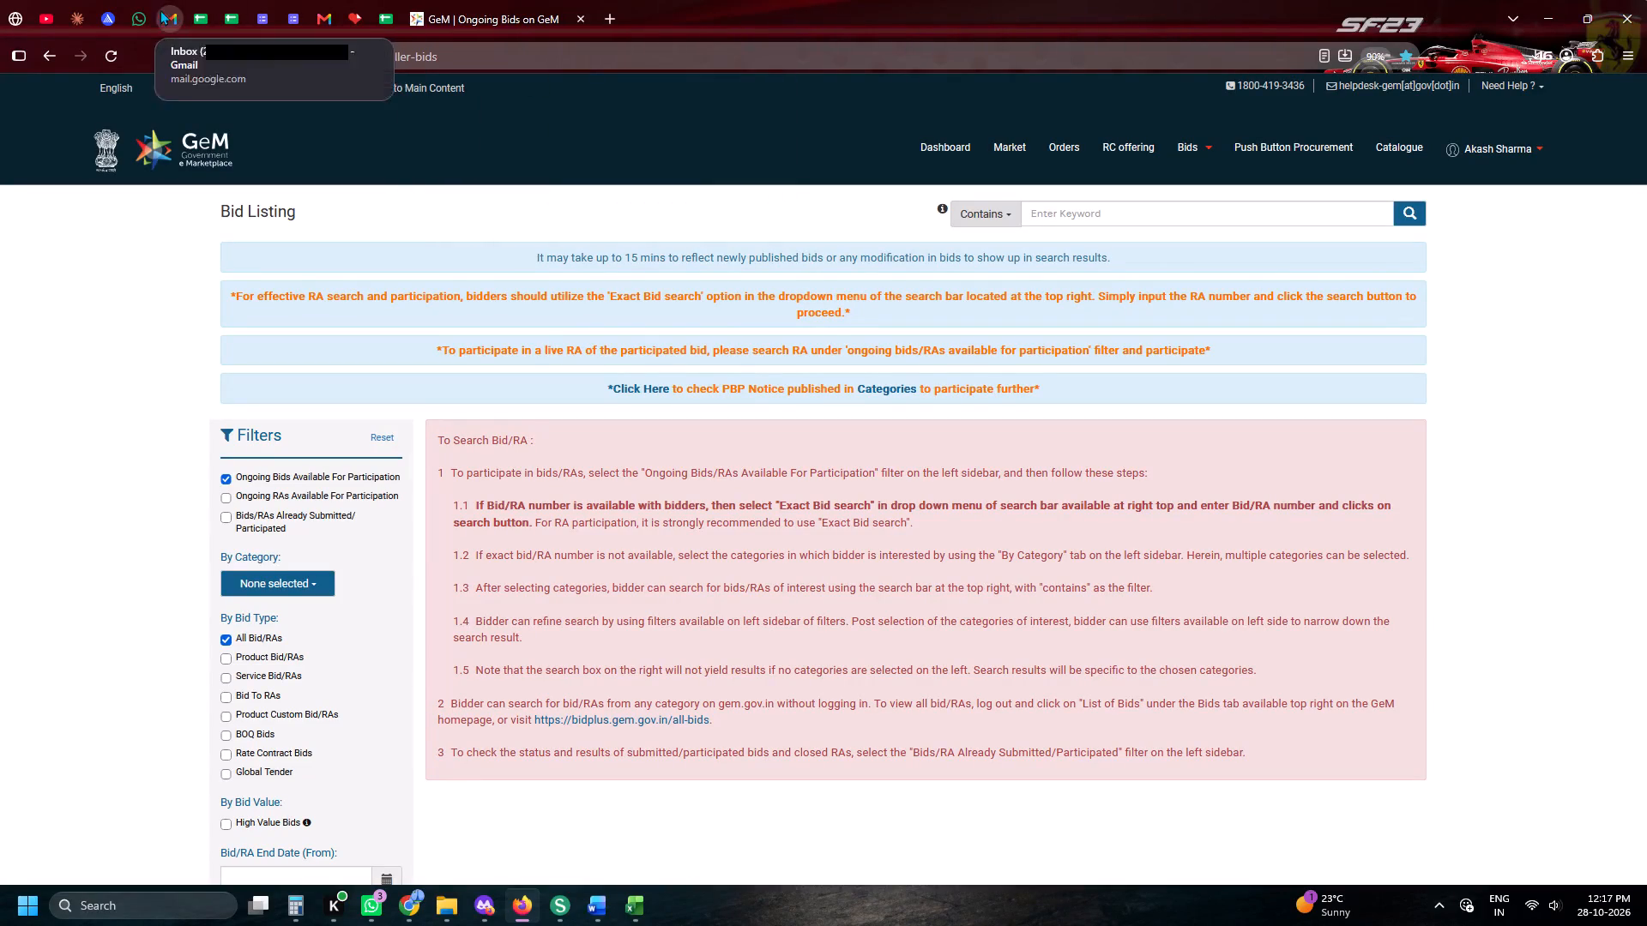
Switch to the Angel One trading page and check the open share positions.
left_click(110, 0)
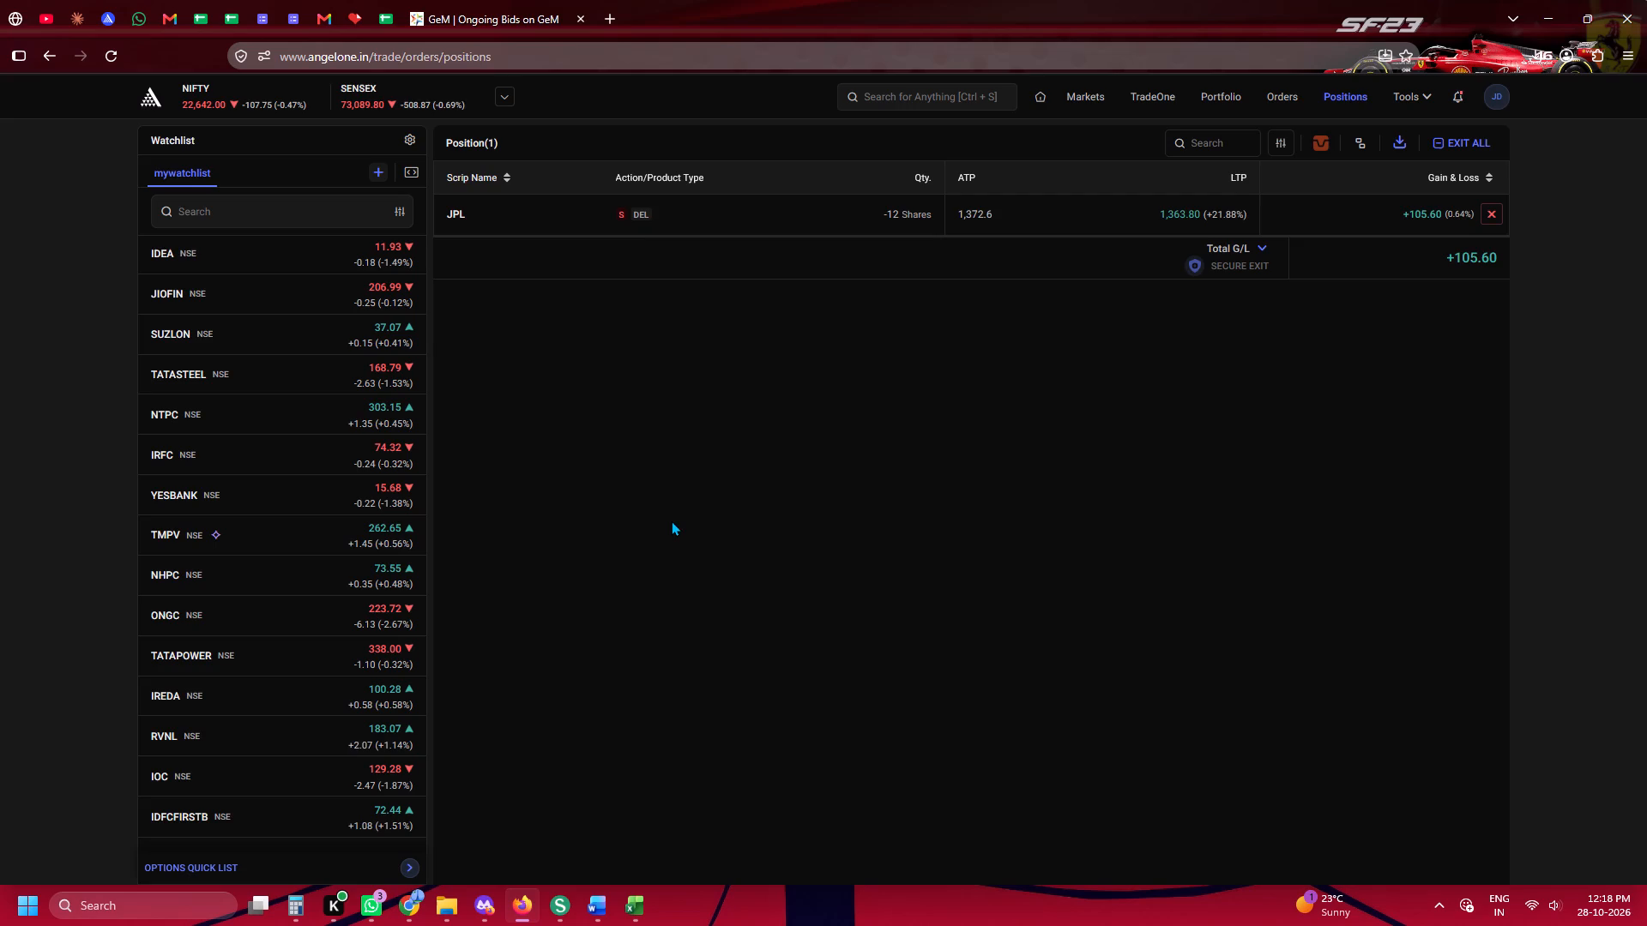
Switch back to the Daily Tender Sheet 2026 spreadsheet, showing the Form Responses 1 tender rows.
left_click(422, 0)
left_click(413, 0)
left_click(396, 0)
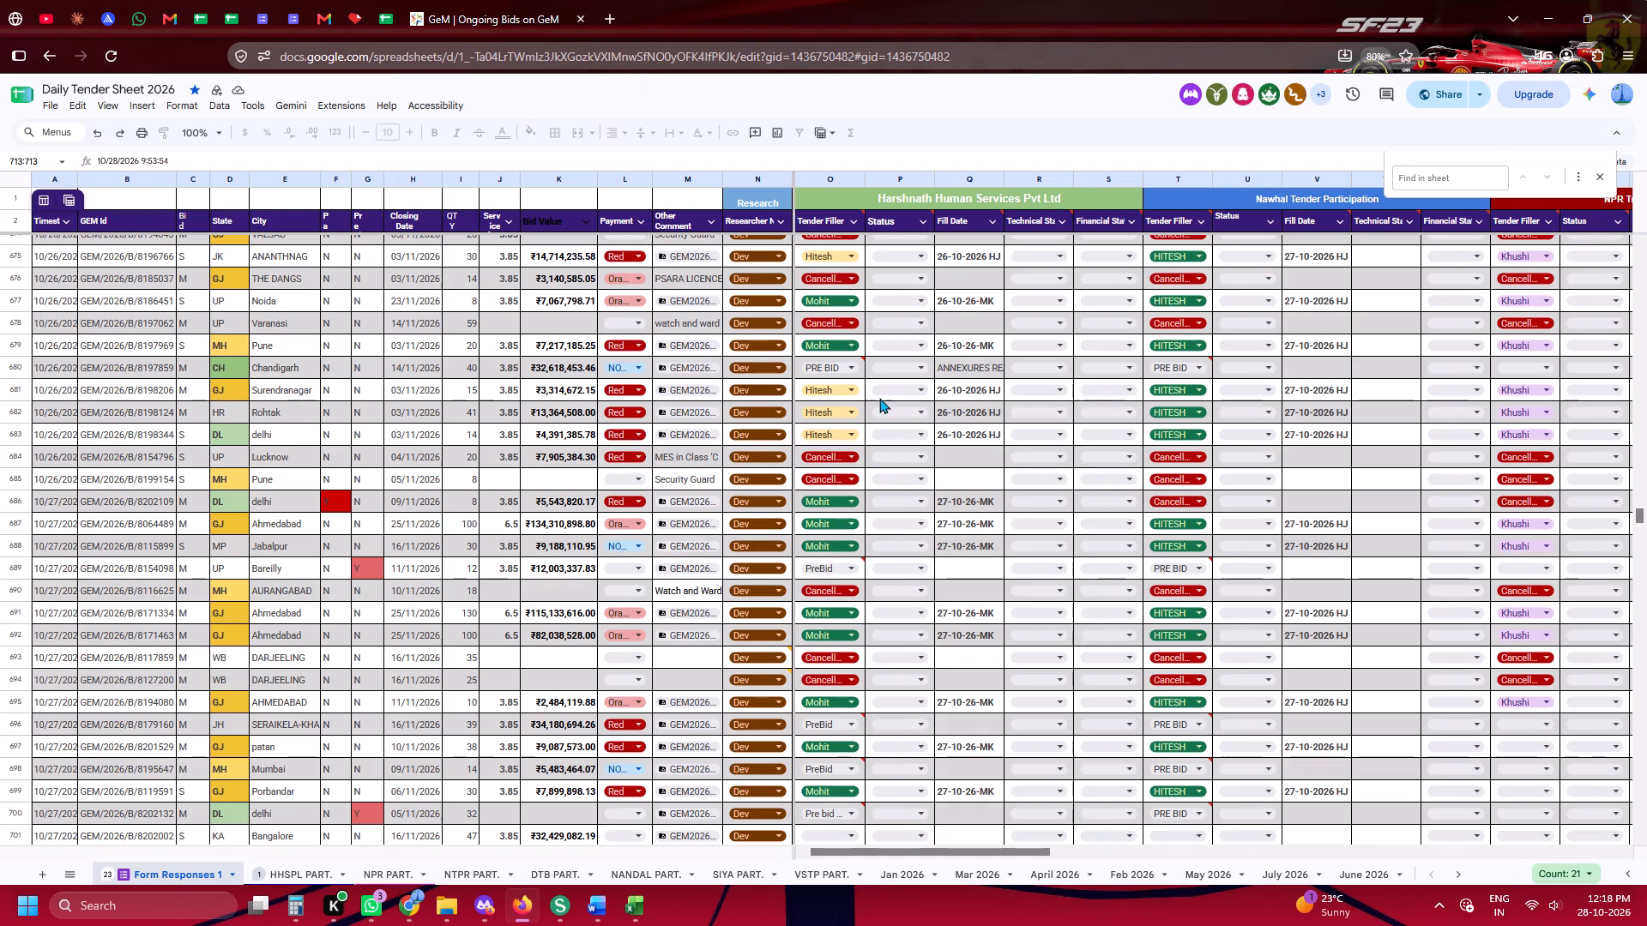
Copy the Security Guard comment from row 685 into the Other Comment cell of row 718.
scroll(916, 559, "down", 6)
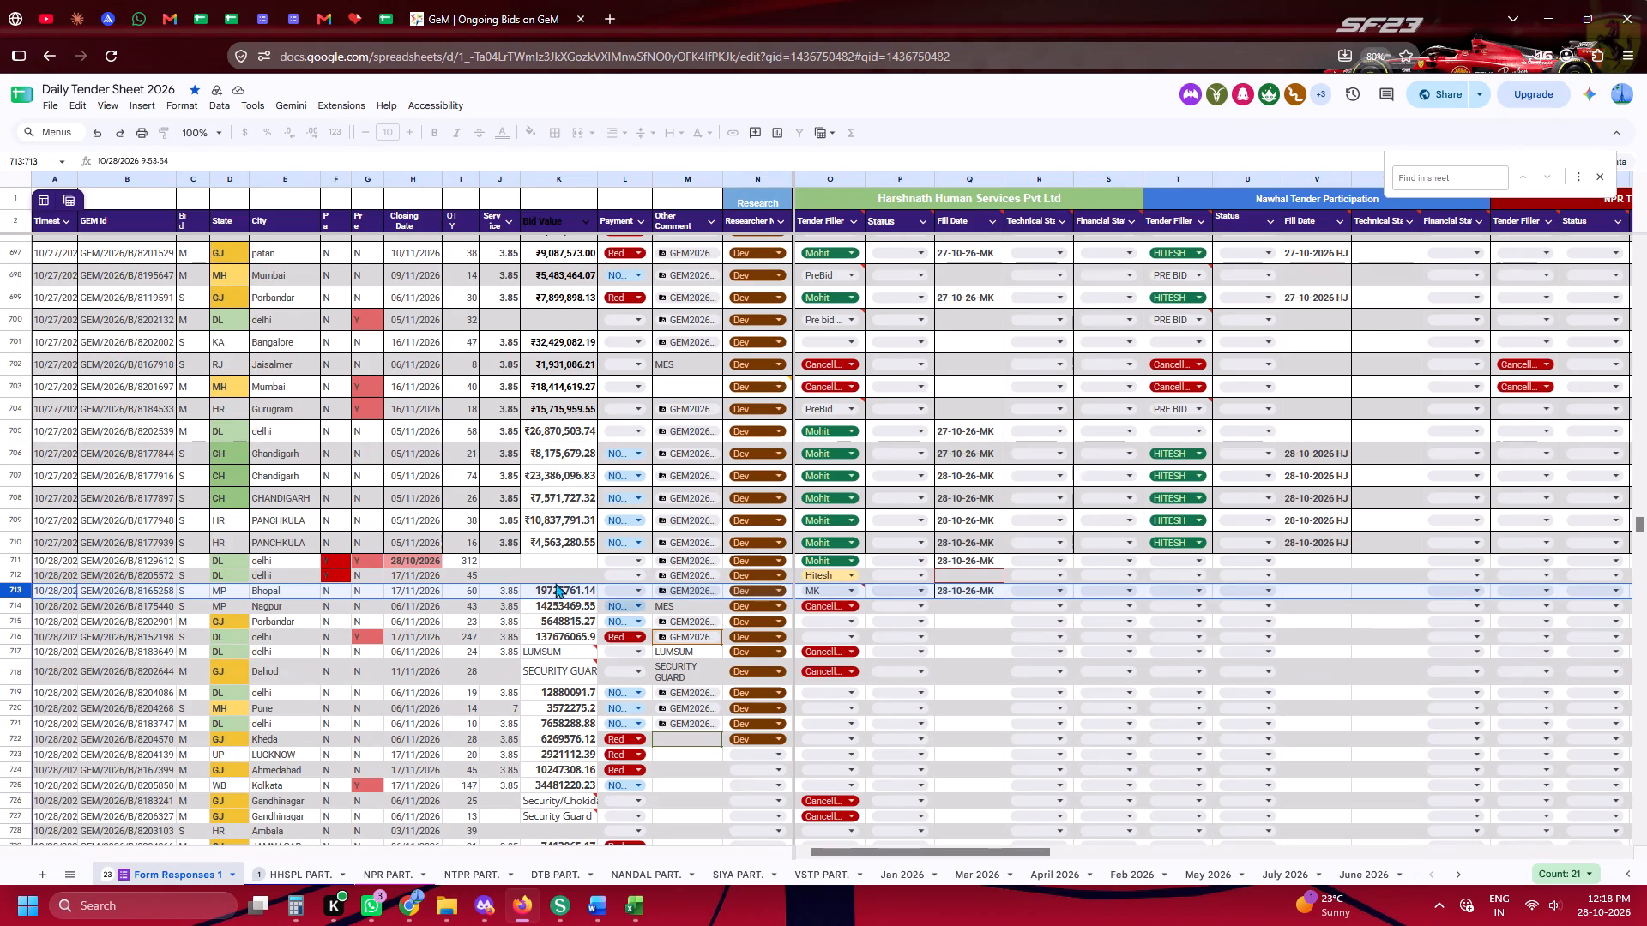
scroll(447, 568, "down", 3)
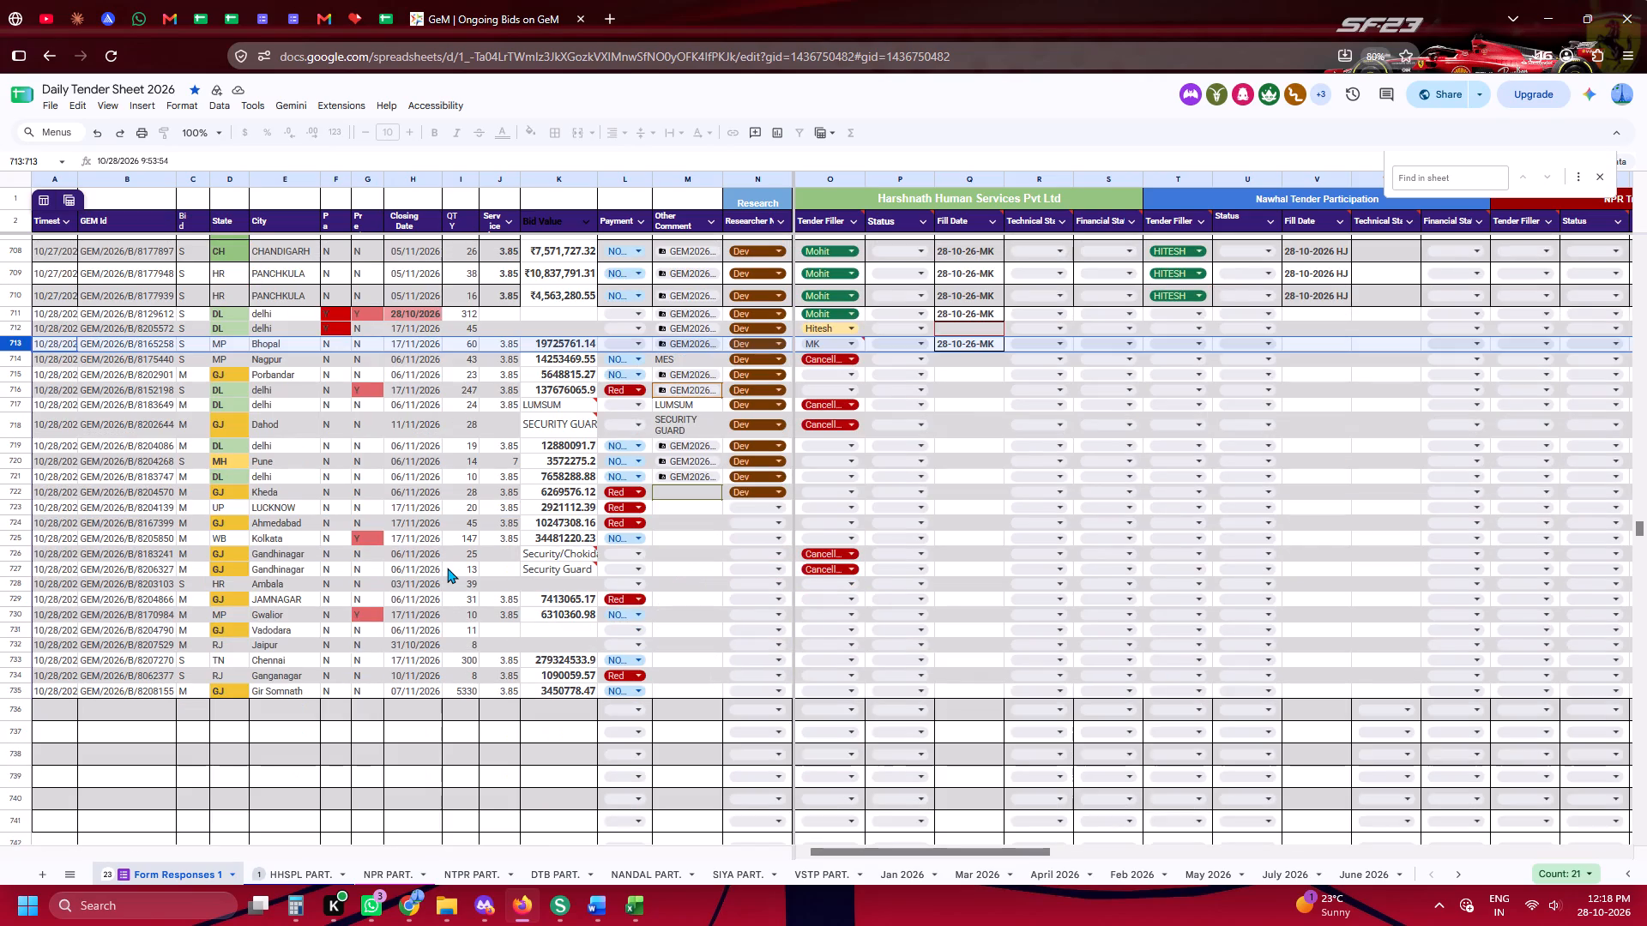
scroll(611, 640, "up", 2)
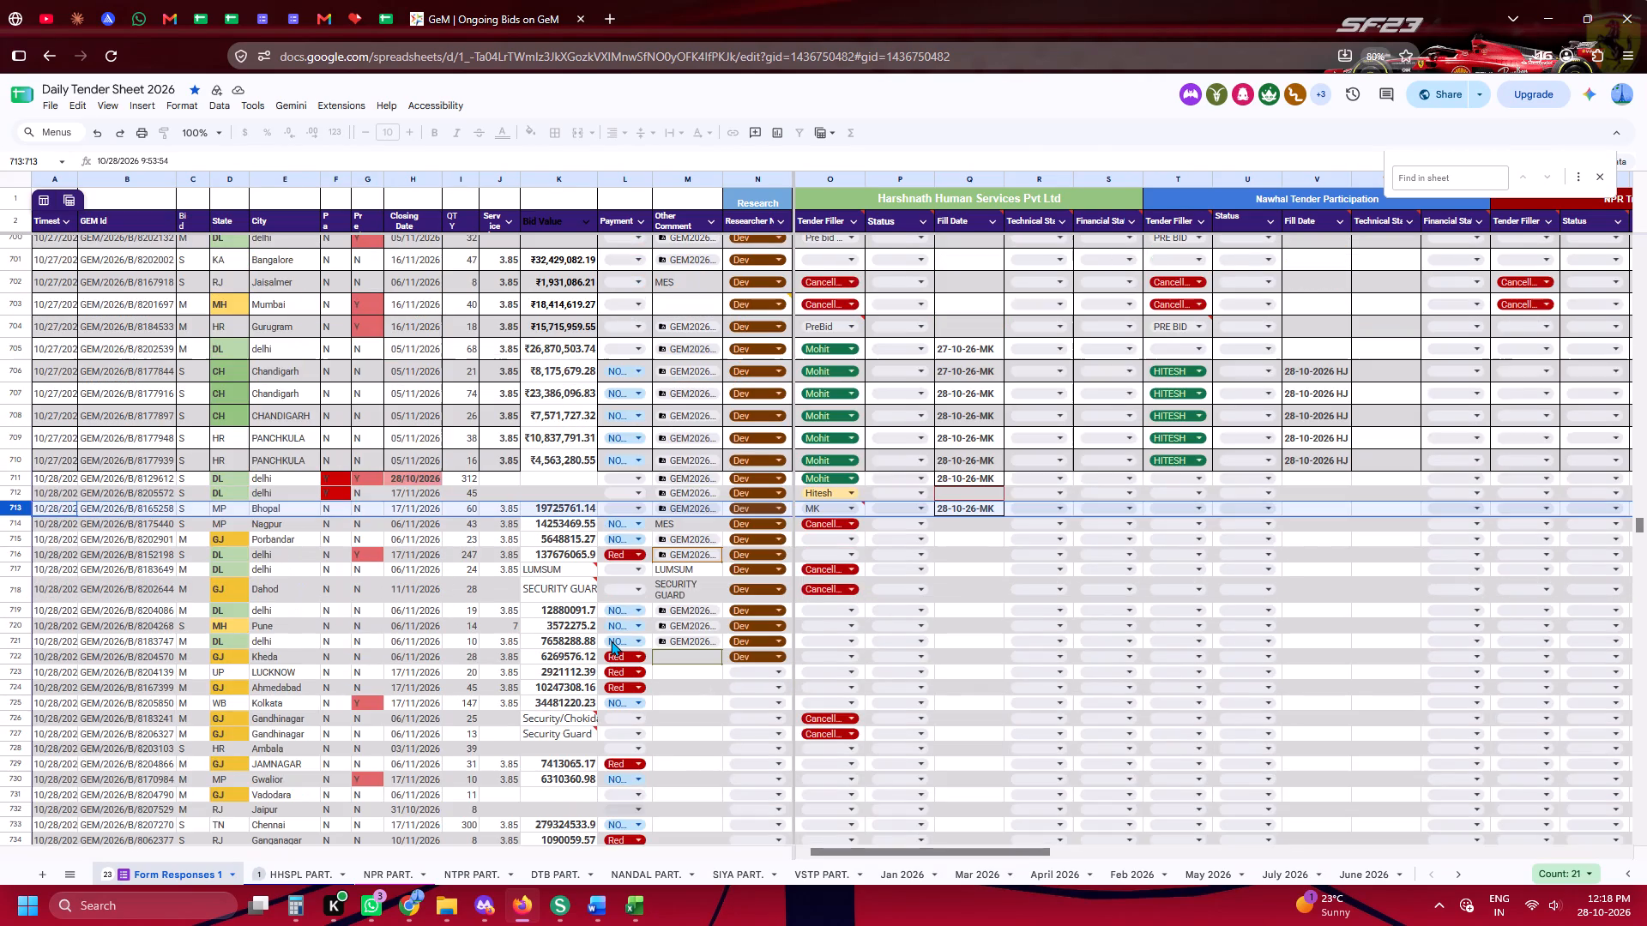
scroll(611, 640, "up", 5)
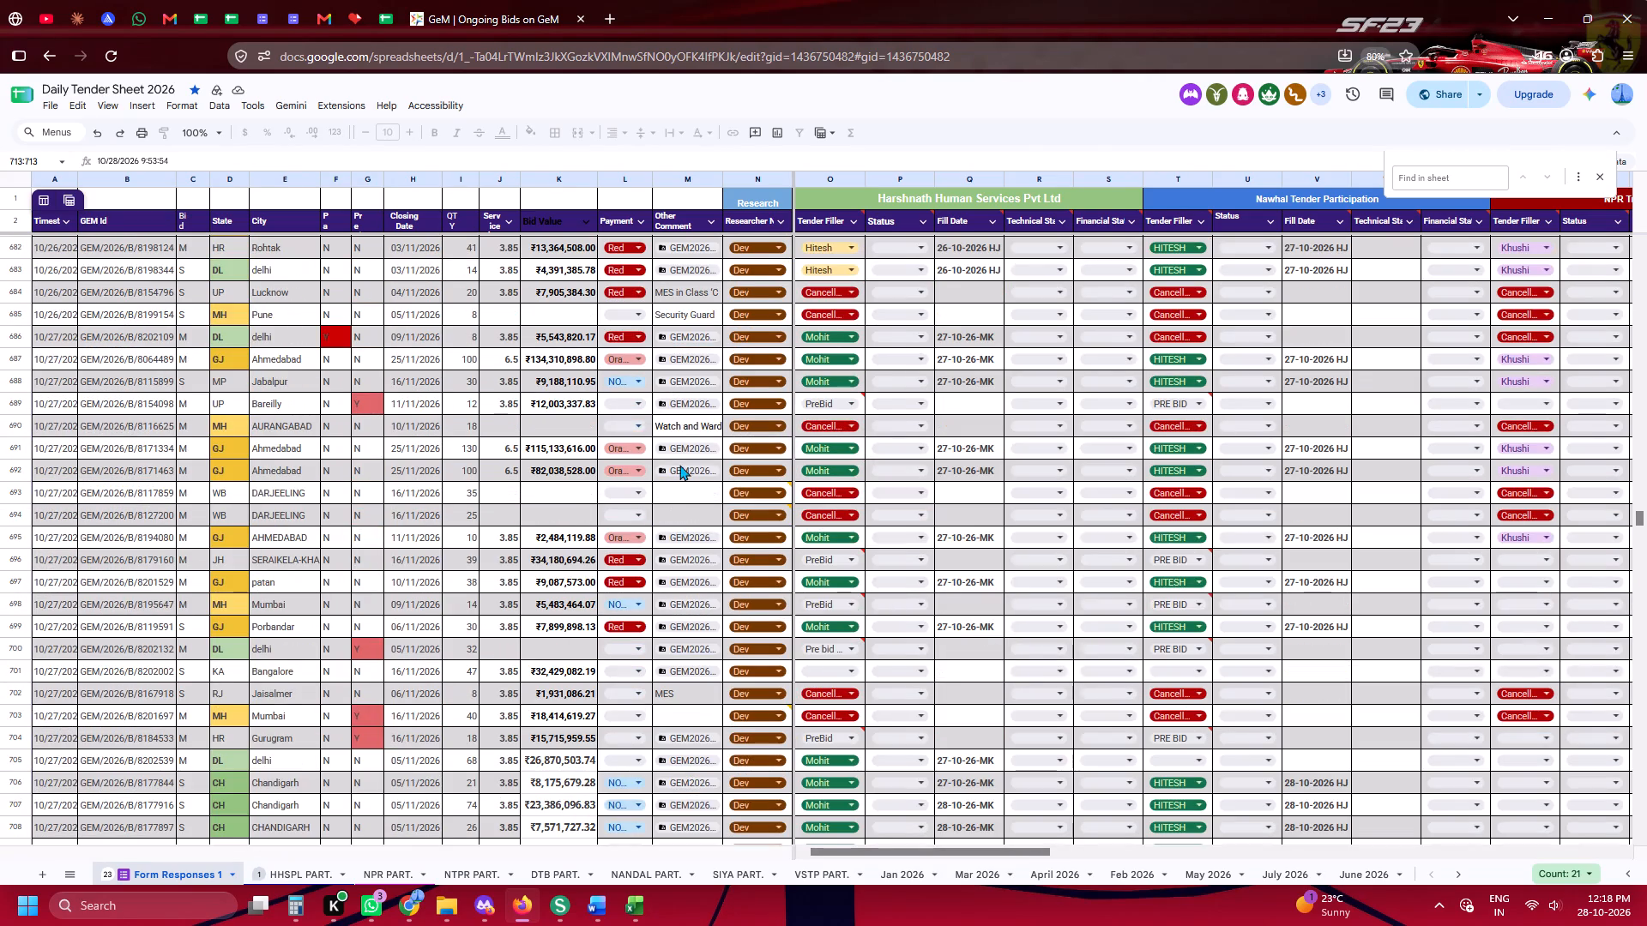
left_click(685, 307)
key("ctrl+c")
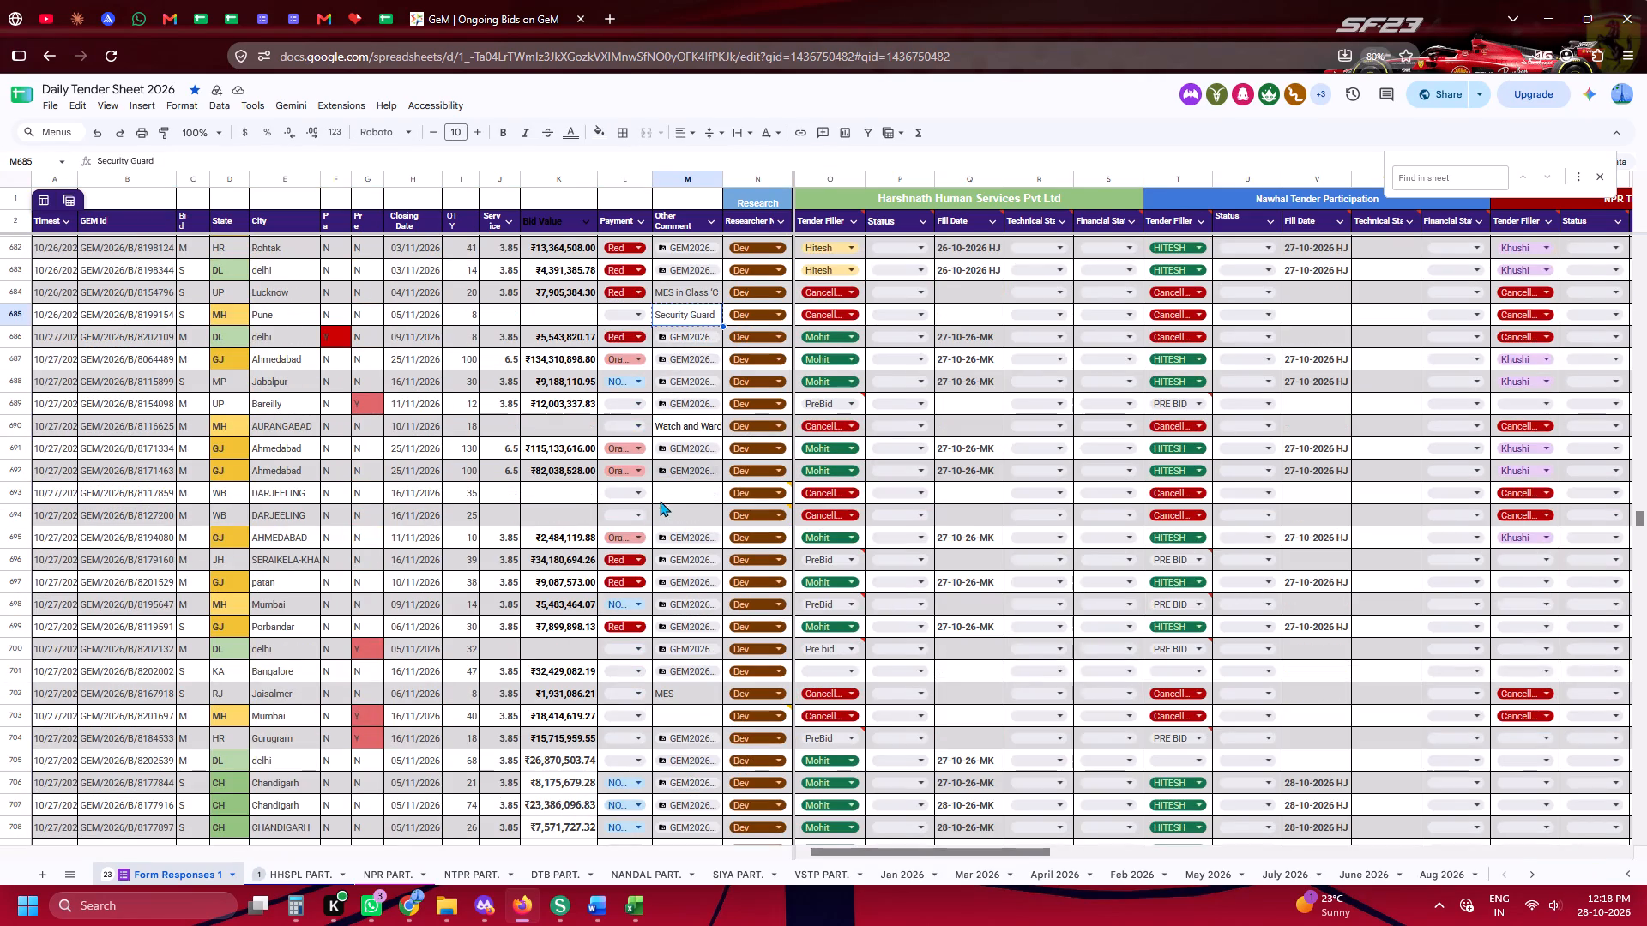
scroll(656, 506, "down", 5, "ctrl")
scroll(691, 605, "down", 3)
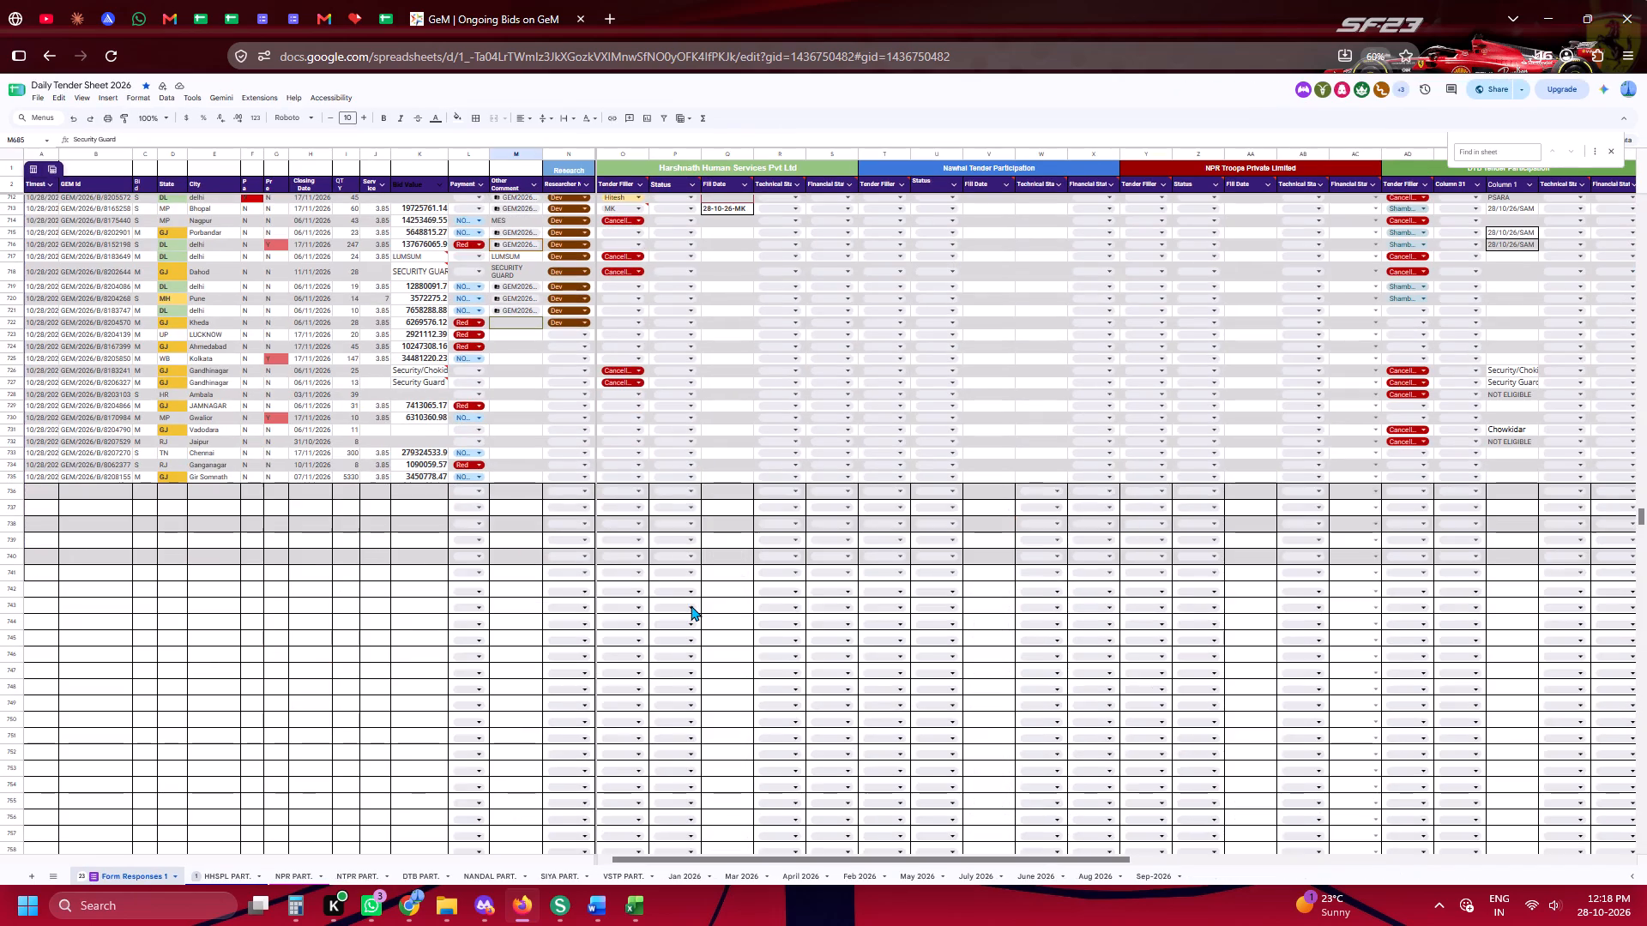
scroll(691, 605, "up", 3, "ctrl")
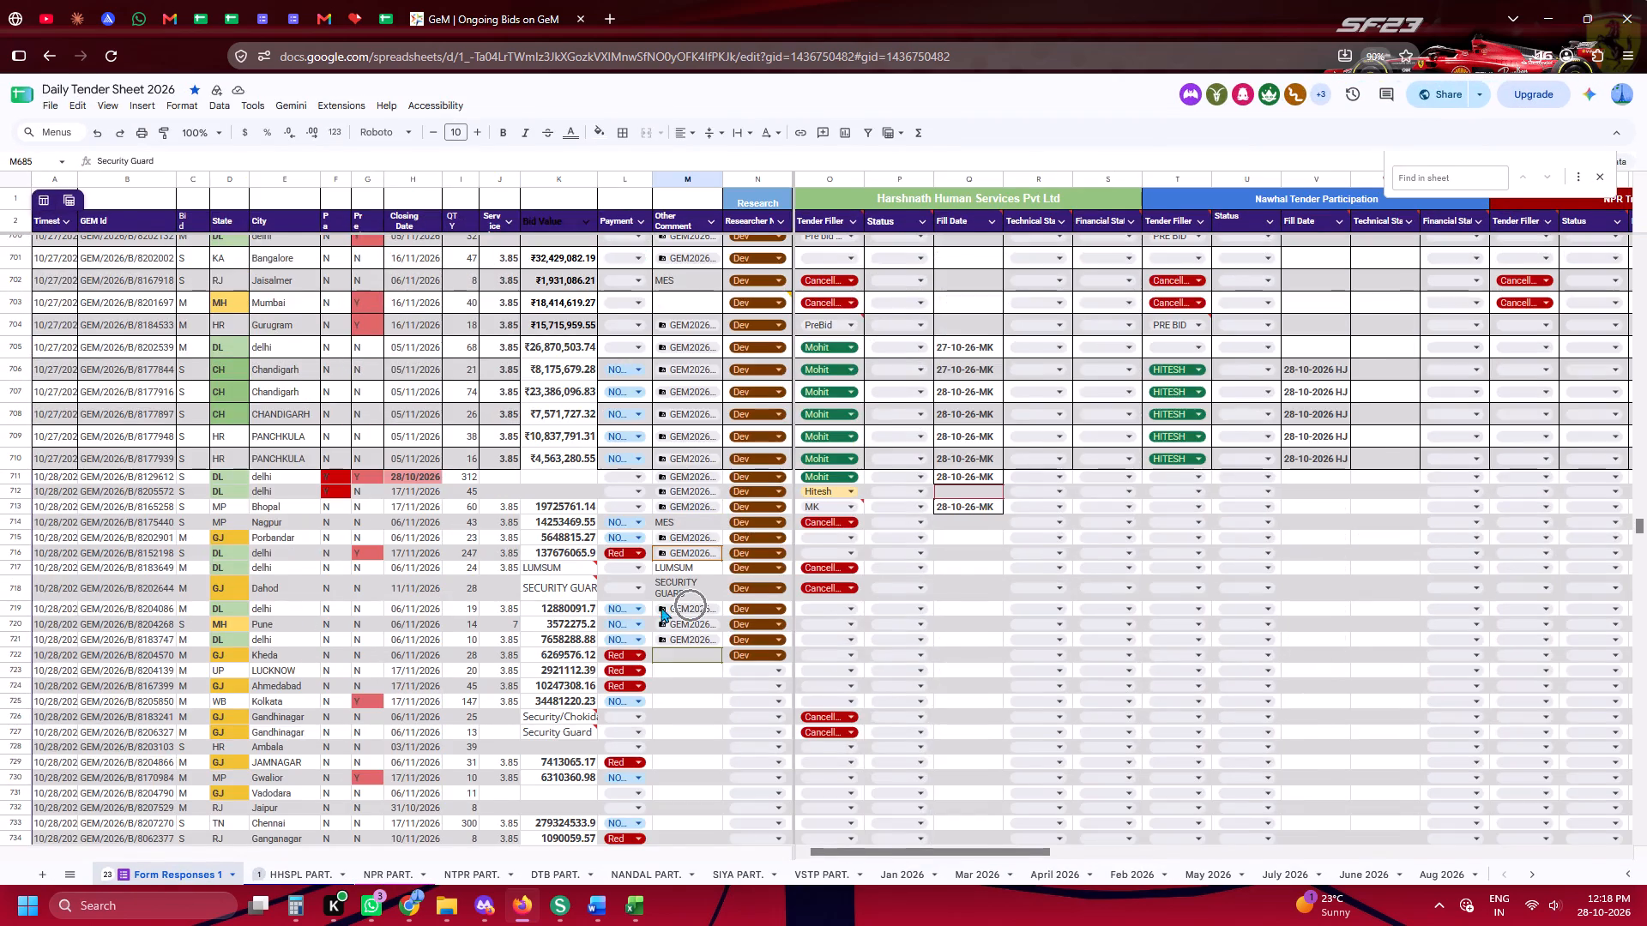
left_click(685, 586)
left_click(755, 640)
key("ctrl+v")
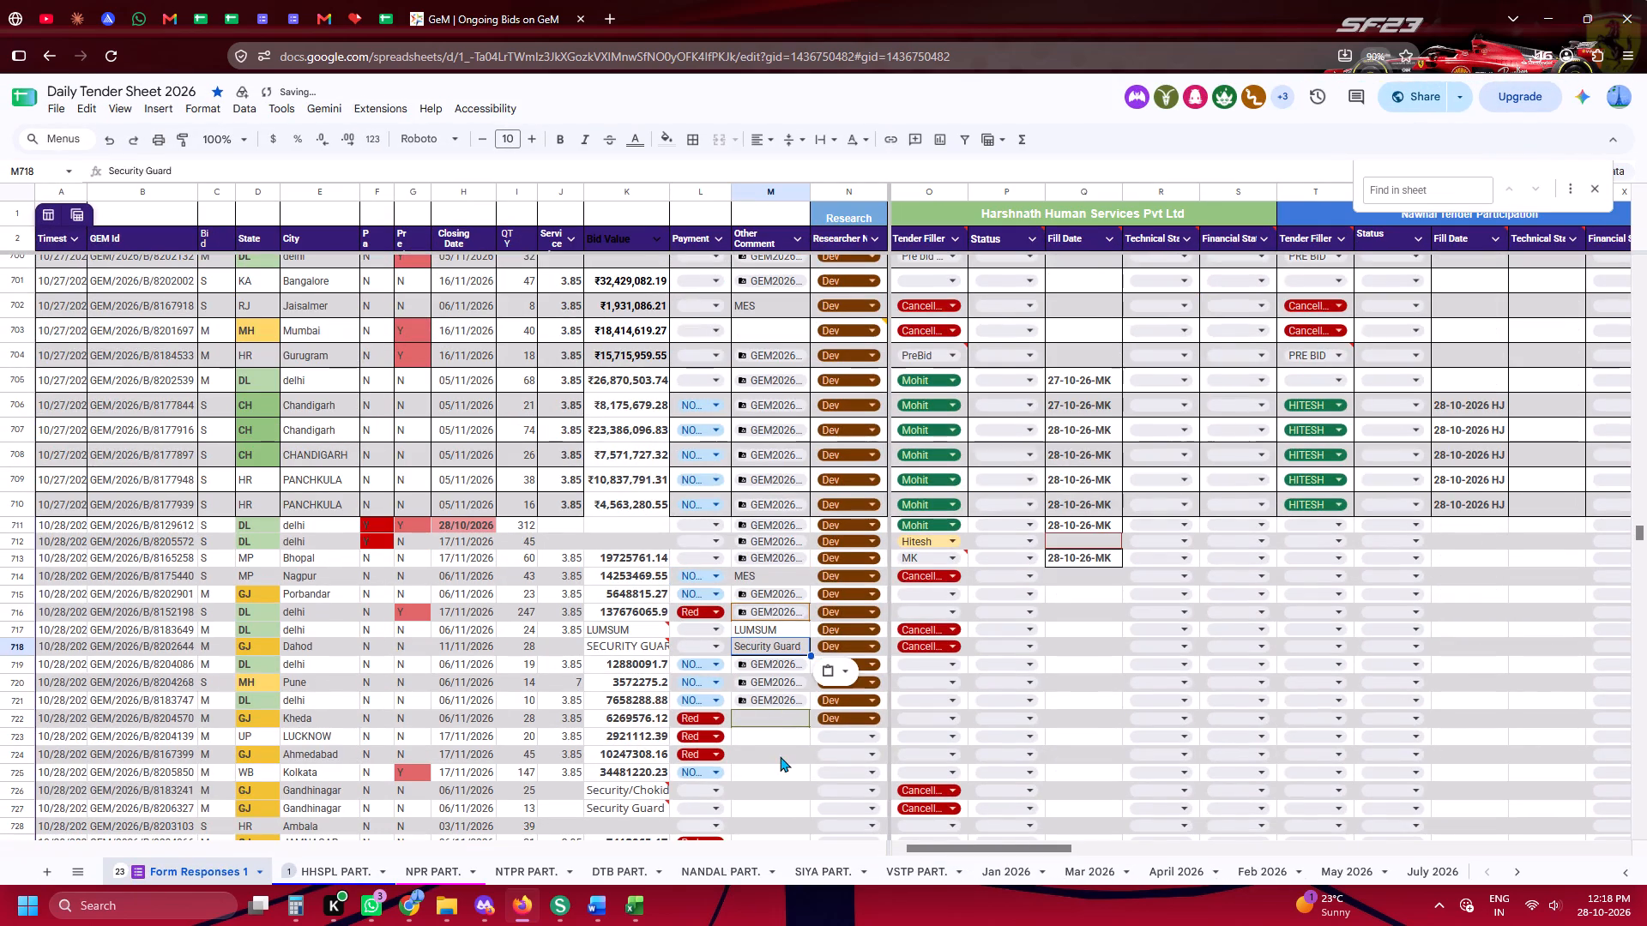
Paste the same Security Guard comment into the Other Comment cells of rows 726 and 727.
left_click(781, 760)
scroll(781, 755, "down", 1, "ctrl")
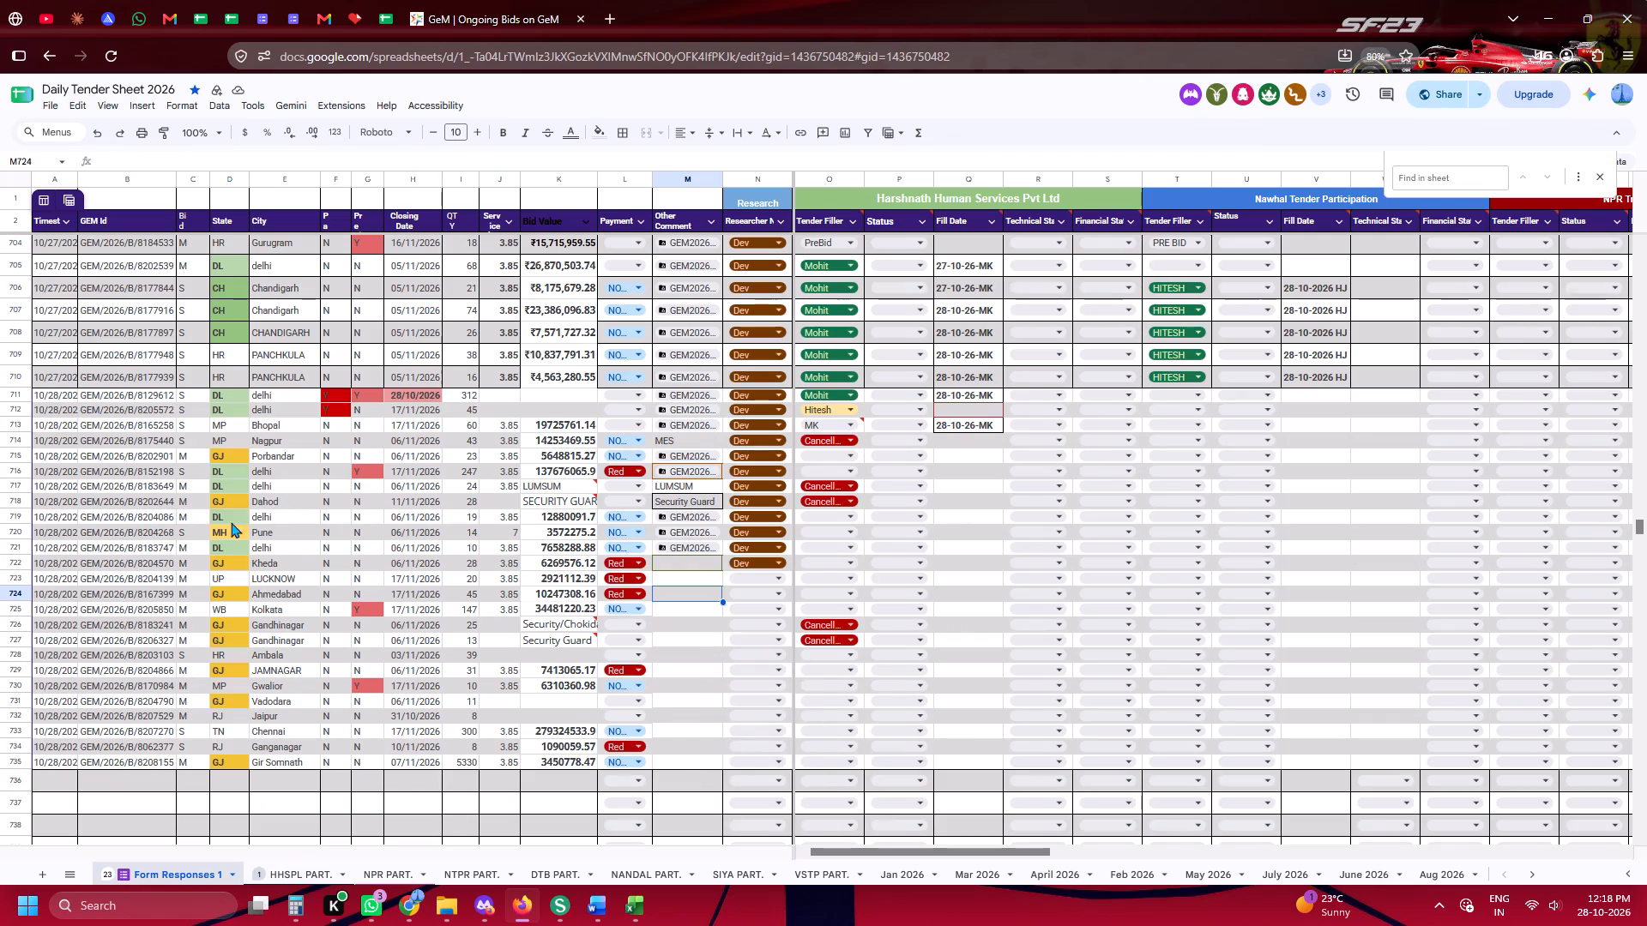
left_click_drag(671, 628, 671, 631)
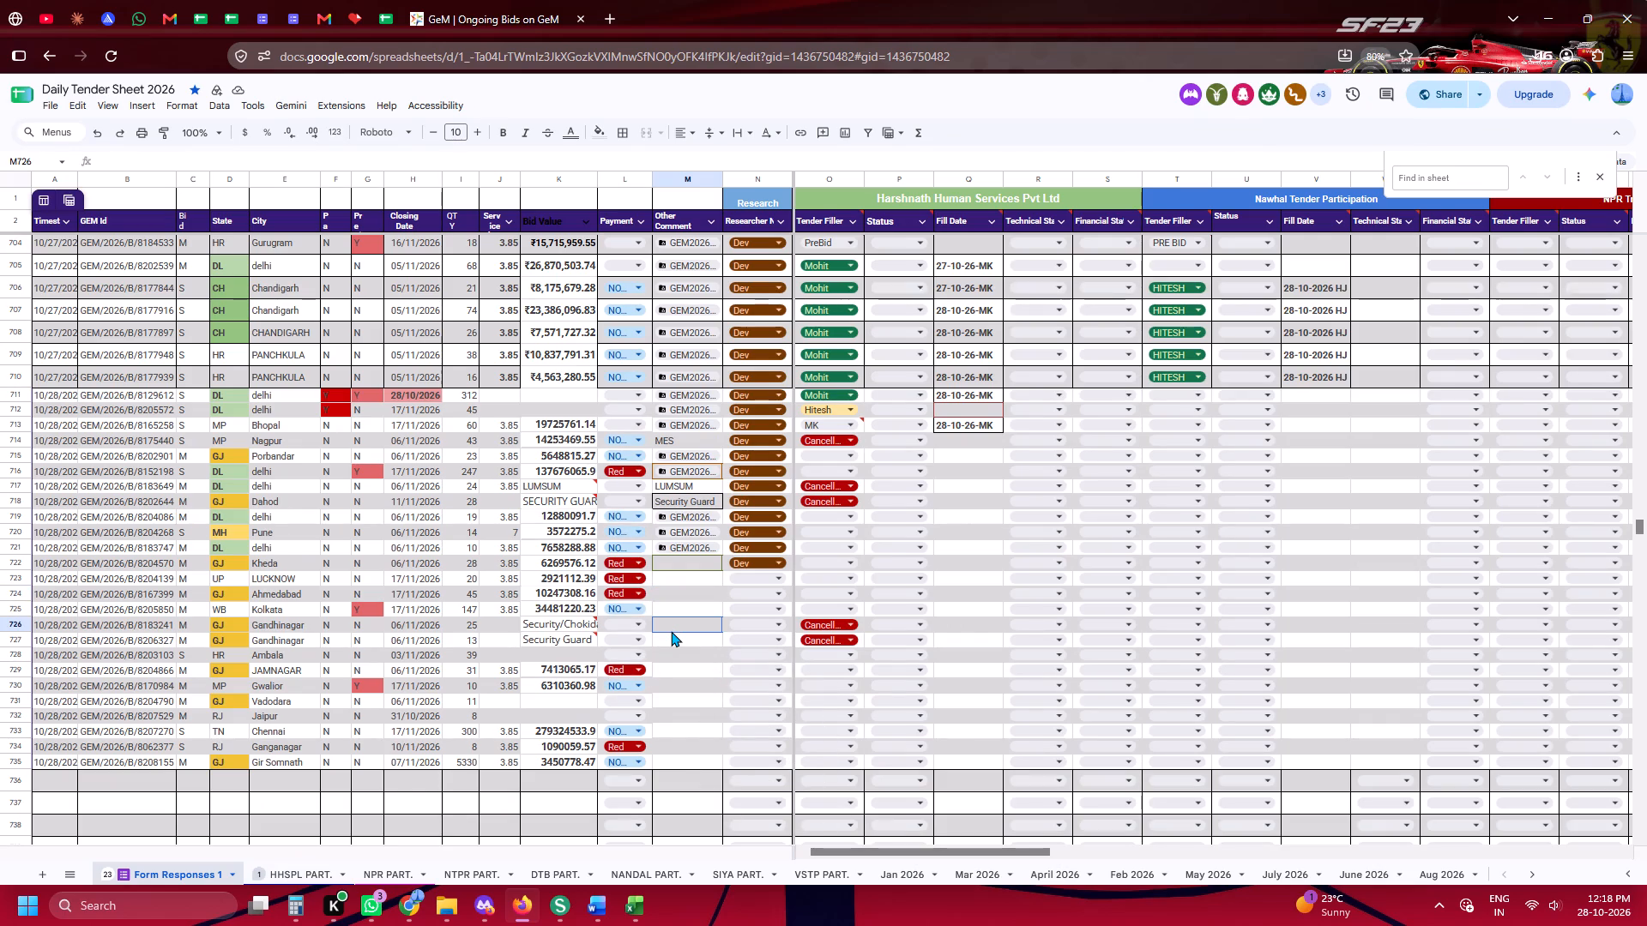
left_click_drag(671, 631, 671, 638)
key("ctrl+v")
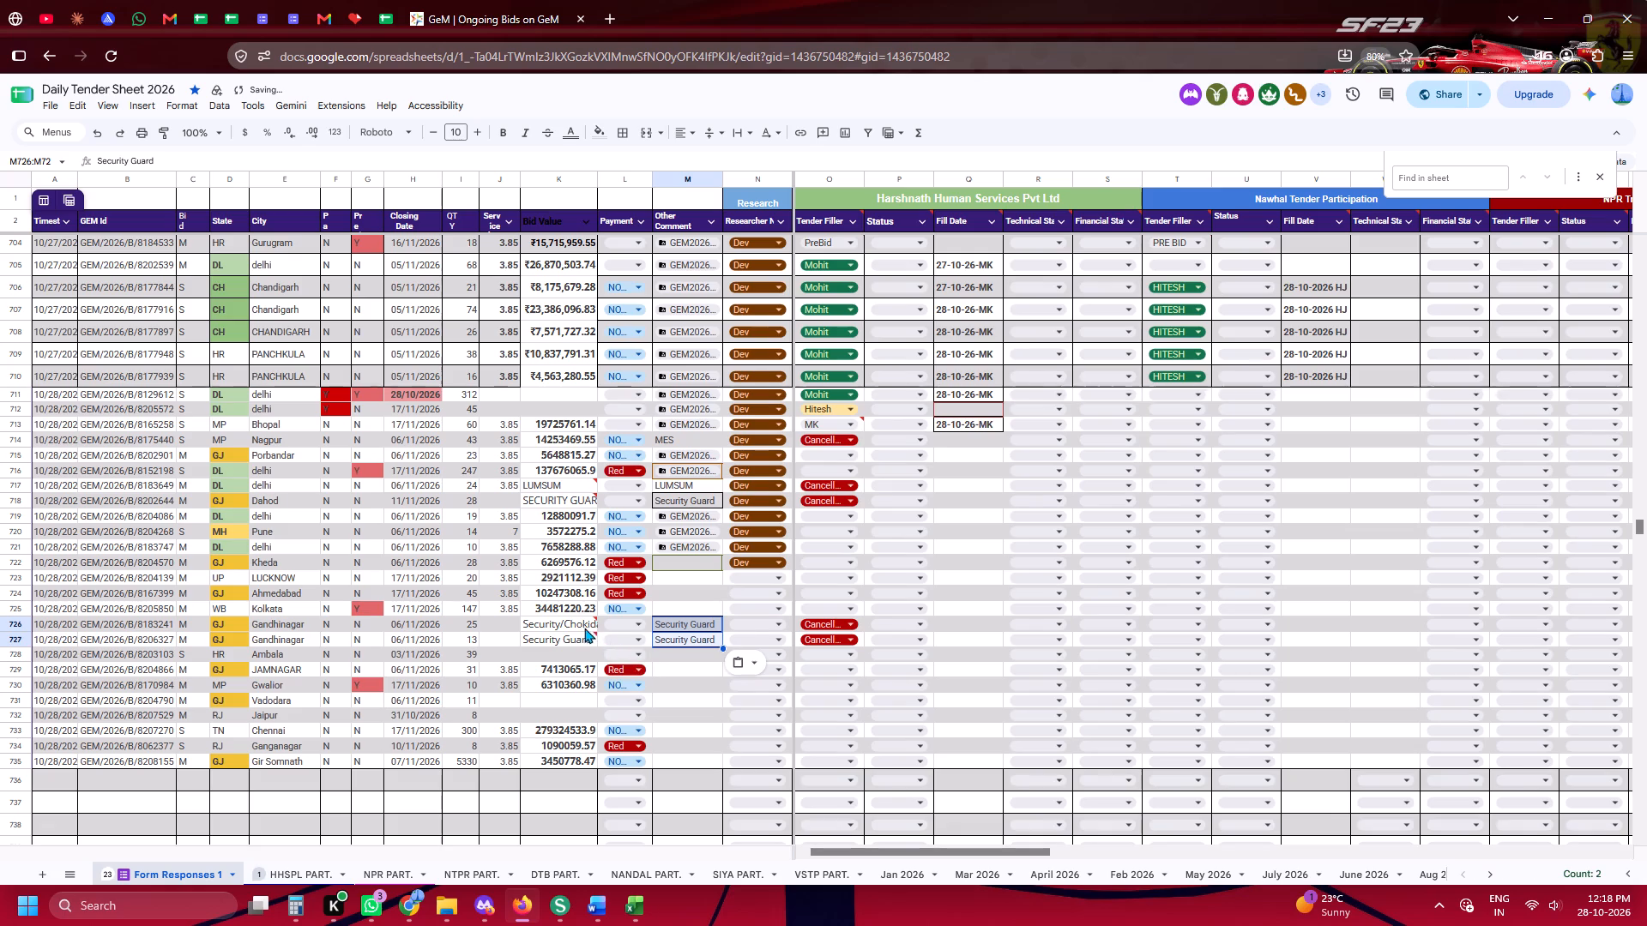
Clear the text entries from the Bid Value cells in rows 726–727 and 717–718.
left_click_drag(578, 628, 578, 647)
key("Delete")
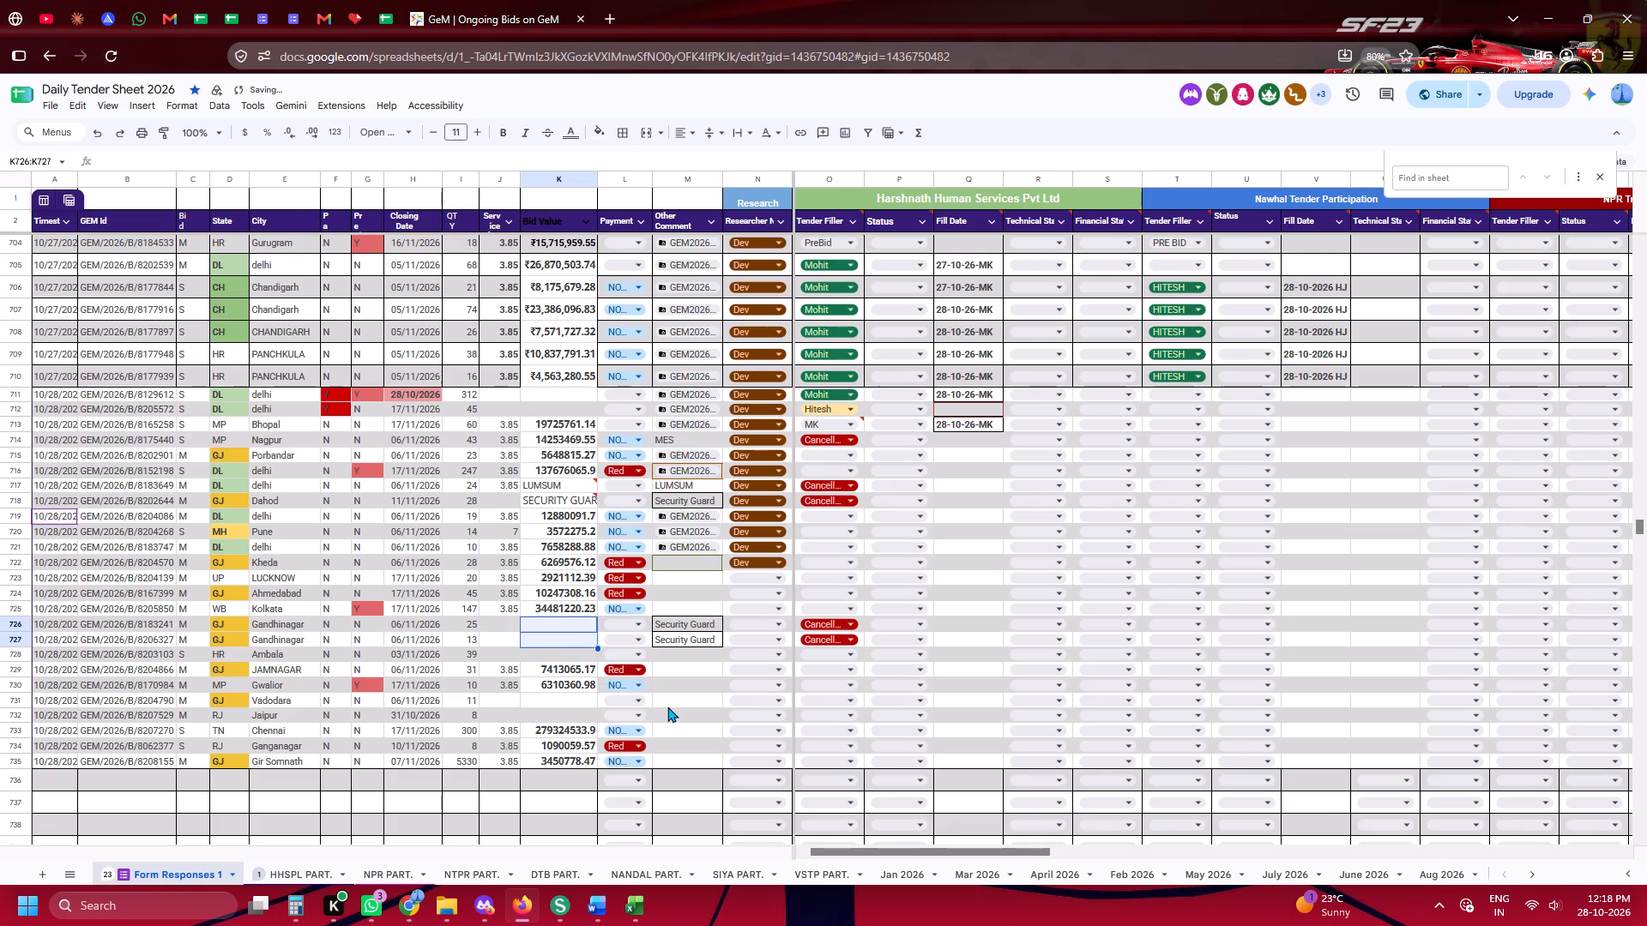
left_click(696, 697)
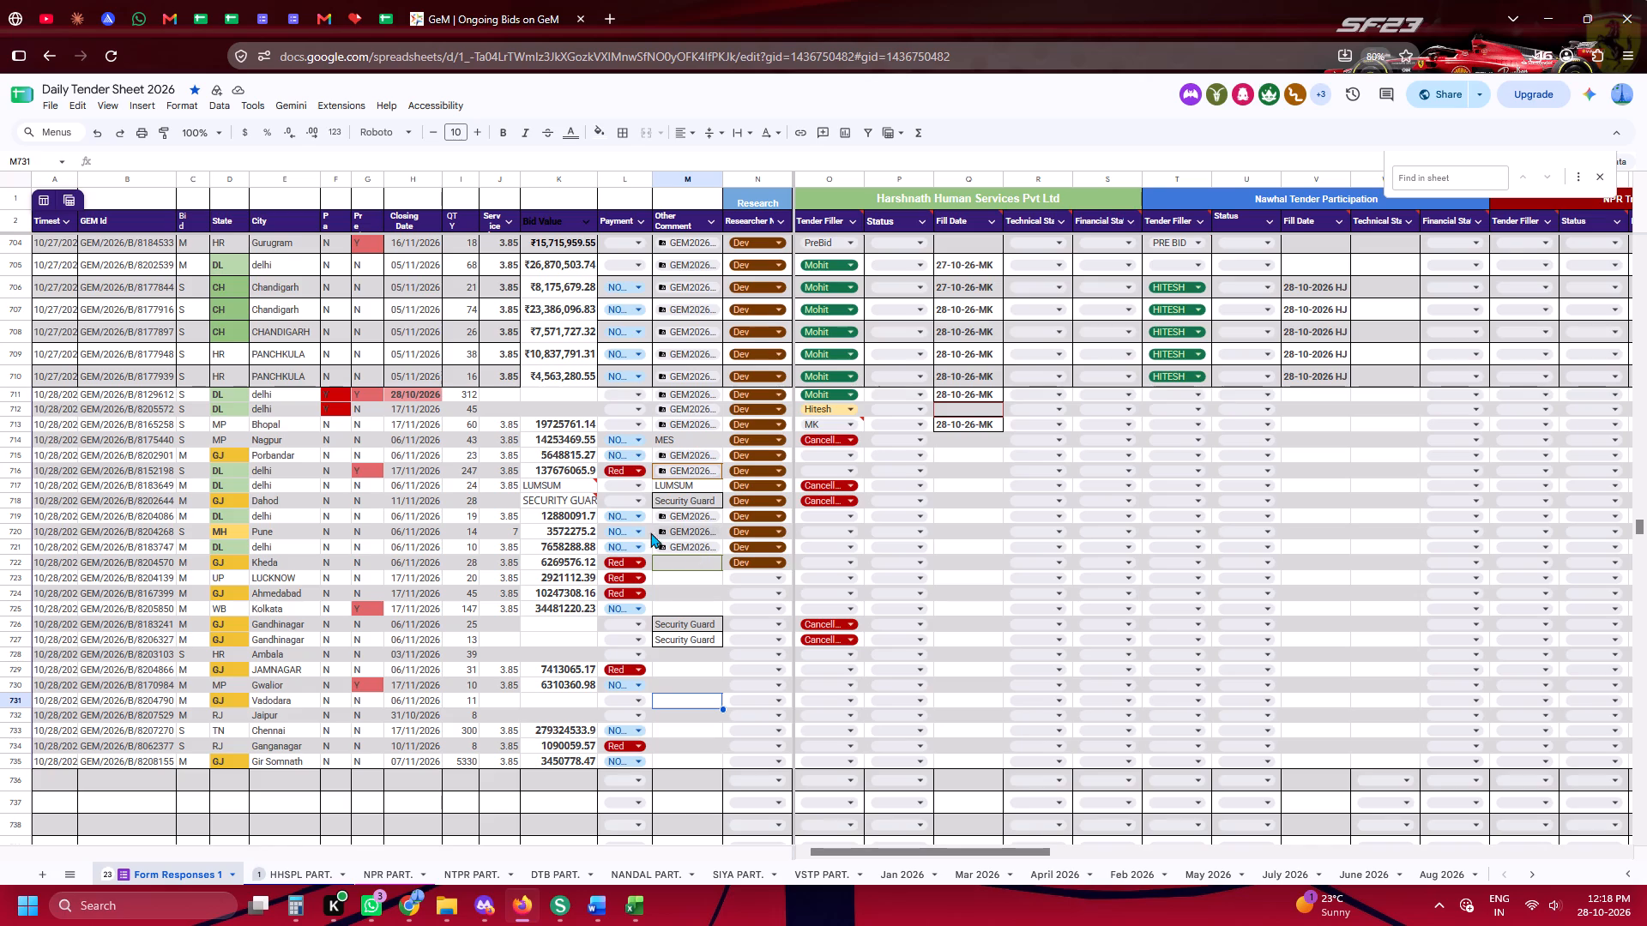
left_click_drag(582, 485, 582, 507)
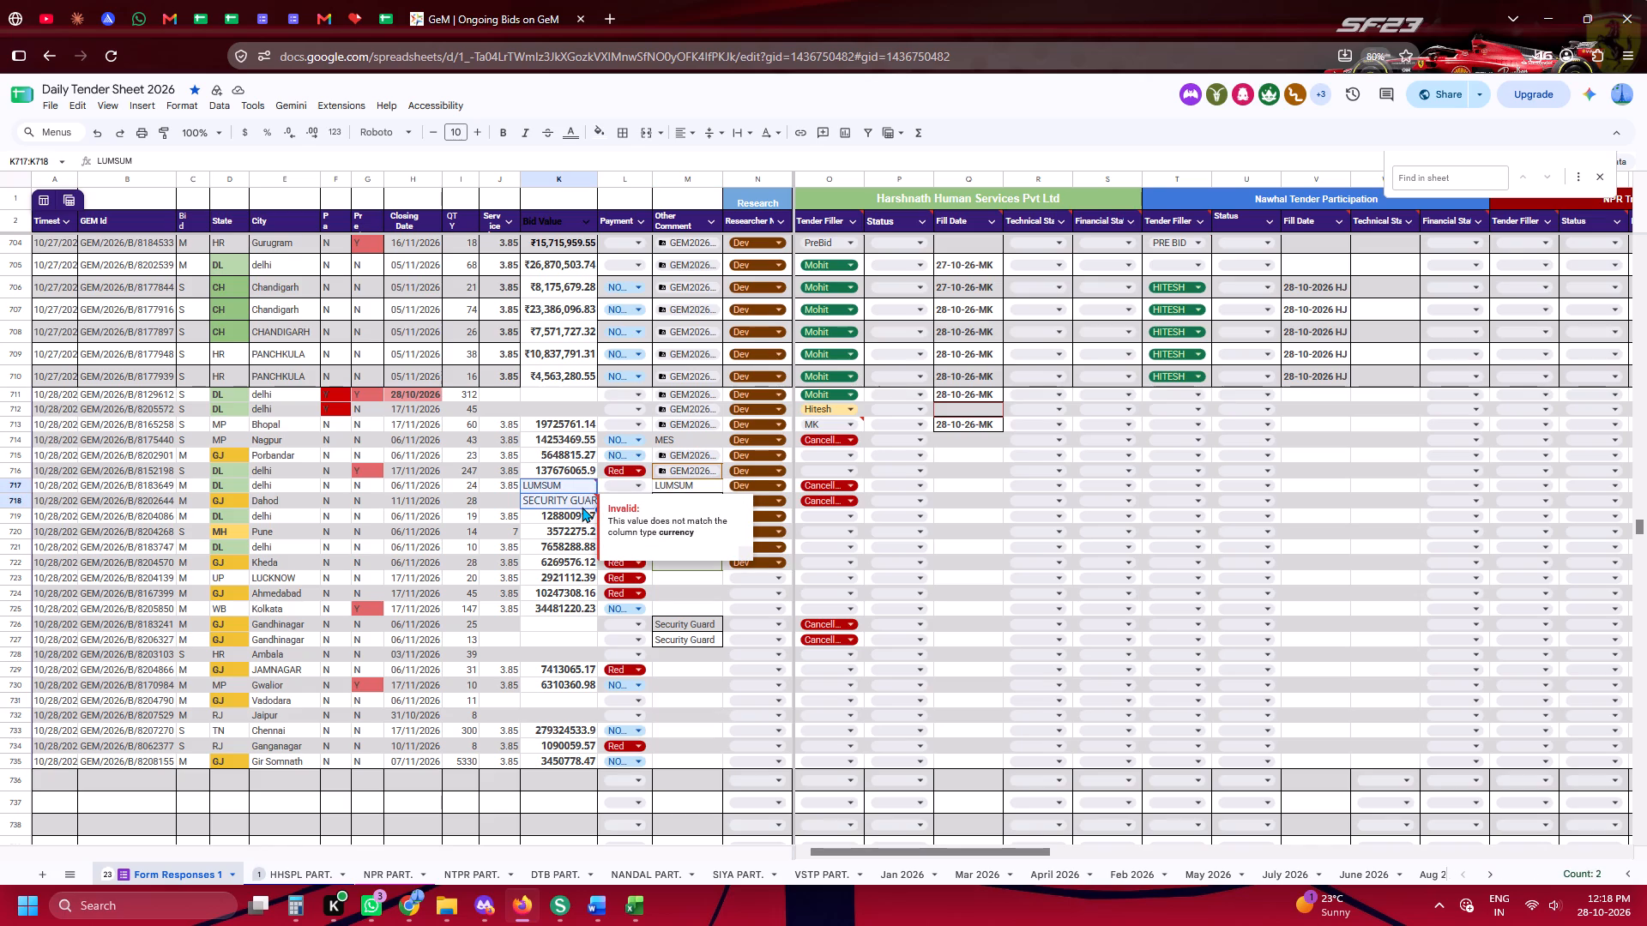
key("Delete")
left_click(656, 682)
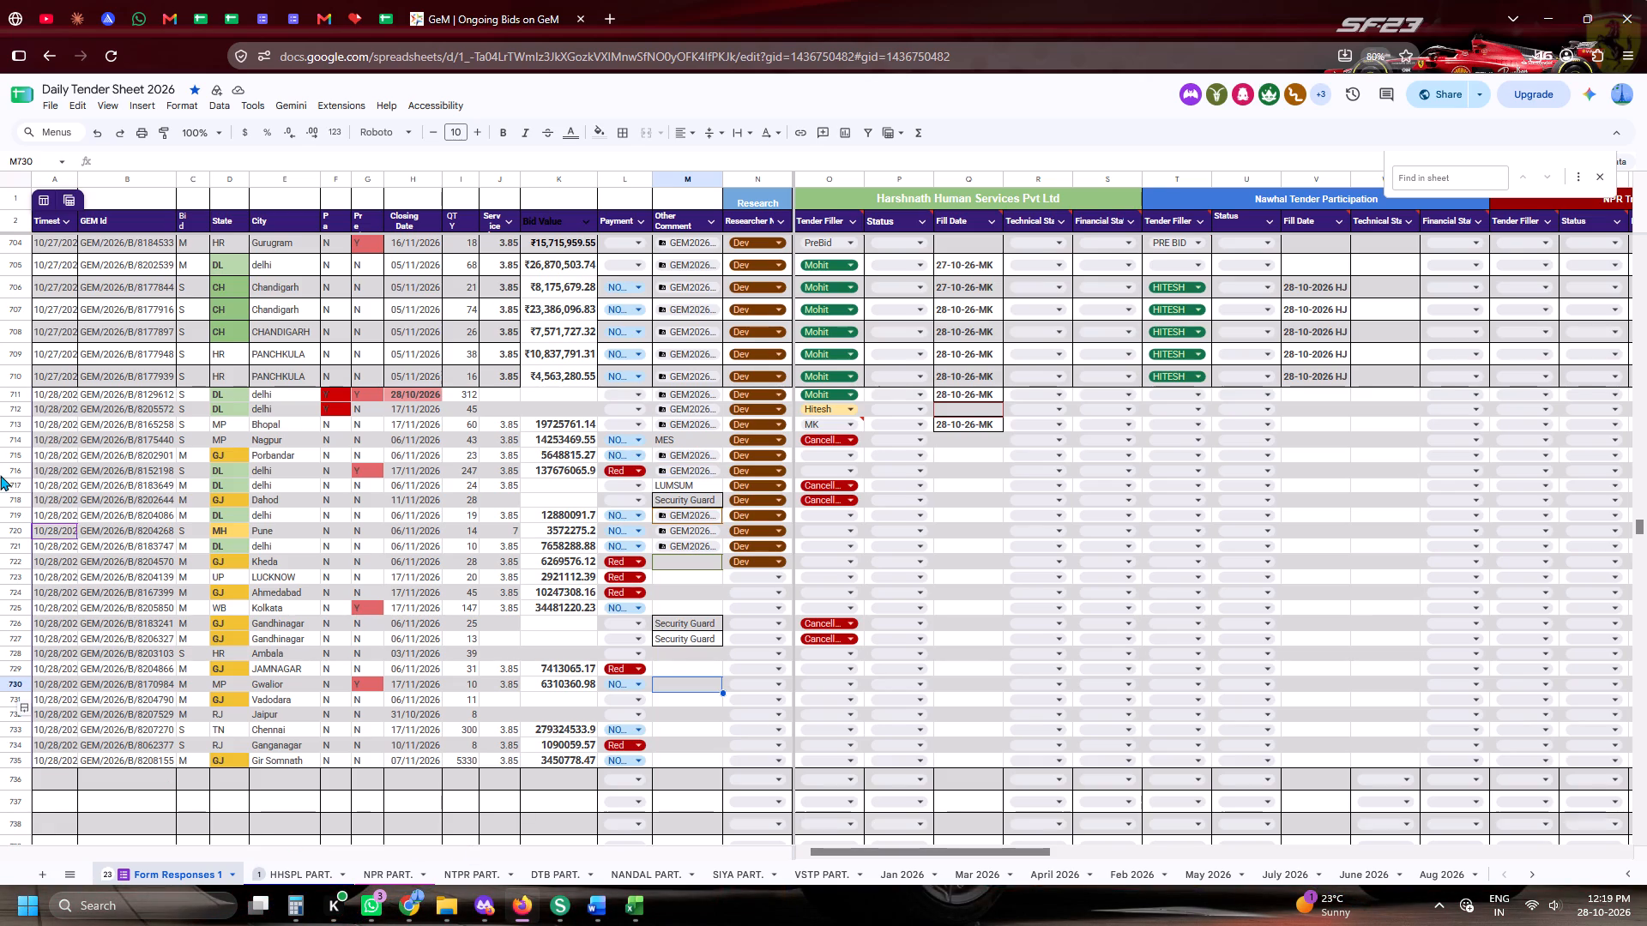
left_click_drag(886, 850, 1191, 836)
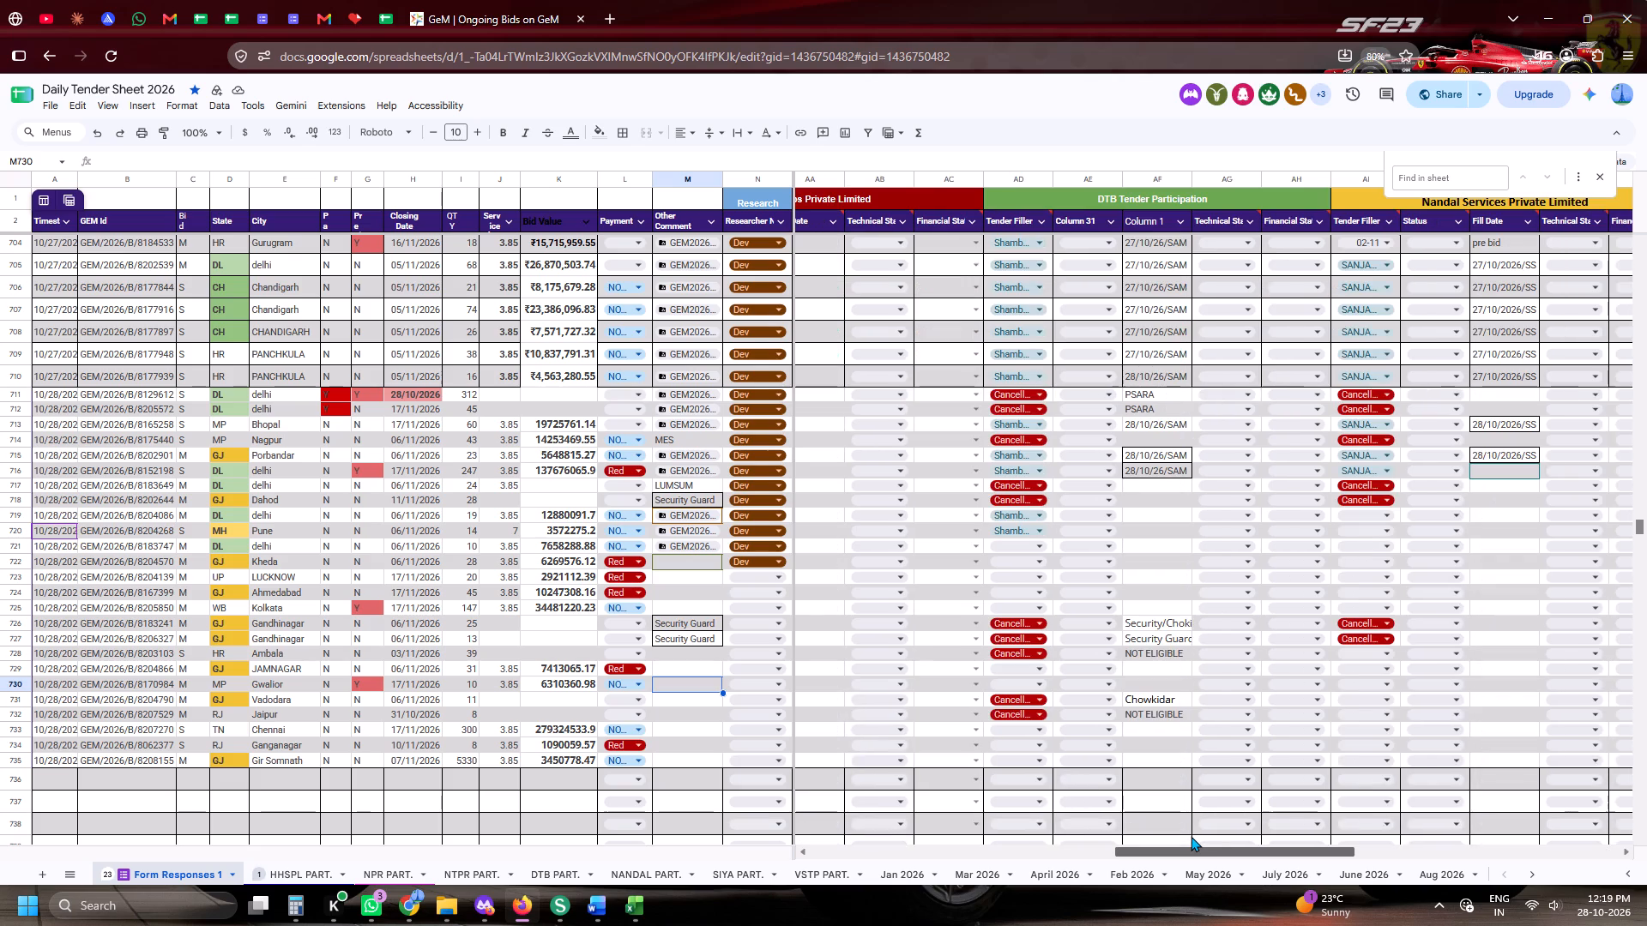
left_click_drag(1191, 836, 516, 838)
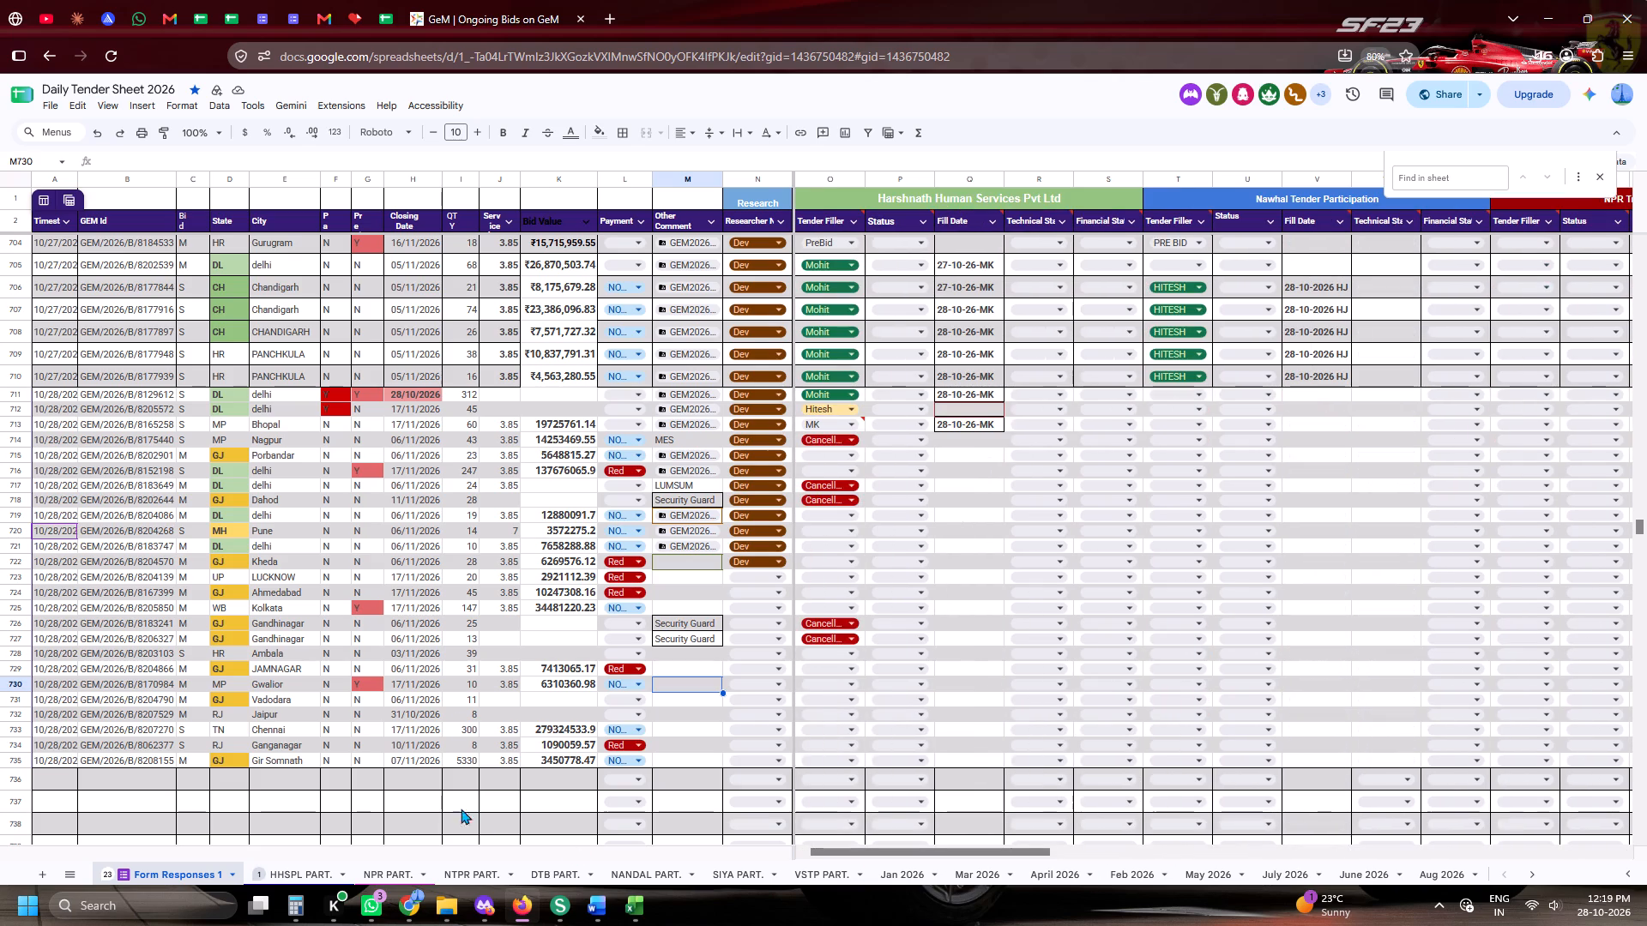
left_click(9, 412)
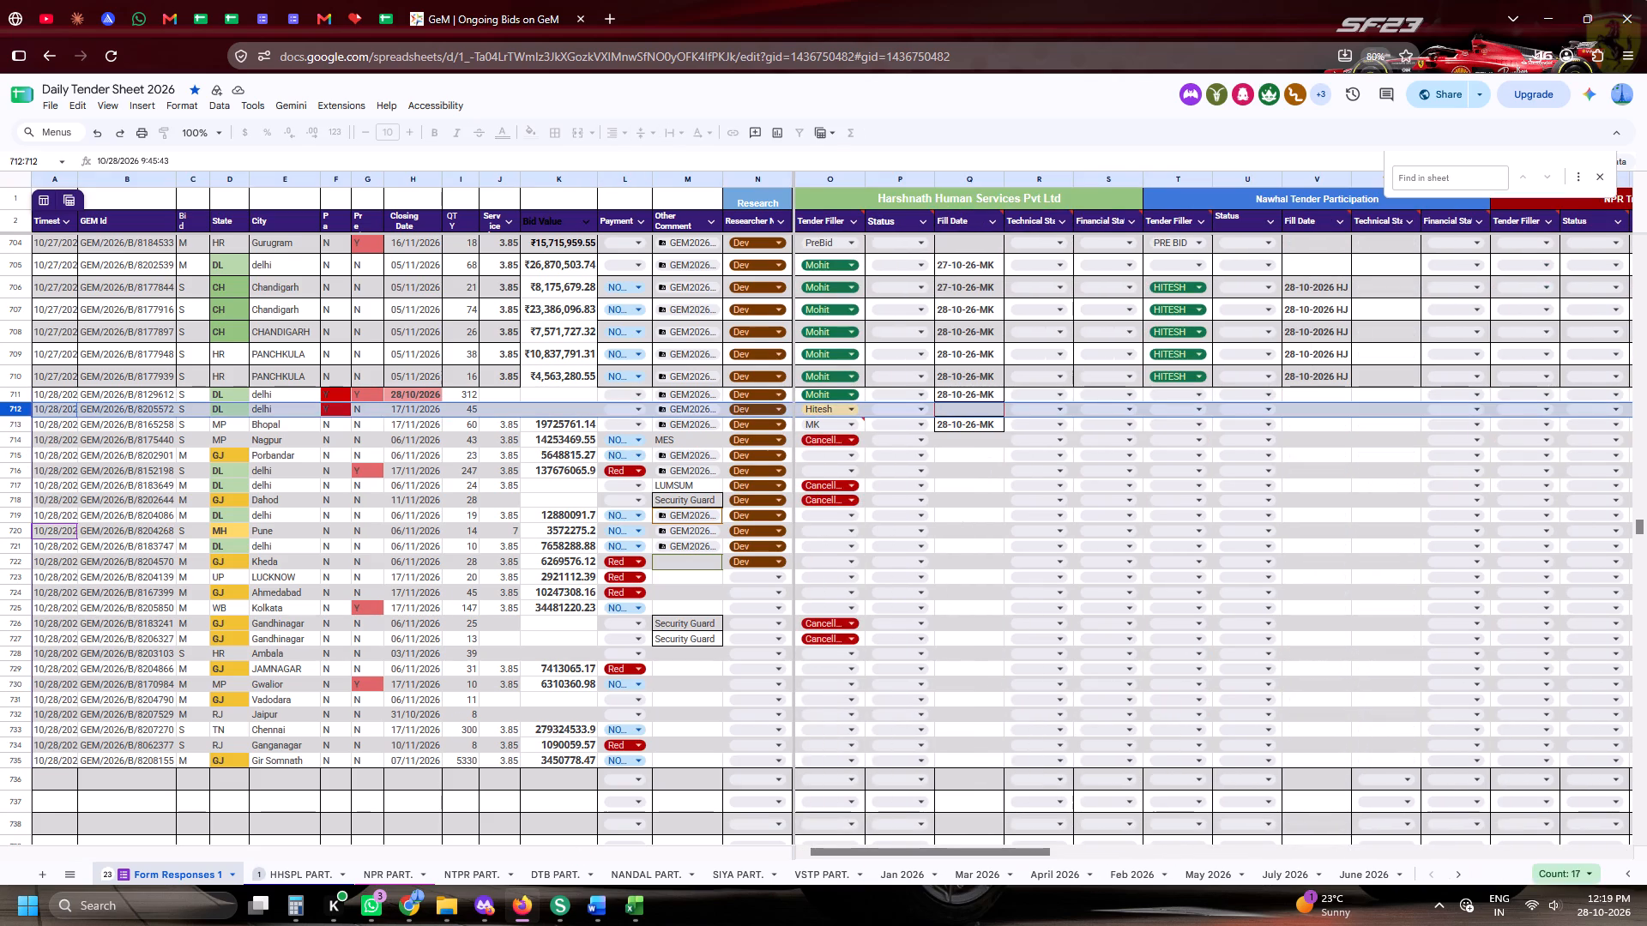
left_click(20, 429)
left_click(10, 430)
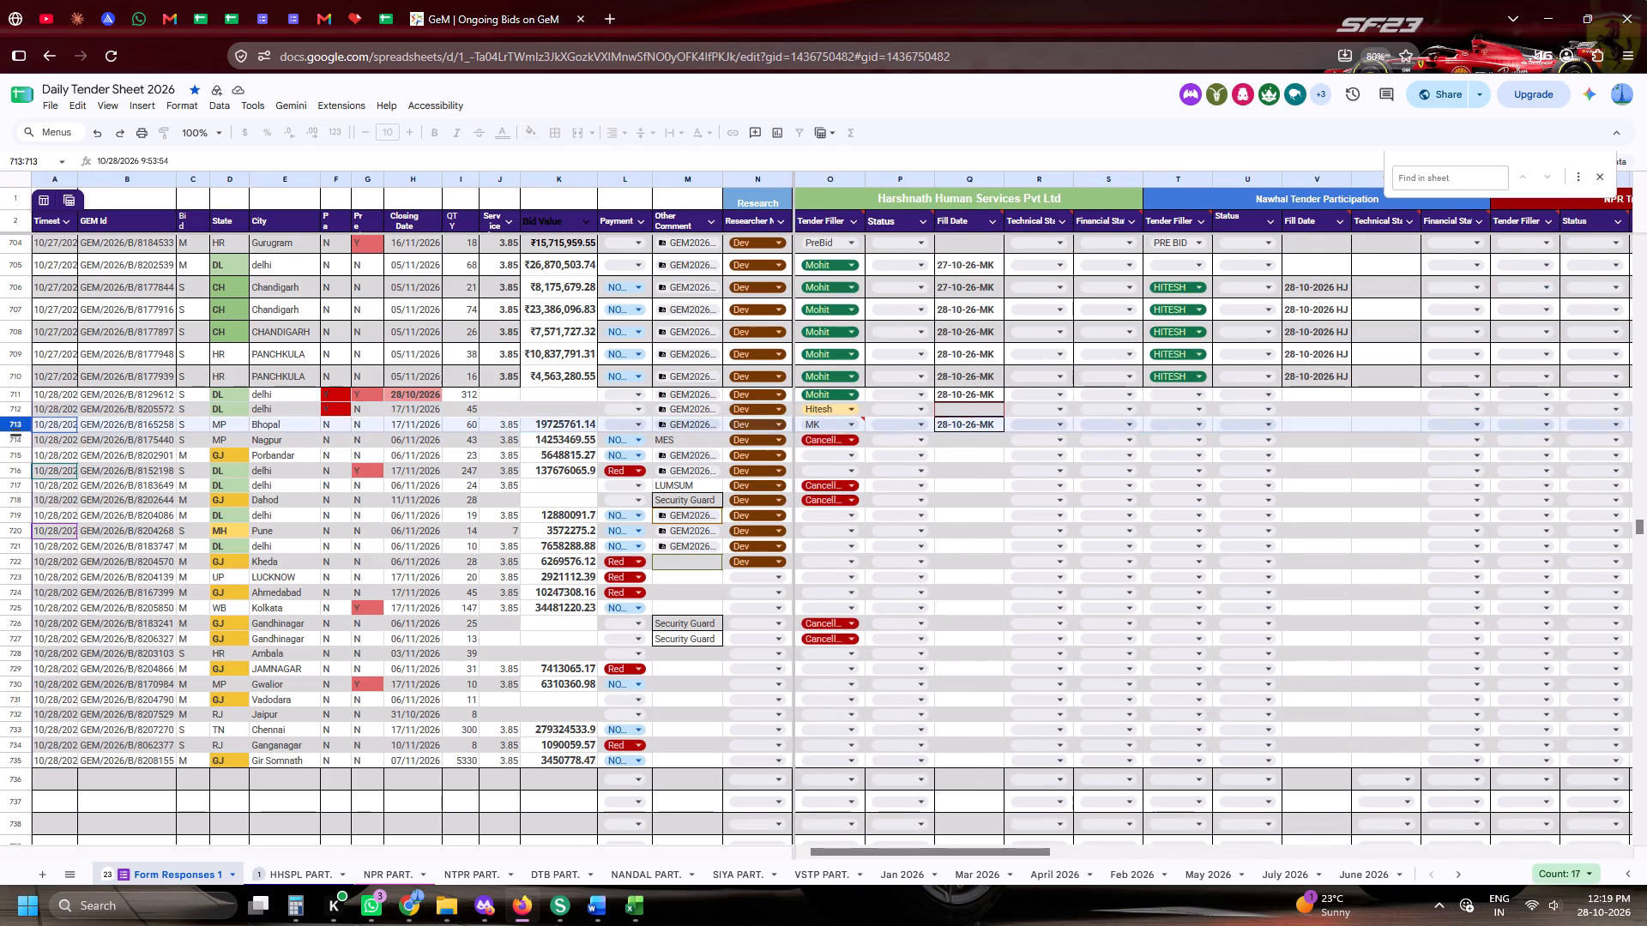
Open the Drive folder linked in row 701 for the Bangalore tender and examine the annexure formats in ANNEXURES.docx, closing both afterward.
scroll(595, 654, "up", 3)
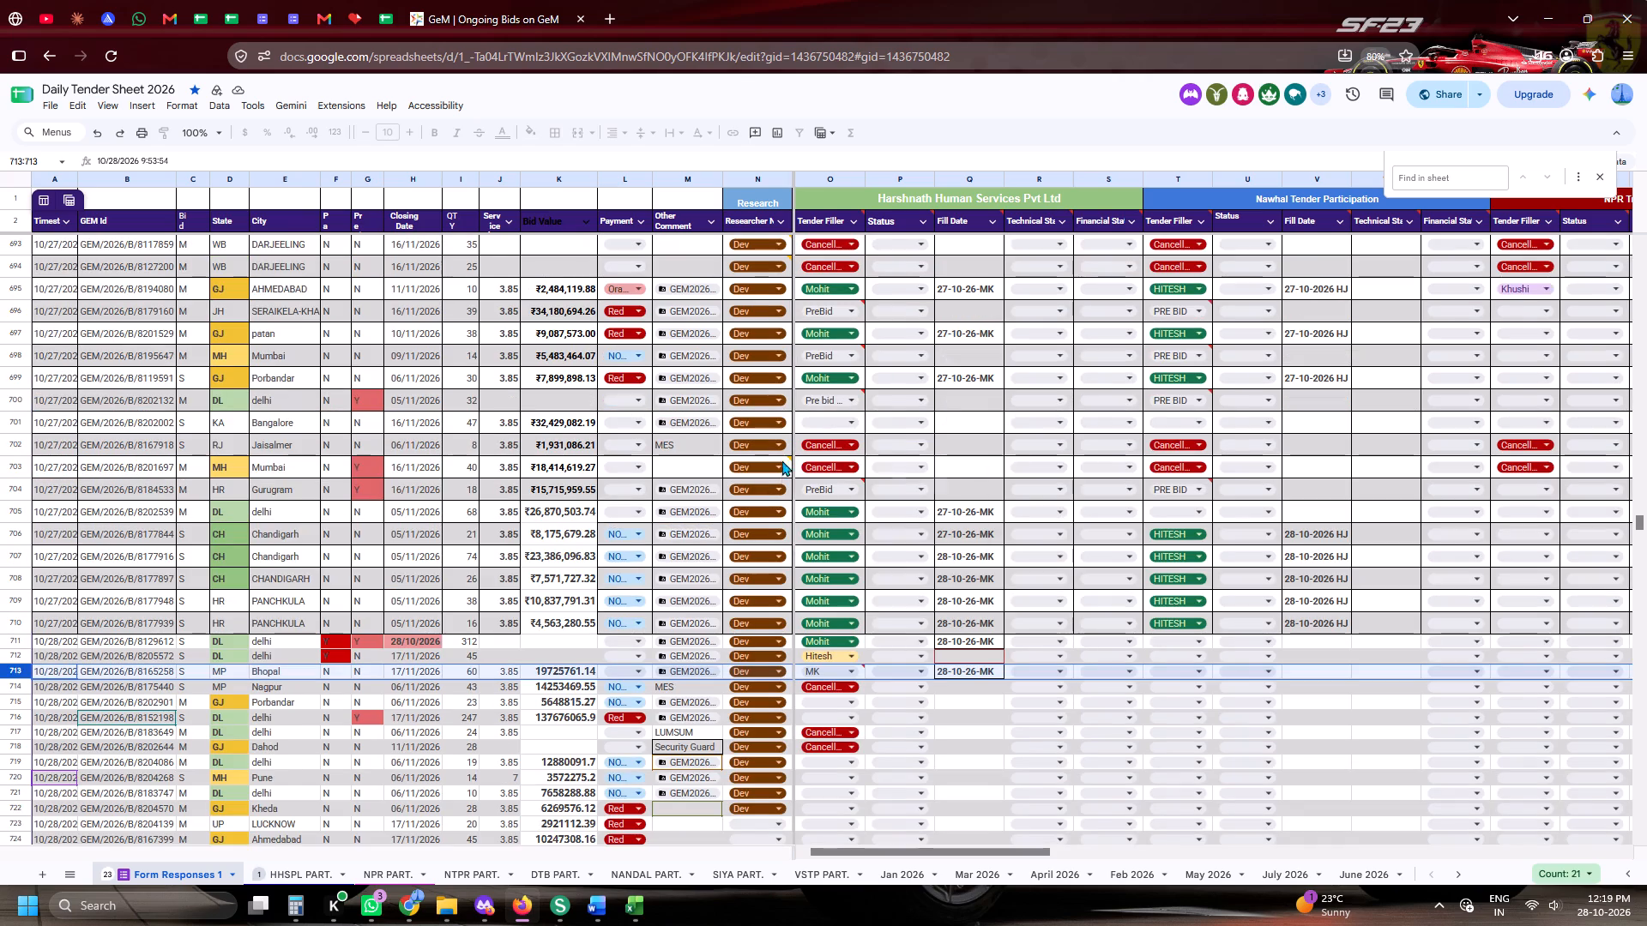
left_click(677, 428)
left_click(703, 454)
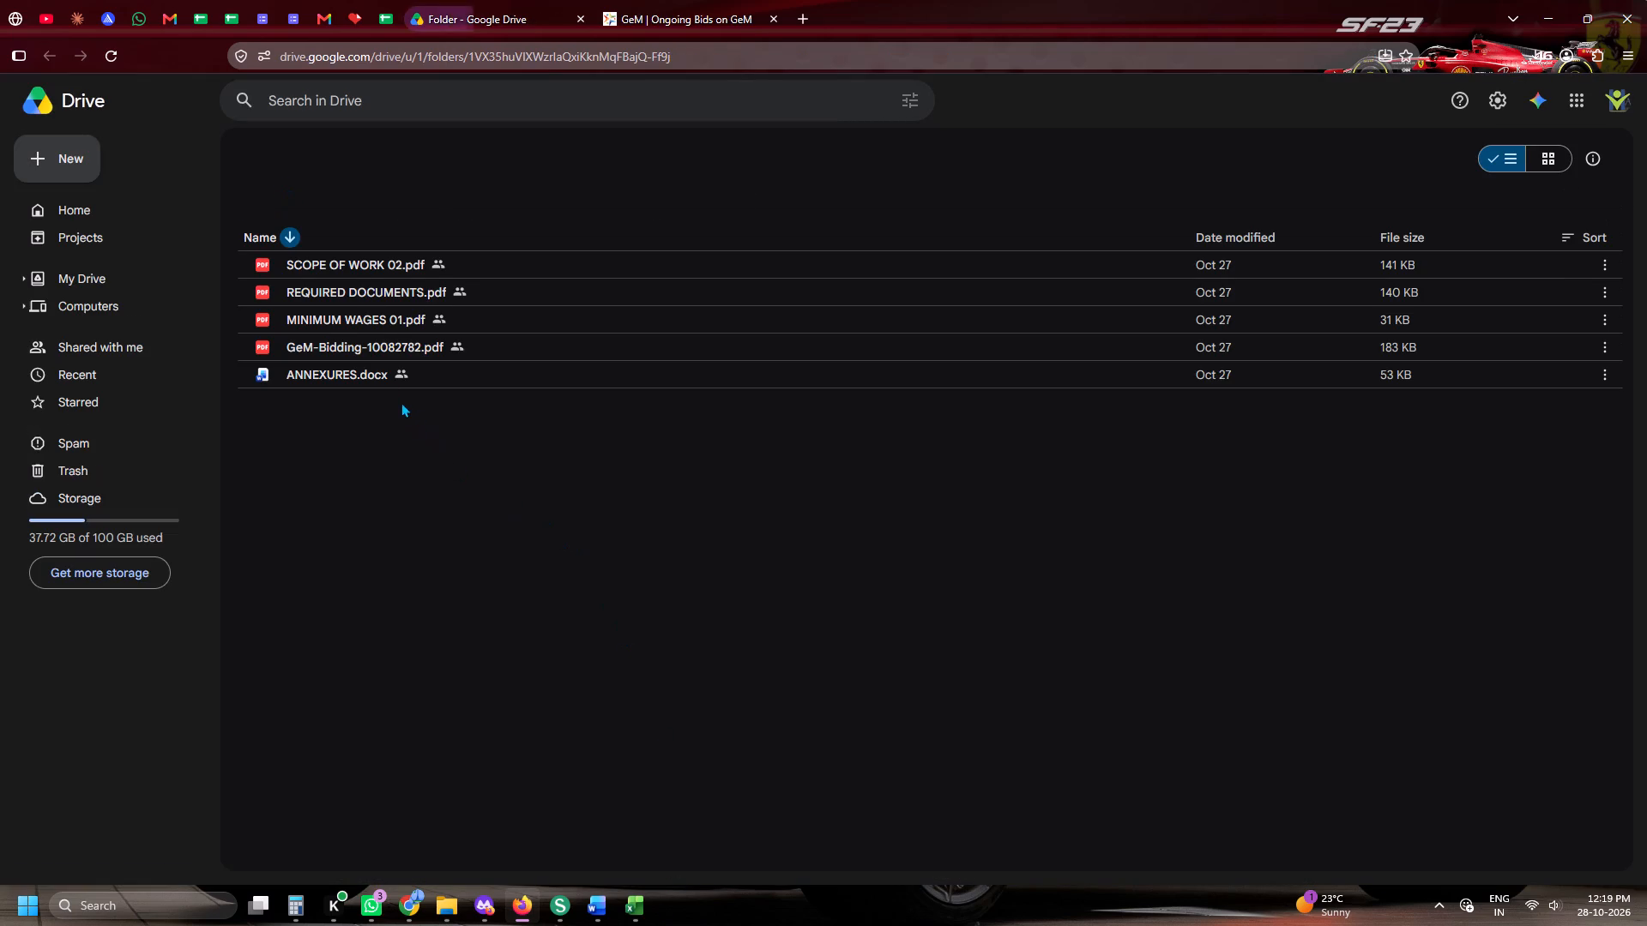
left_click(371, 368)
left_click(371, 370)
triple_click(371, 370)
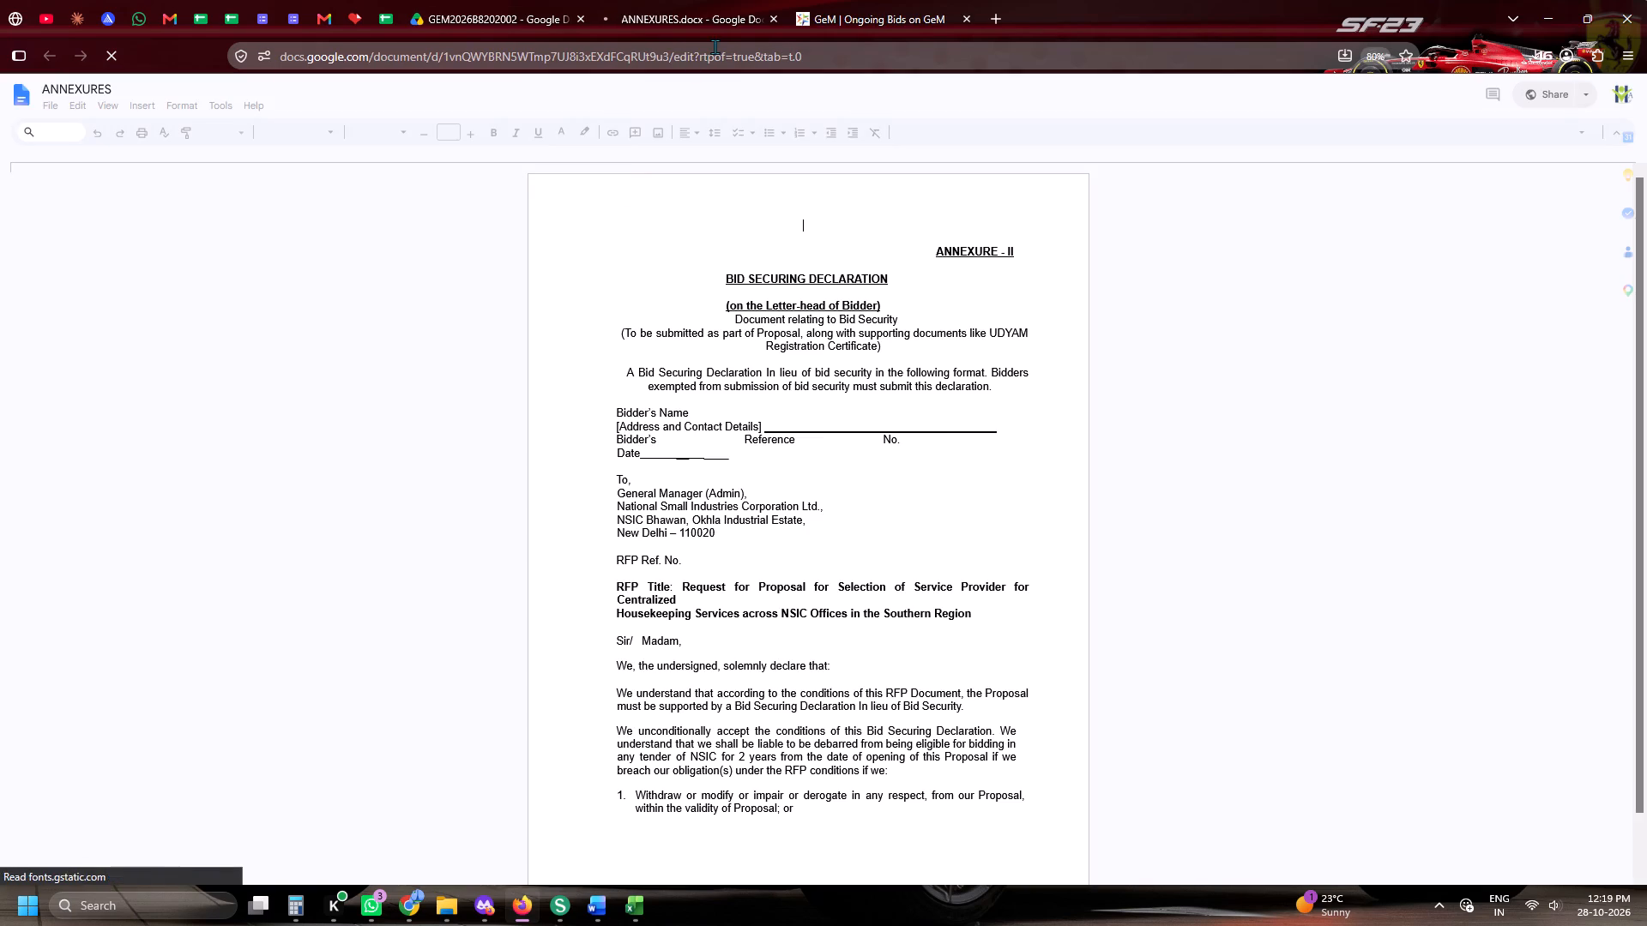
scroll(734, 480, "down", 20)
scroll(734, 480, "down", 9)
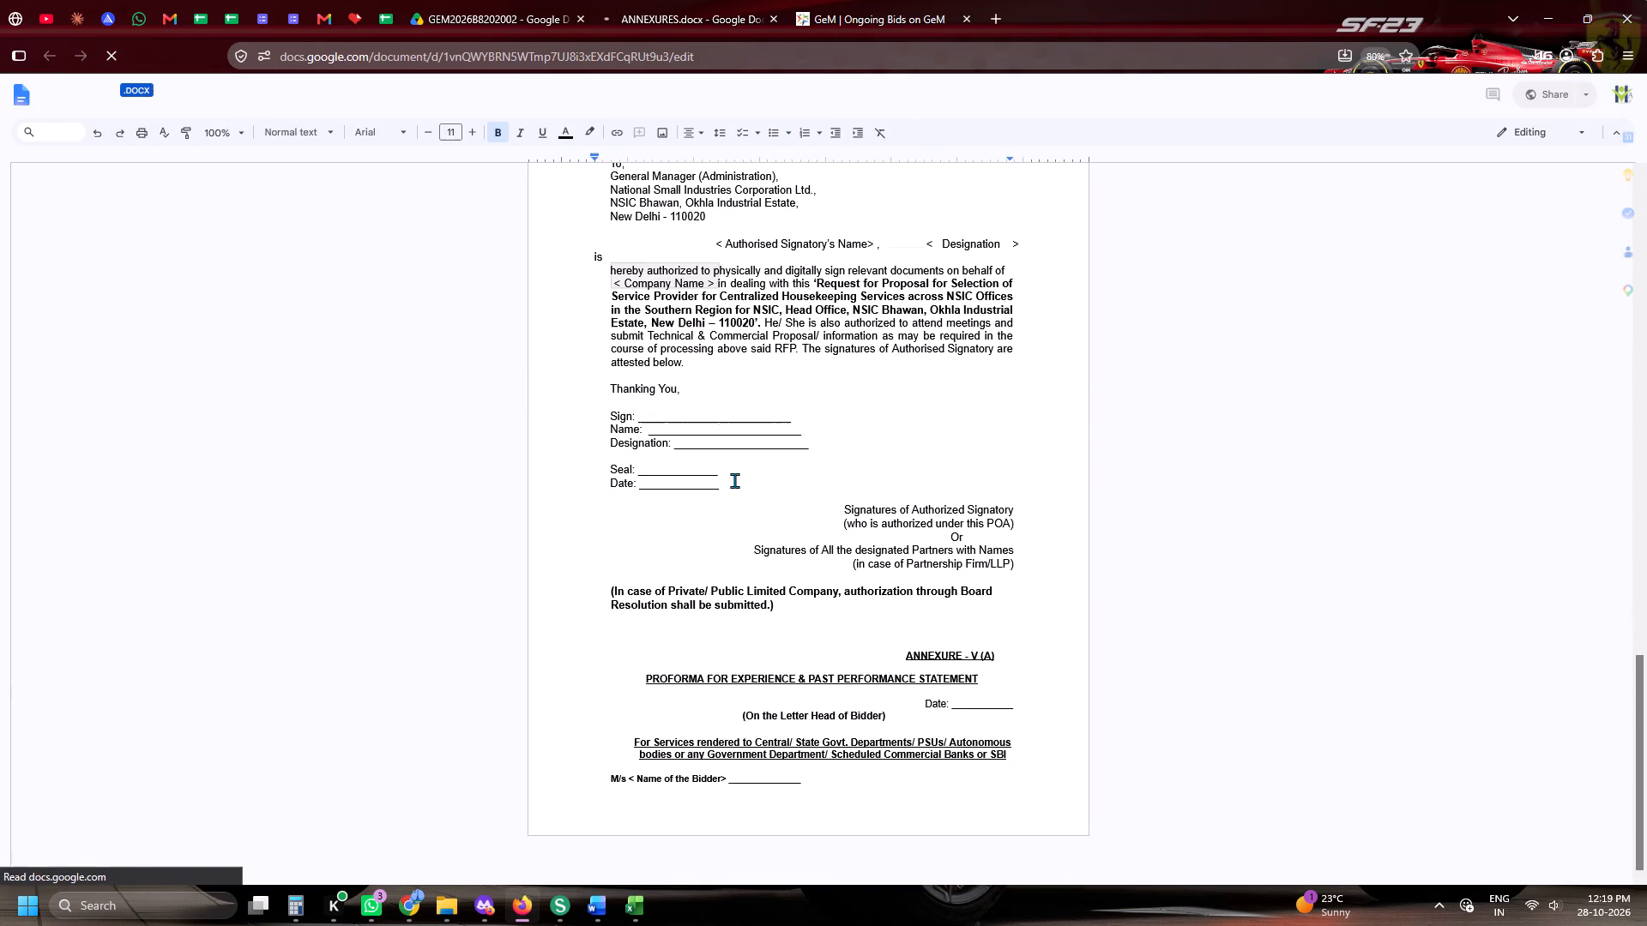
scroll(734, 480, "down", 15)
scroll(735, 480, "down", 7)
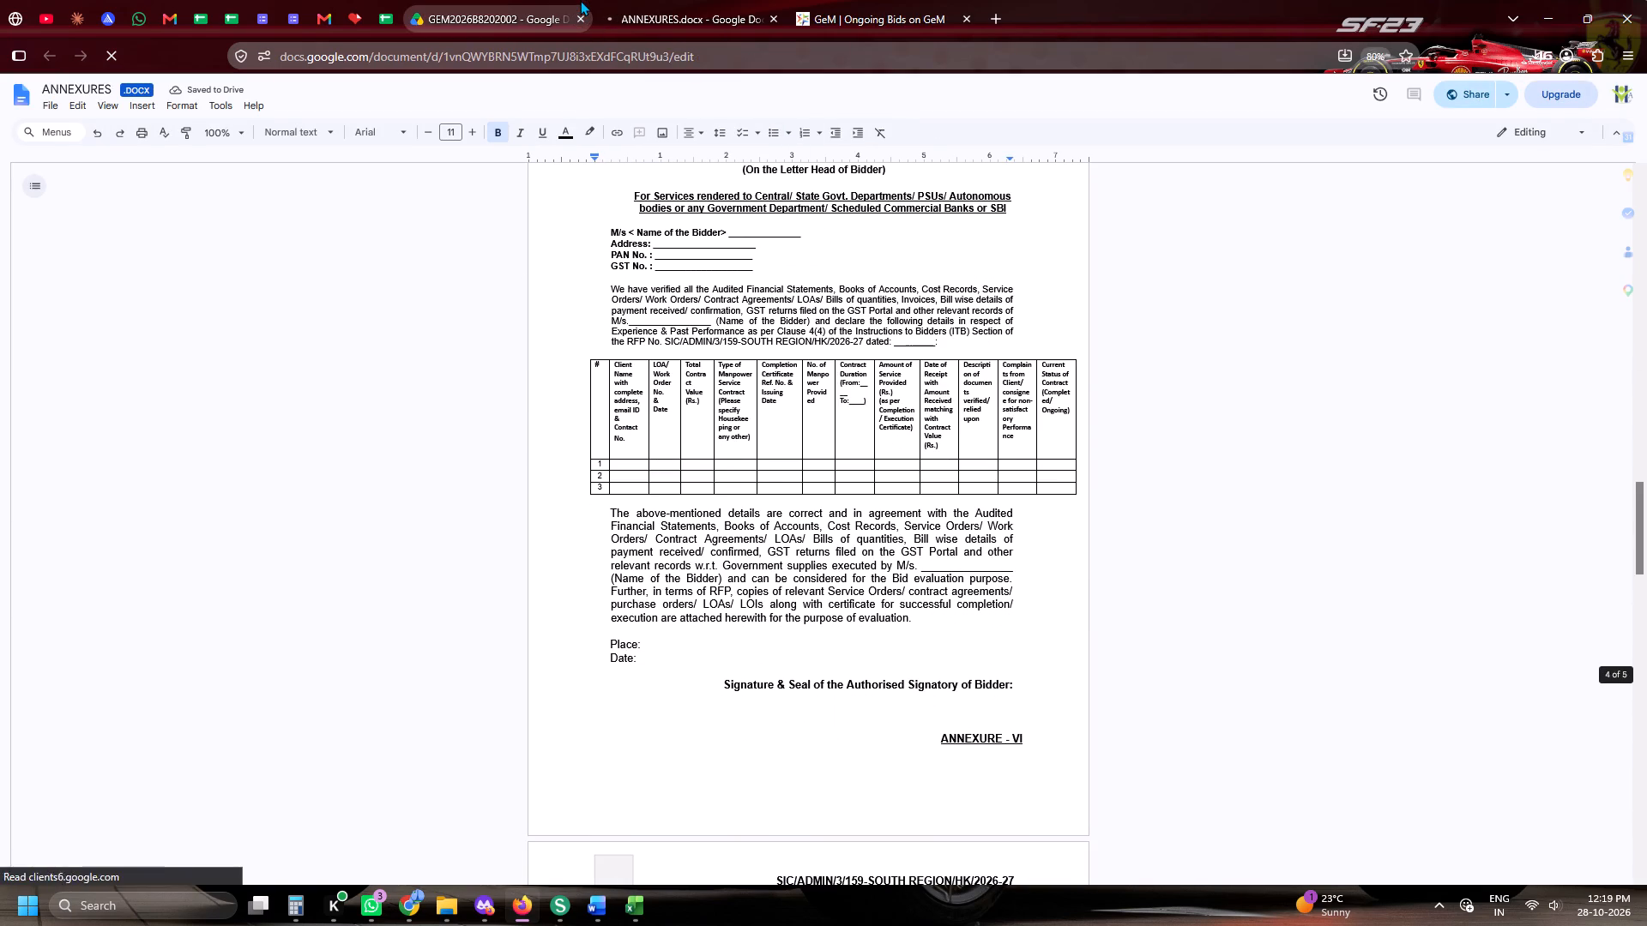
left_click(581, 17)
left_click(580, 20)
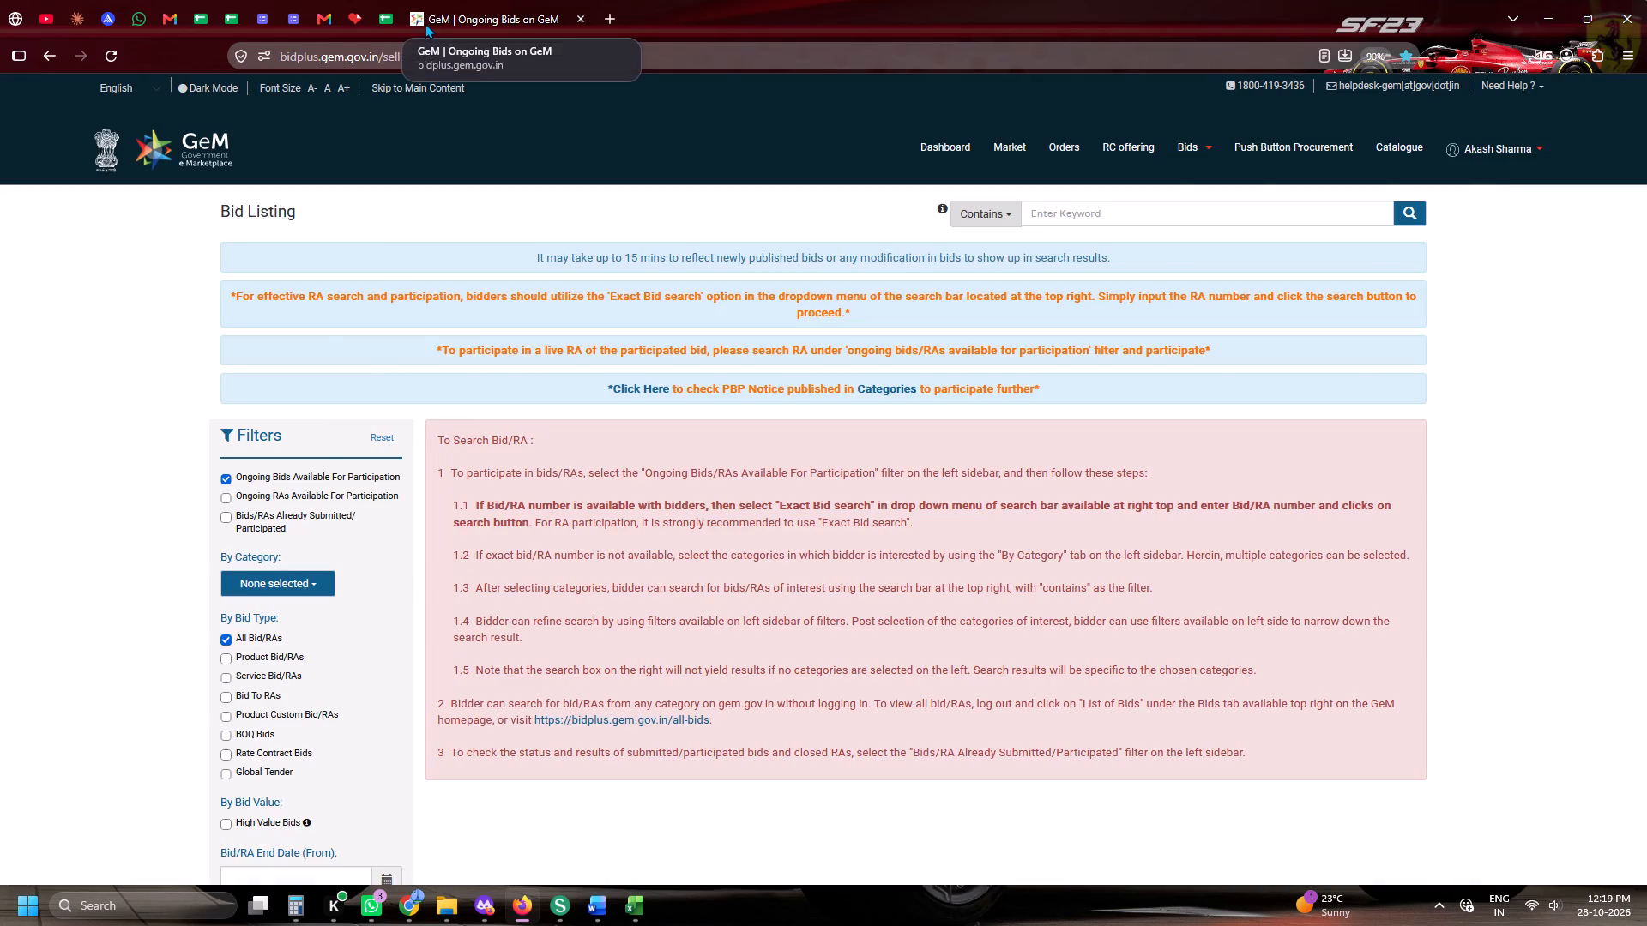
In row 701 of the tender sheet, enter MMKK as Harshnath's Tender Filler and ANX READY under Fill Date.
left_click(401, 16)
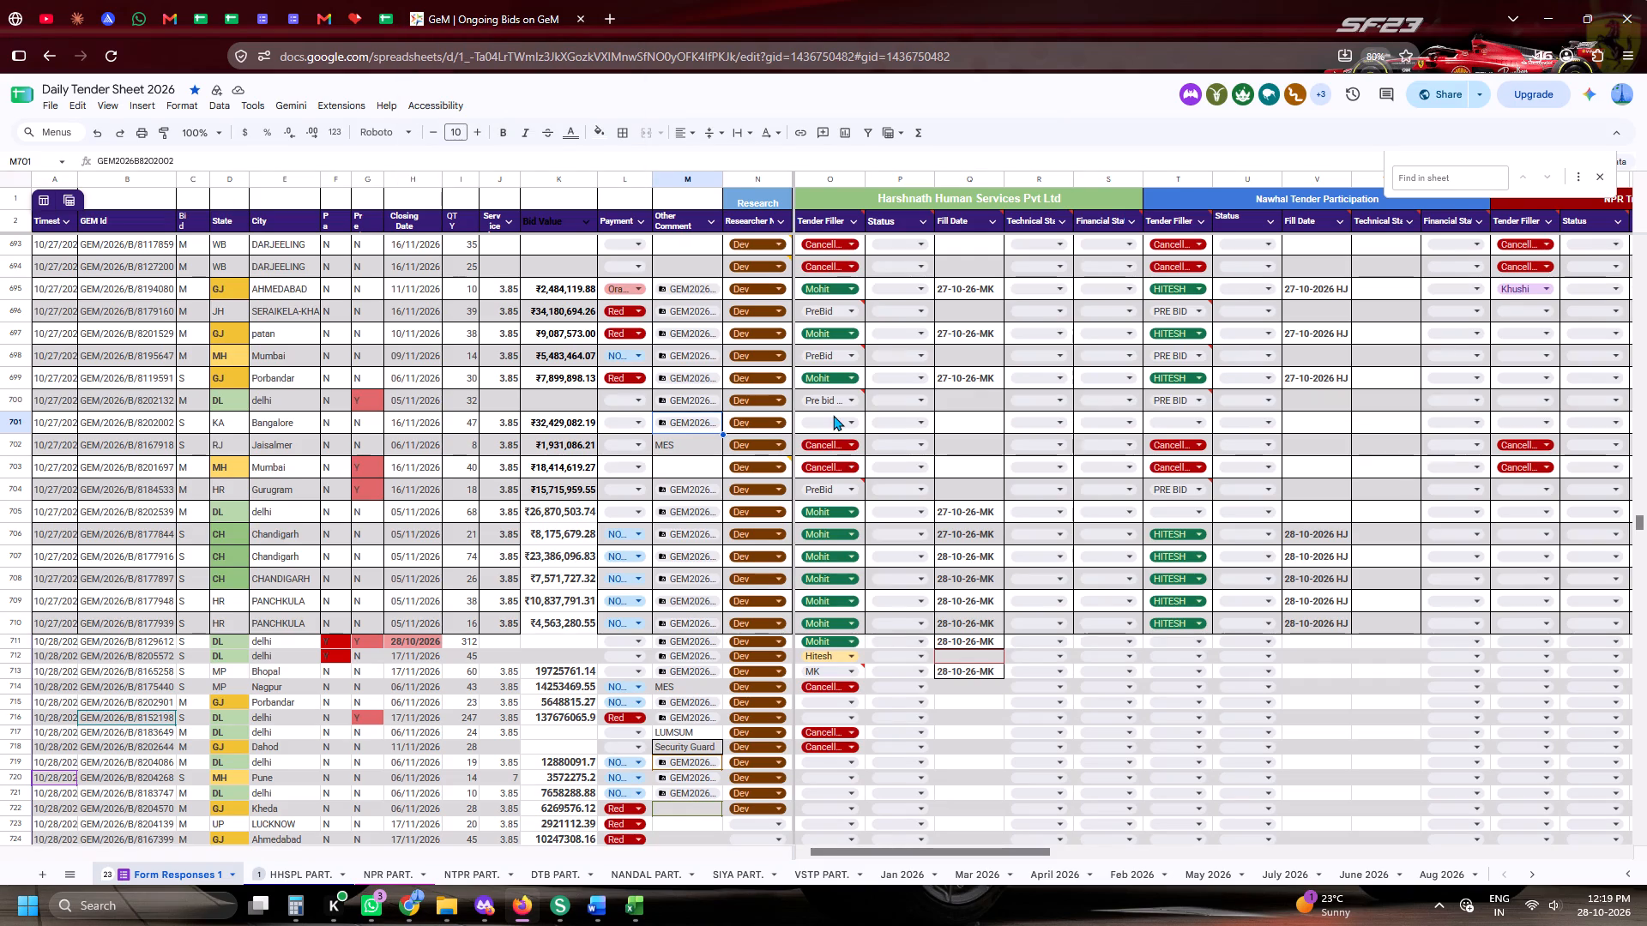
left_click(838, 424)
type("MMKK")
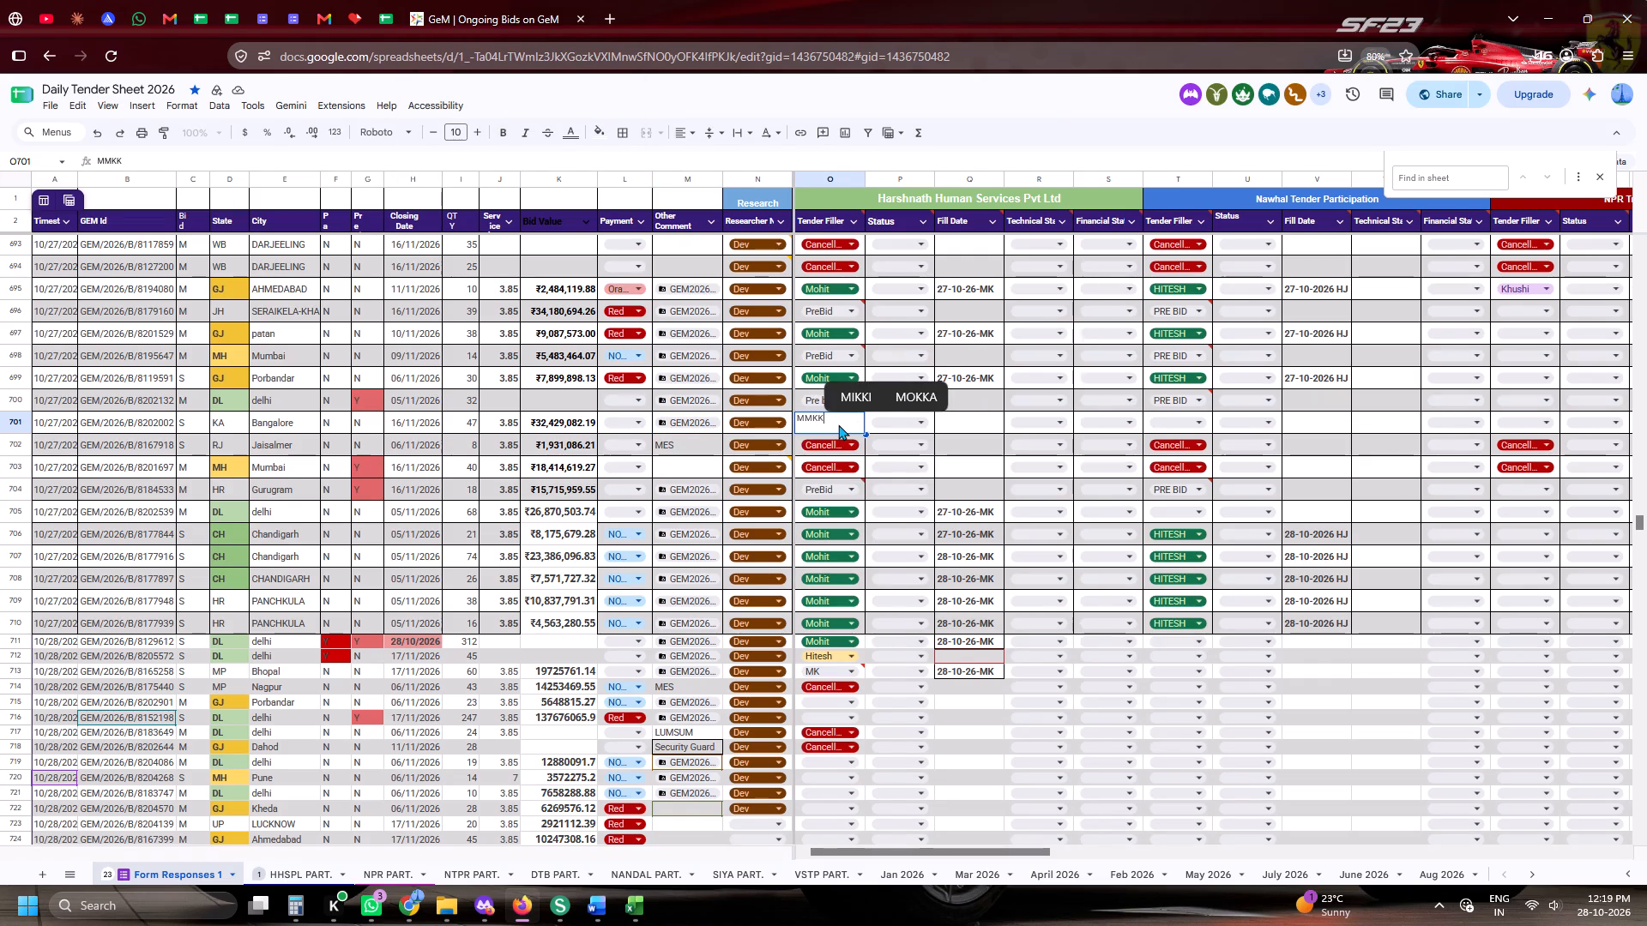
key("Tab")
key("Tab")
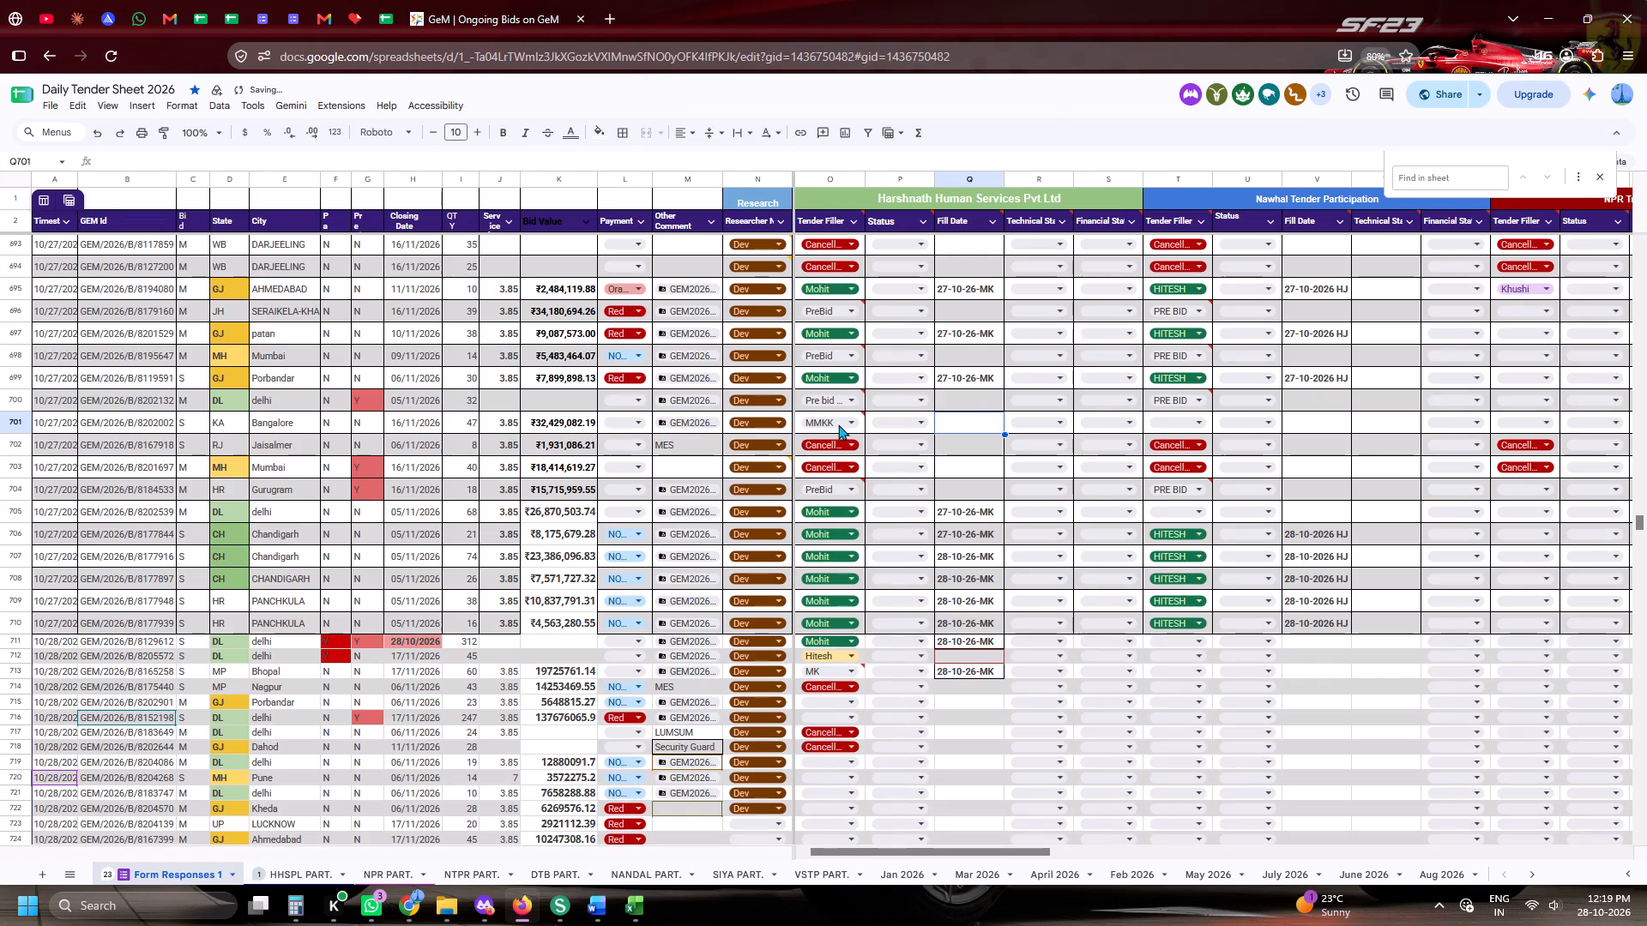
type("ANX READY")
key("Tab")
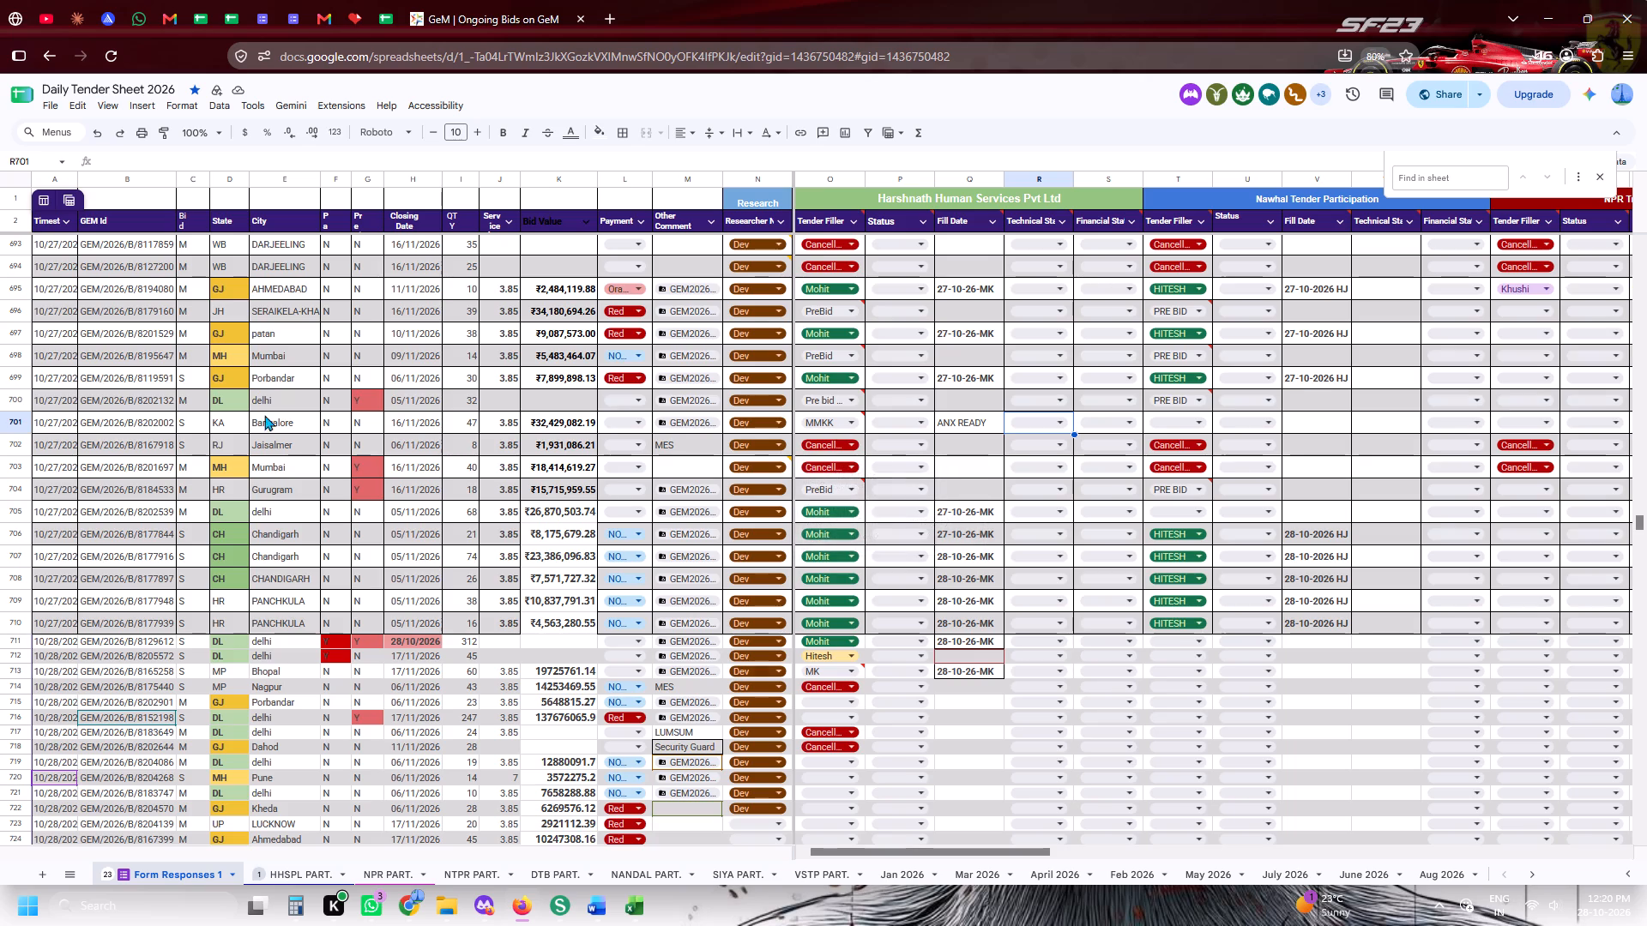
Look up row 713's Bhopal bid GEM/2026/B/8165258 in GeM's bid listing using Exact Bid Search.
scroll(356, 324, "down", 6)
scroll(356, 324, "up", 2)
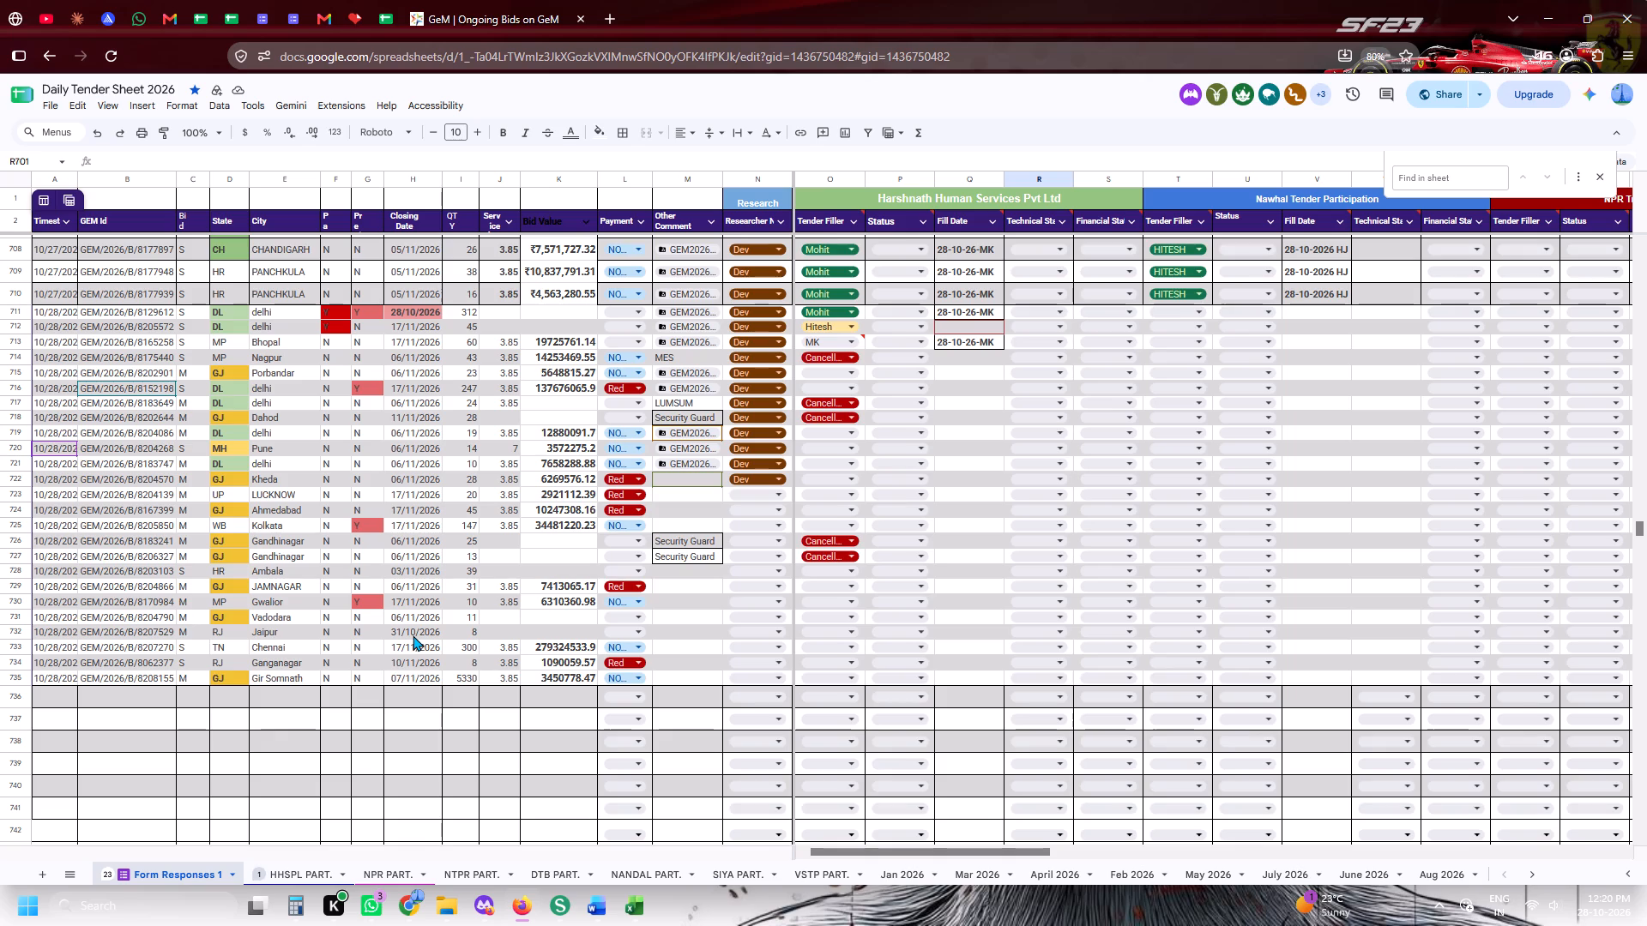
left_click(504, 0)
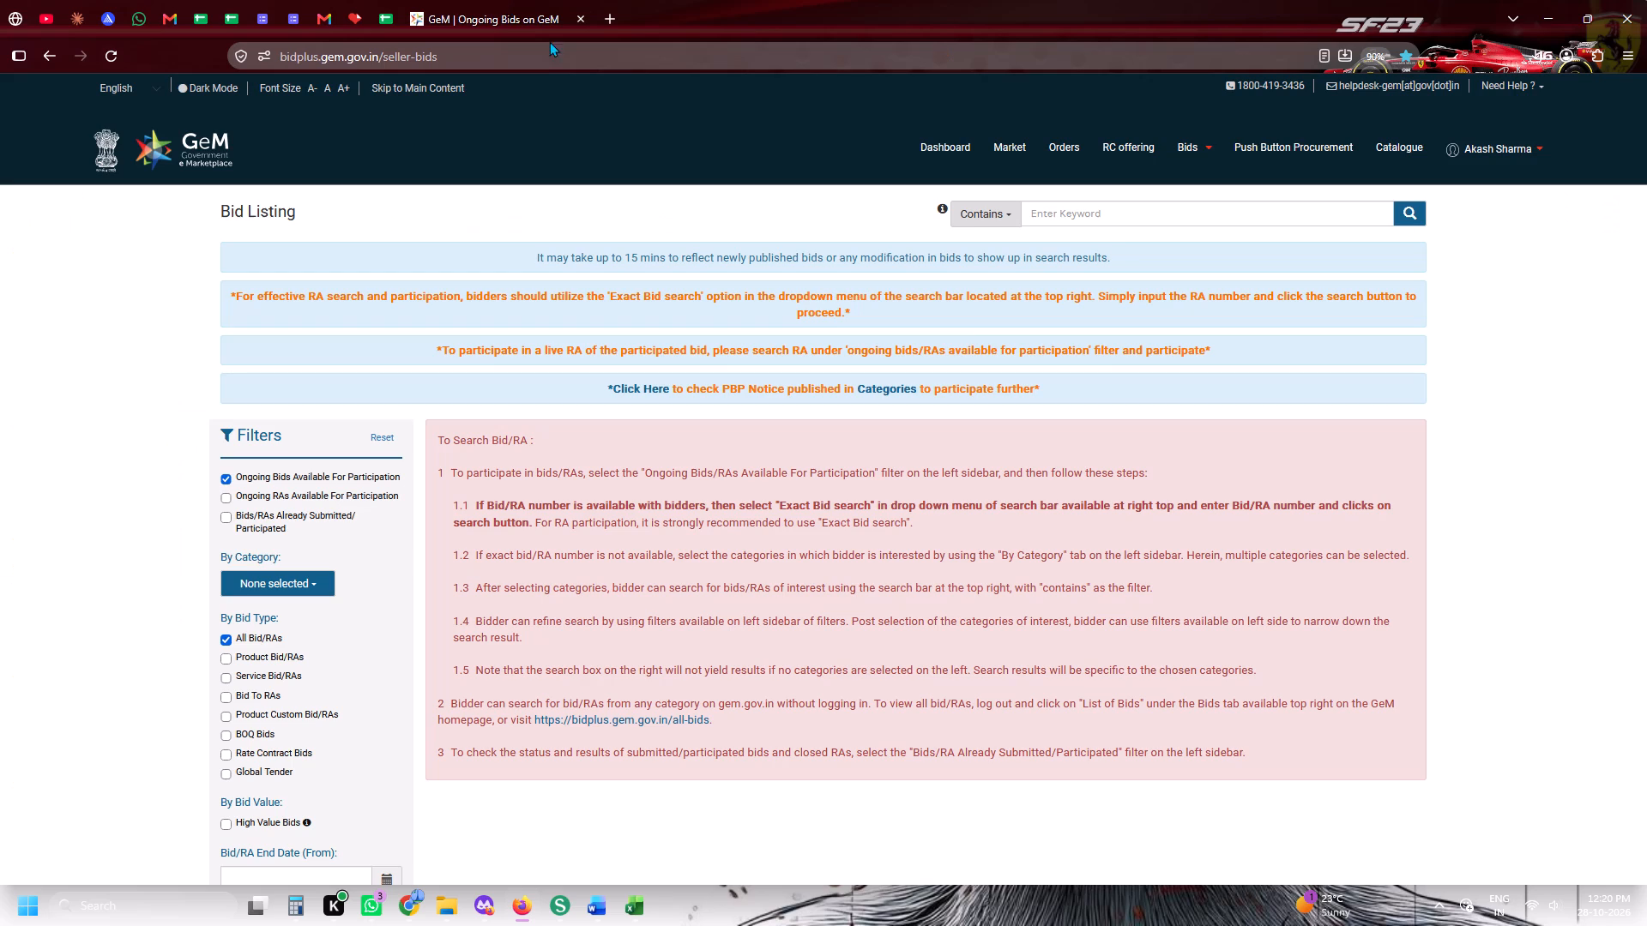
left_click(374, 0)
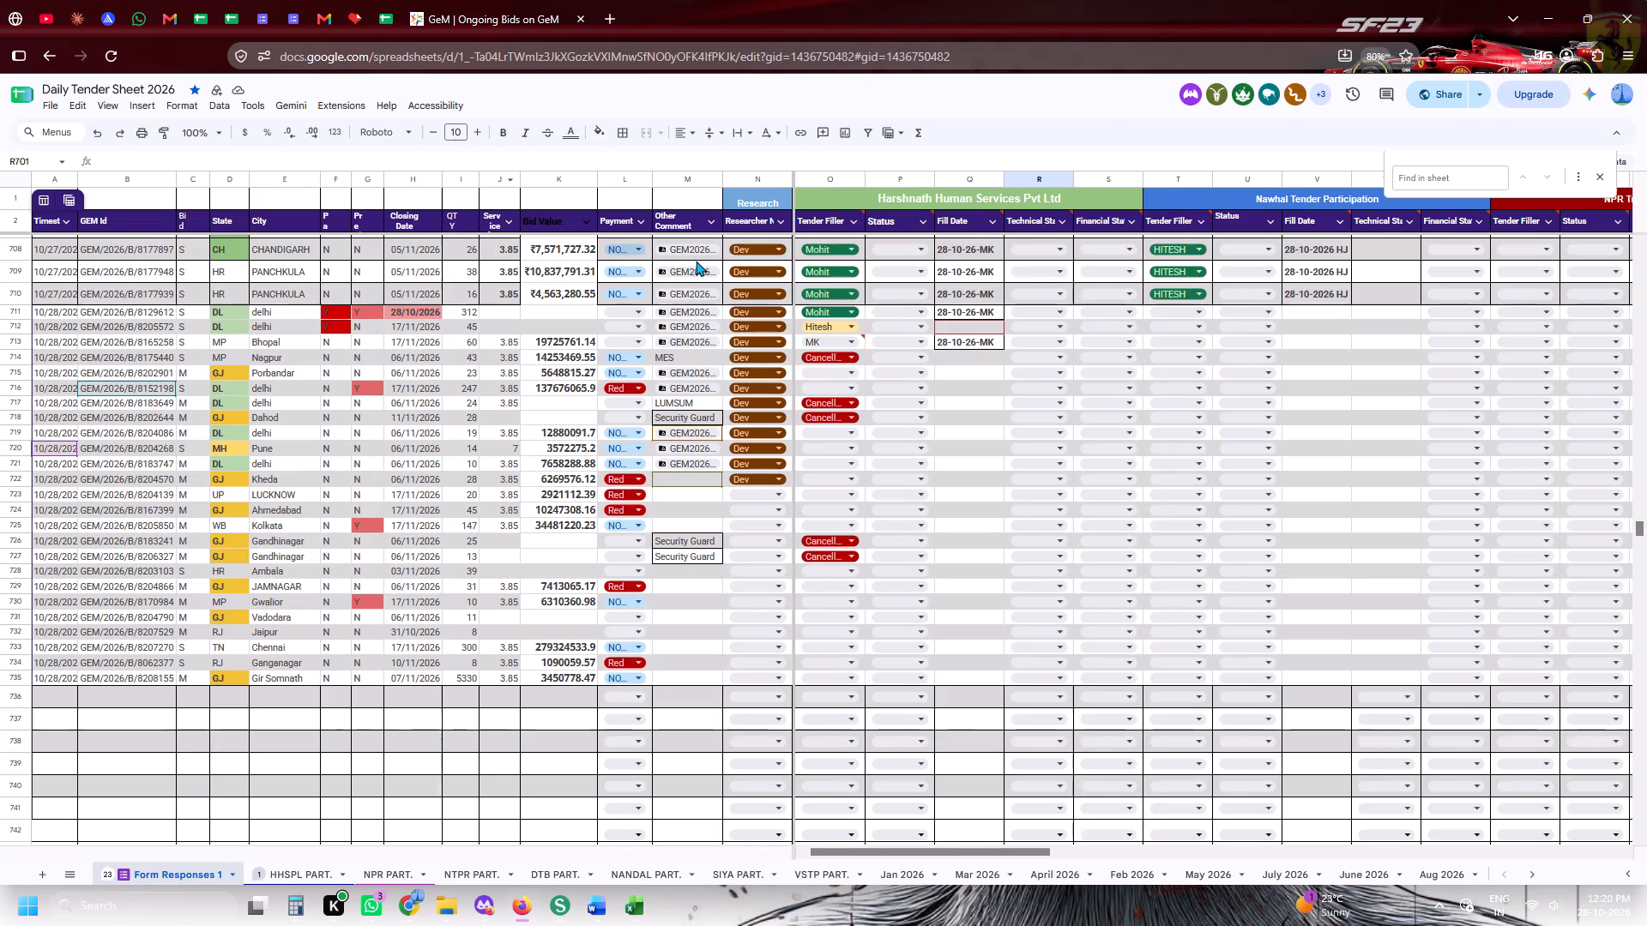
left_click(0, 344)
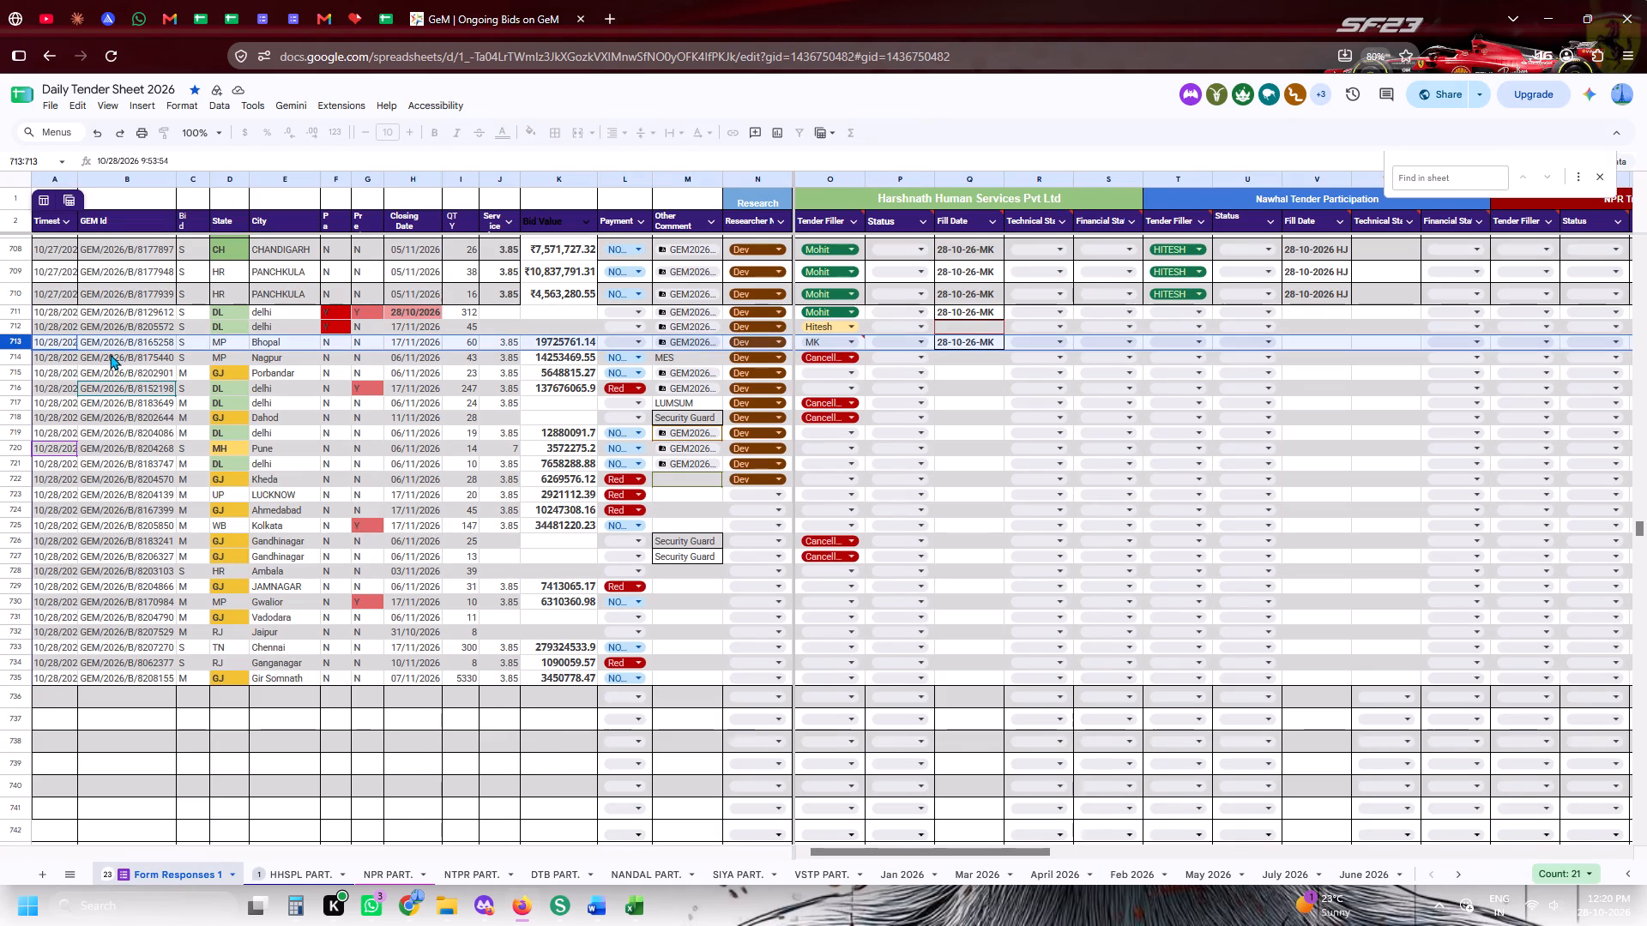
left_click(123, 344)
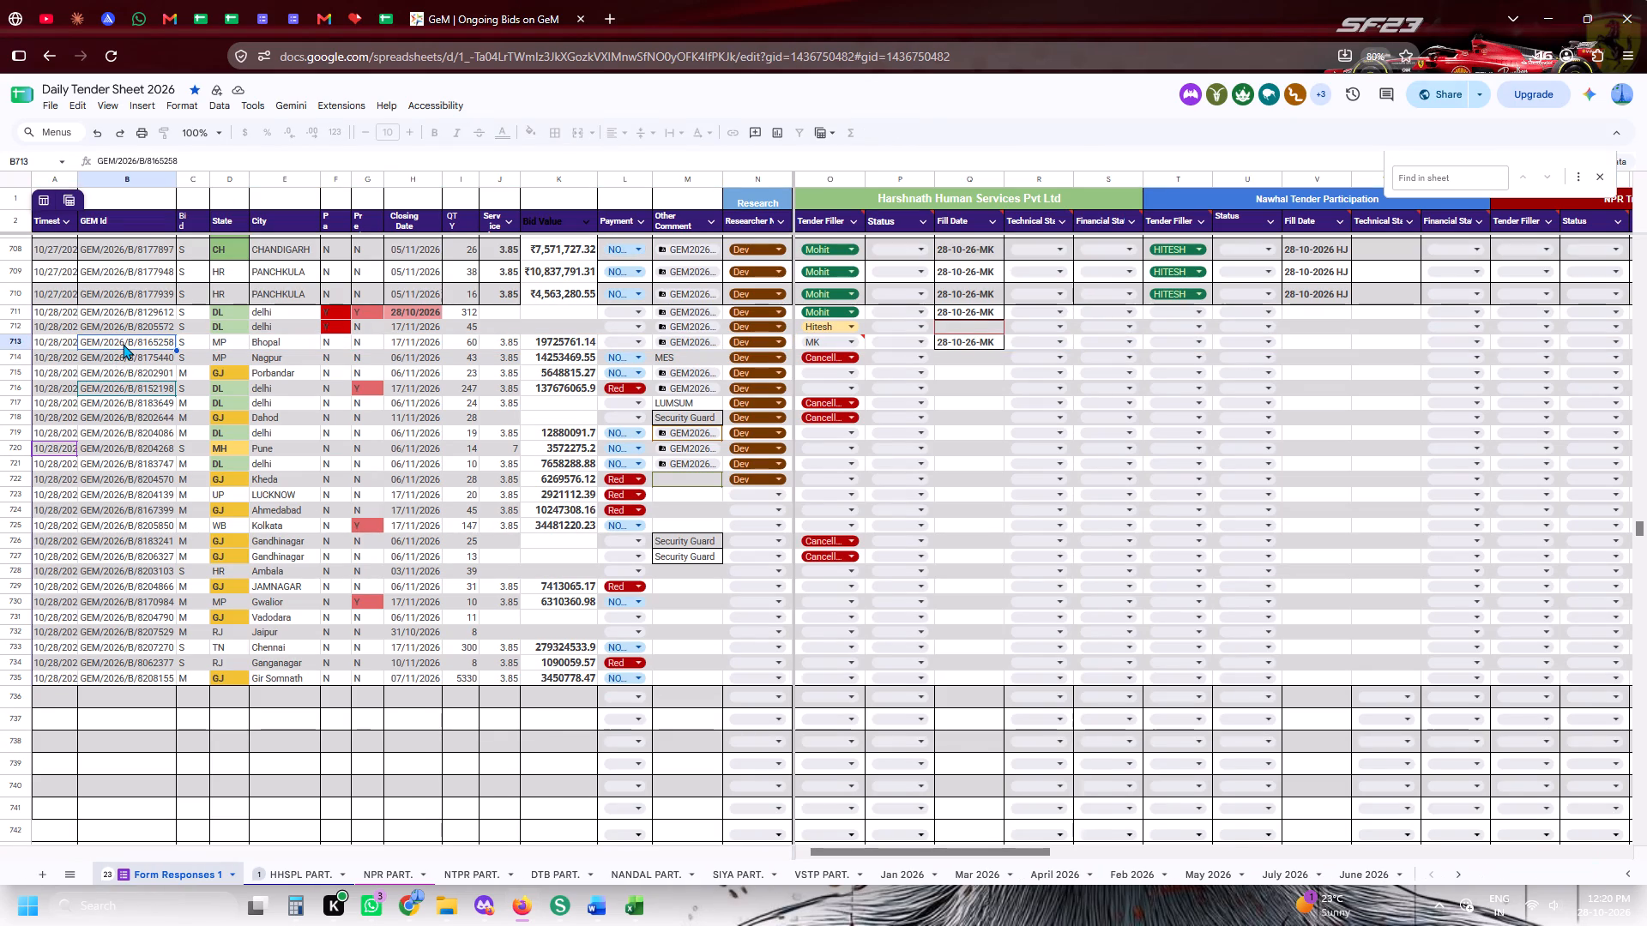
key("ctrl+c")
key("ctrl+c")
left_click(522, 0)
left_click(1155, 217)
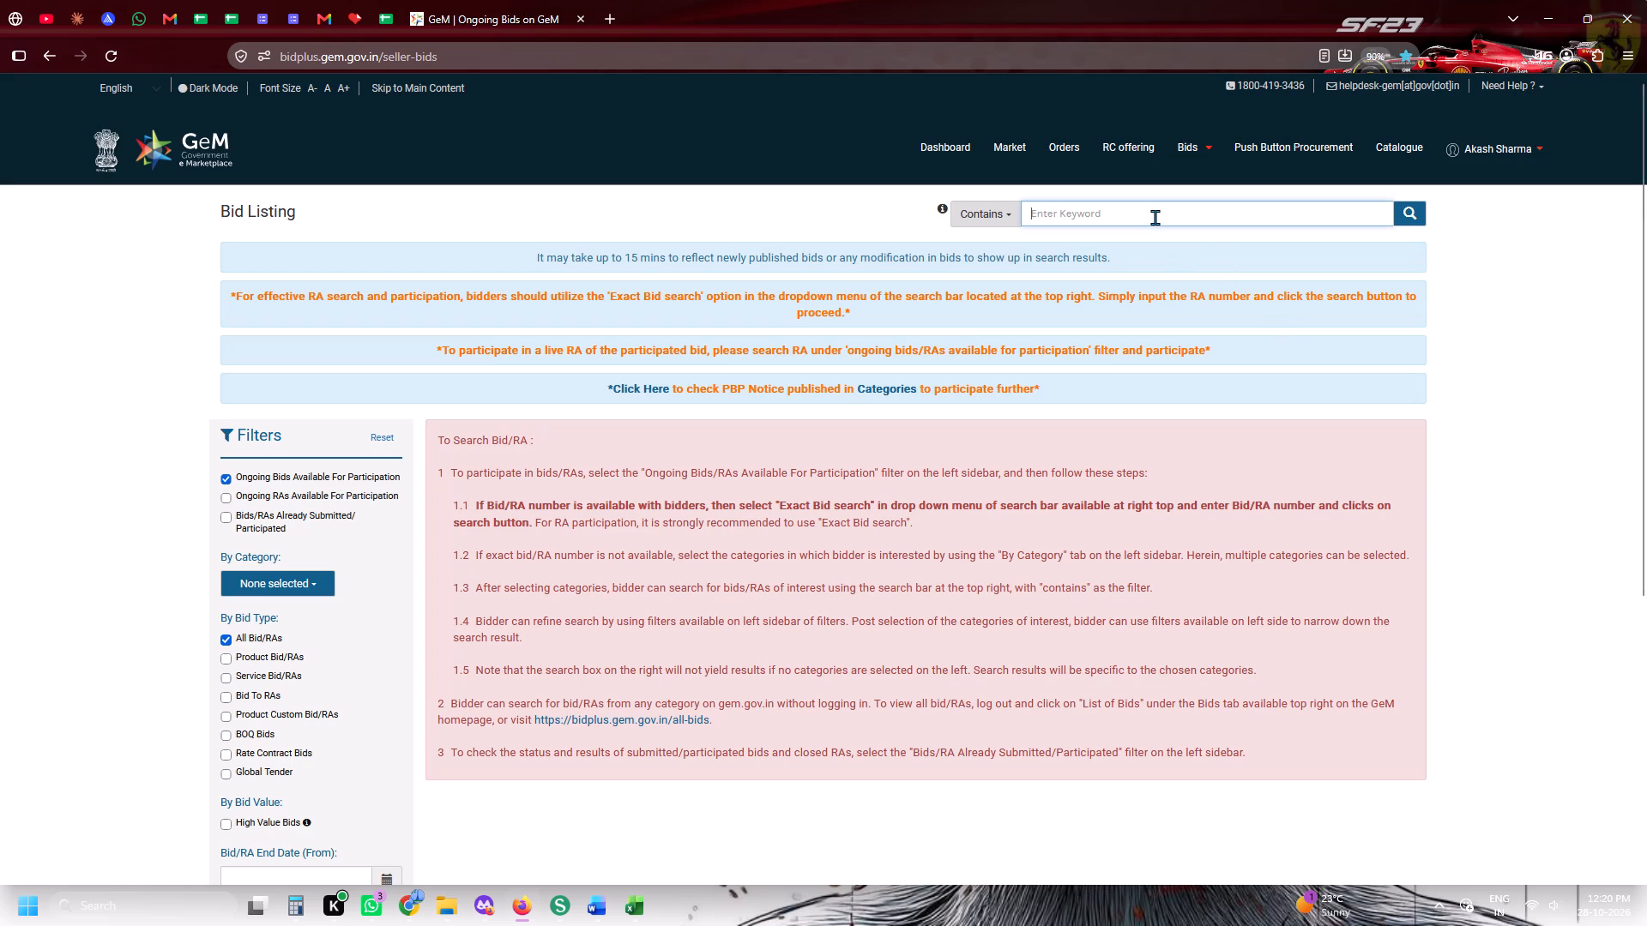
key("ctrl+v")
left_click(996, 217)
left_click(1009, 308)
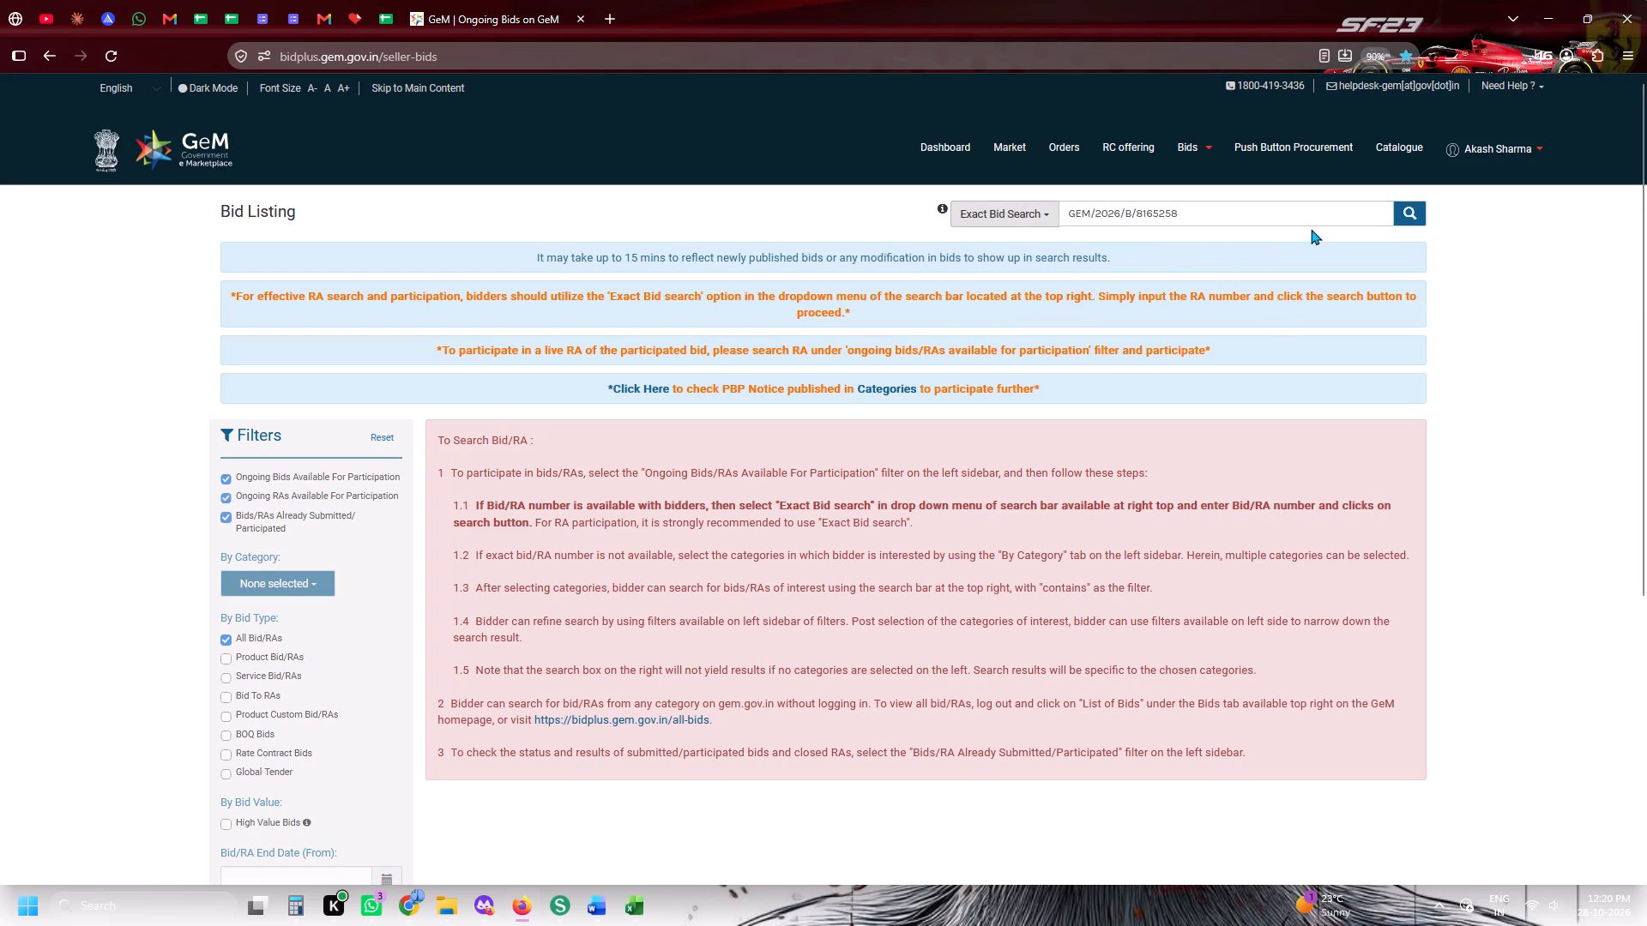
left_click(1405, 211)
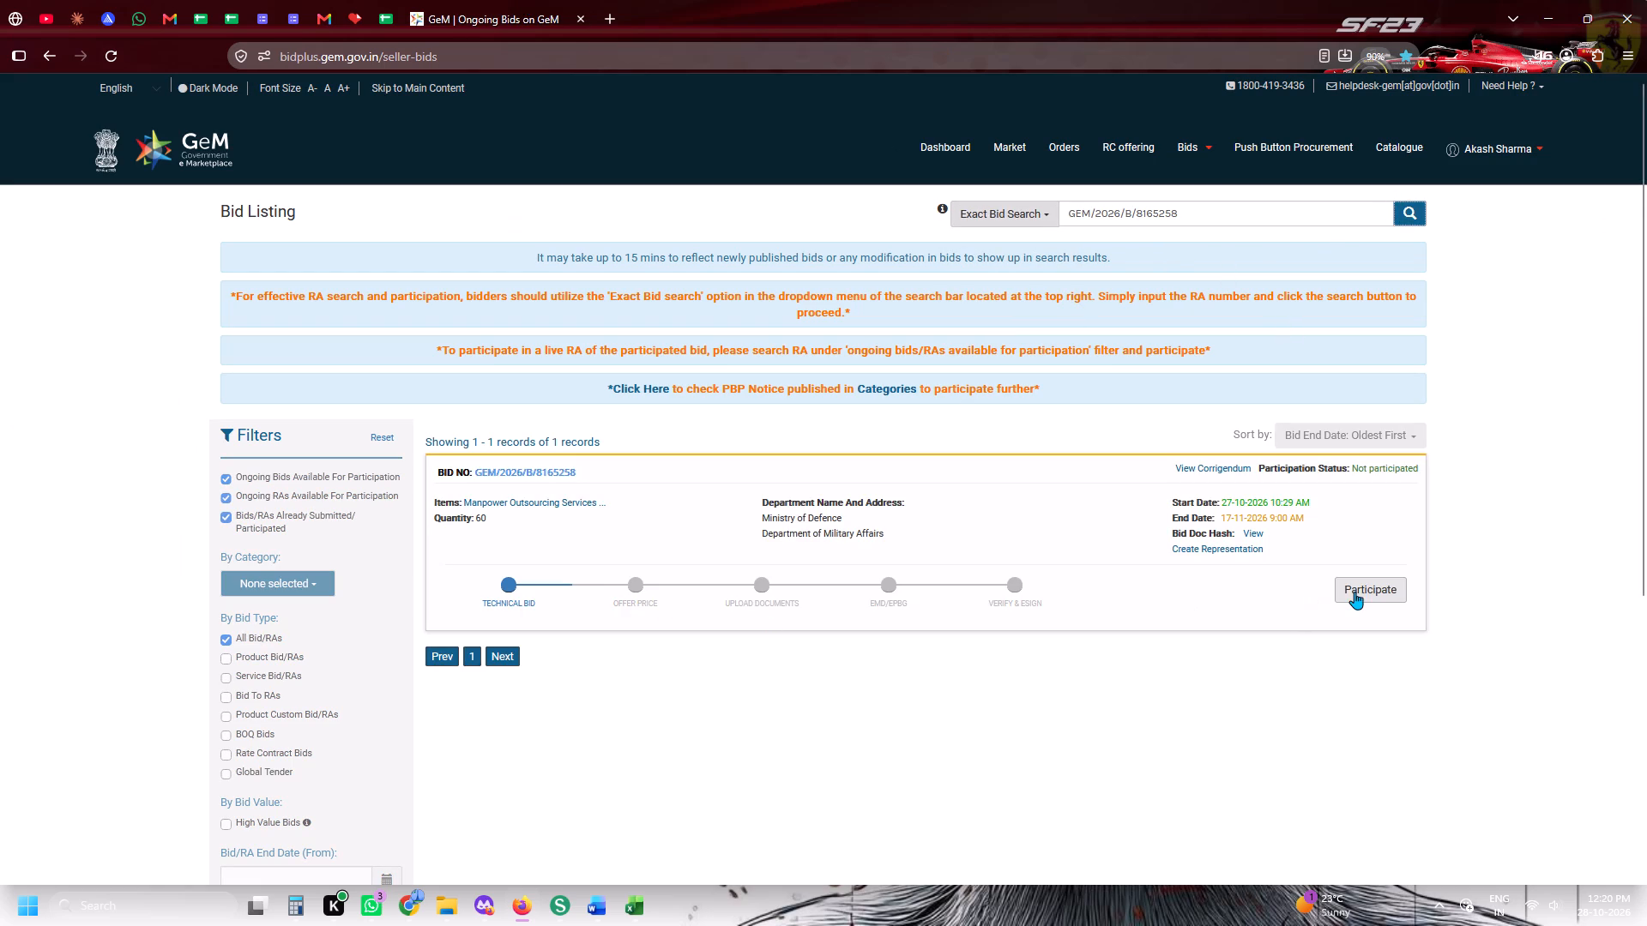
Start participating in the bid, answering the compliance declarations No, No and Yes, and save them.
left_click(1356, 591)
left_click(852, 271)
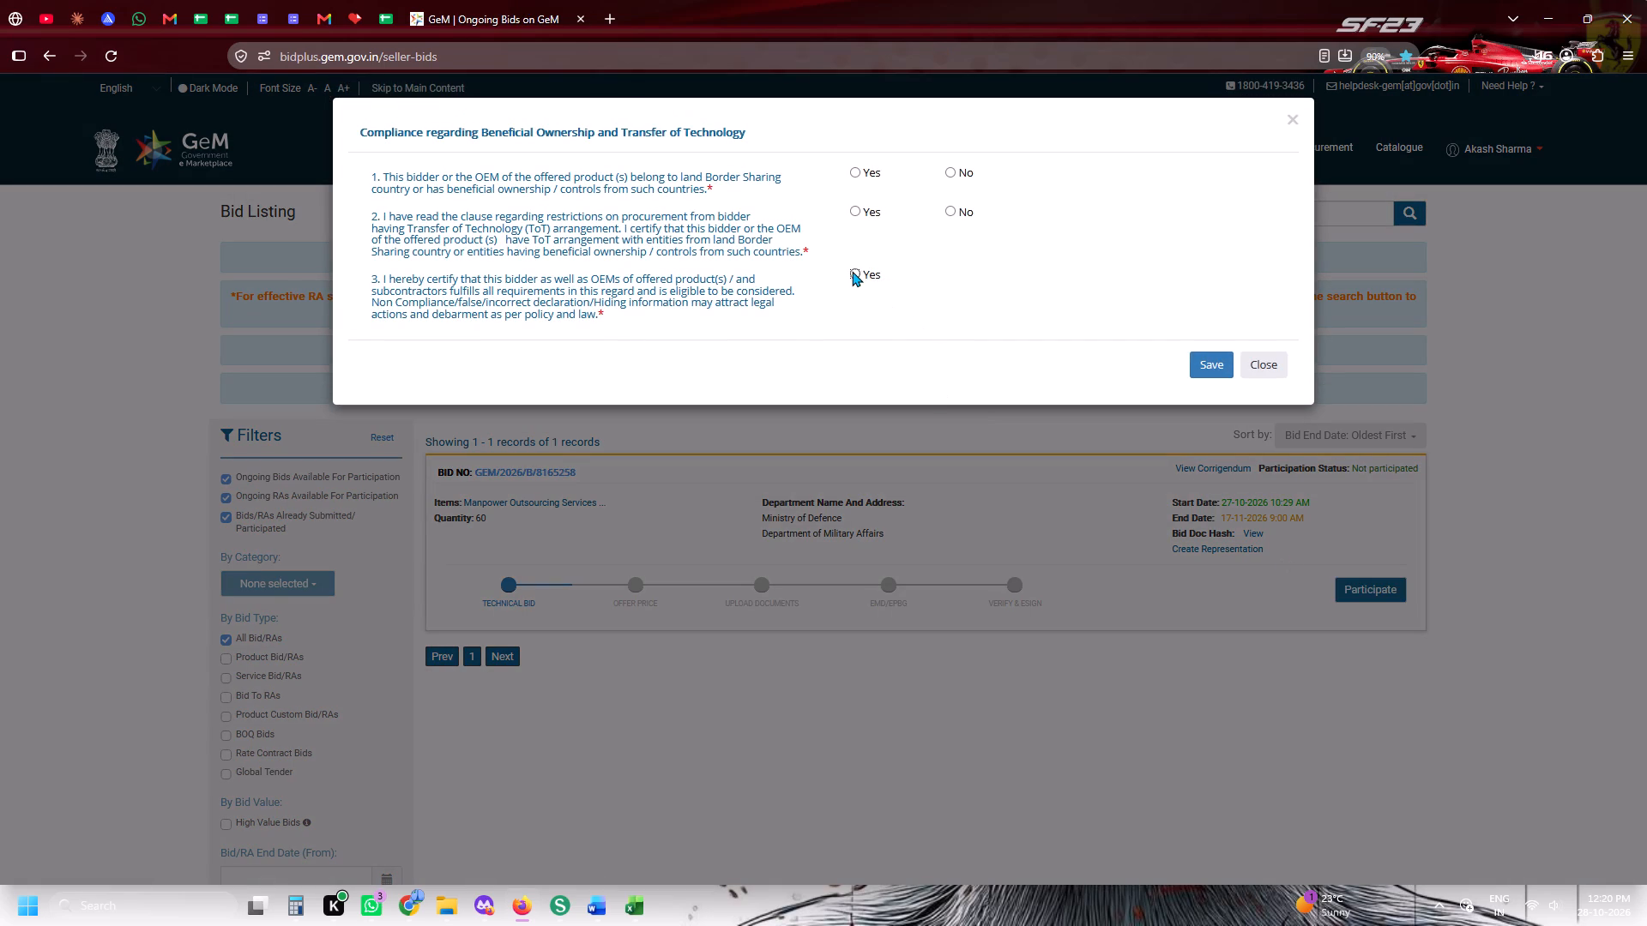
left_click(964, 219)
left_click(964, 173)
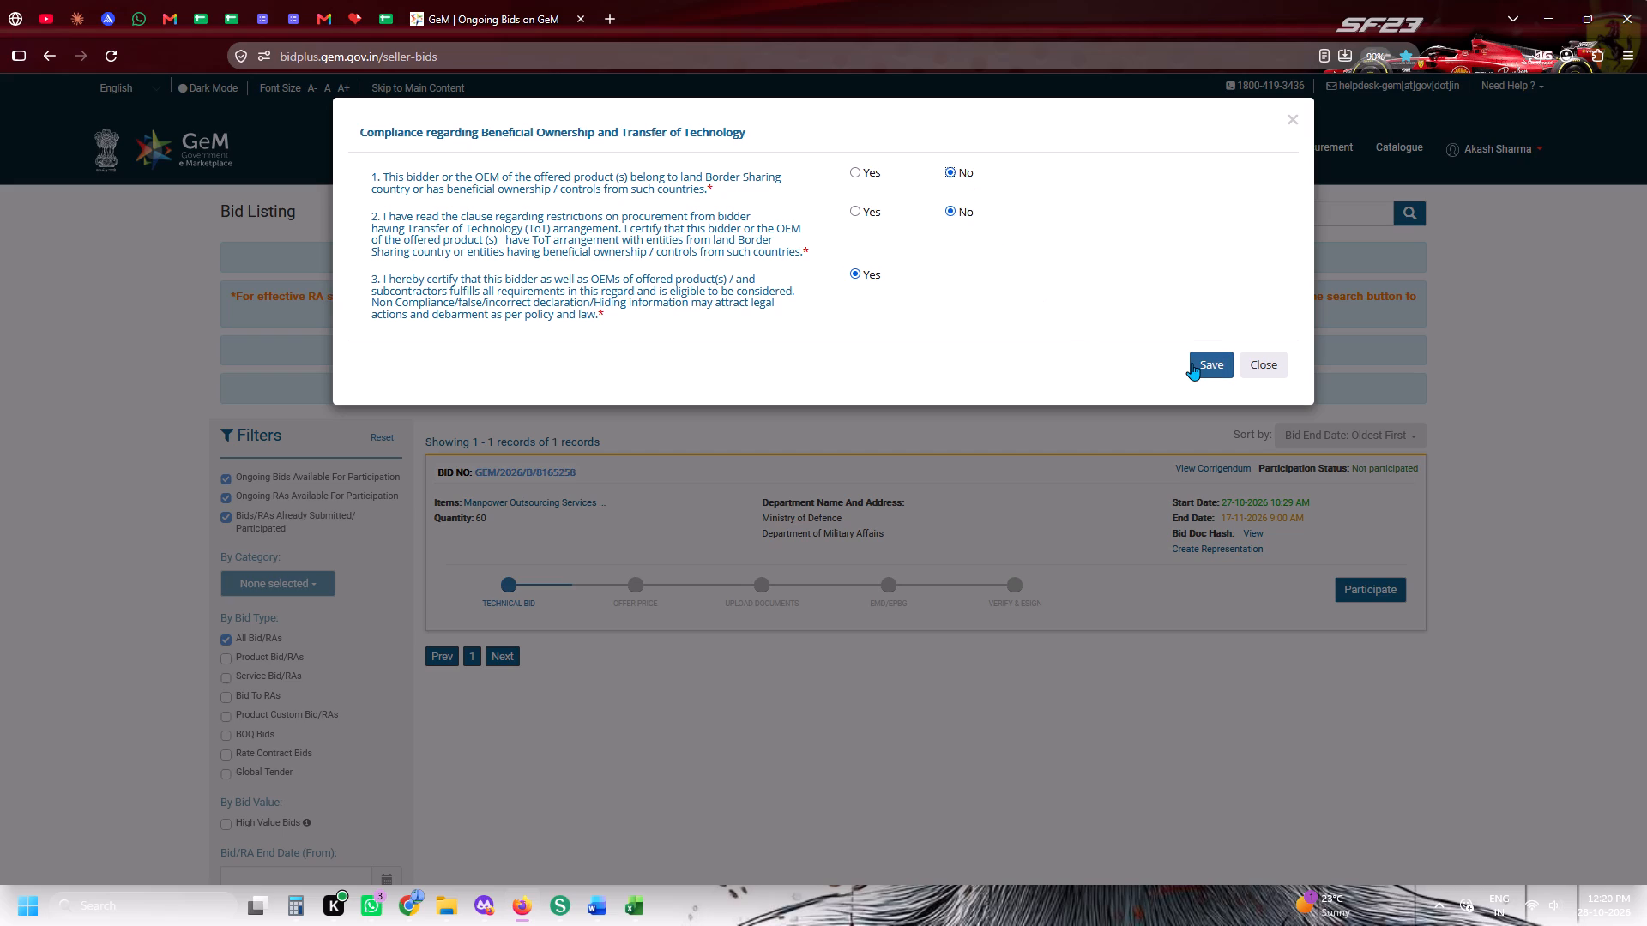
left_click(1192, 363)
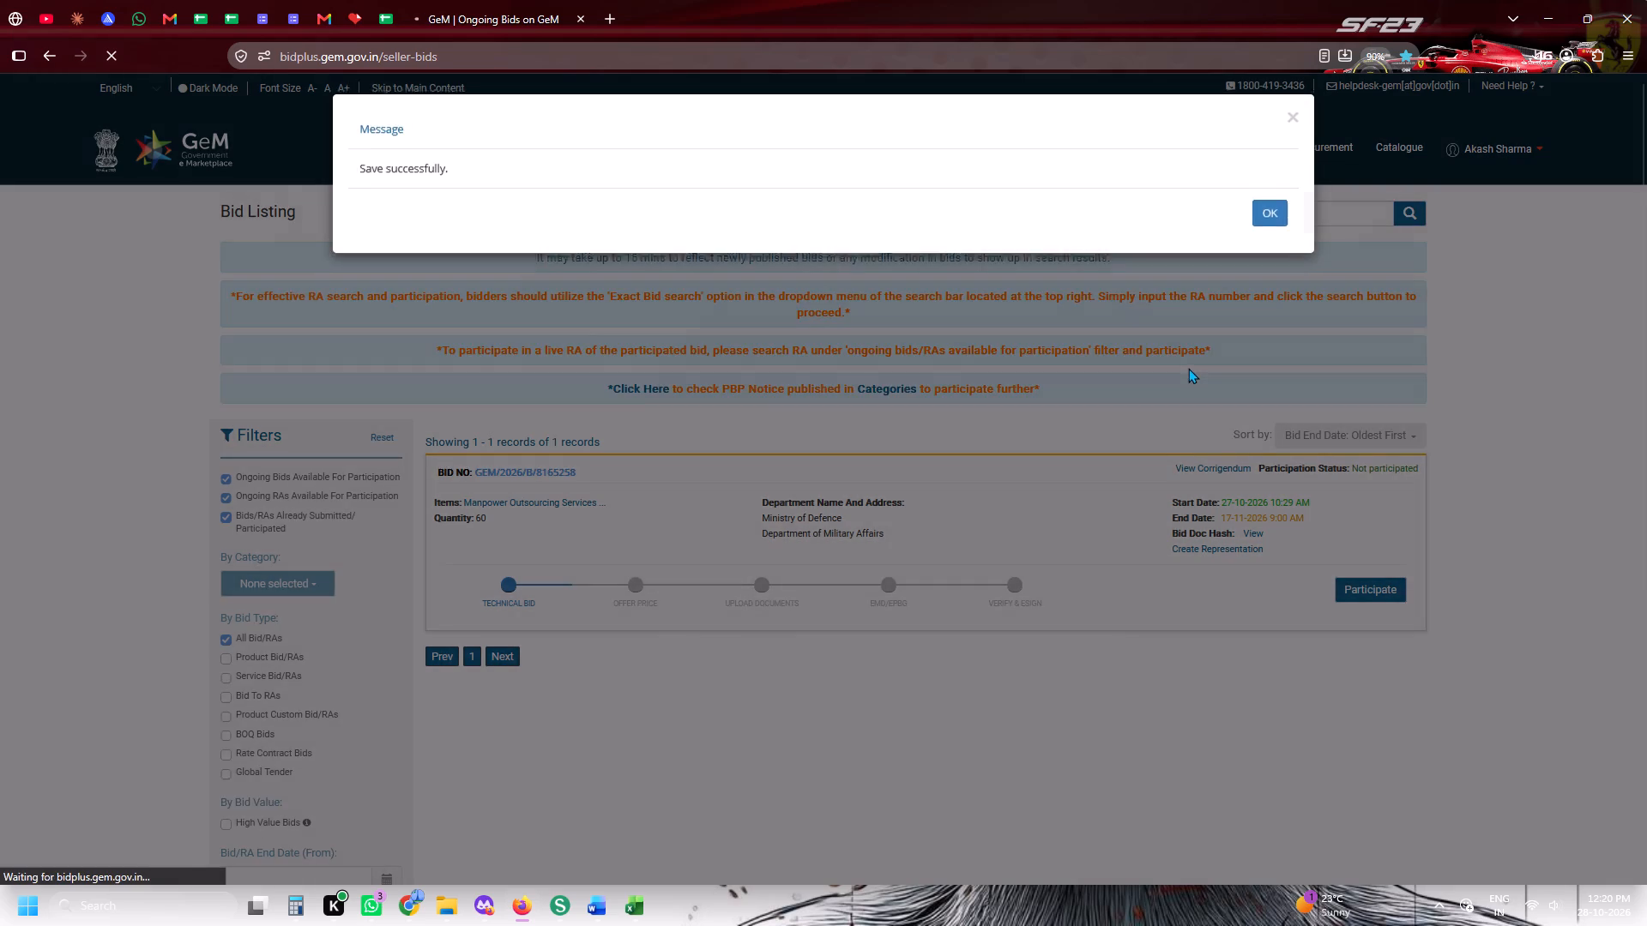
Fill the semi-skilled catalogue with skill category Semi-skilled, function Others and Maharashtra as the presence state, and encrypt and save it.
left_click(1298, 451)
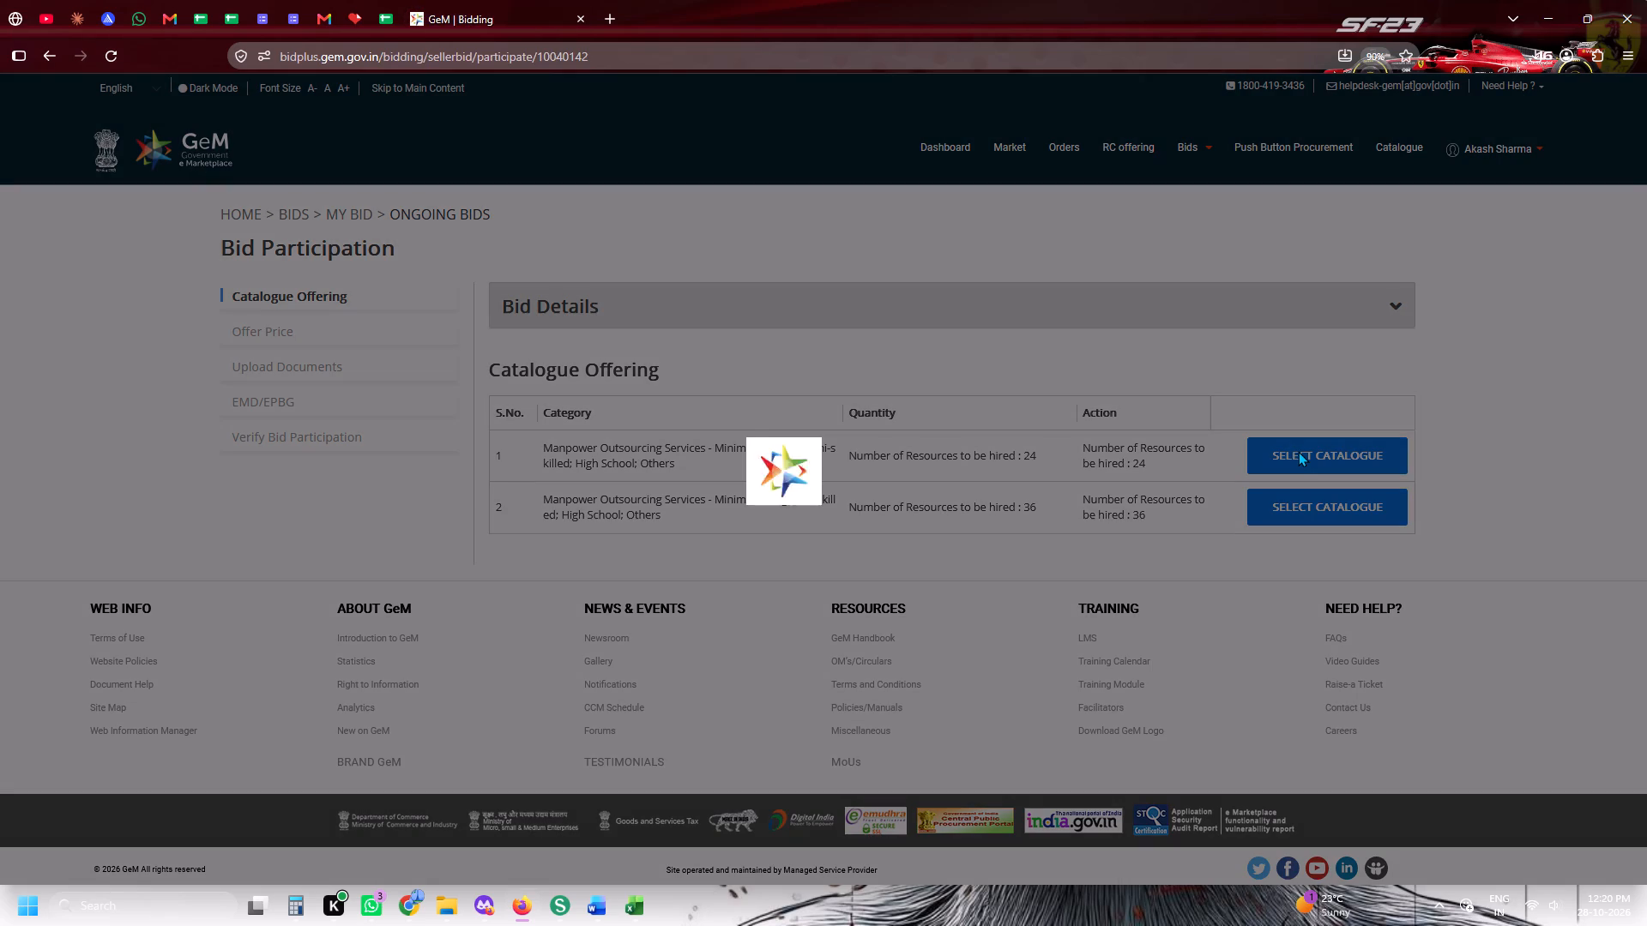
scroll(1319, 495, "down", 2)
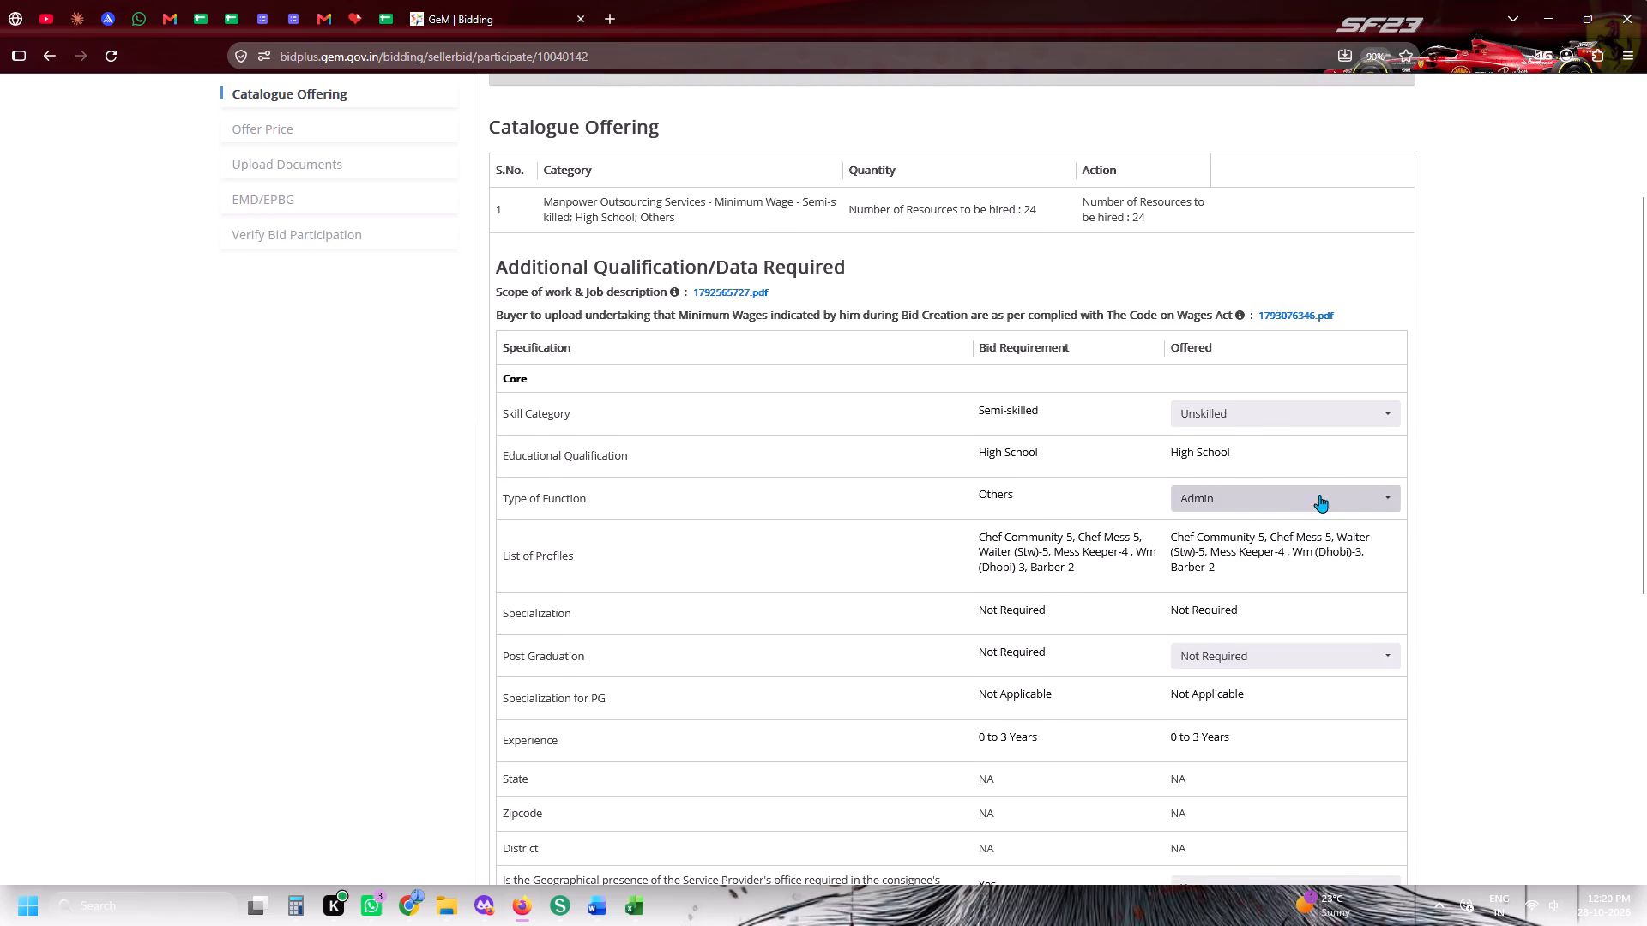
left_click(1236, 405)
left_click(1206, 466)
left_click(1208, 493)
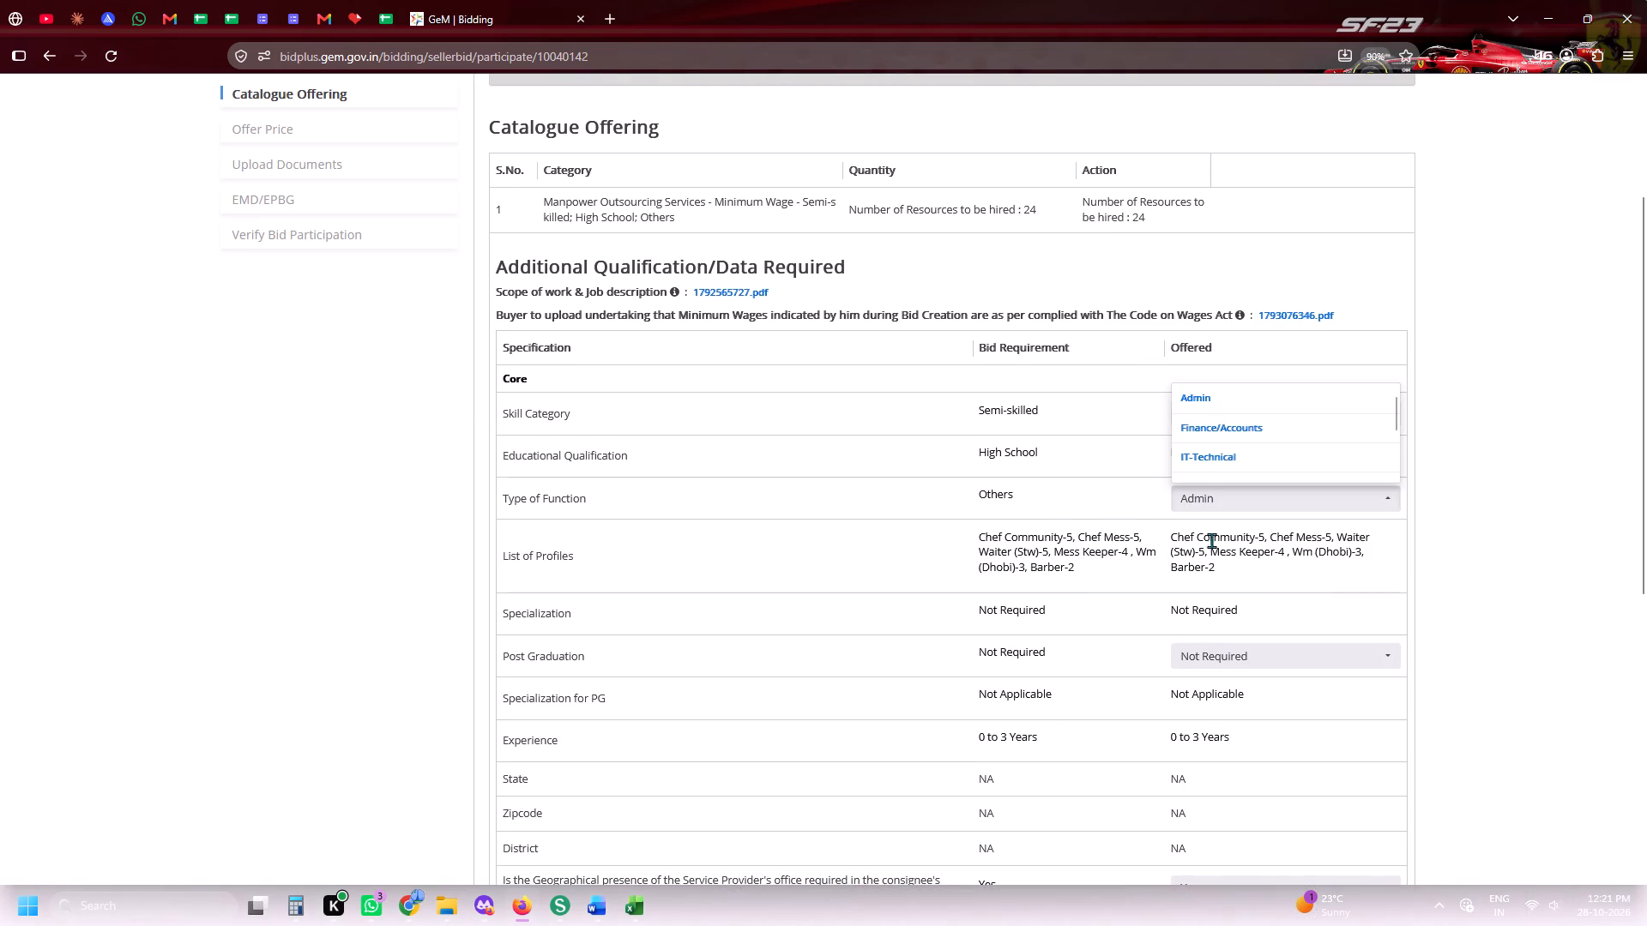
scroll(1204, 461, "down", 5)
left_click(1204, 461)
scroll(1204, 461, "down", 4)
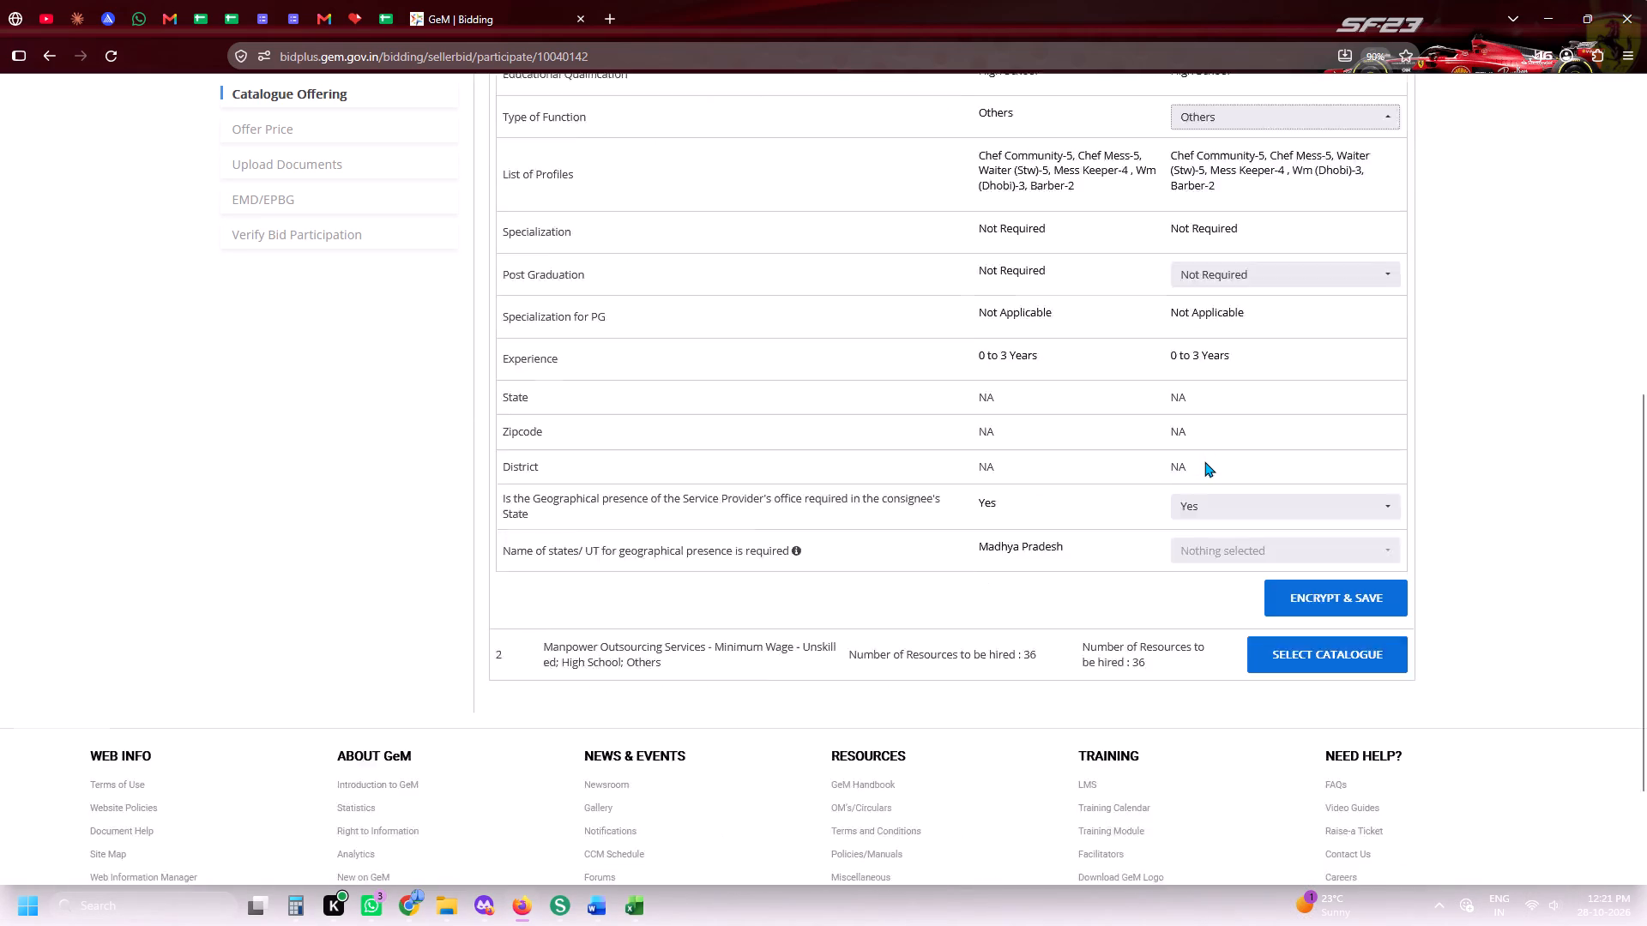
left_click(1204, 502)
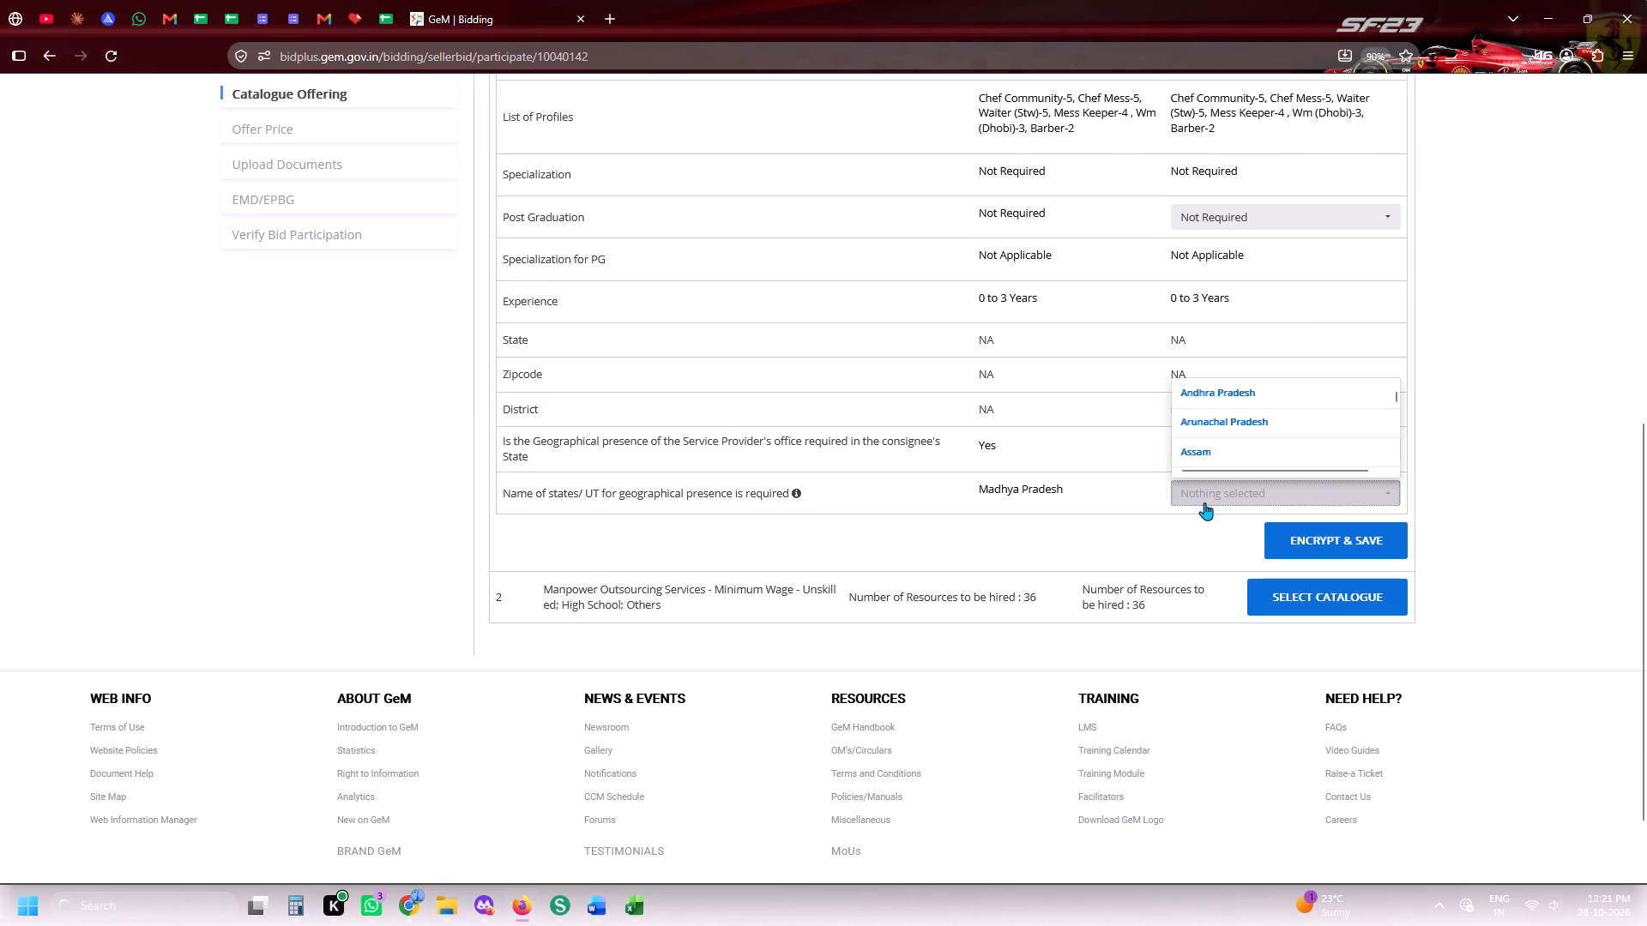
type("MM")
left_click(1216, 458)
left_click(1167, 460)
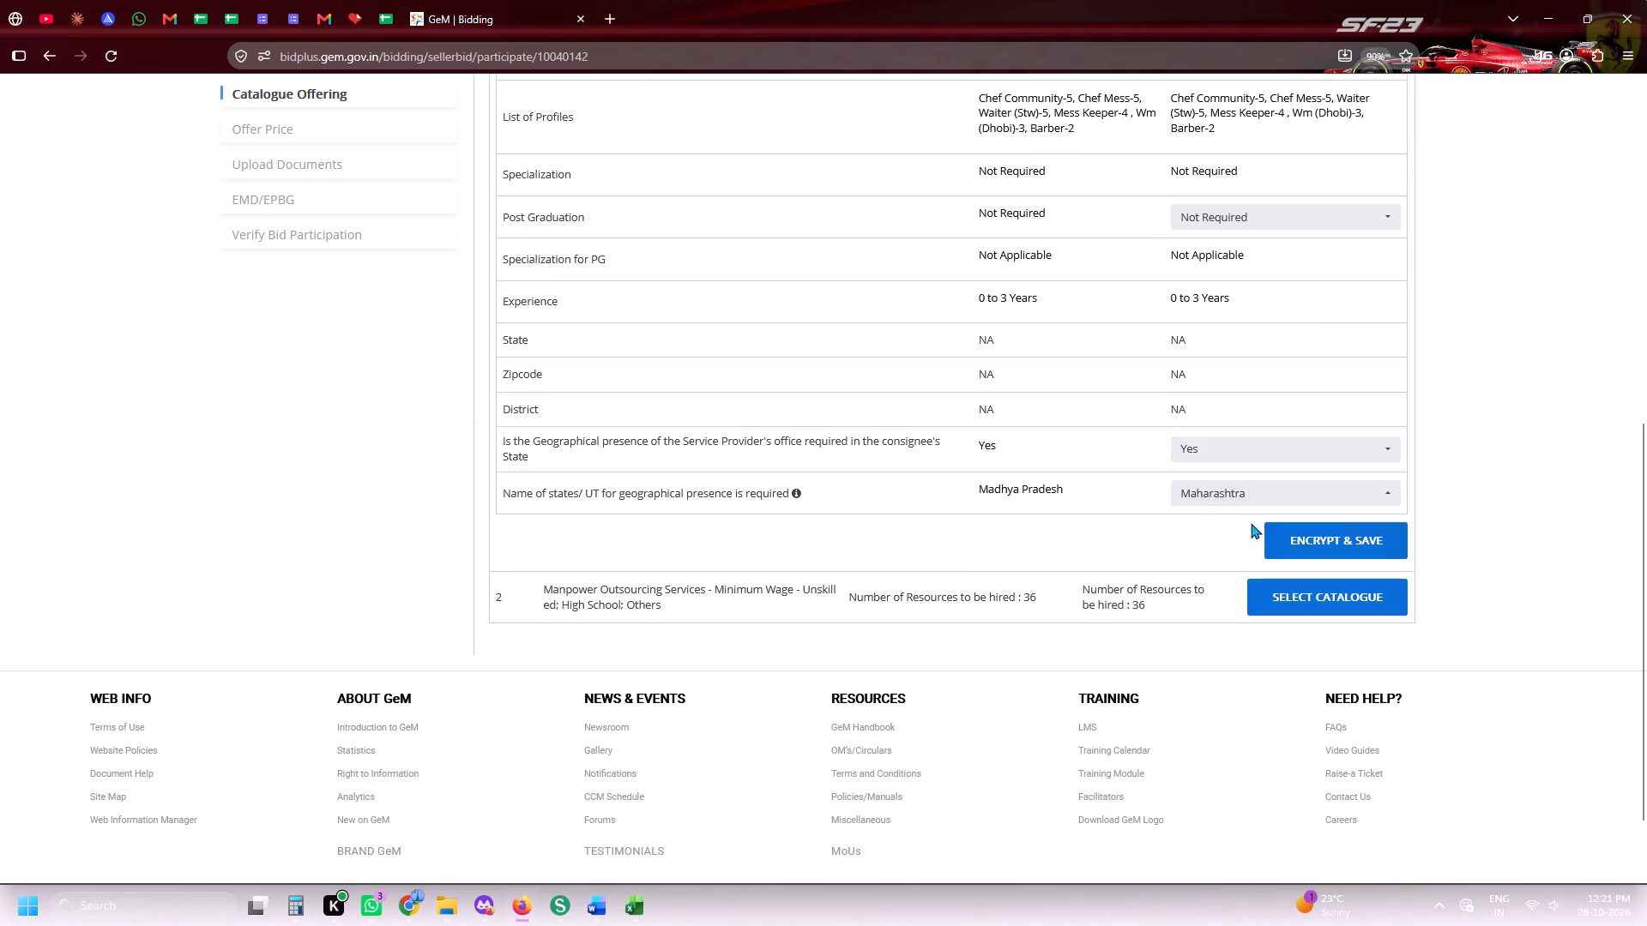
left_click(1334, 538)
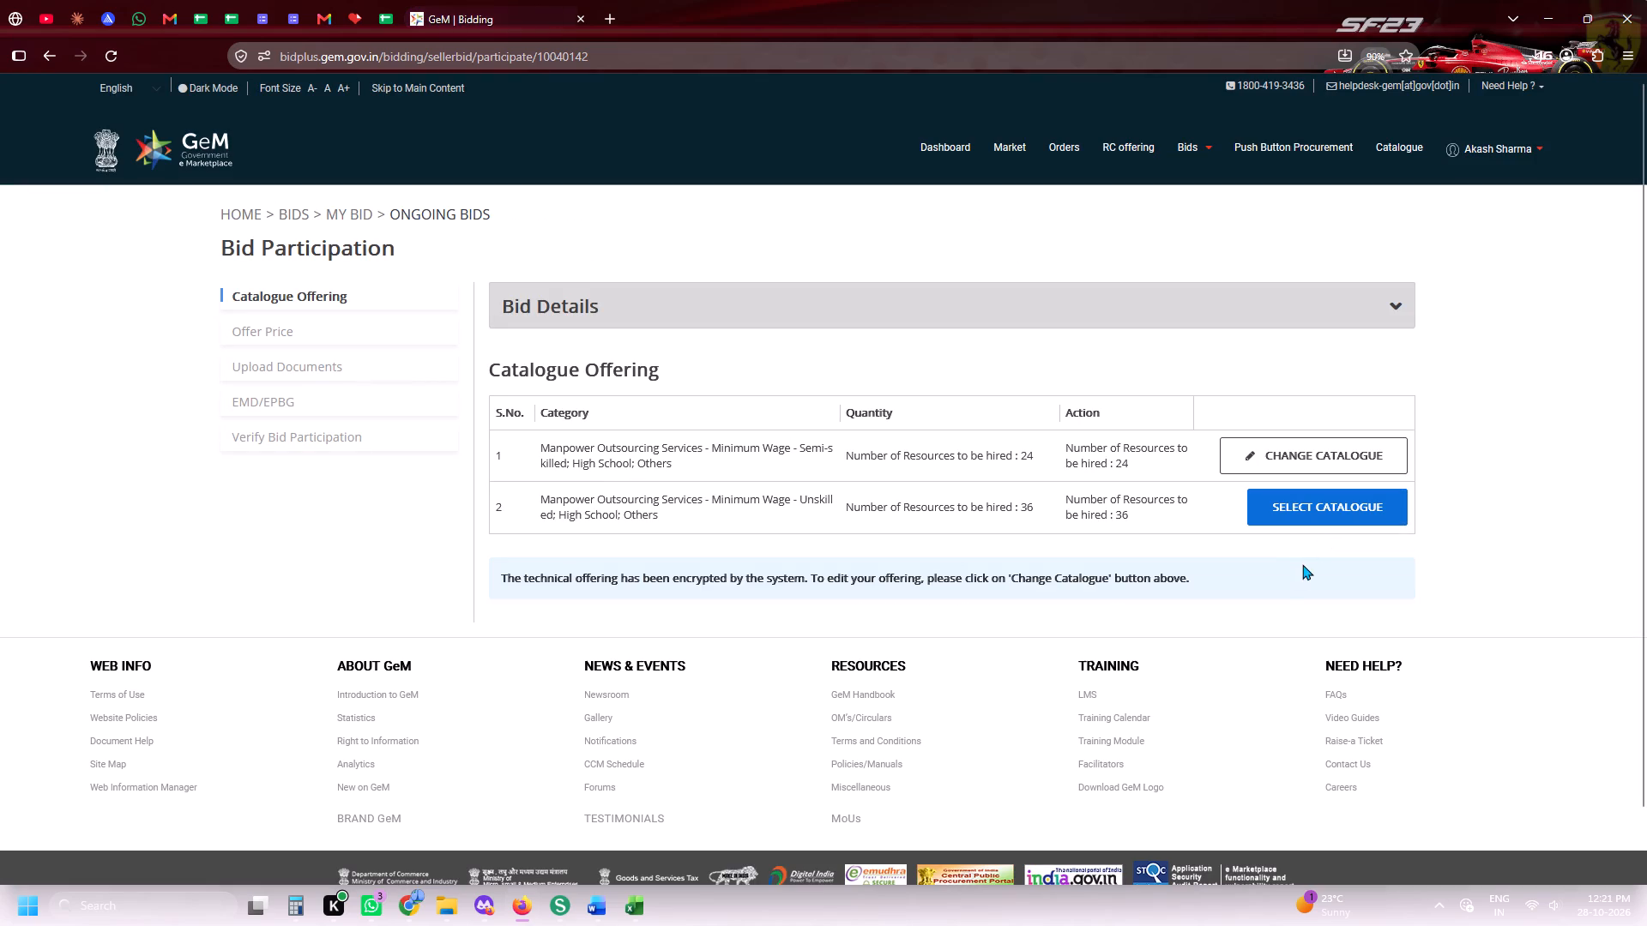
Open the unskilled catalogue offering and set its Type of Function to Others.
left_click(1282, 522)
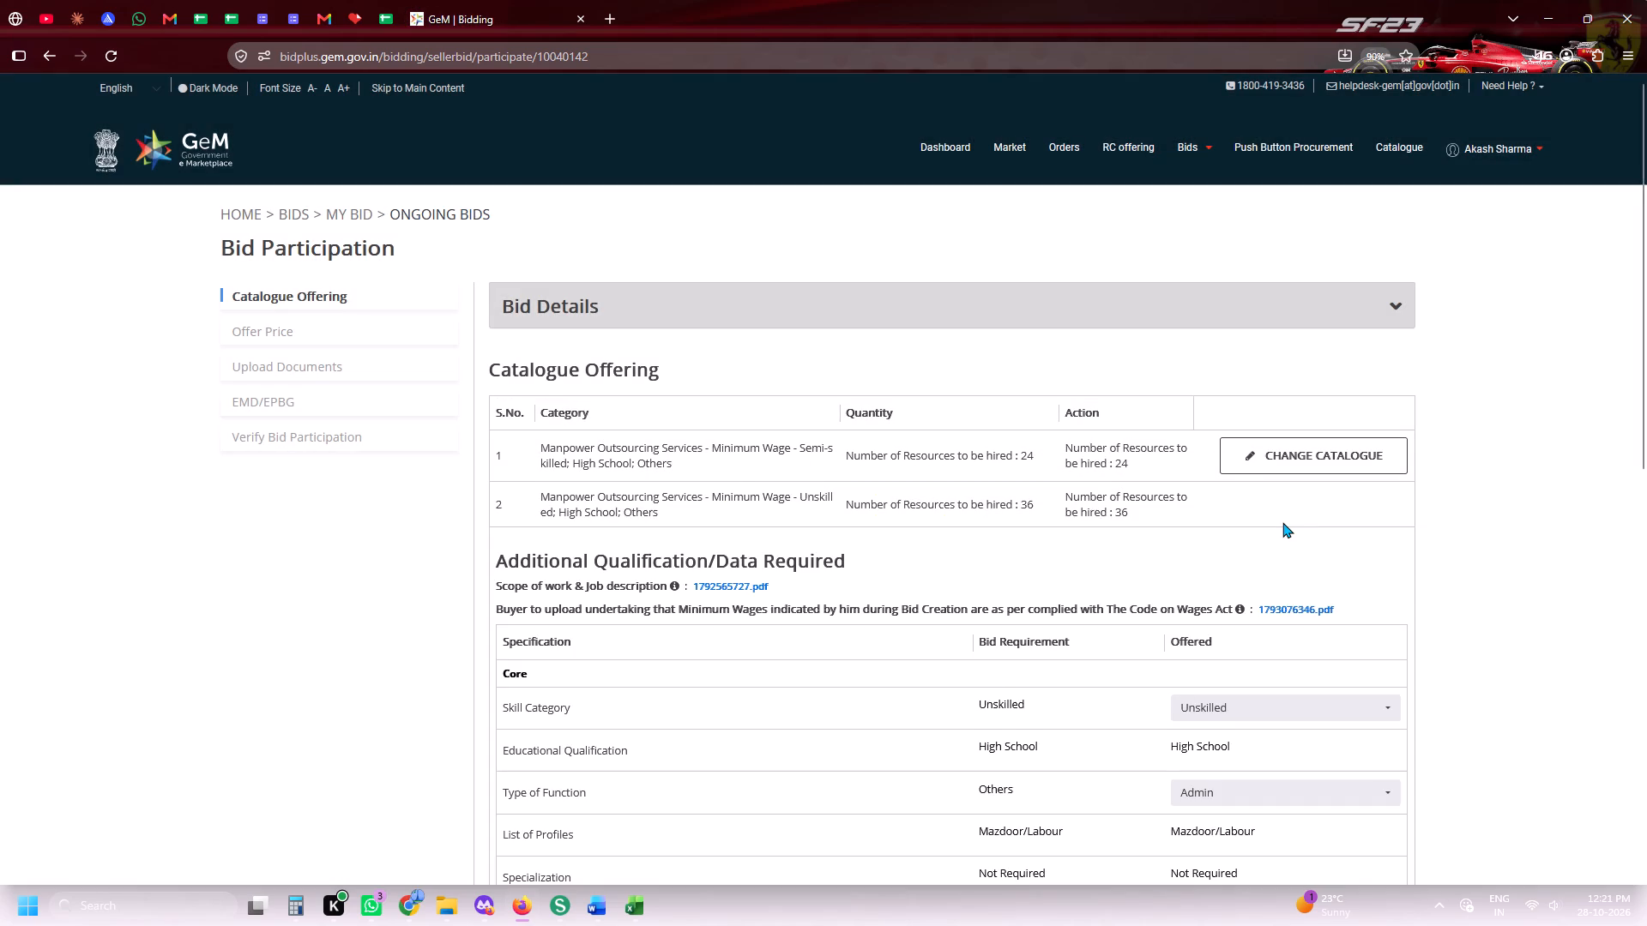
scroll(1282, 522, "down", 3)
left_click(1224, 358)
left_click(1056, 466)
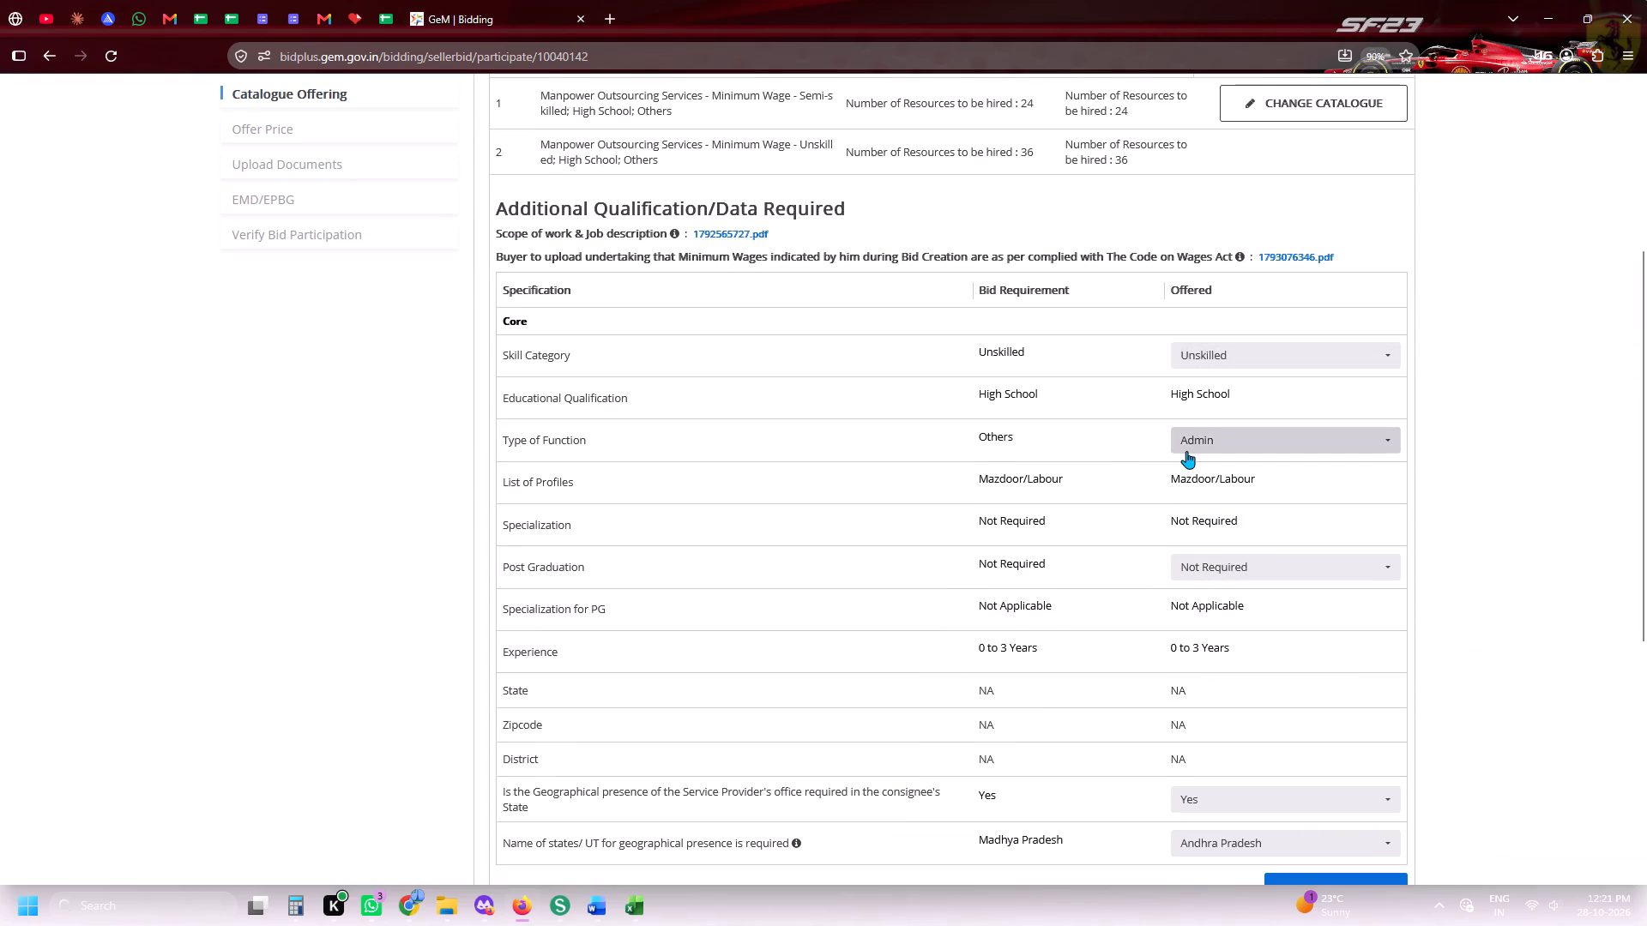
left_click(1186, 451)
scroll(1192, 514, "down", 5)
left_click(1188, 535)
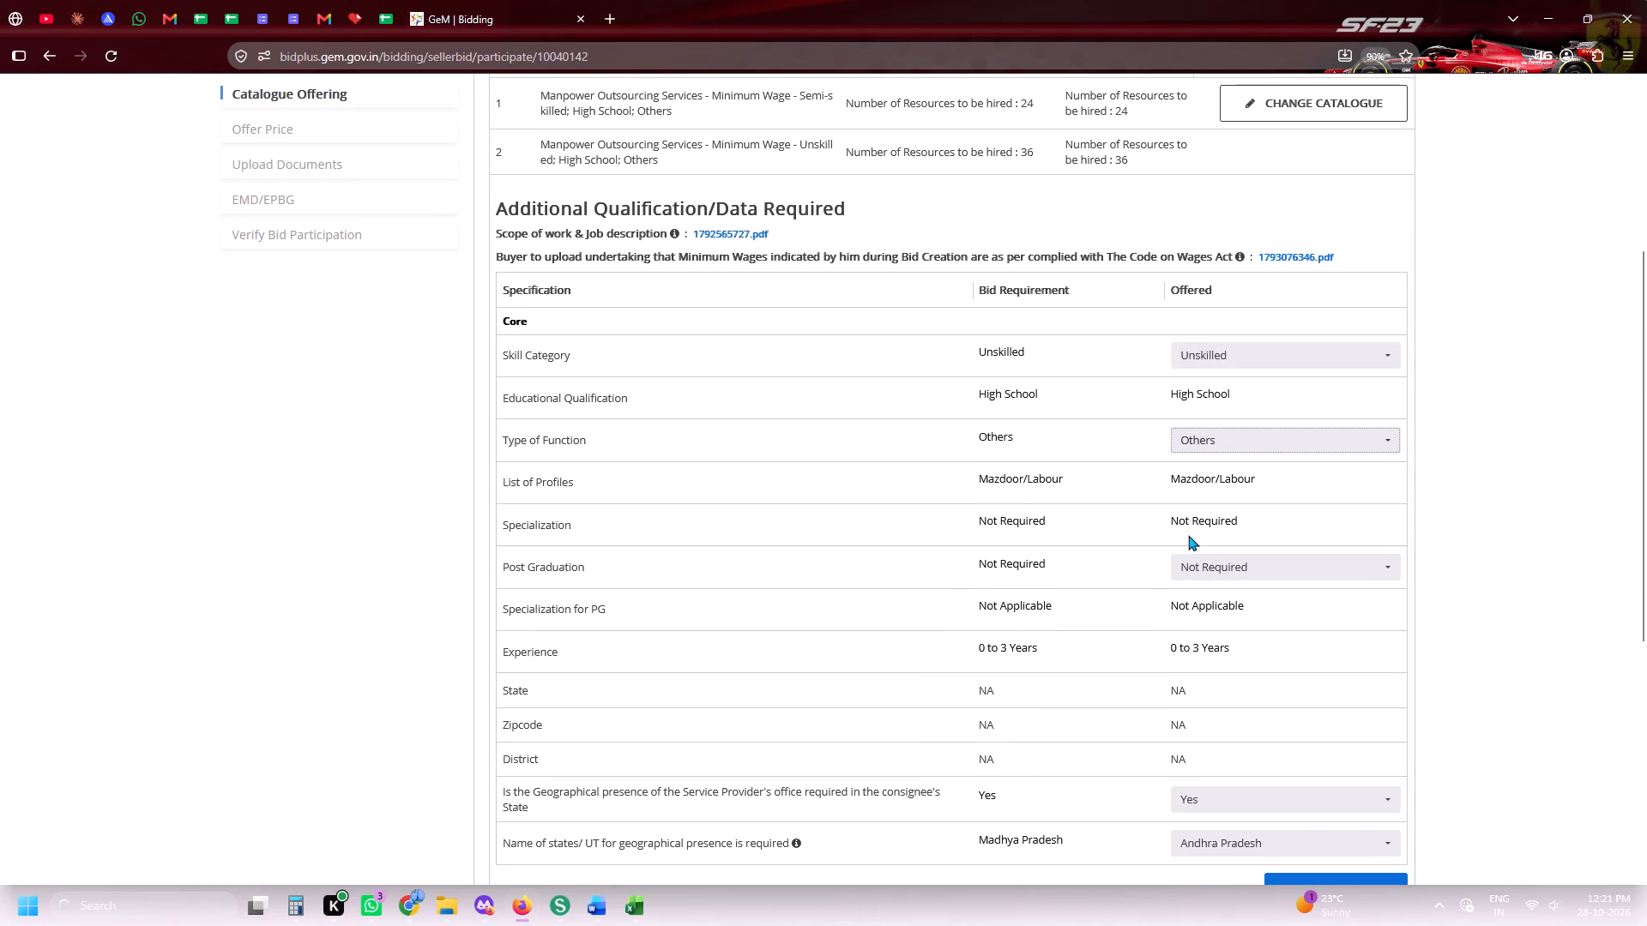
Replace the unskilled catalogue's geographical presence state with Madhya Pradesh, and encrypt and save the offering.
scroll(1188, 535, "down", 4)
left_click(1194, 362)
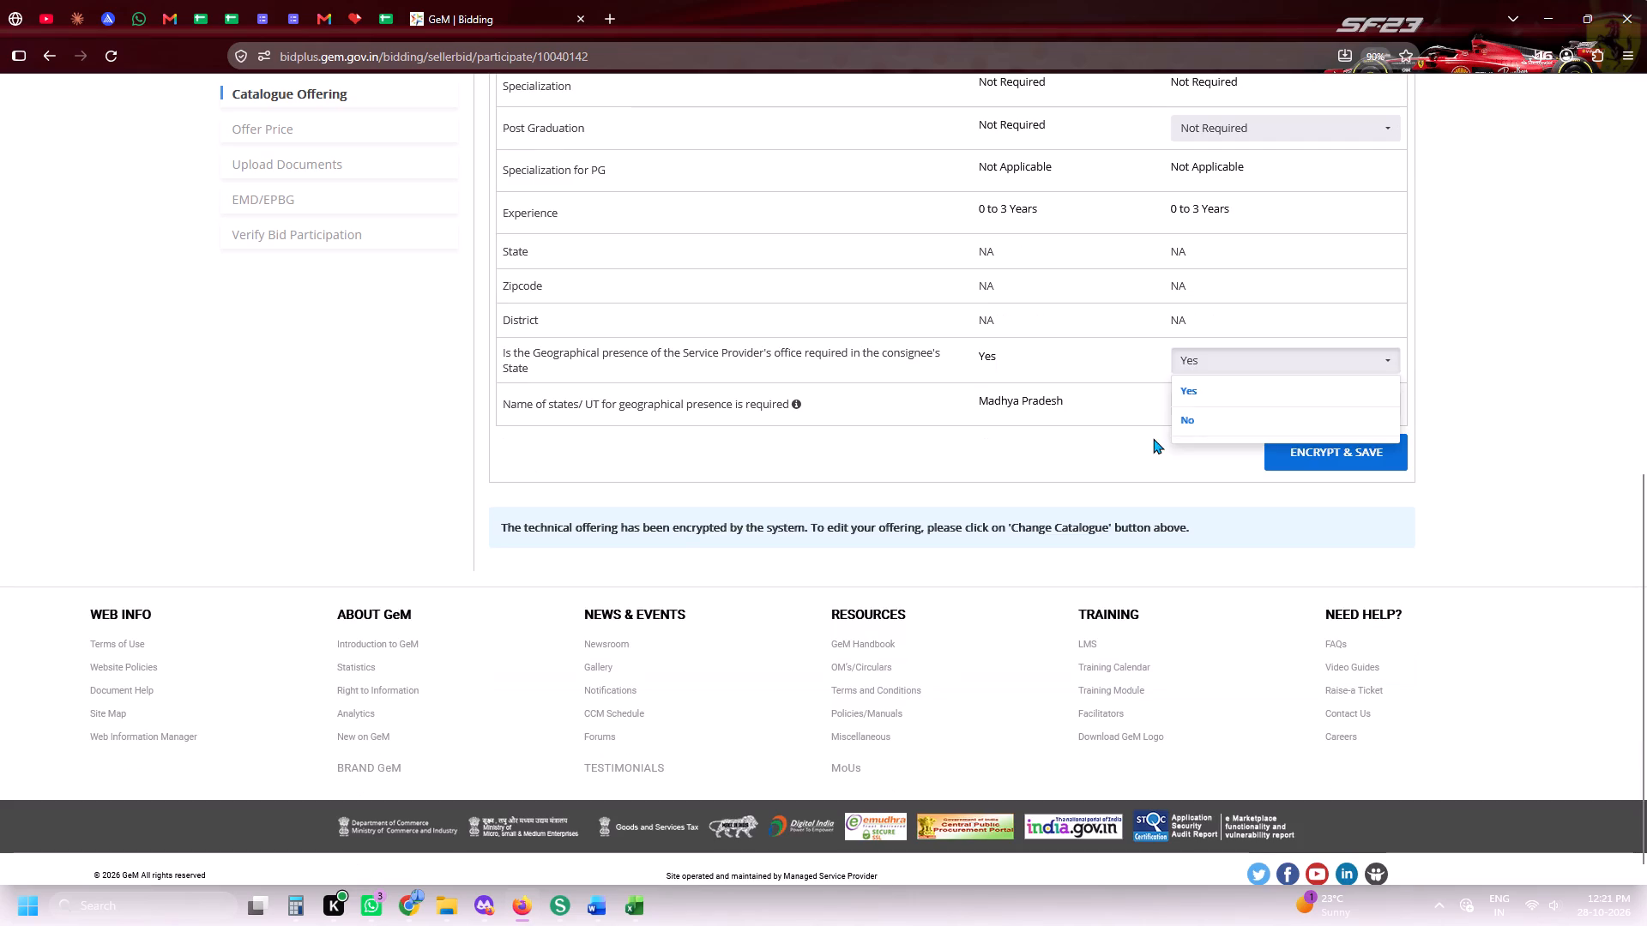
left_click(1142, 442)
left_click(1210, 409)
left_click(1204, 435)
left_click(1038, 442)
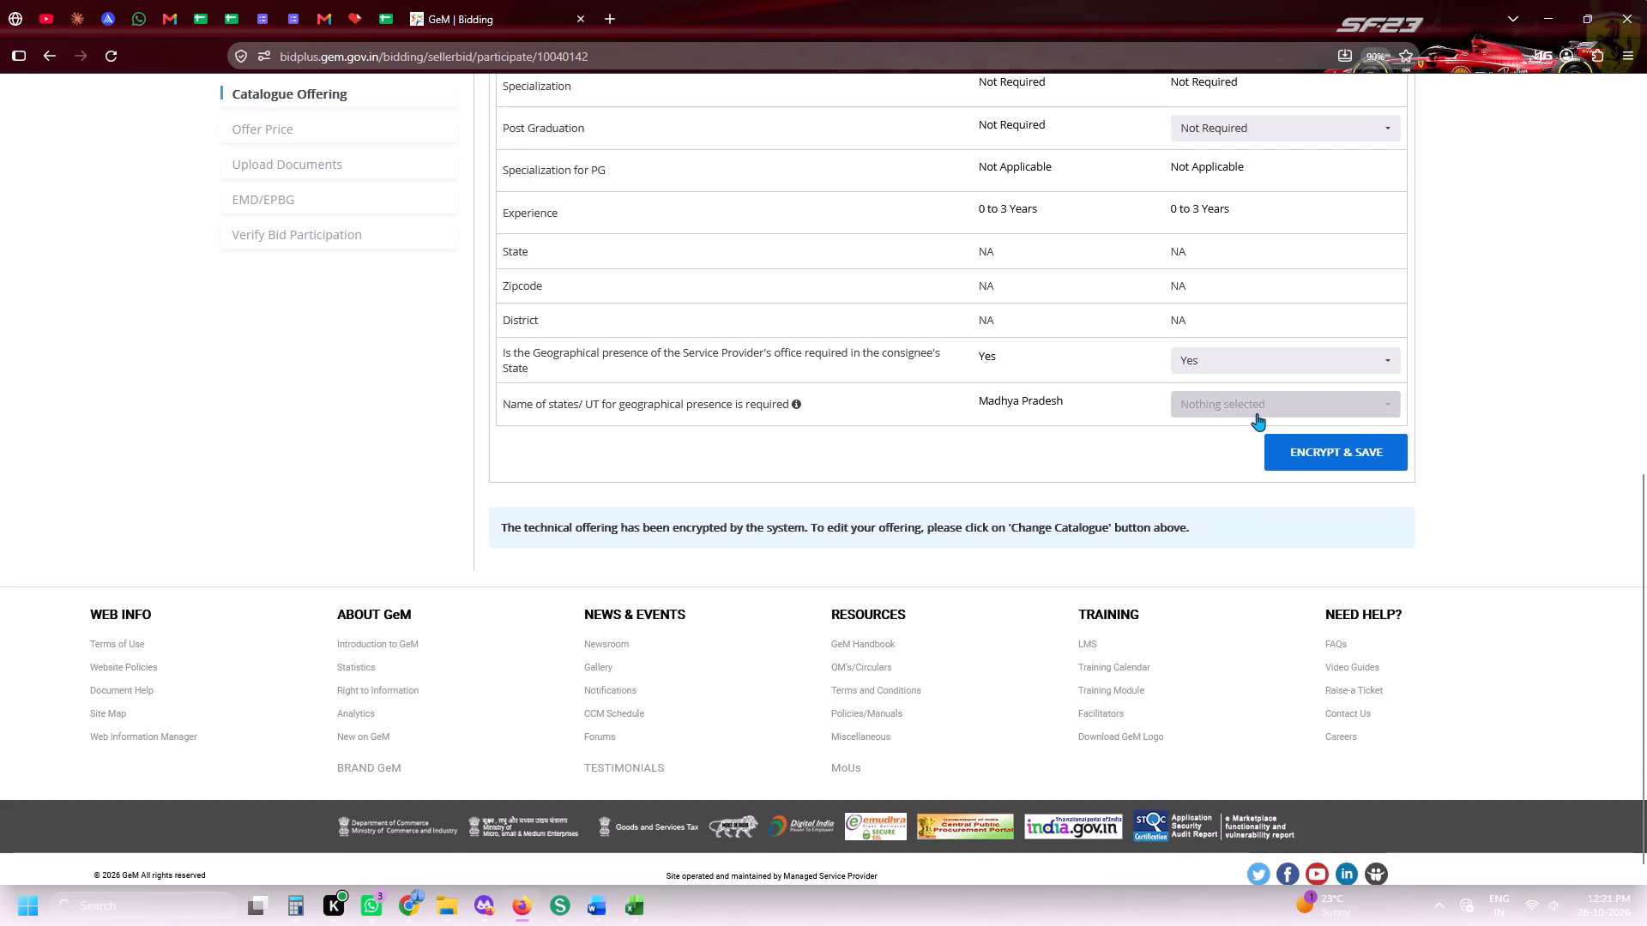
left_click(1260, 406)
key("m")
key("m")
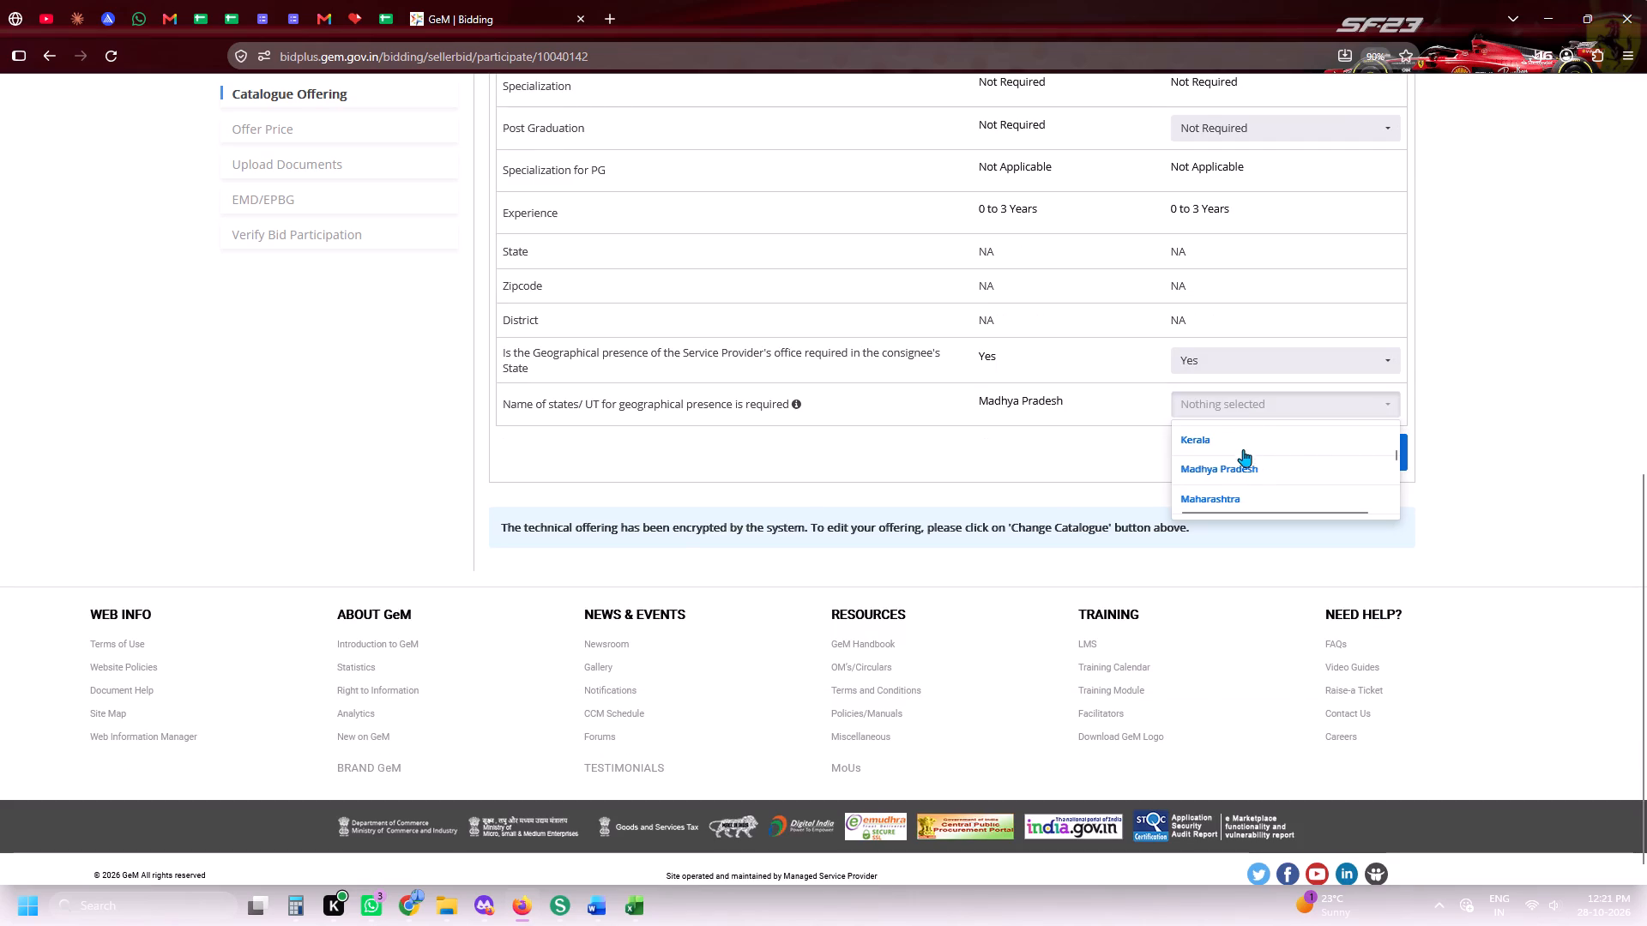
left_click(1237, 474)
left_click(1023, 472)
left_click(1342, 450)
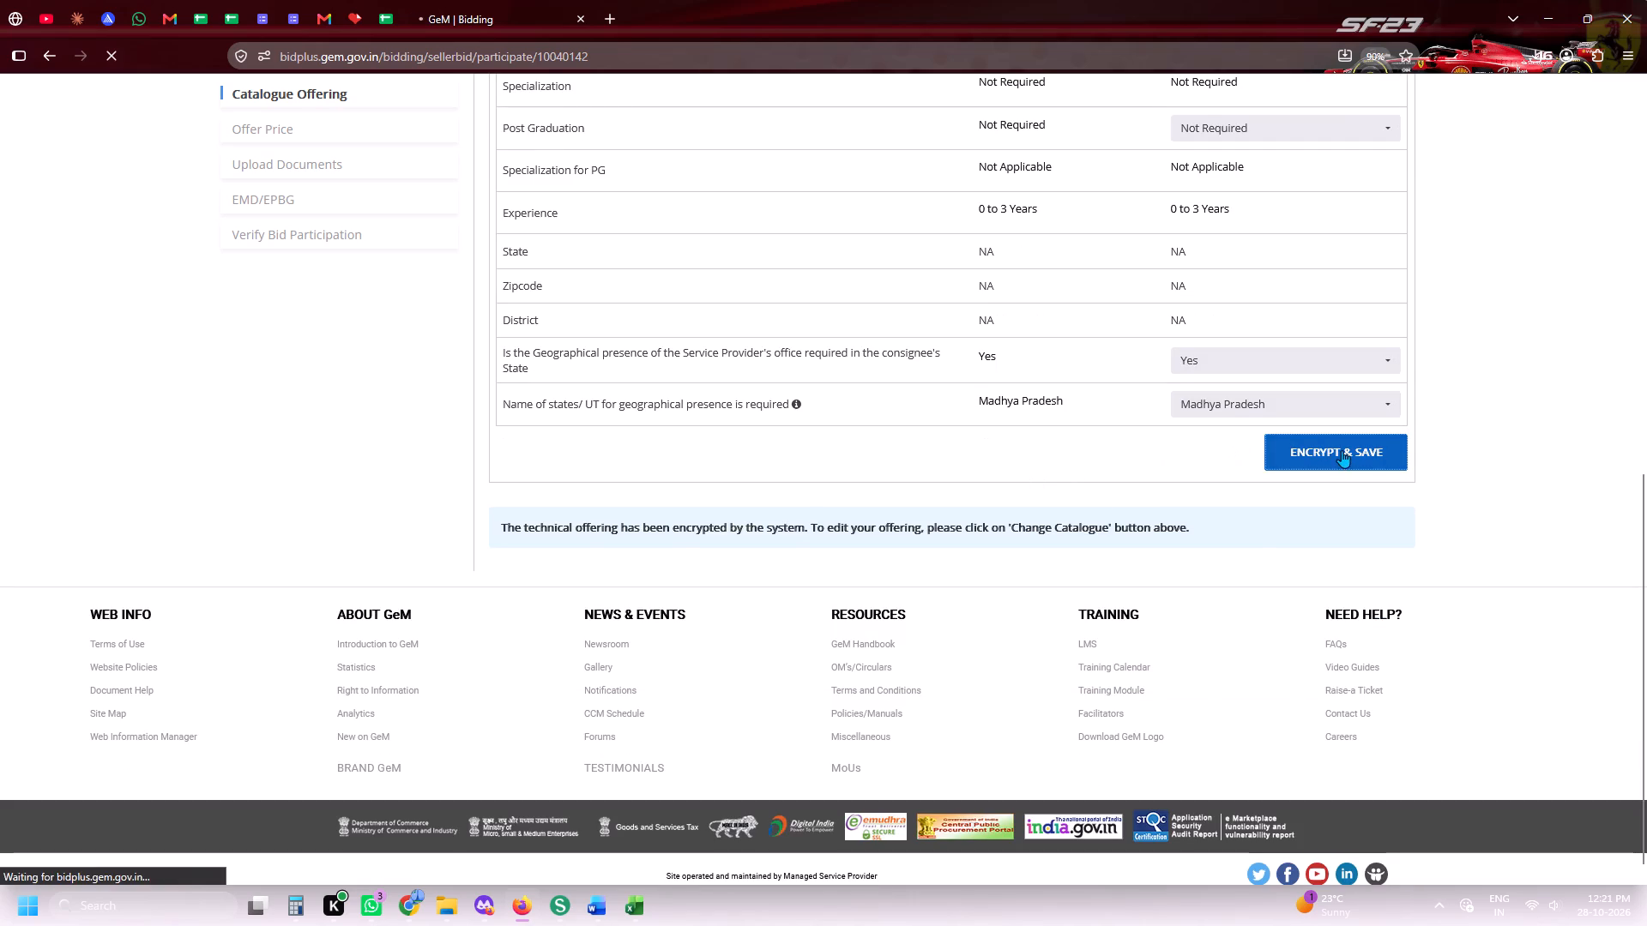
Continue to Offer Price, enter a 3.85 service charge for both the semi-skilled and unskilled items, and encrypt and save the quote.
scroll(1362, 431, "down", 4)
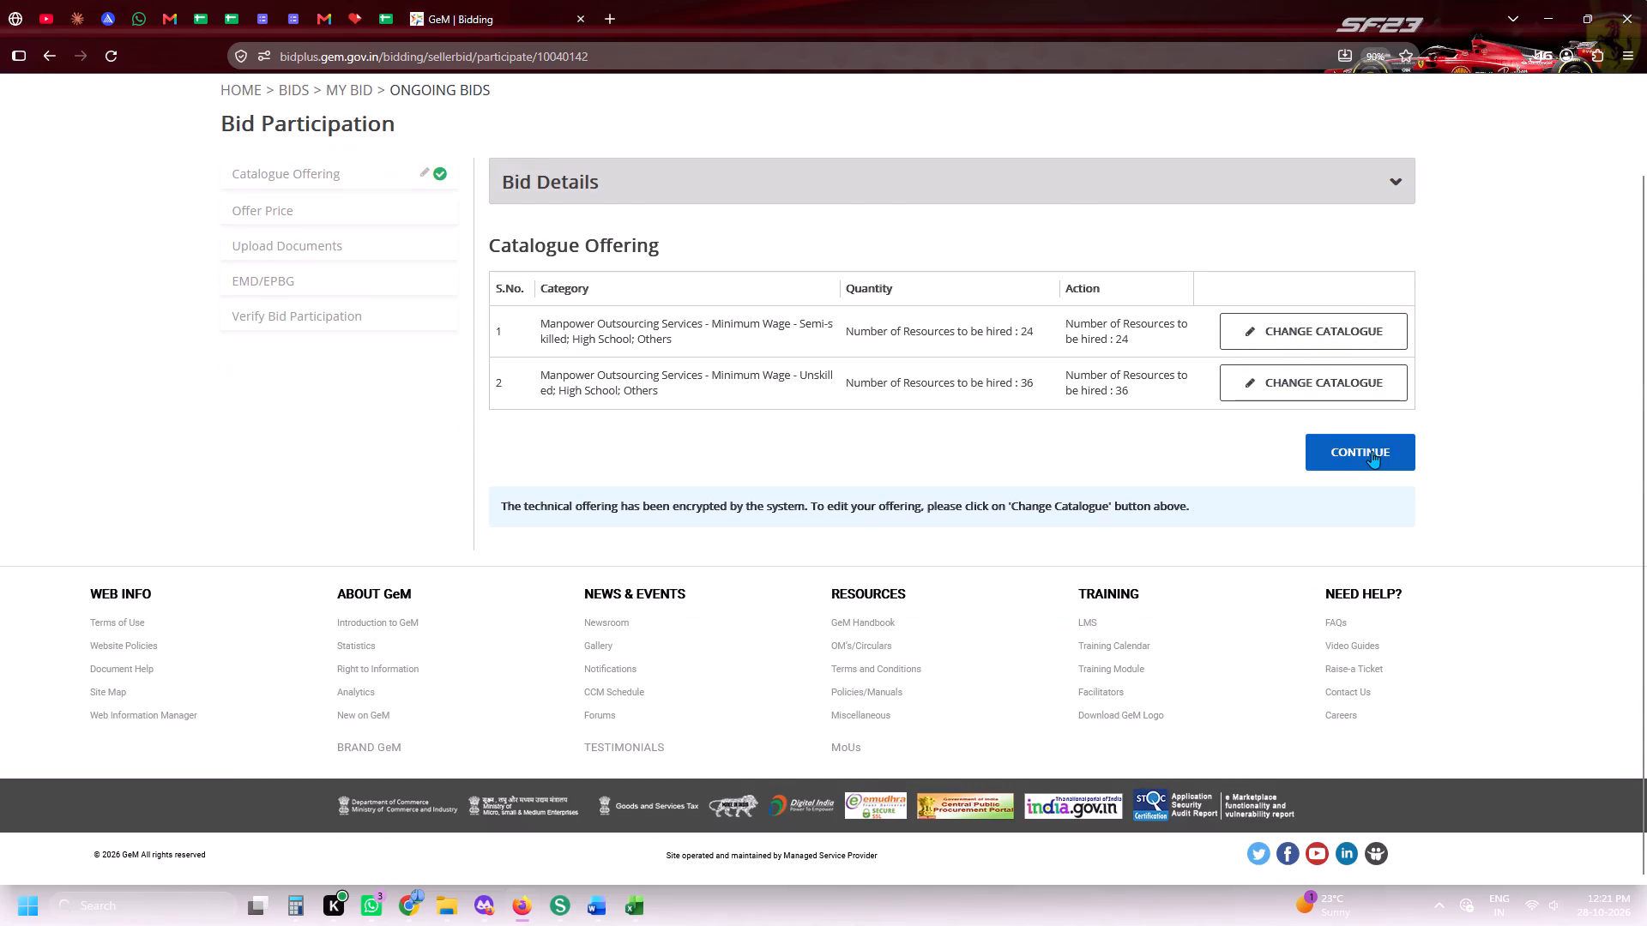
left_click(1372, 451)
scroll(1372, 451, "down", 4)
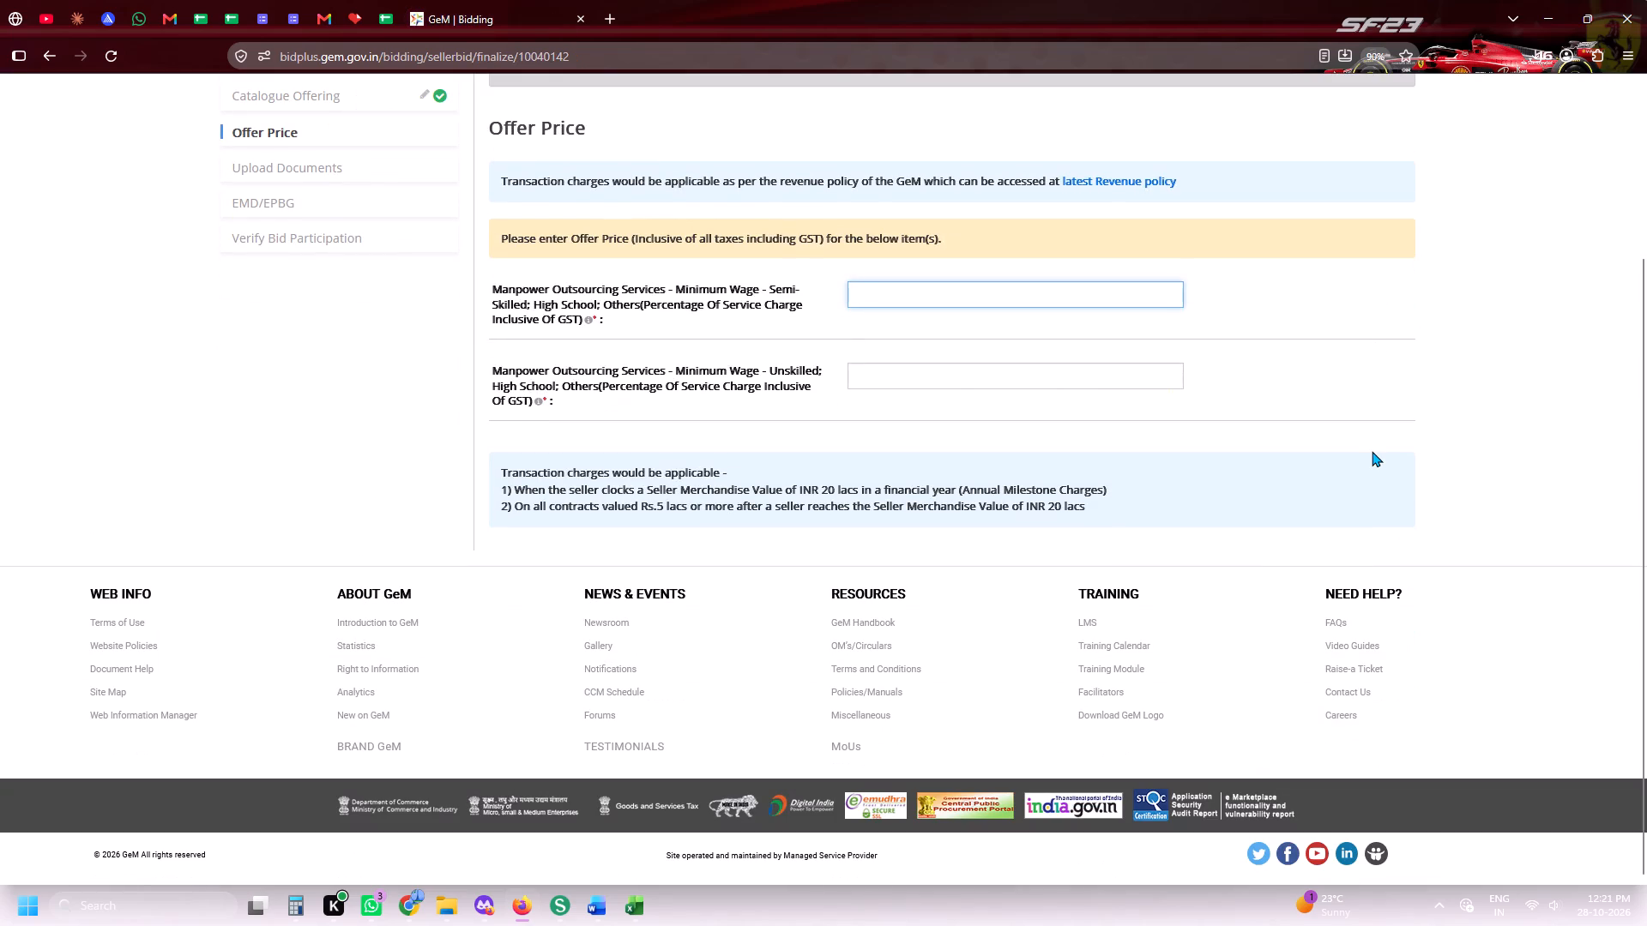
type("3.85")
key("Tab")
type("3.85")
key("Tab")
left_click(1342, 448)
scroll(1278, 460, "down", 5)
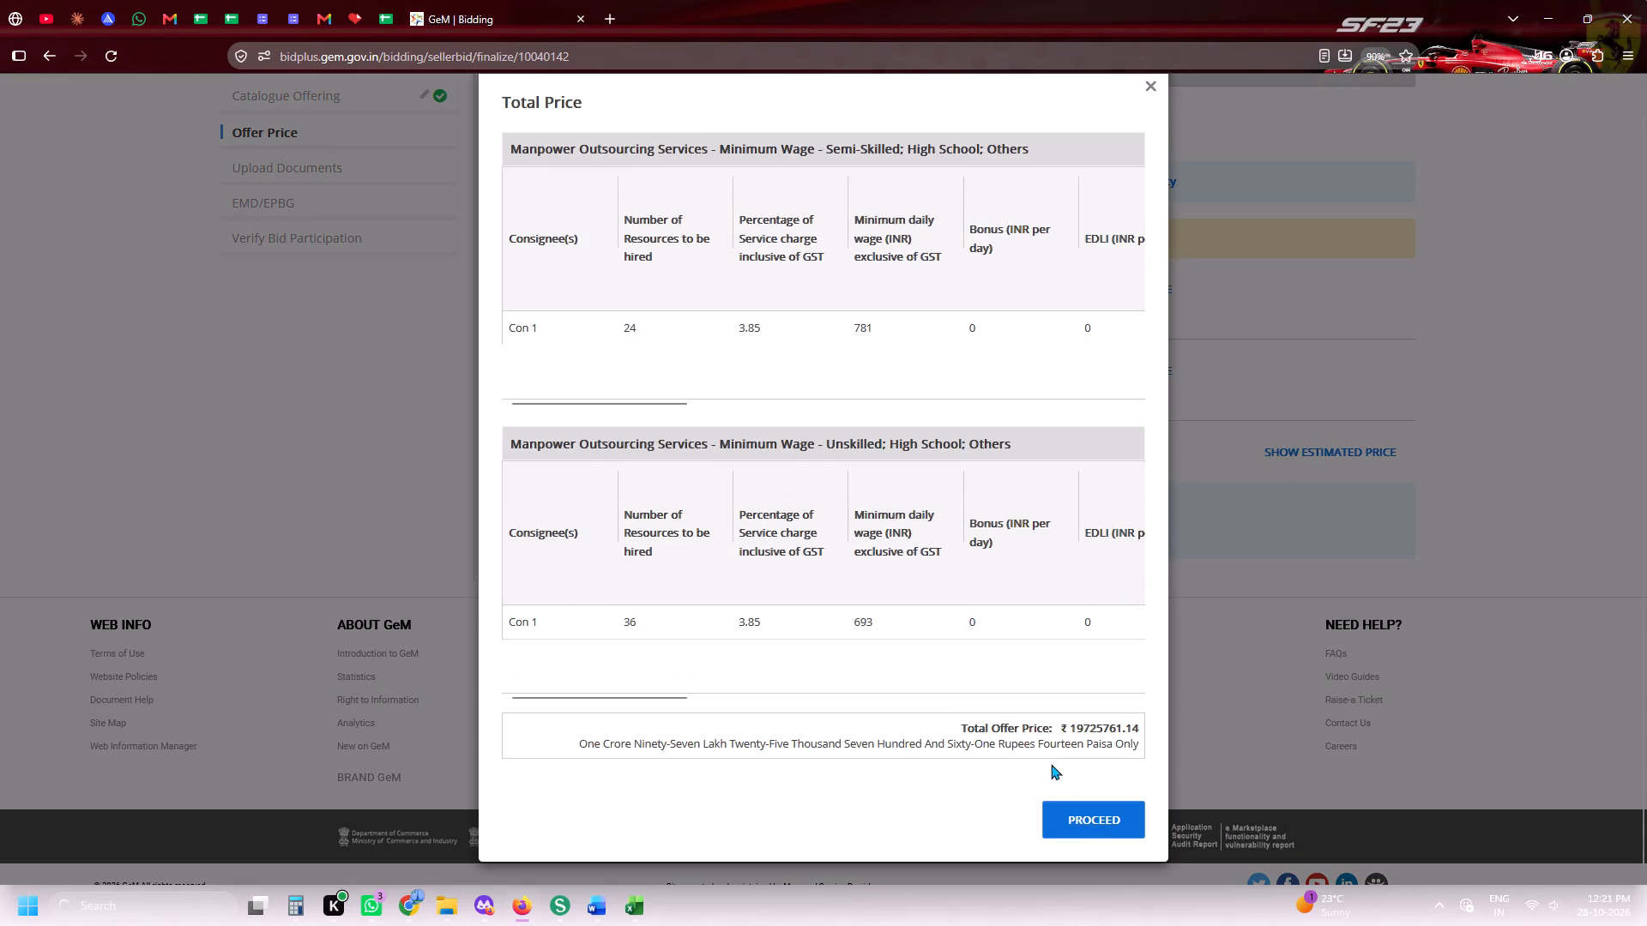
left_click(1077, 820)
left_click(1328, 502)
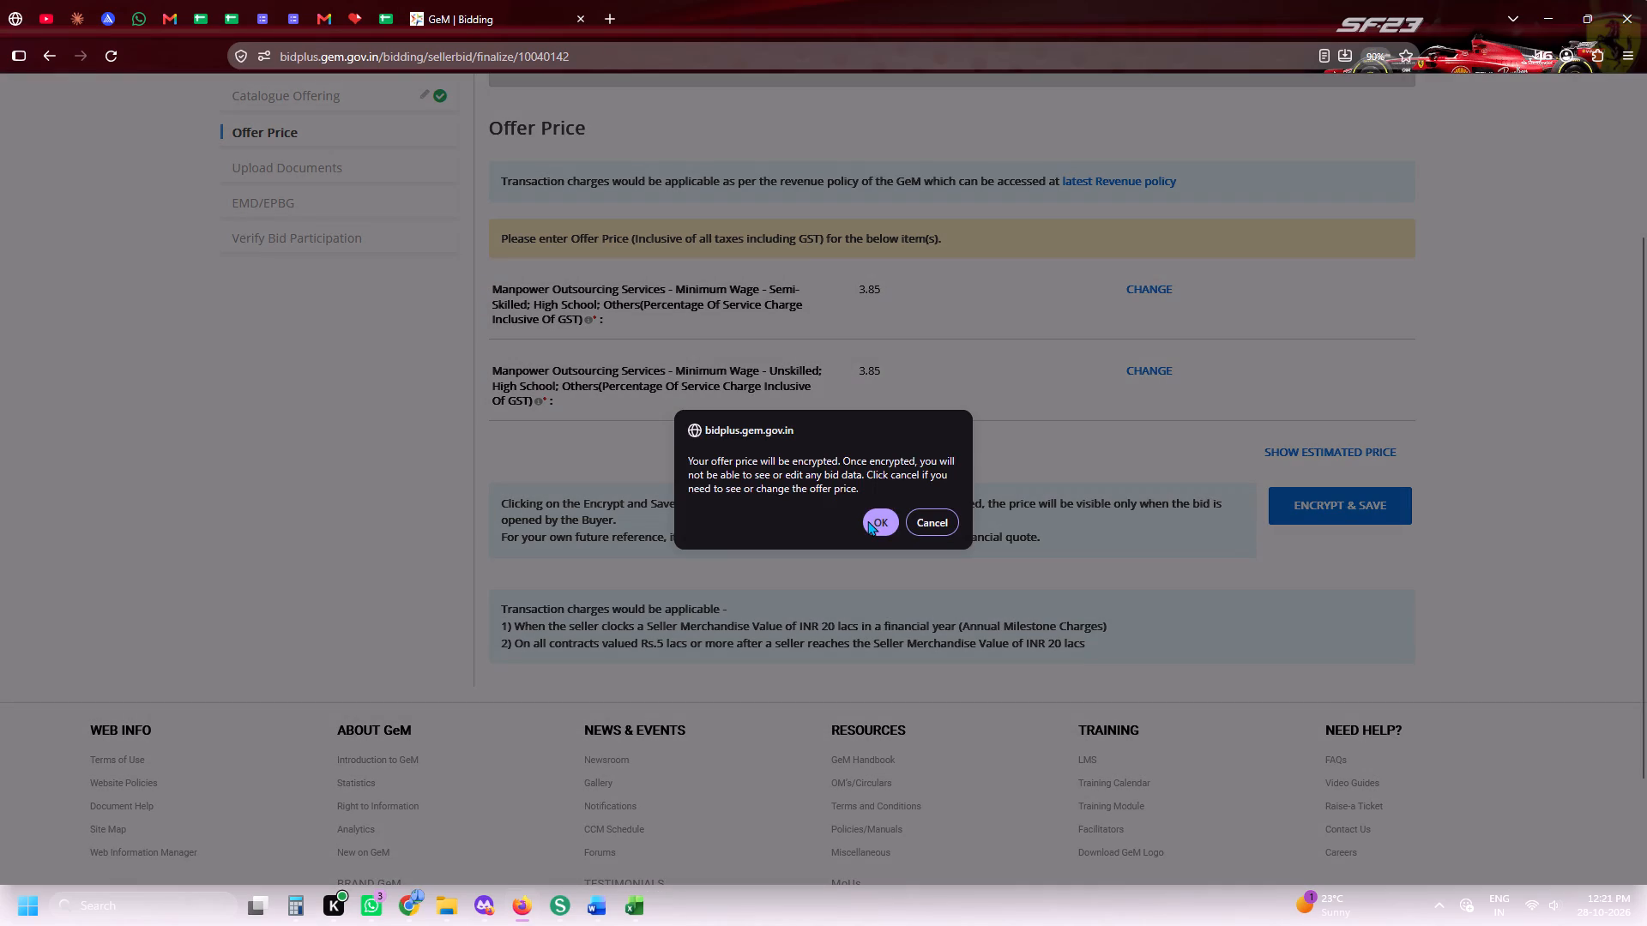
left_click(868, 520)
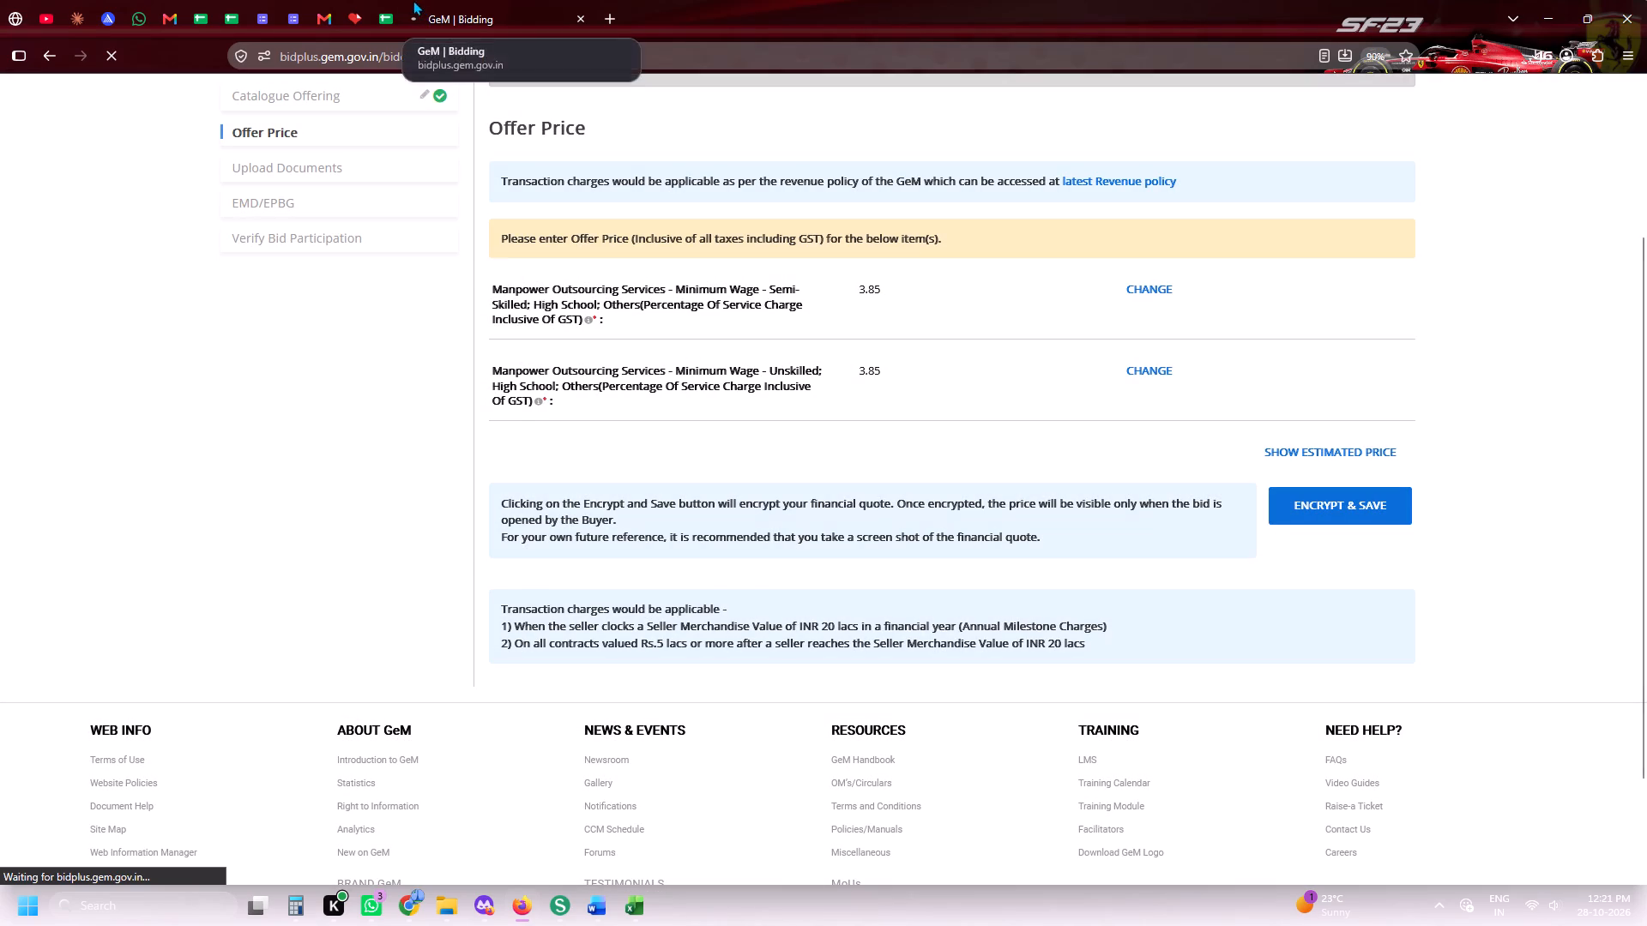
Return to the Daily Tender Sheet and preview the Drive folder linked in row 713's Other Comment cell.
left_click(392, 0)
left_click(681, 344)
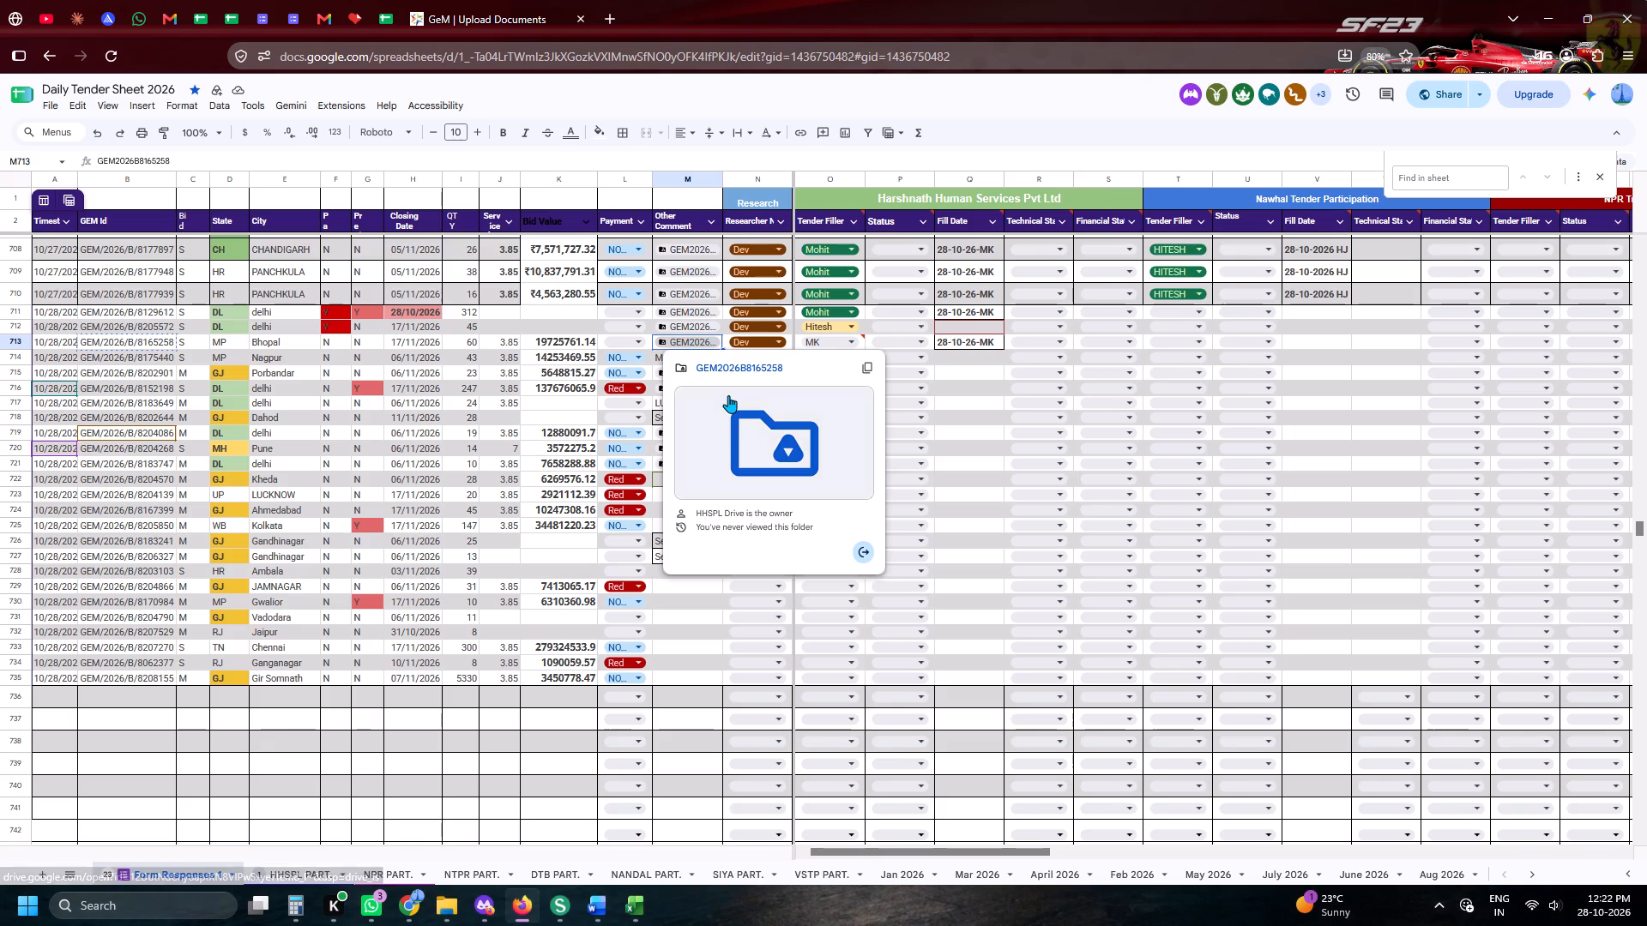
left_click(974, 358)
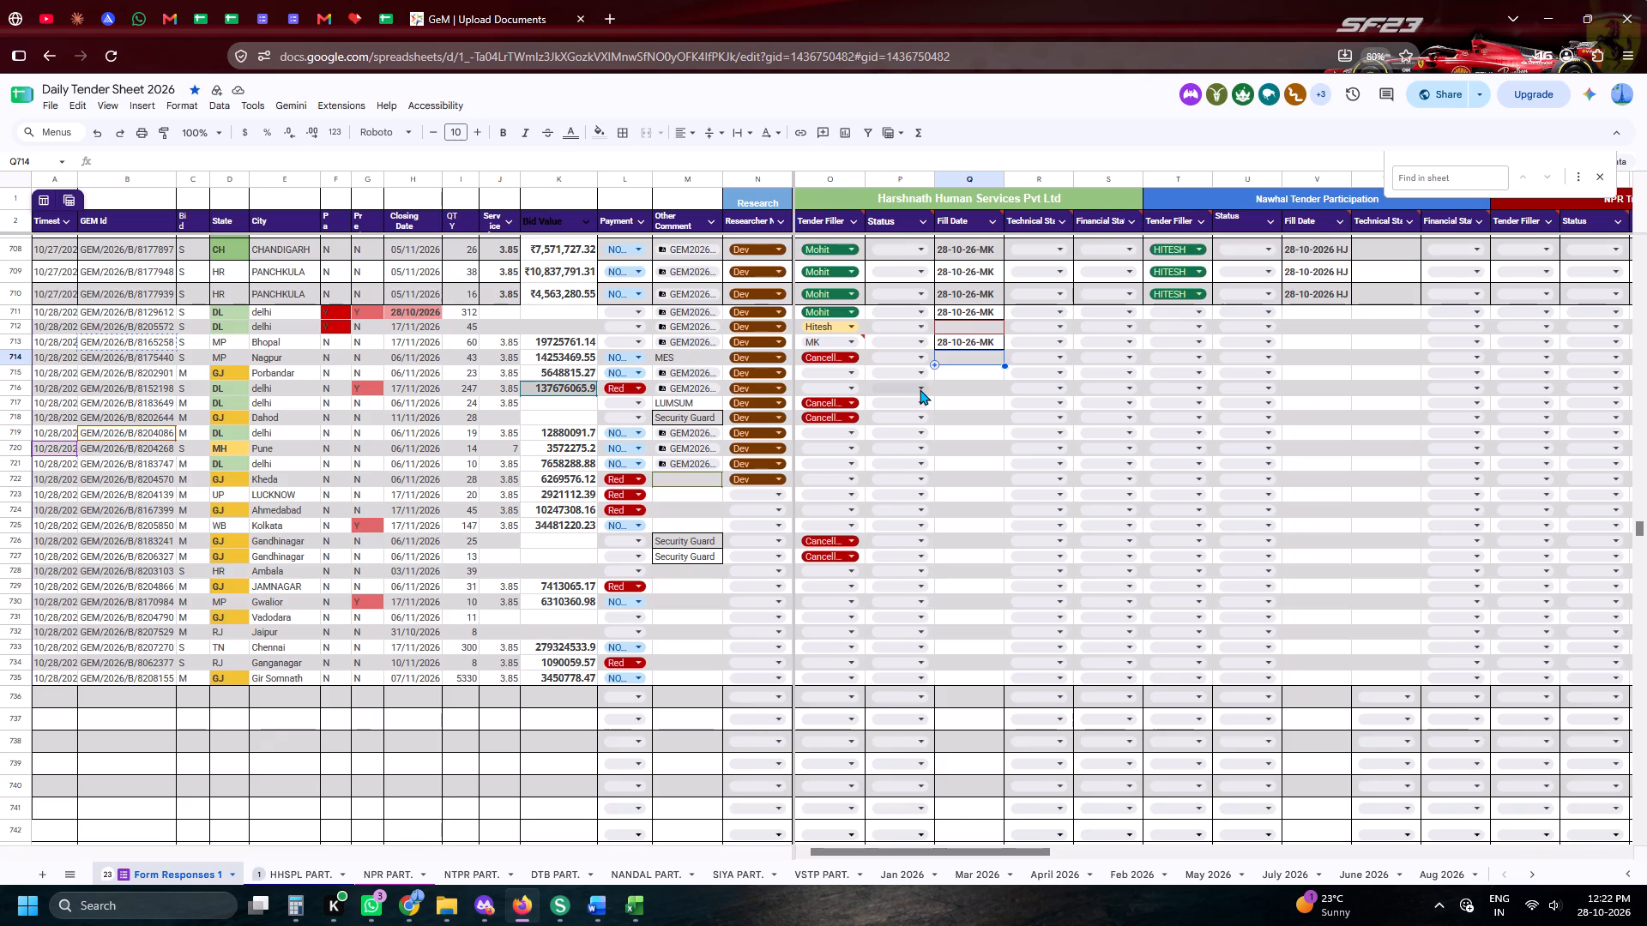
Switch to Angel One and check the open positions and the Indian market indices list.
left_click(95, 0)
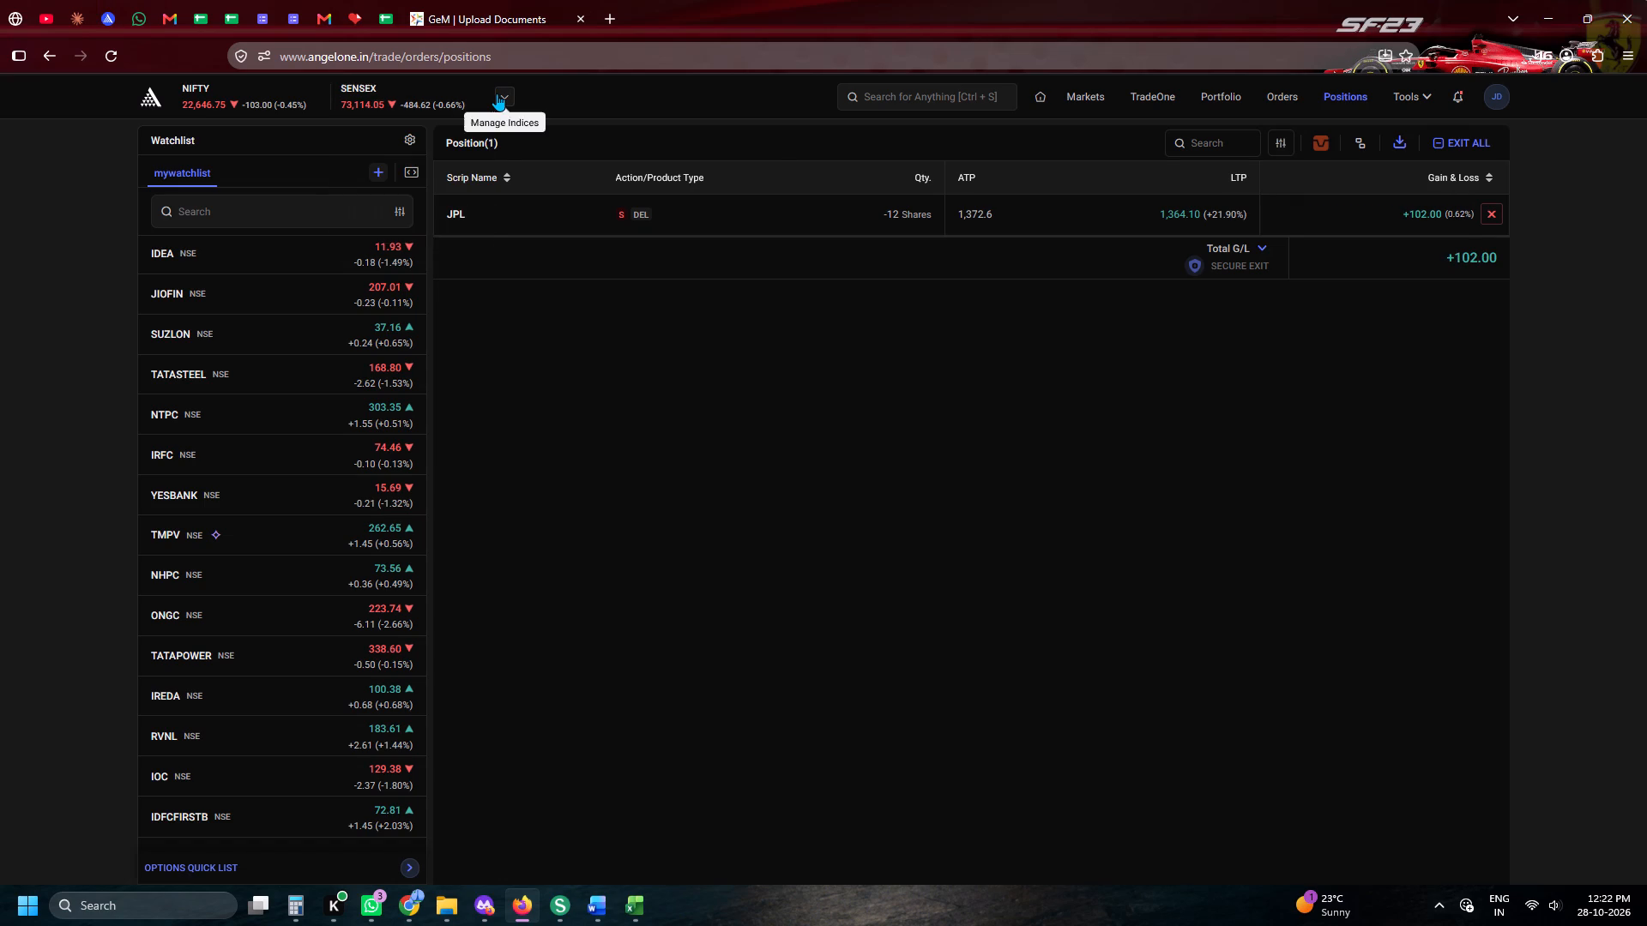
left_click(497, 93)
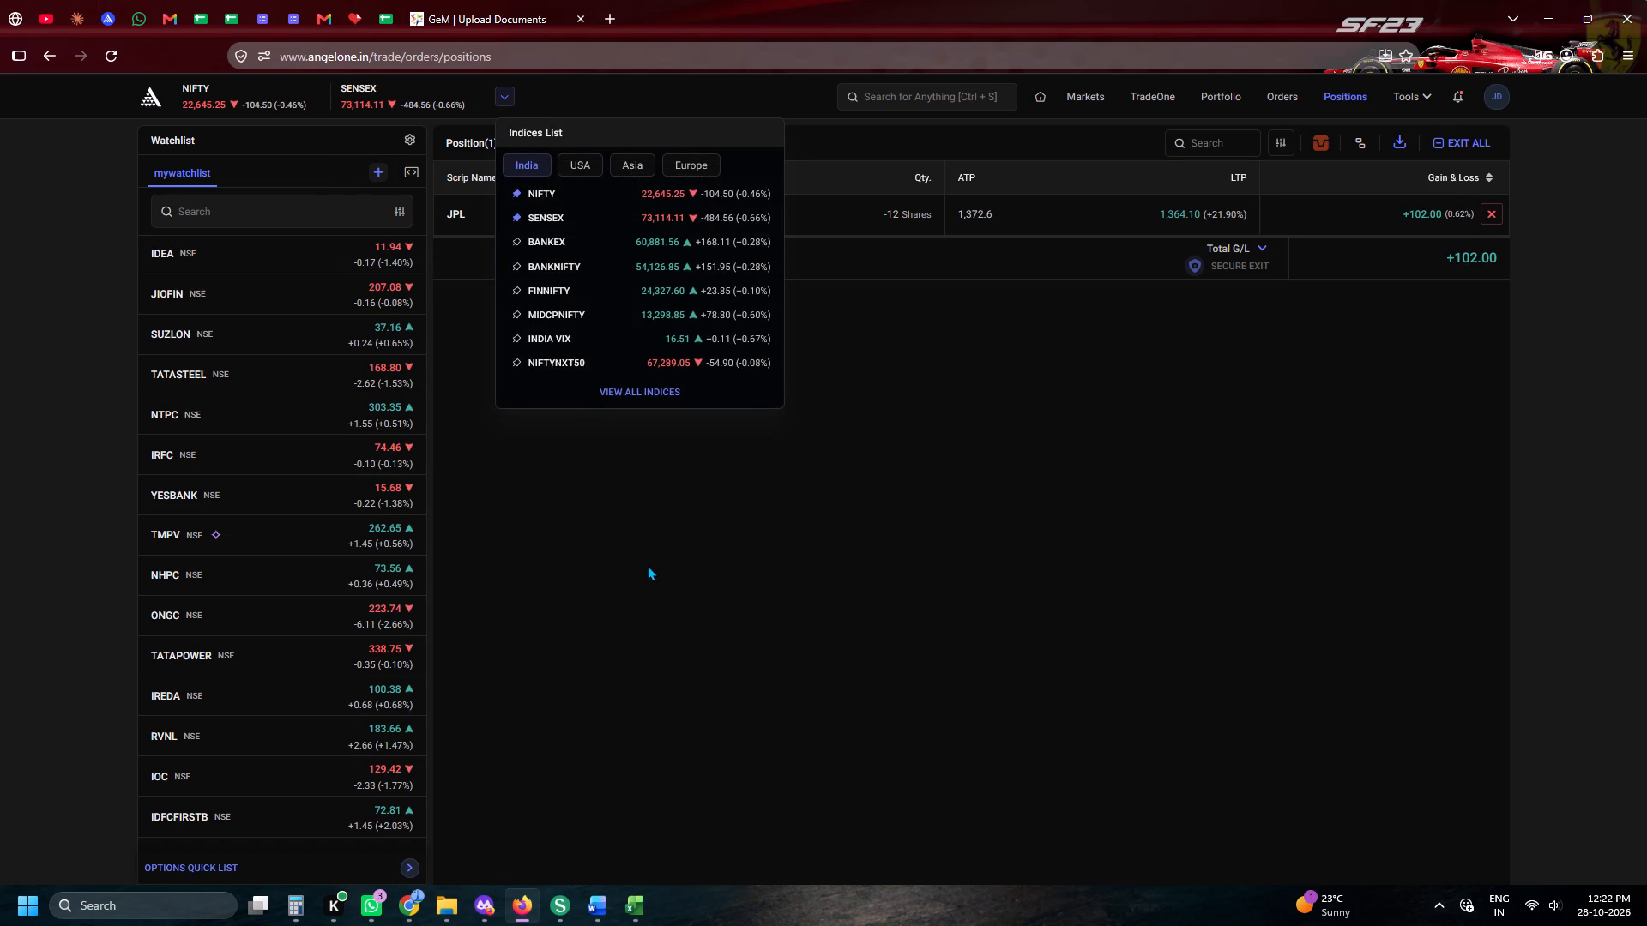
left_click(647, 565)
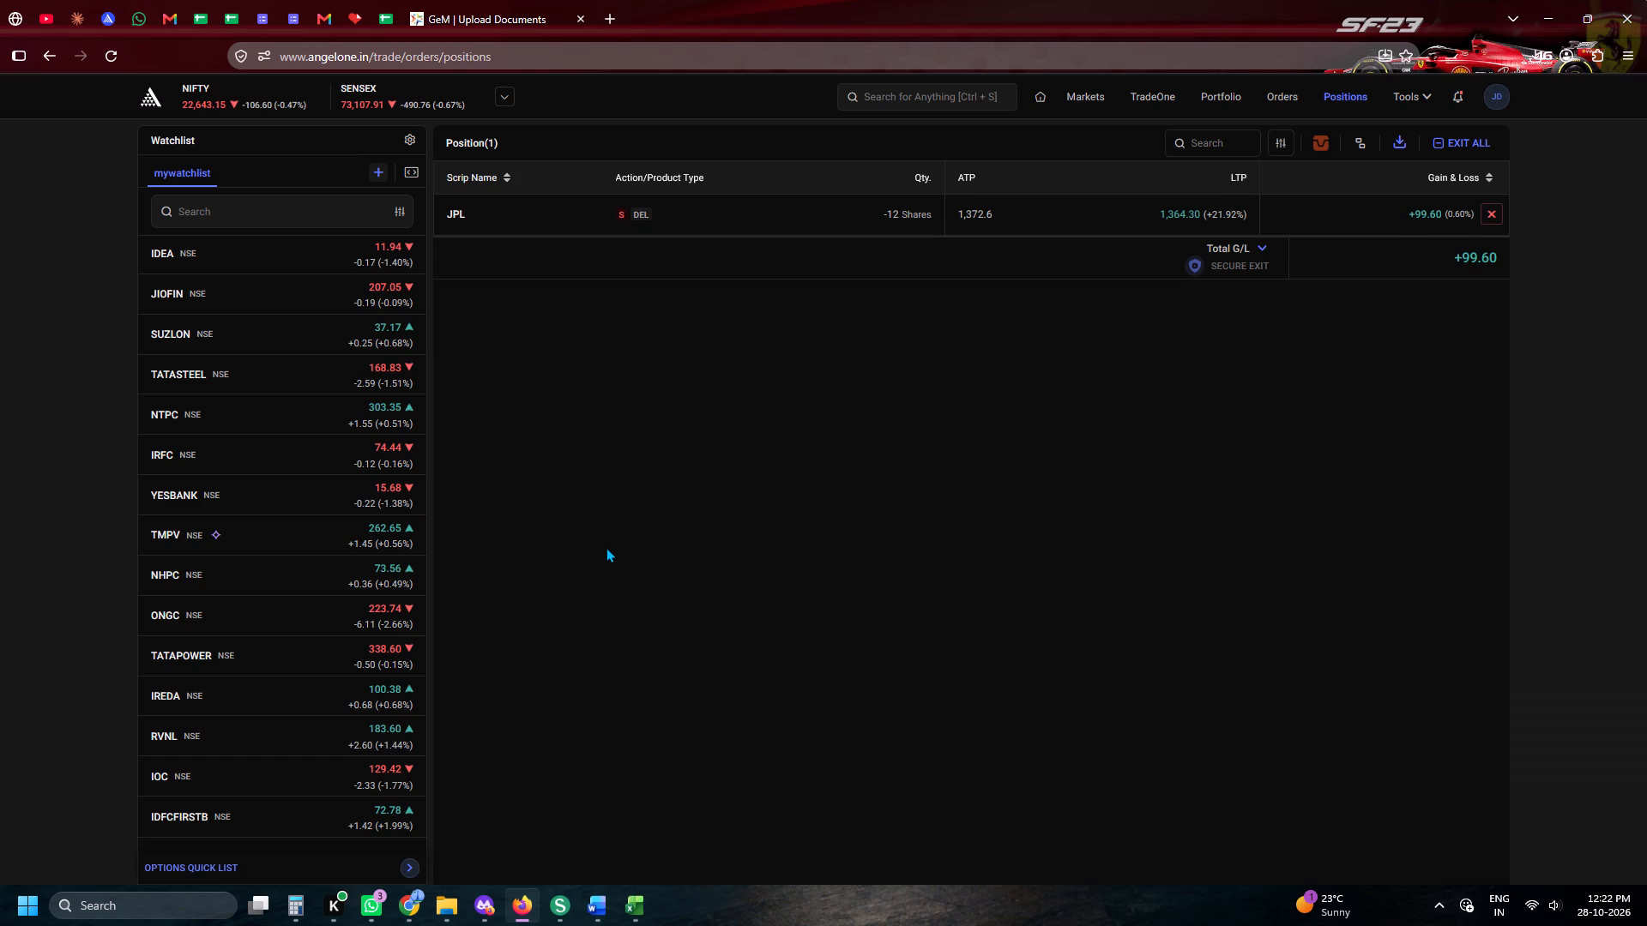
Return to the GeM bid participation page and upload experience-ceretera-hhspl as the Experience Criteria document.
left_click(519, 0)
left_click(966, 397)
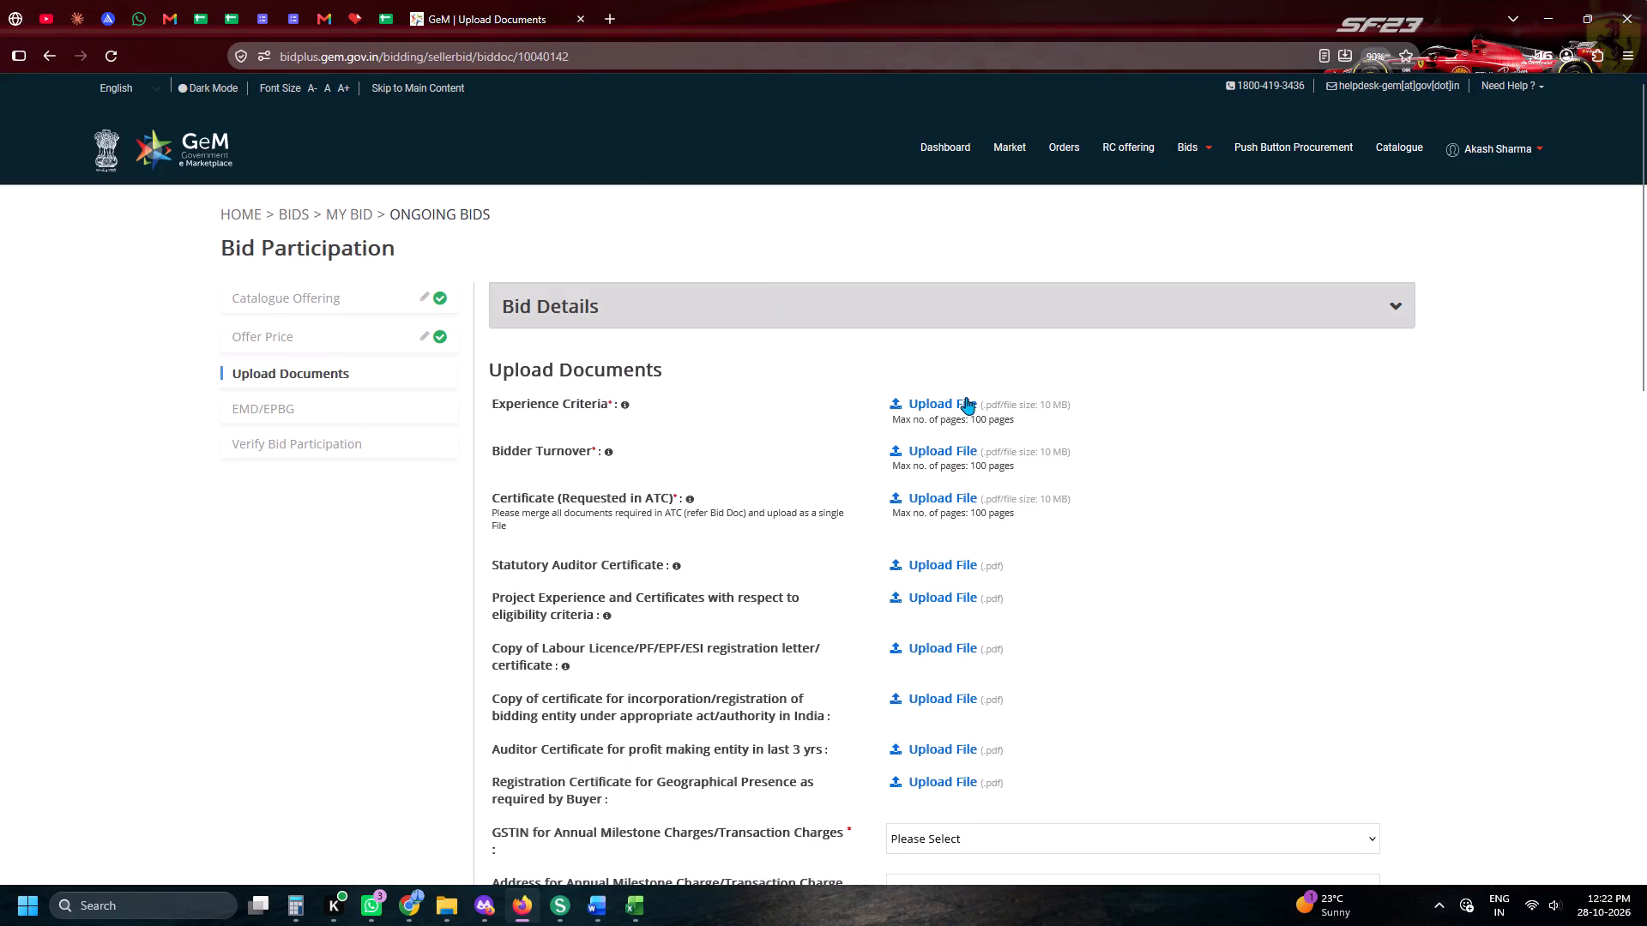
scroll(1240, 406, "up", 3)
left_click(1222, 349)
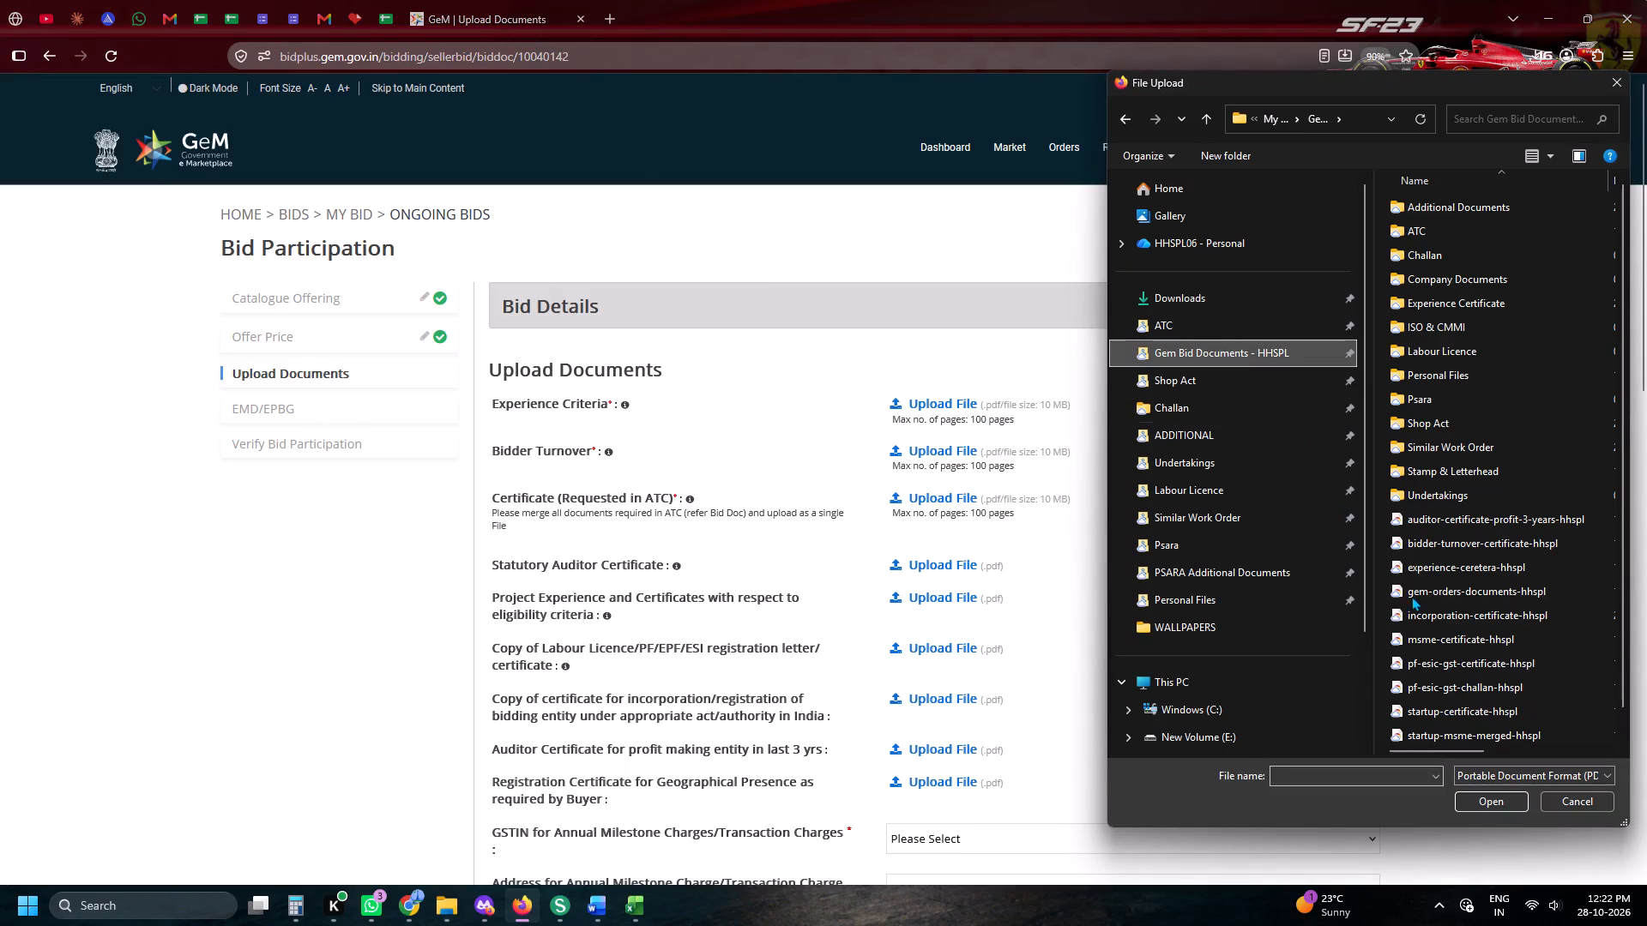
double_click(1432, 568)
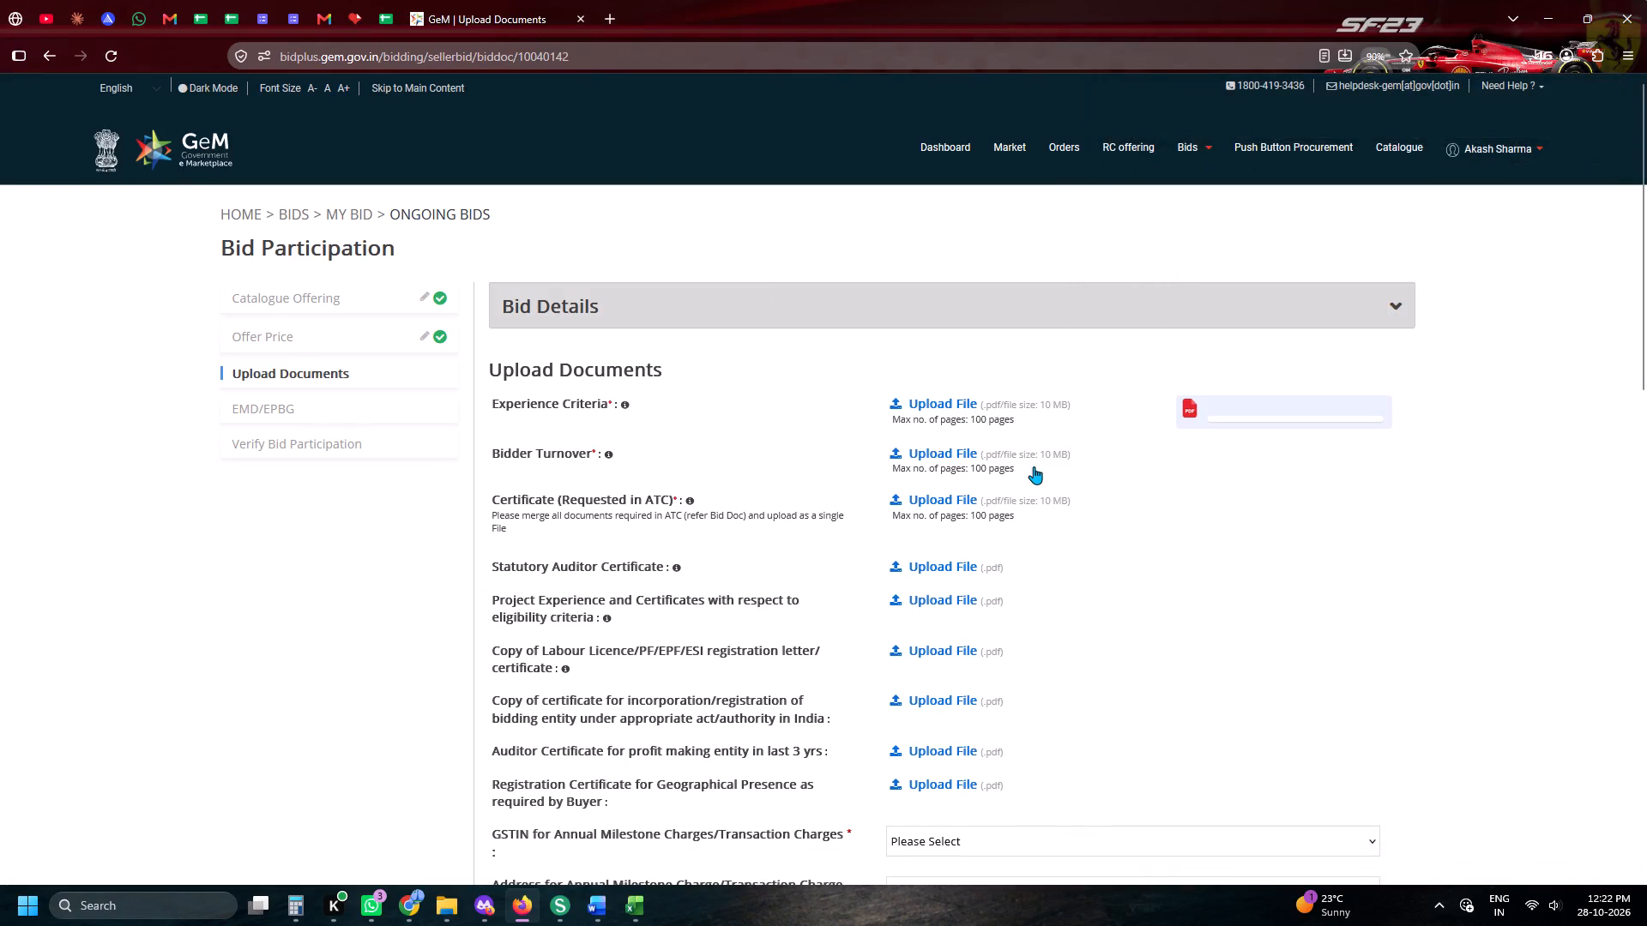
Upload bidder-turnover-certificate-hhspl as the Bidder Turnover document.
left_click(1034, 466)
scroll(1387, 497, "down", 4)
left_click(1431, 539)
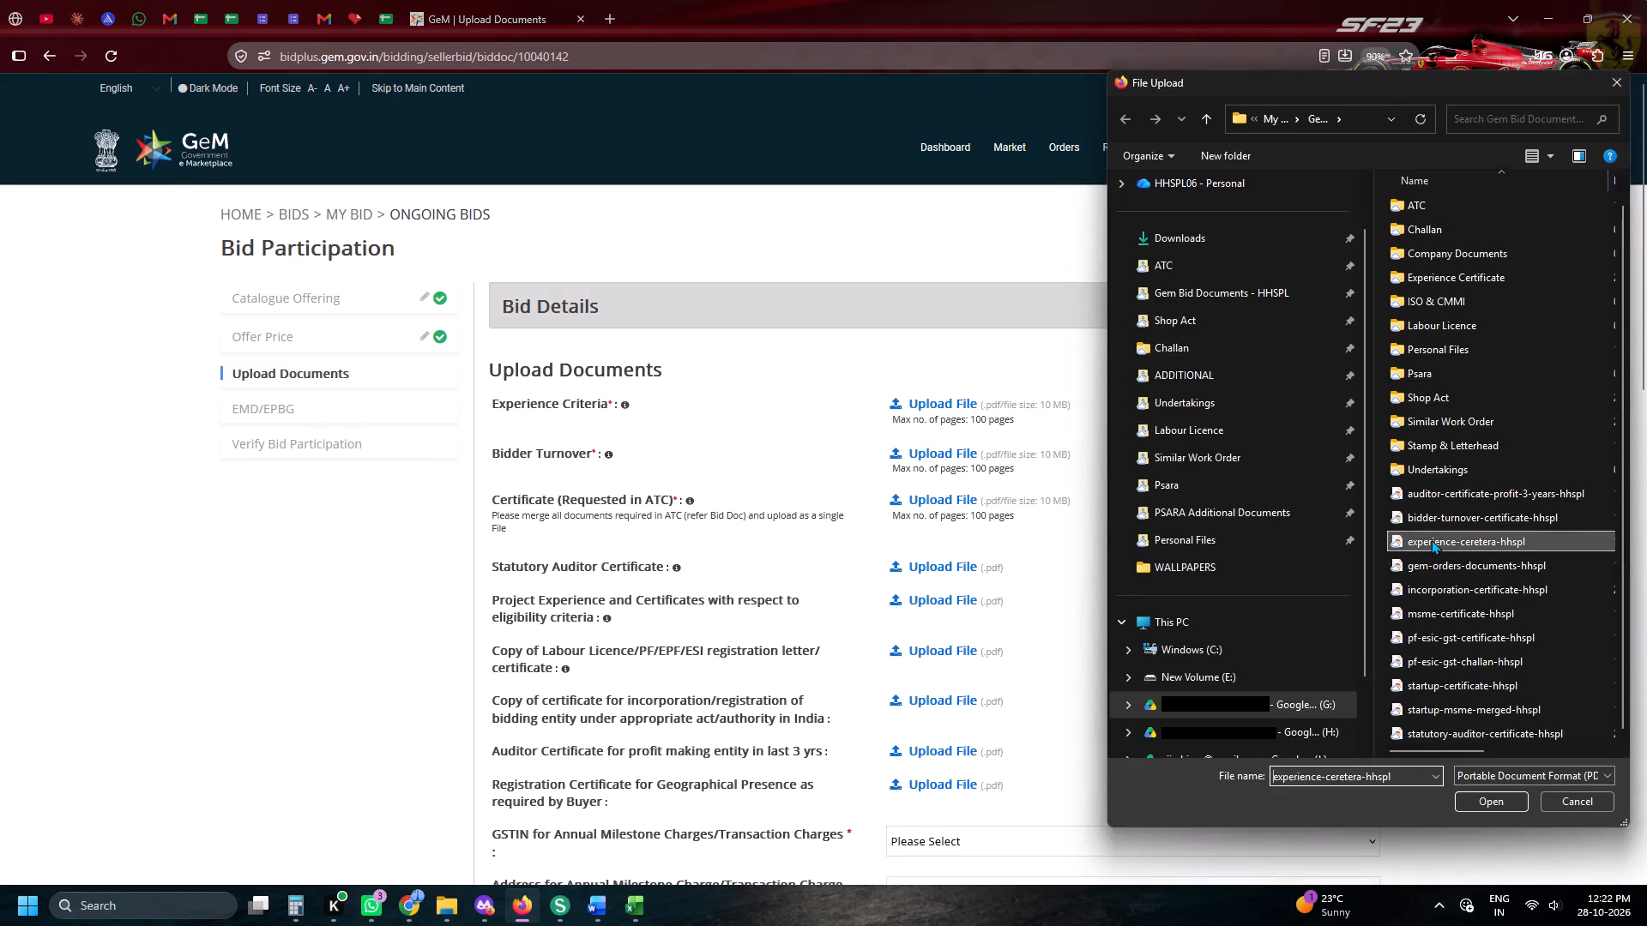
double_click(1428, 525)
Switch to the Daily Tender Sheet and open the Drive folder linked in row 713's Other Comment cell.
left_click(391, 0)
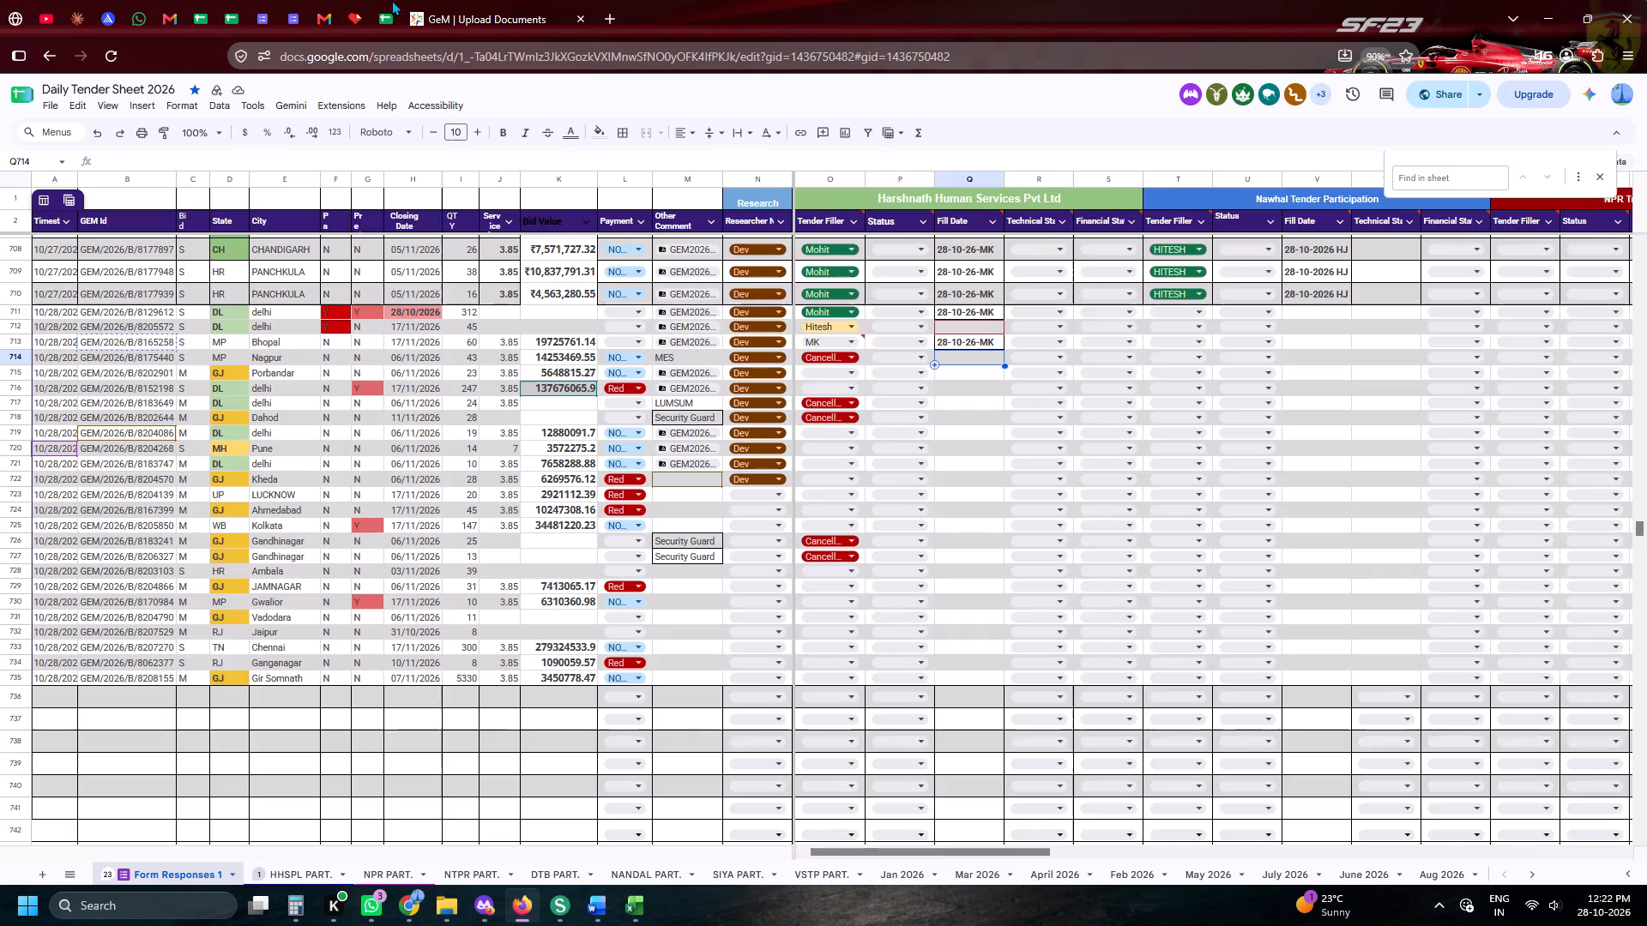
left_click(706, 341)
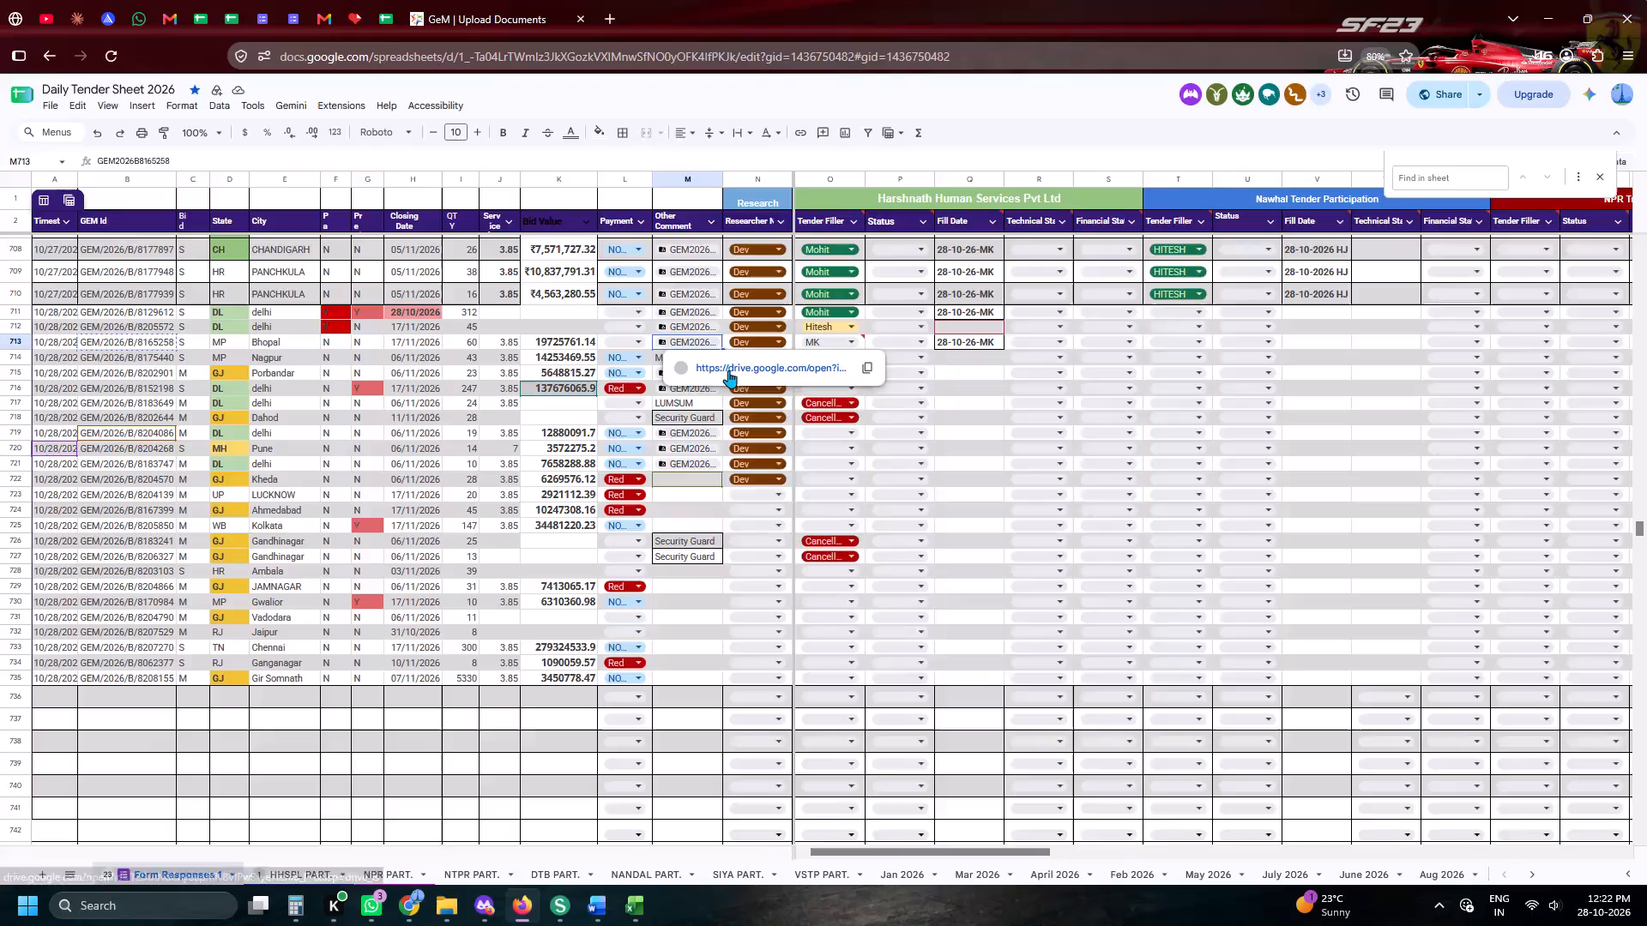
left_click(728, 370)
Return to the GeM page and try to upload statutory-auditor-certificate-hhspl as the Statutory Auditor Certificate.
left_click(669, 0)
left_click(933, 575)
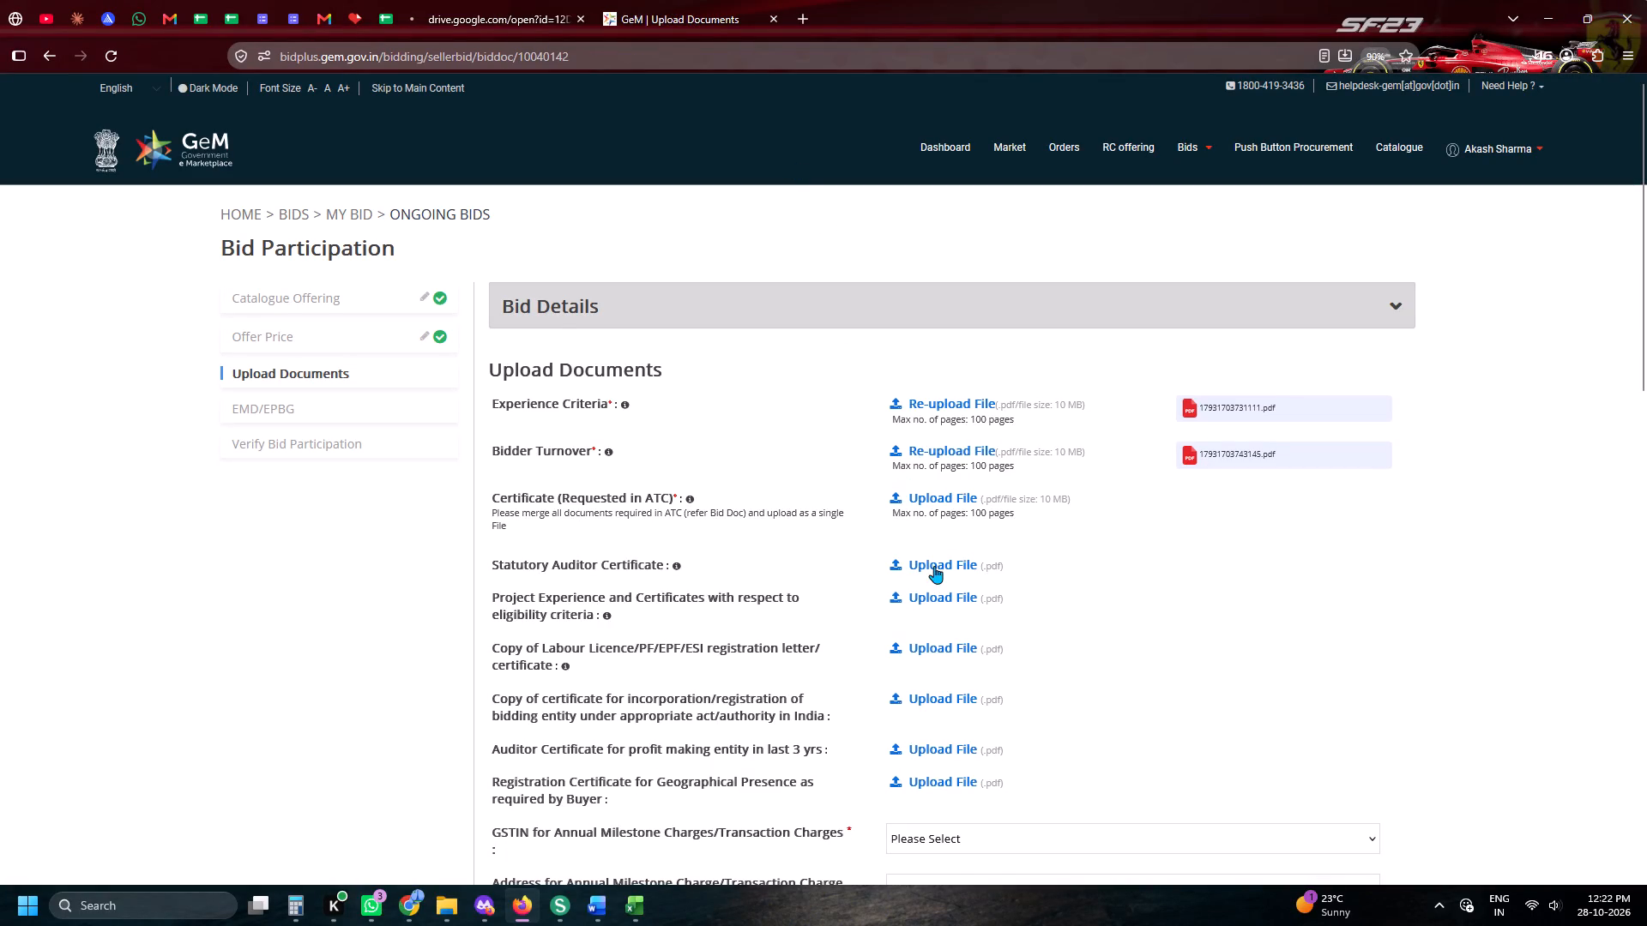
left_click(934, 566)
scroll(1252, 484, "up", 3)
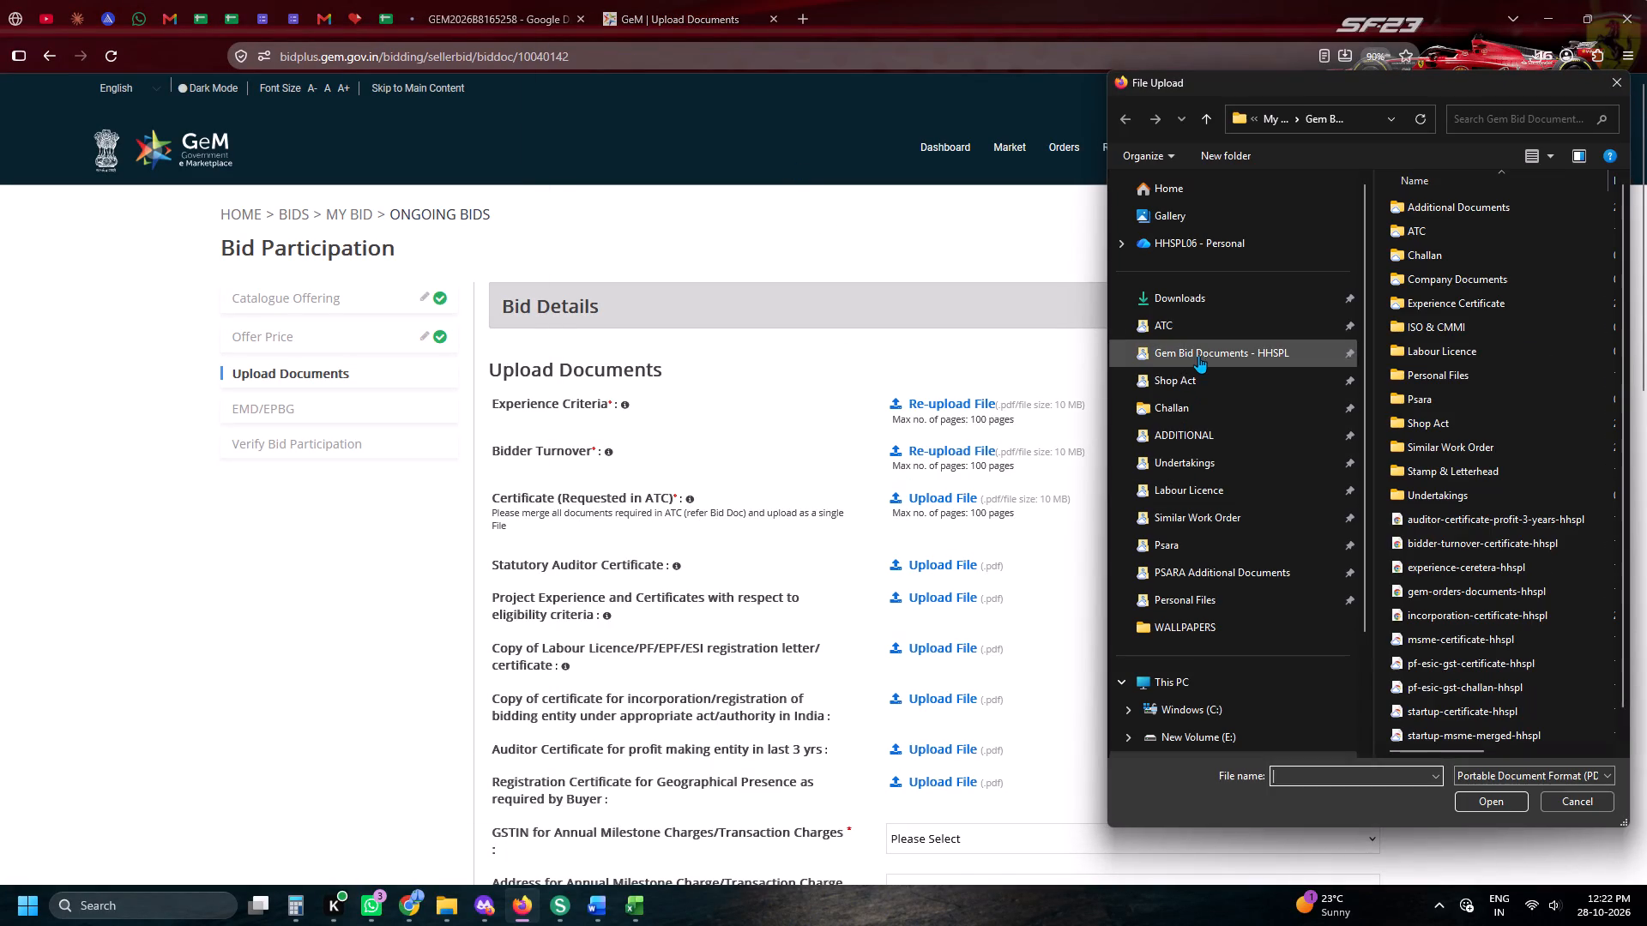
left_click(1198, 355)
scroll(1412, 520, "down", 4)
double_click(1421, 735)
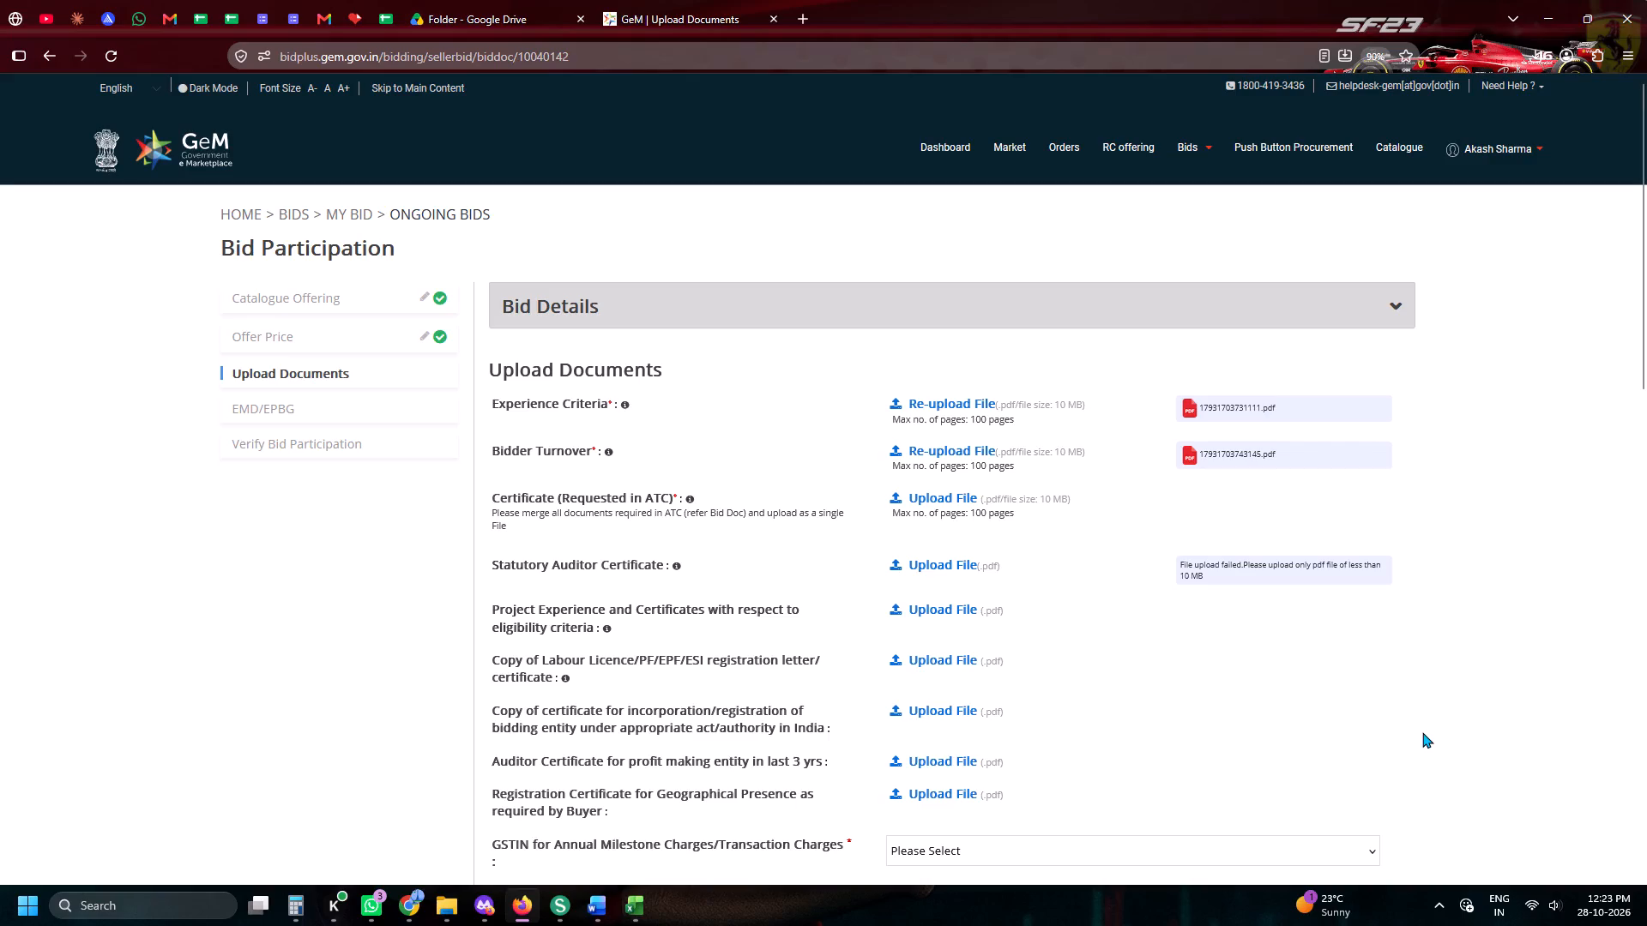
Upload statutory-auditor-certificate-hhspl again as the Statutory Auditor Certificate.
left_click(938, 561)
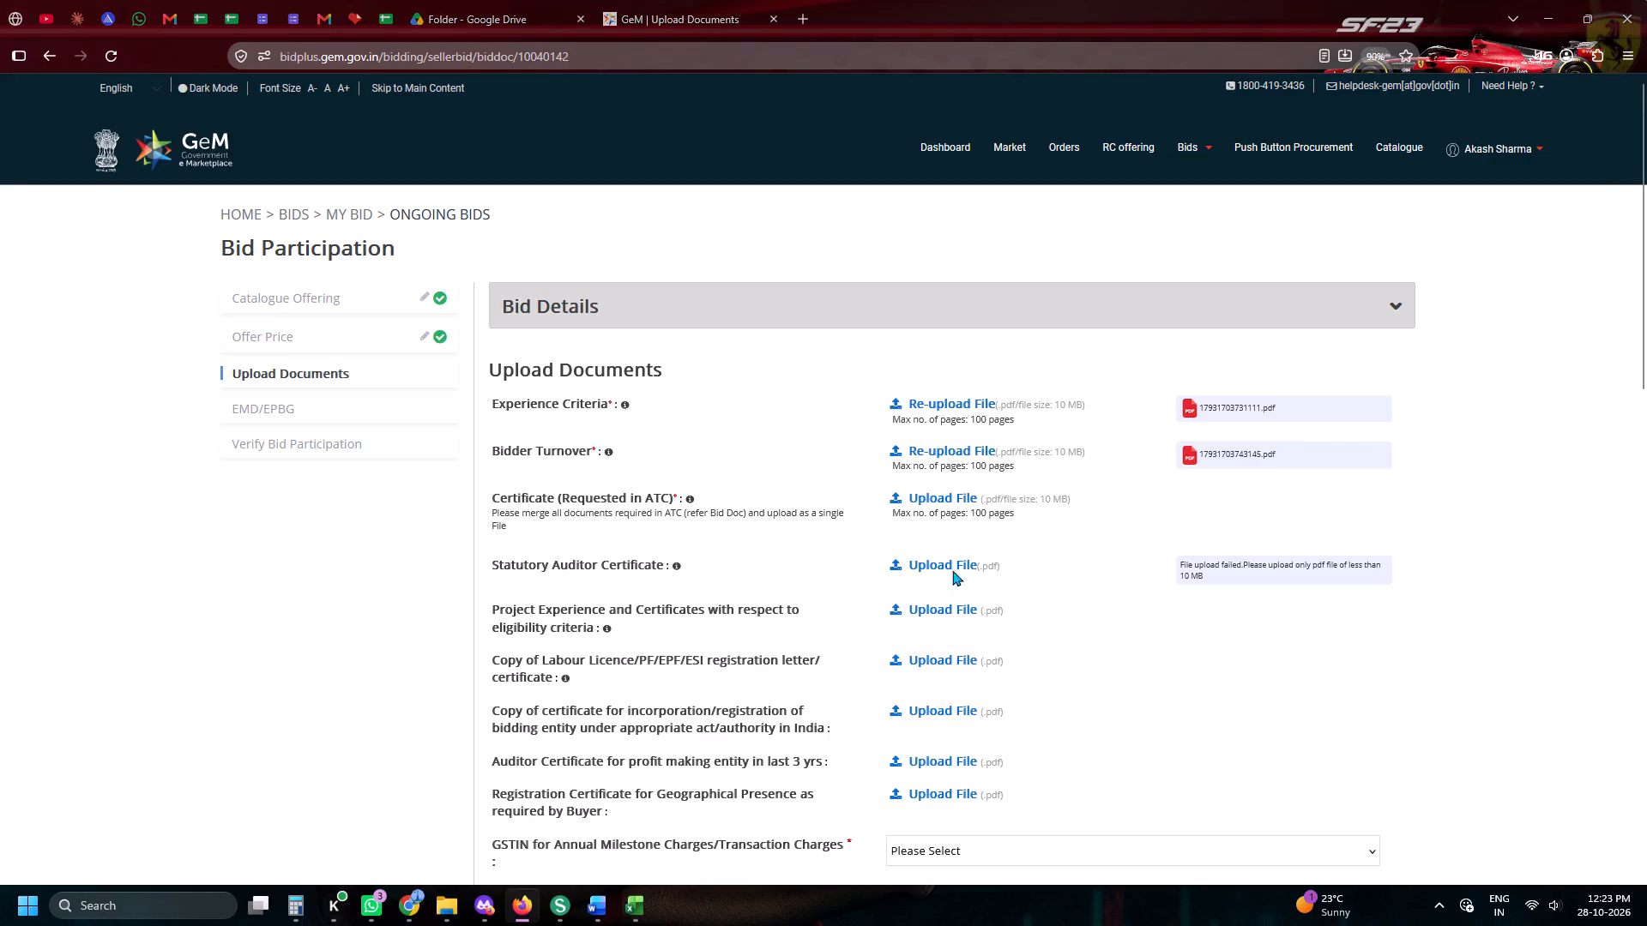
scroll(1472, 630, "down", 4)
left_click(1457, 721)
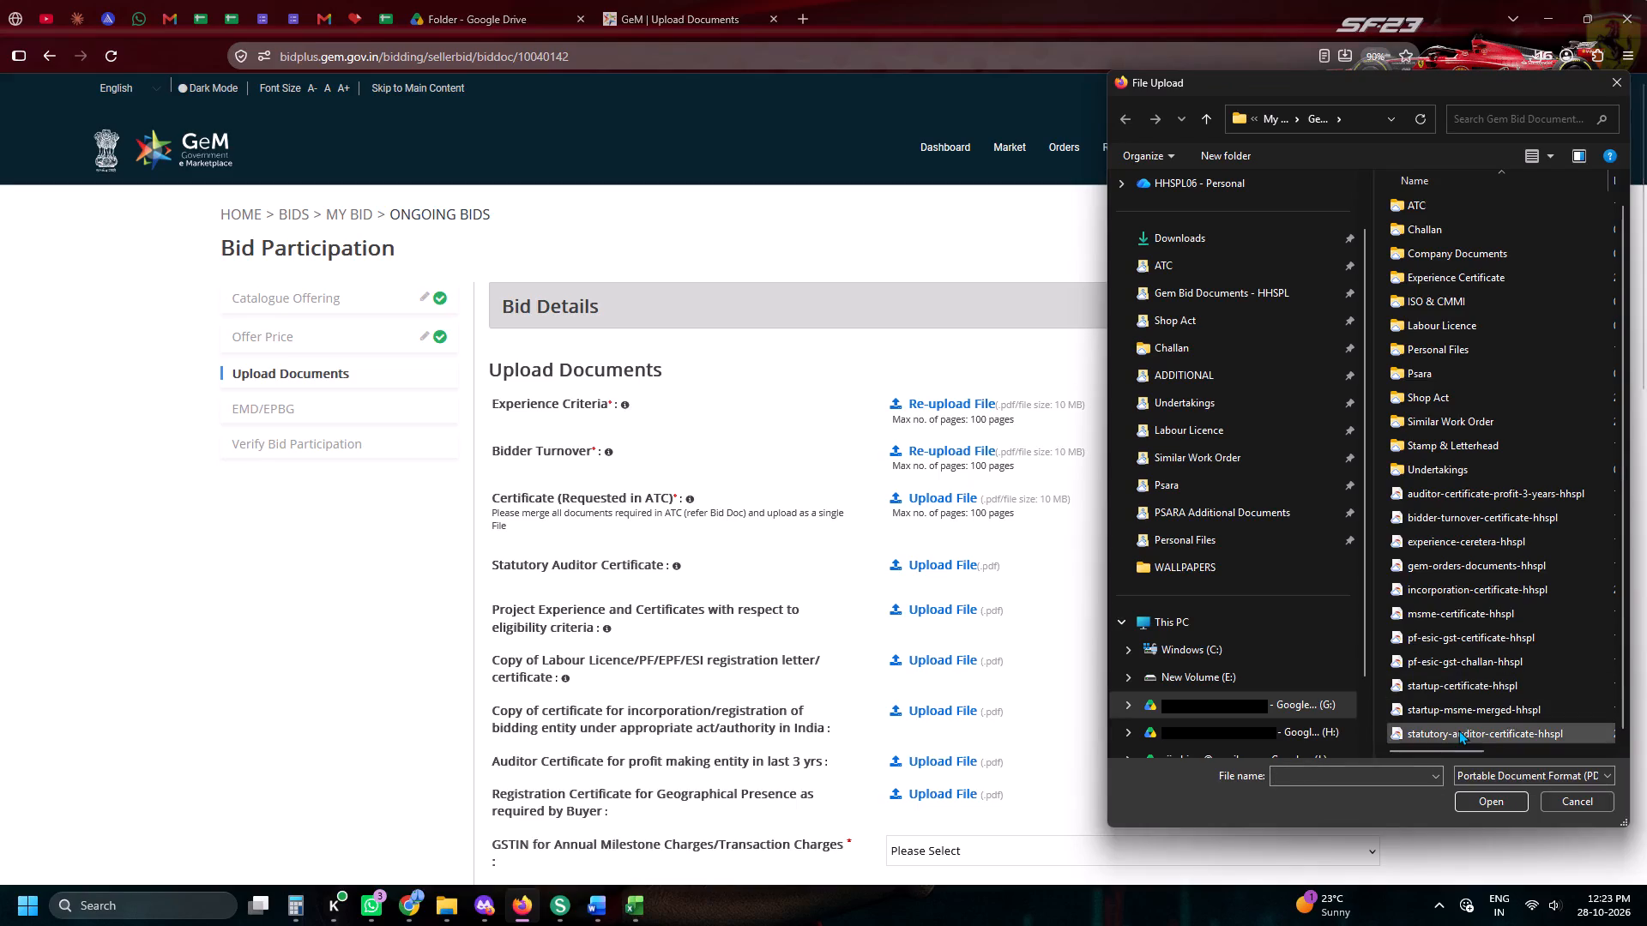
double_click(1458, 730)
In the GEM2026B8165258 Drive folder, download SCOPE OF WORK 01, MINIMUM WAGES 02 and BUYER ADDED ATC 03.
left_click(462, 0)
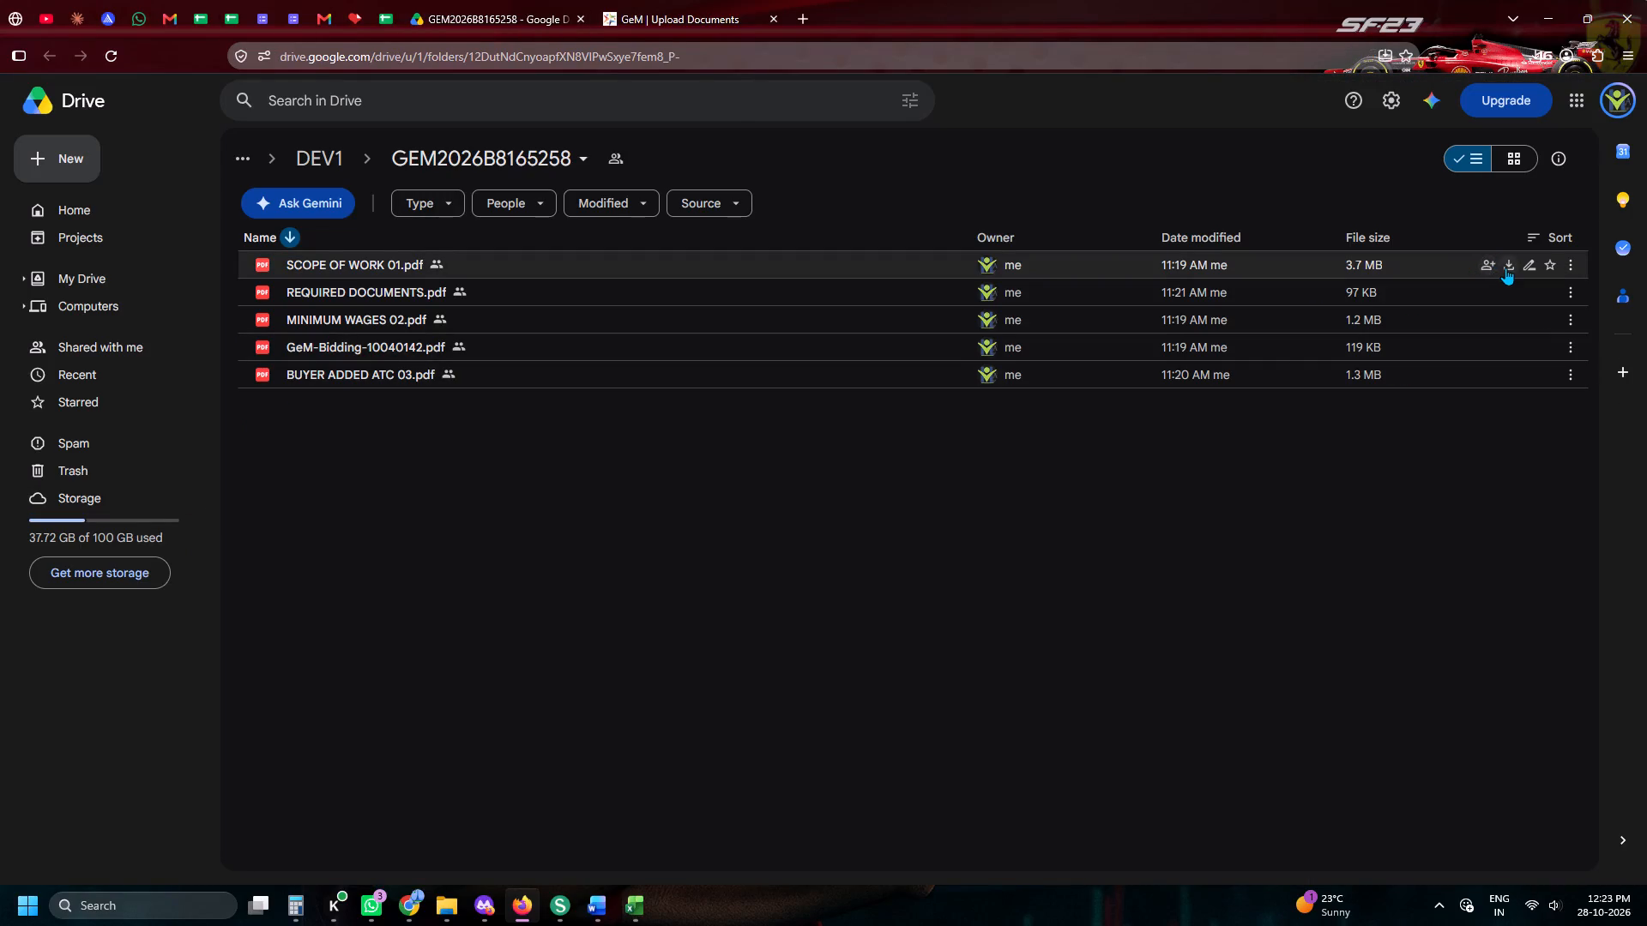
left_click(1505, 268)
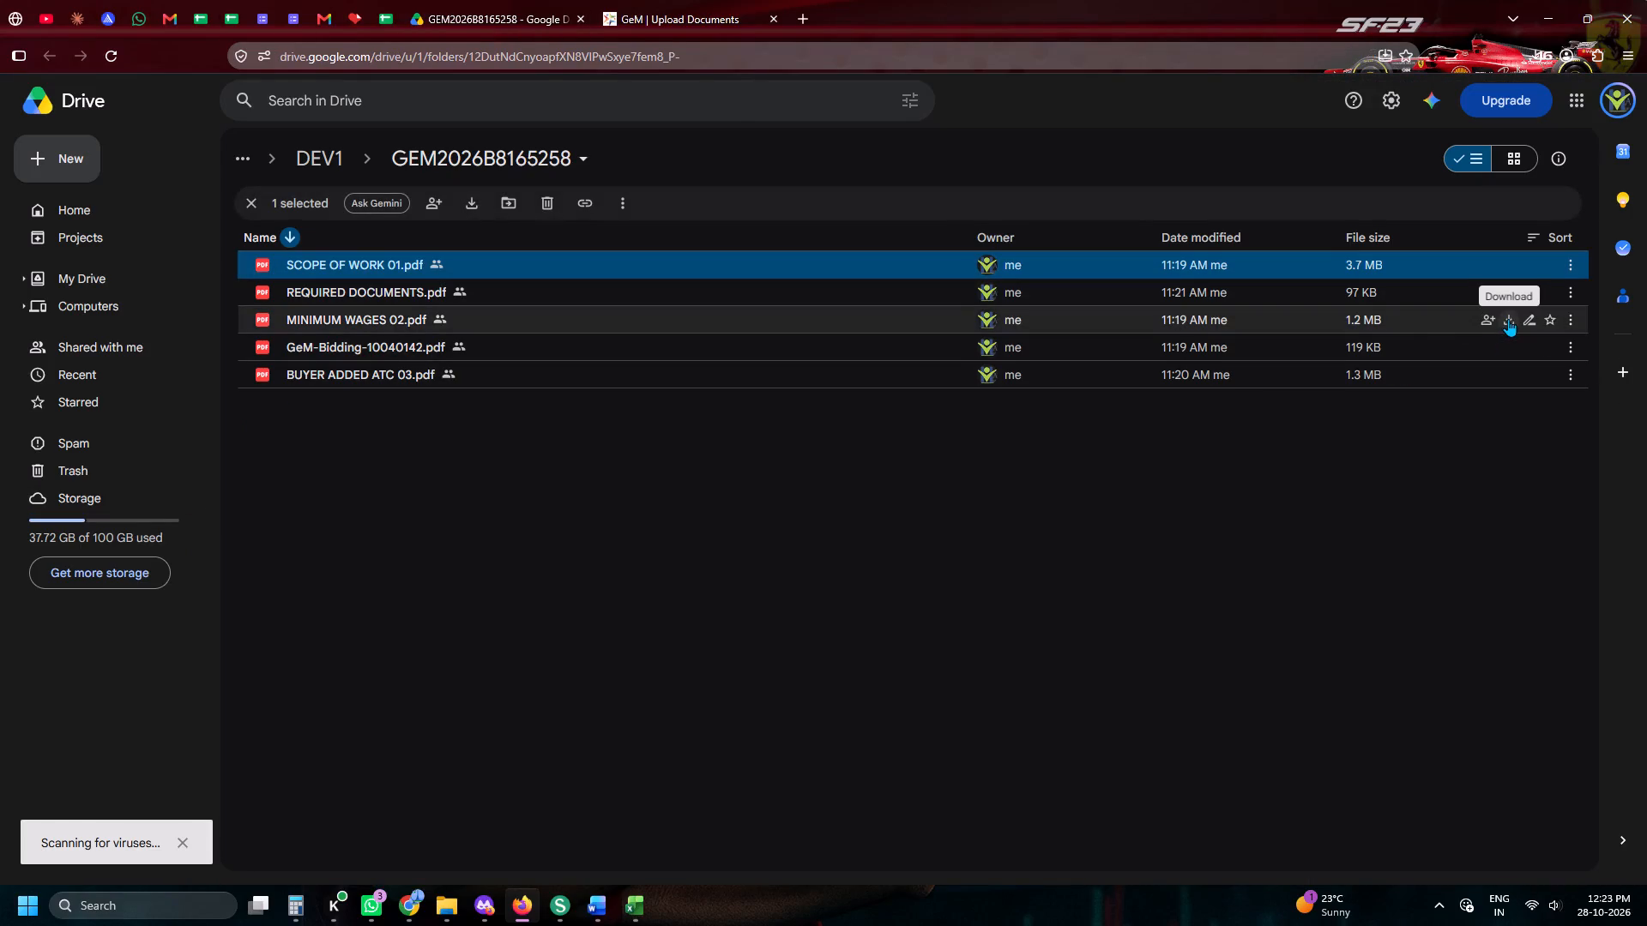
left_click(1508, 319)
left_click(1508, 377)
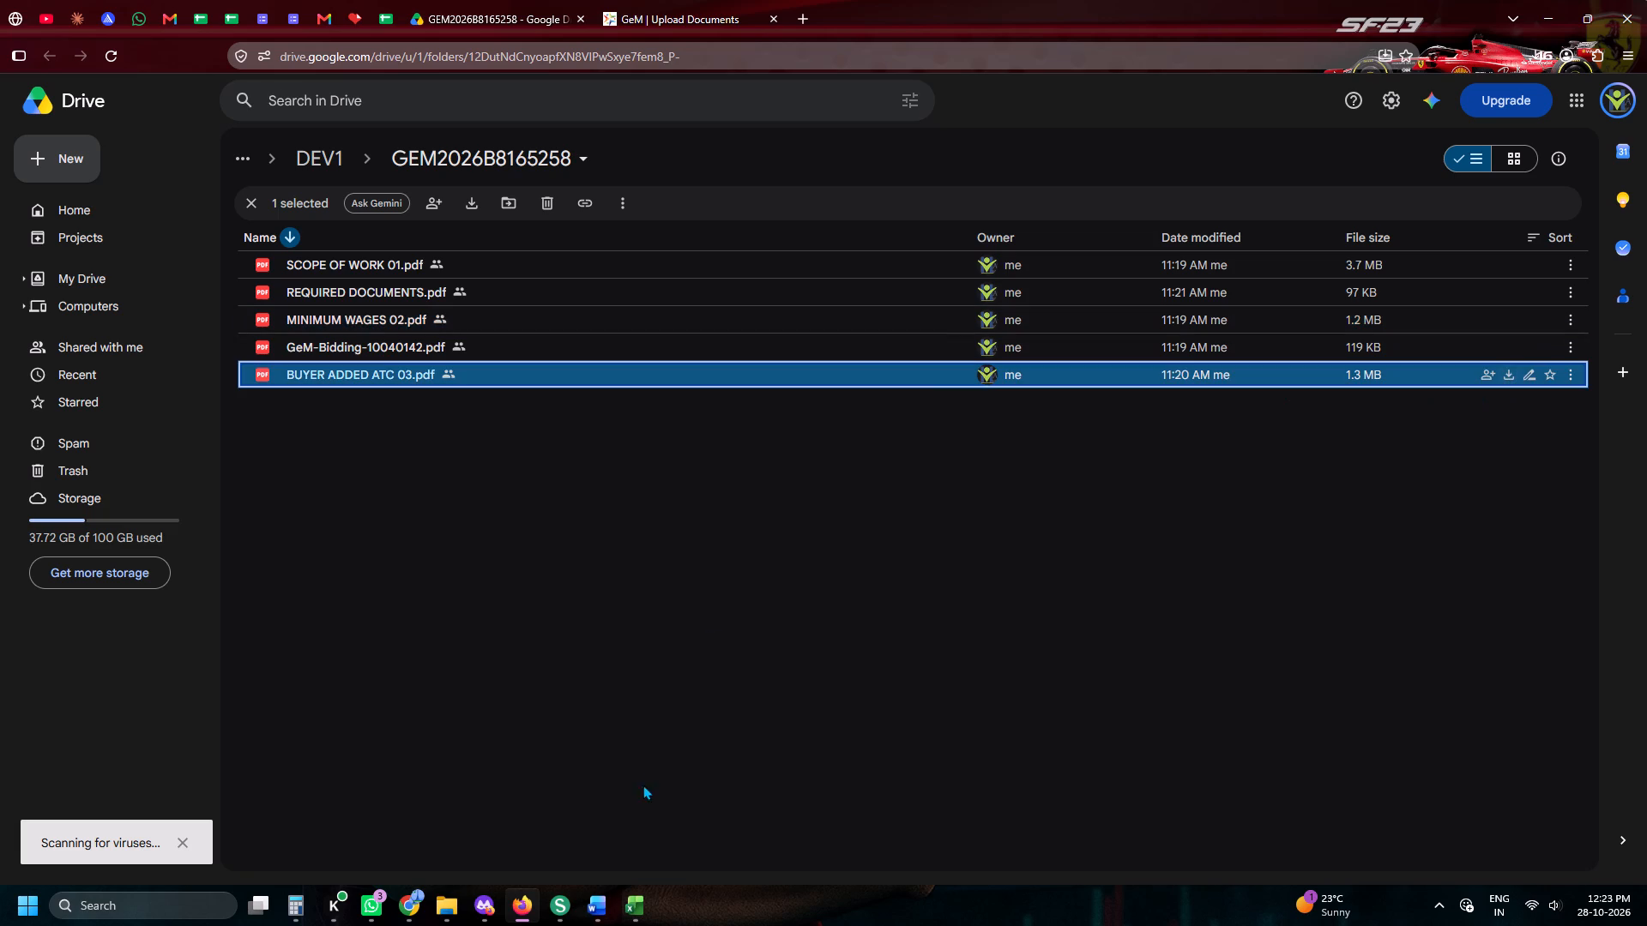
Switch to Sejda PDF Desktop and load BUYER ADDED ATC 03-62, MINIMUM WAGES 02-137 and SCOPE OF WORK 01-283 into a new merge.
left_click(563, 900)
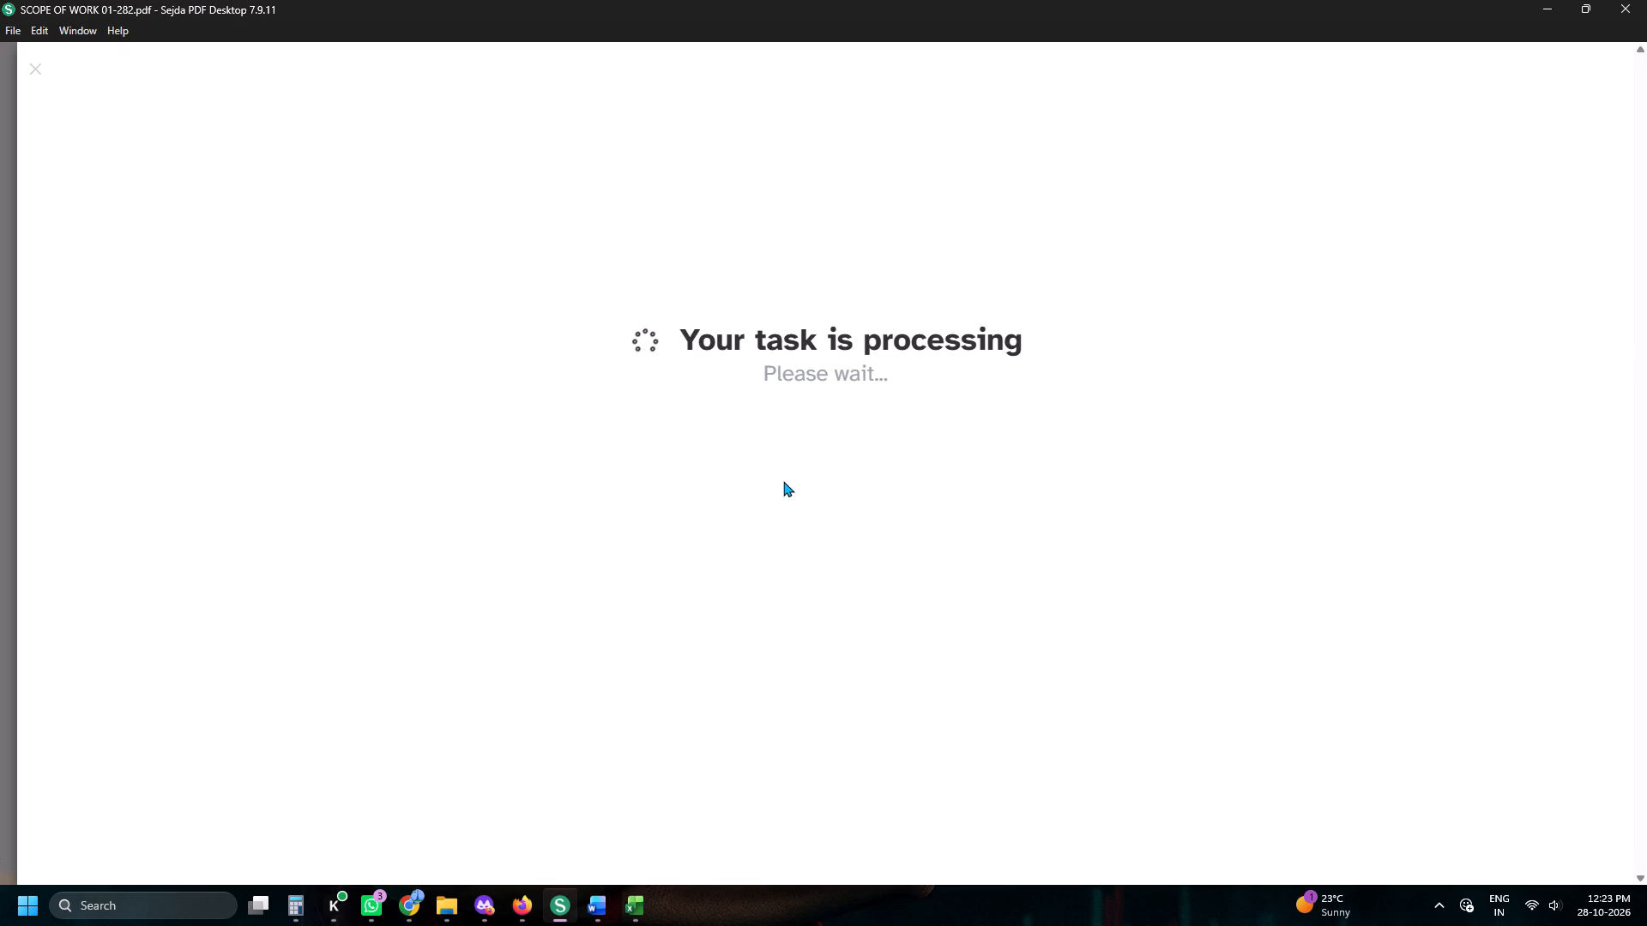
left_click(1127, 596)
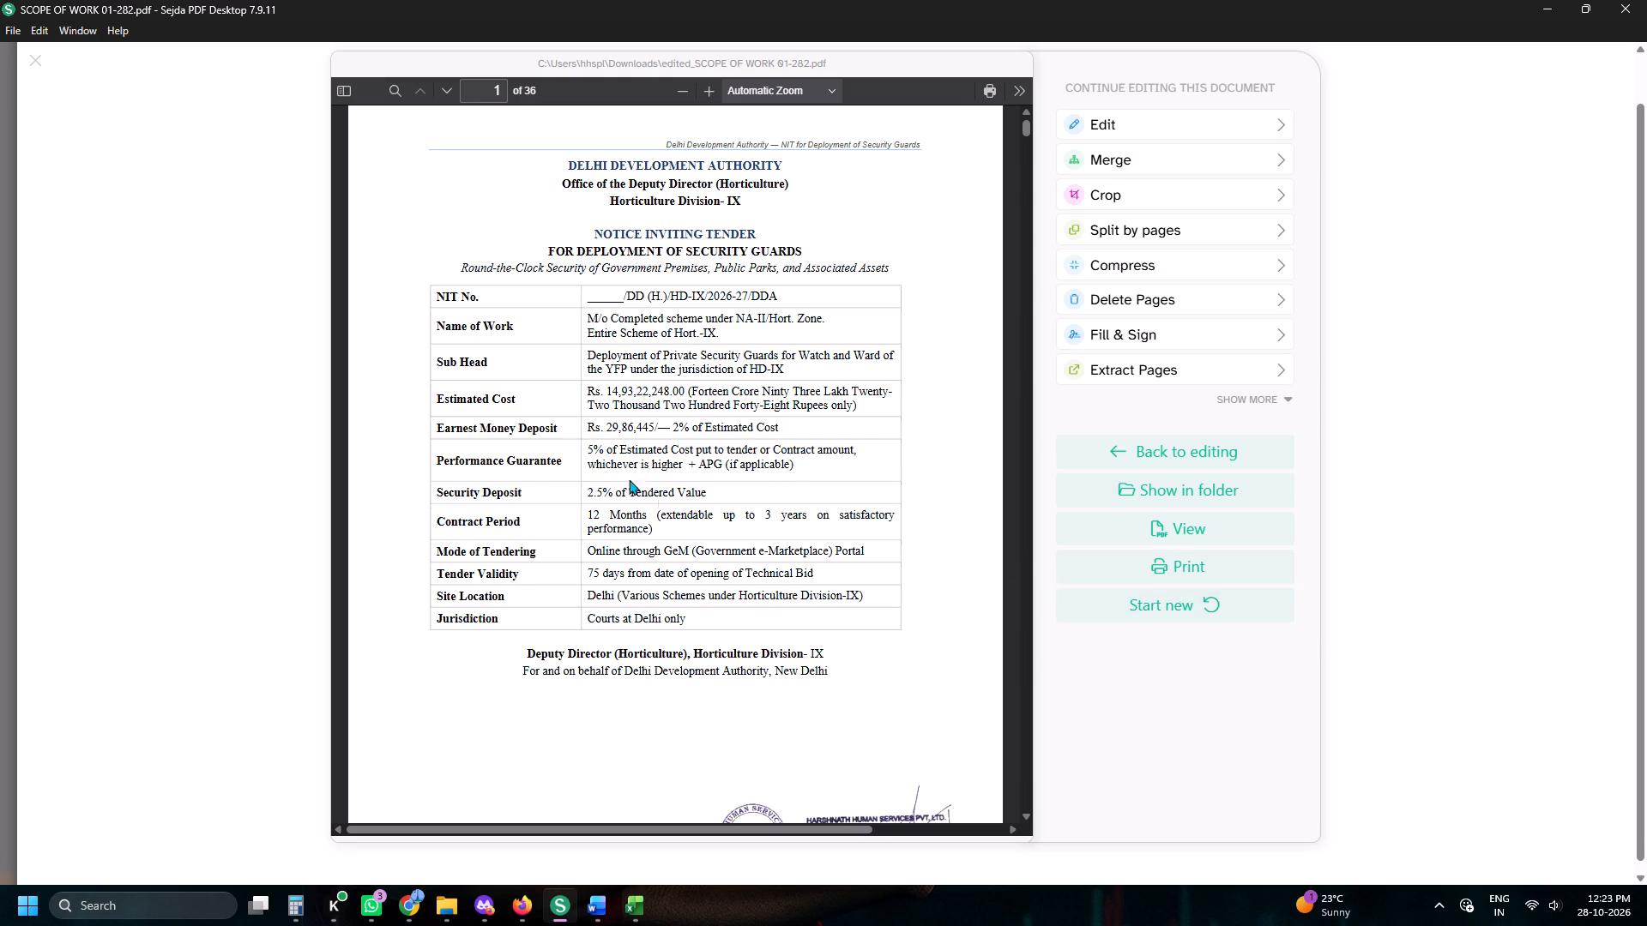
left_click(475, 56)
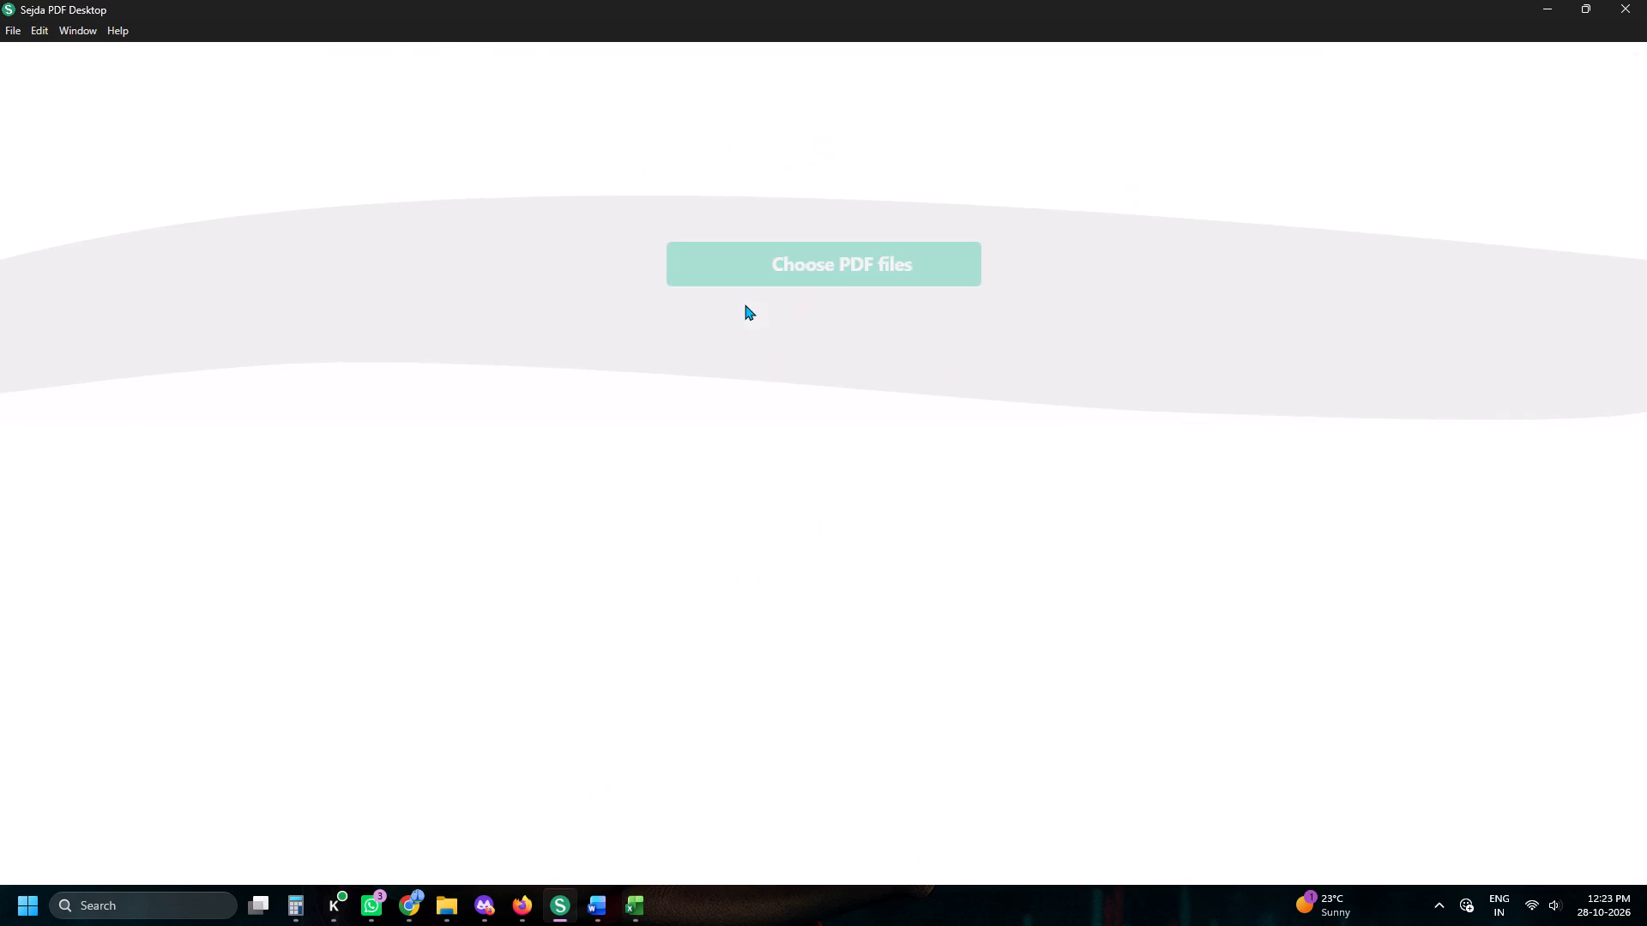
left_click(754, 268)
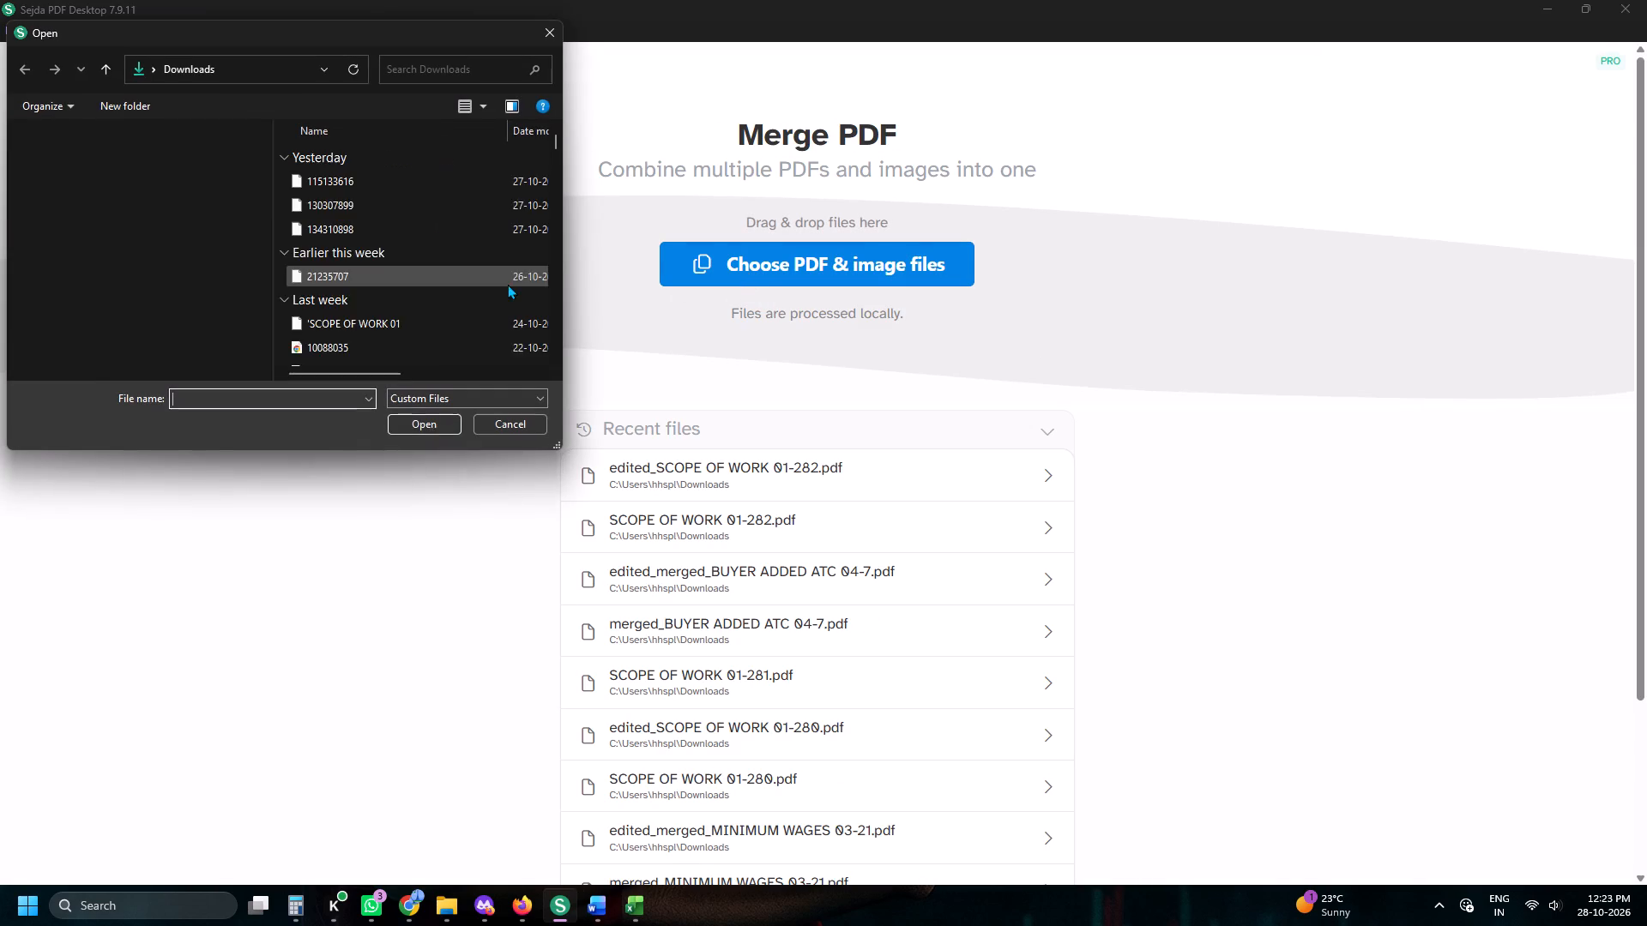
left_click_drag(279, 180, 322, 234)
left_click(419, 424)
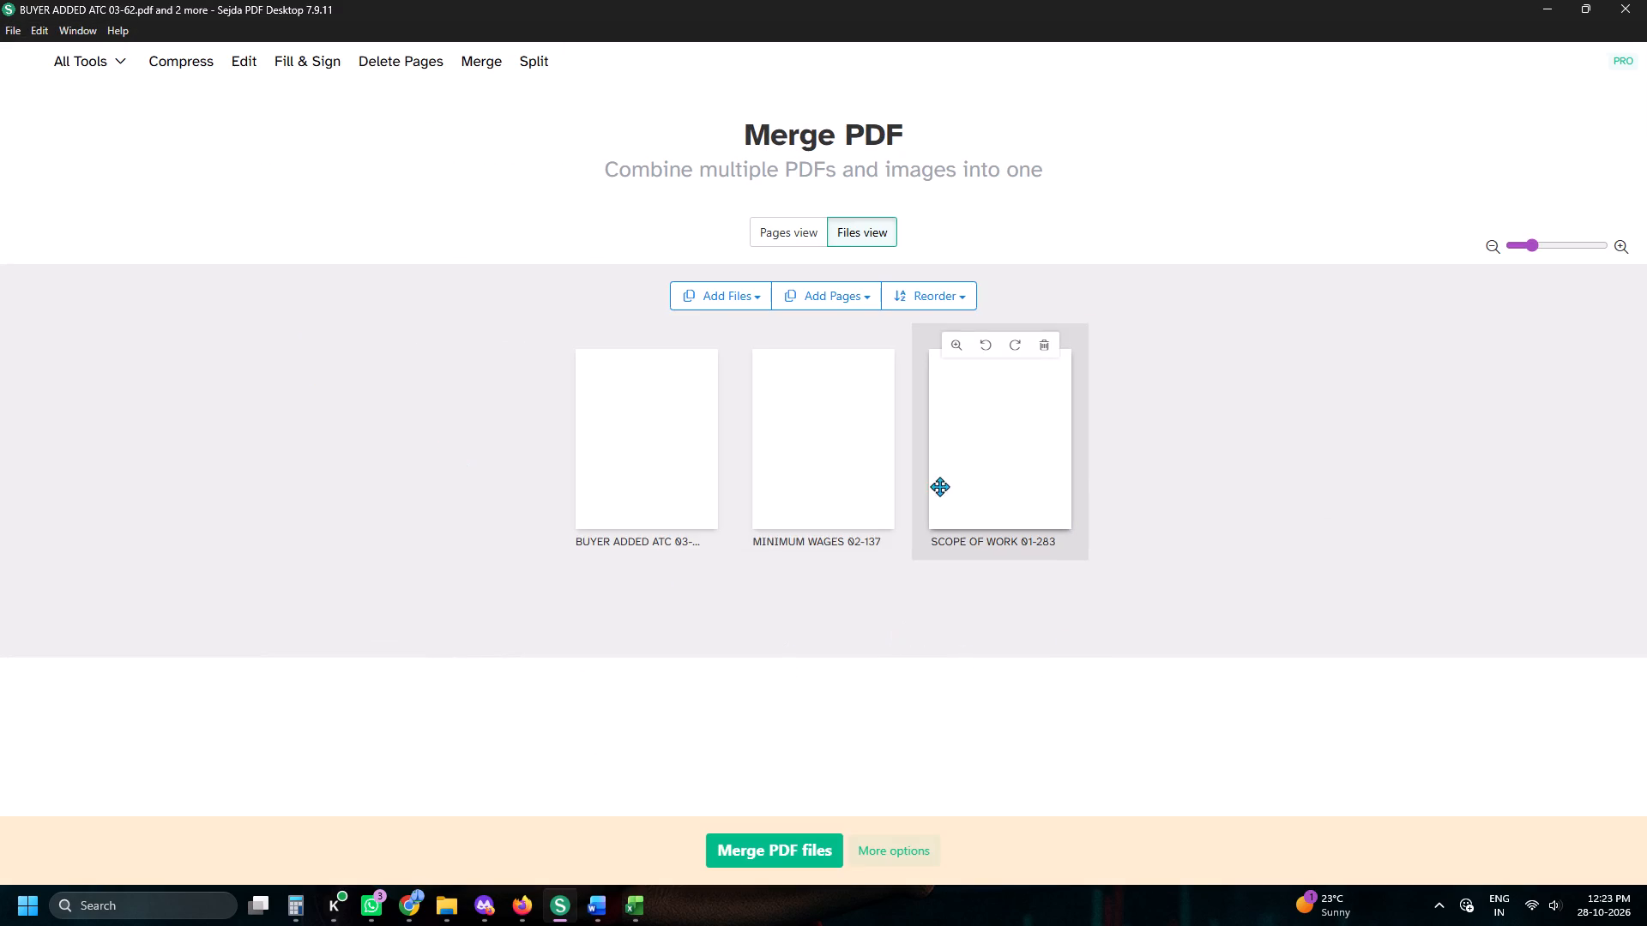
Order the files as Scope of Work, Minimum Wages, Buyer Added ATC, and merge them into Downloads as merged_BUYER ADDED ATC 03-62.
left_click_drag(976, 484, 529, 461)
left_click_drag(814, 487, 1063, 488)
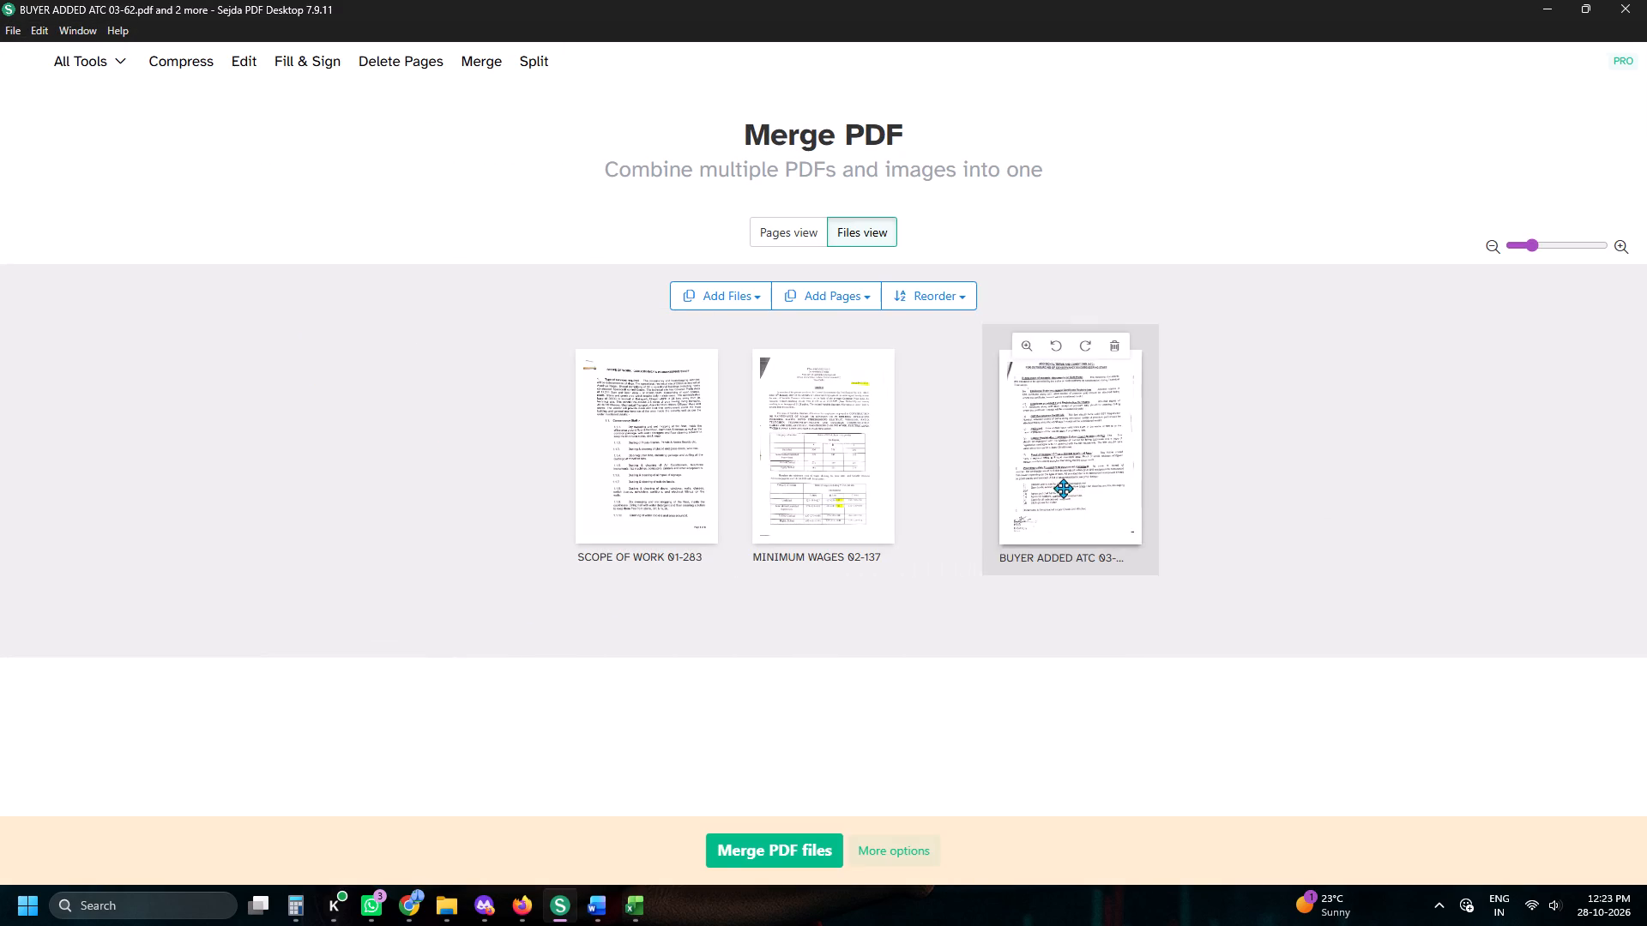
left_click_drag(1063, 488, 1064, 488)
left_click(748, 840)
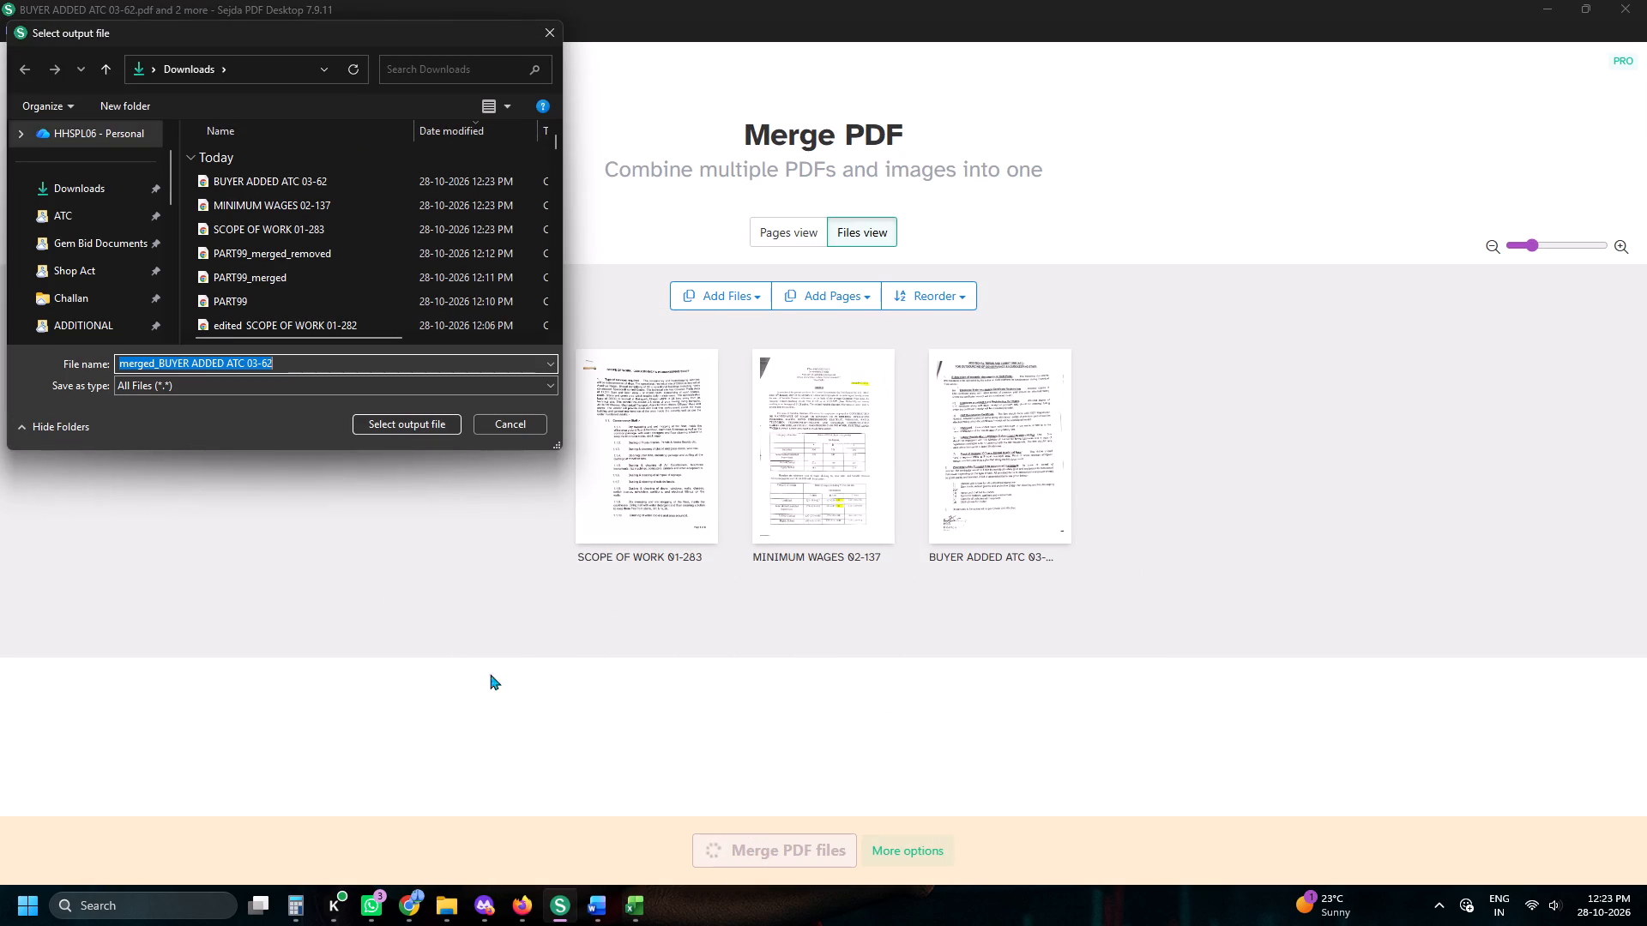
left_click(90, 186)
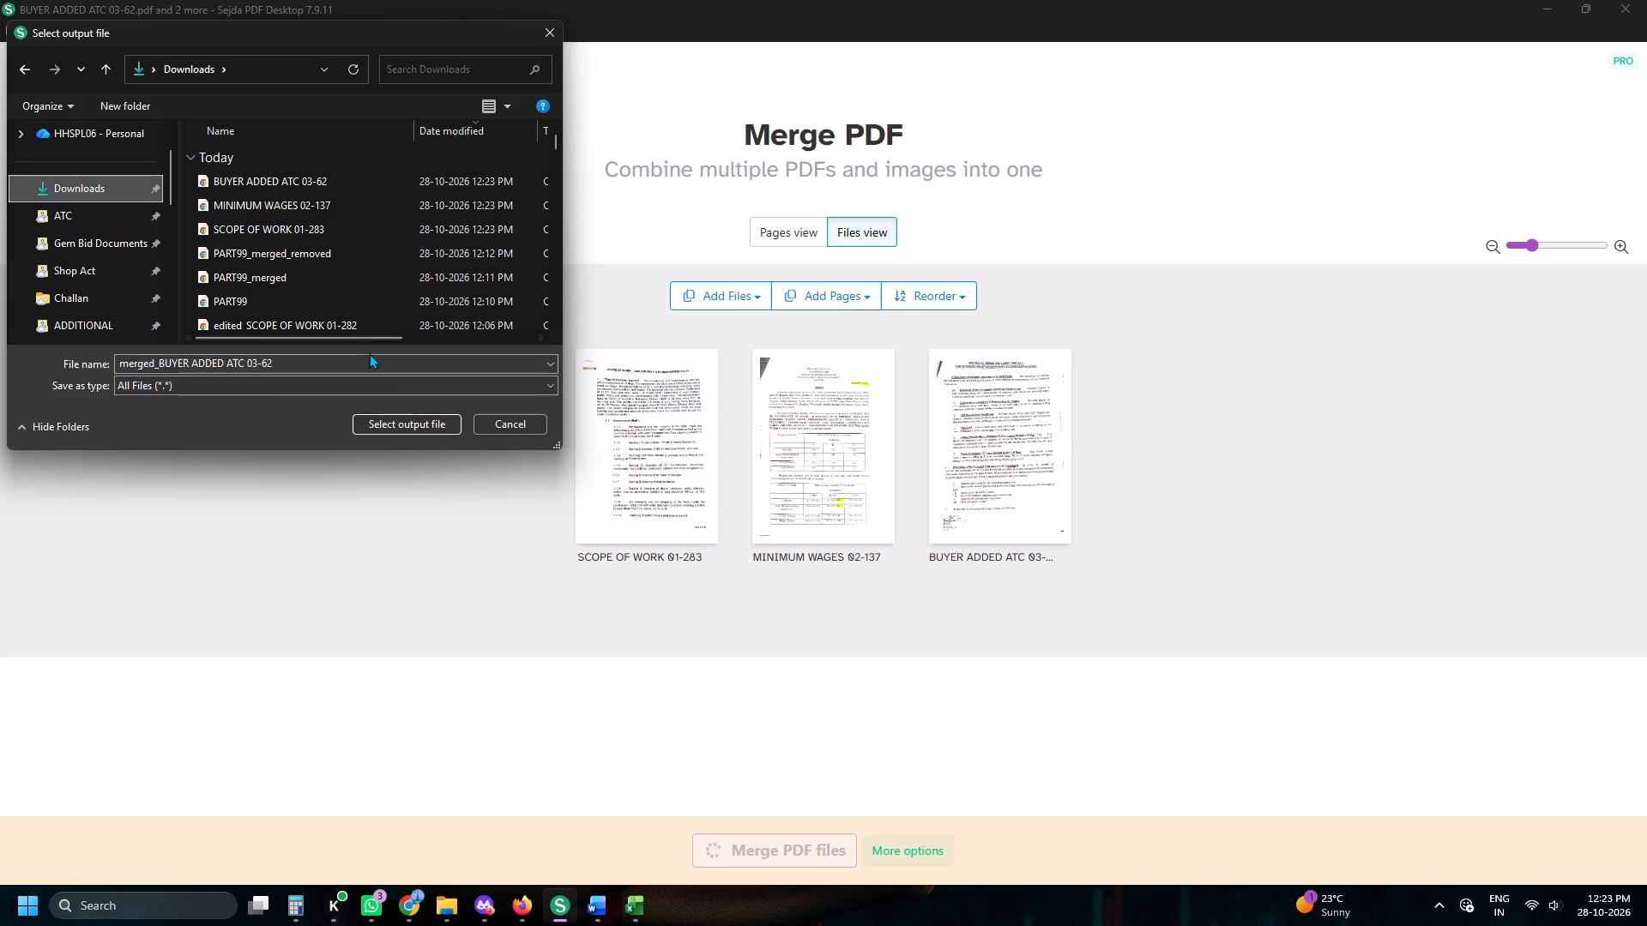
left_click(407, 429)
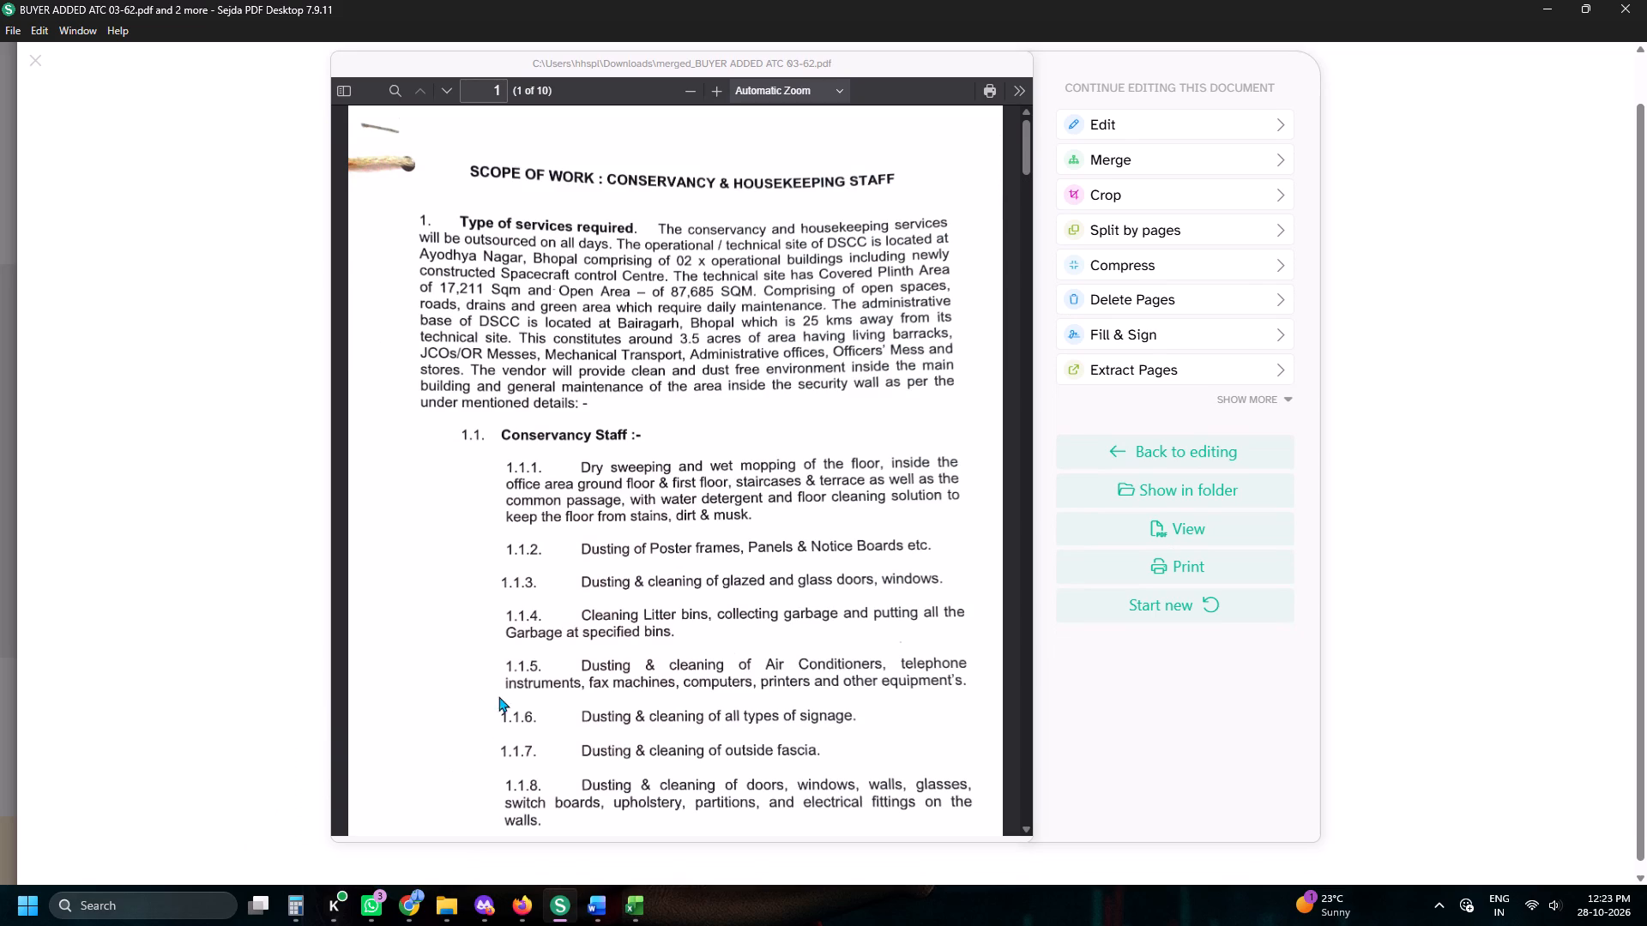
Open the merged PDF for editing and place the Harshnath Human Services stamp and signature at page 1's lower-right corner.
scroll(548, 549, "down", 10)
left_click(1073, 118)
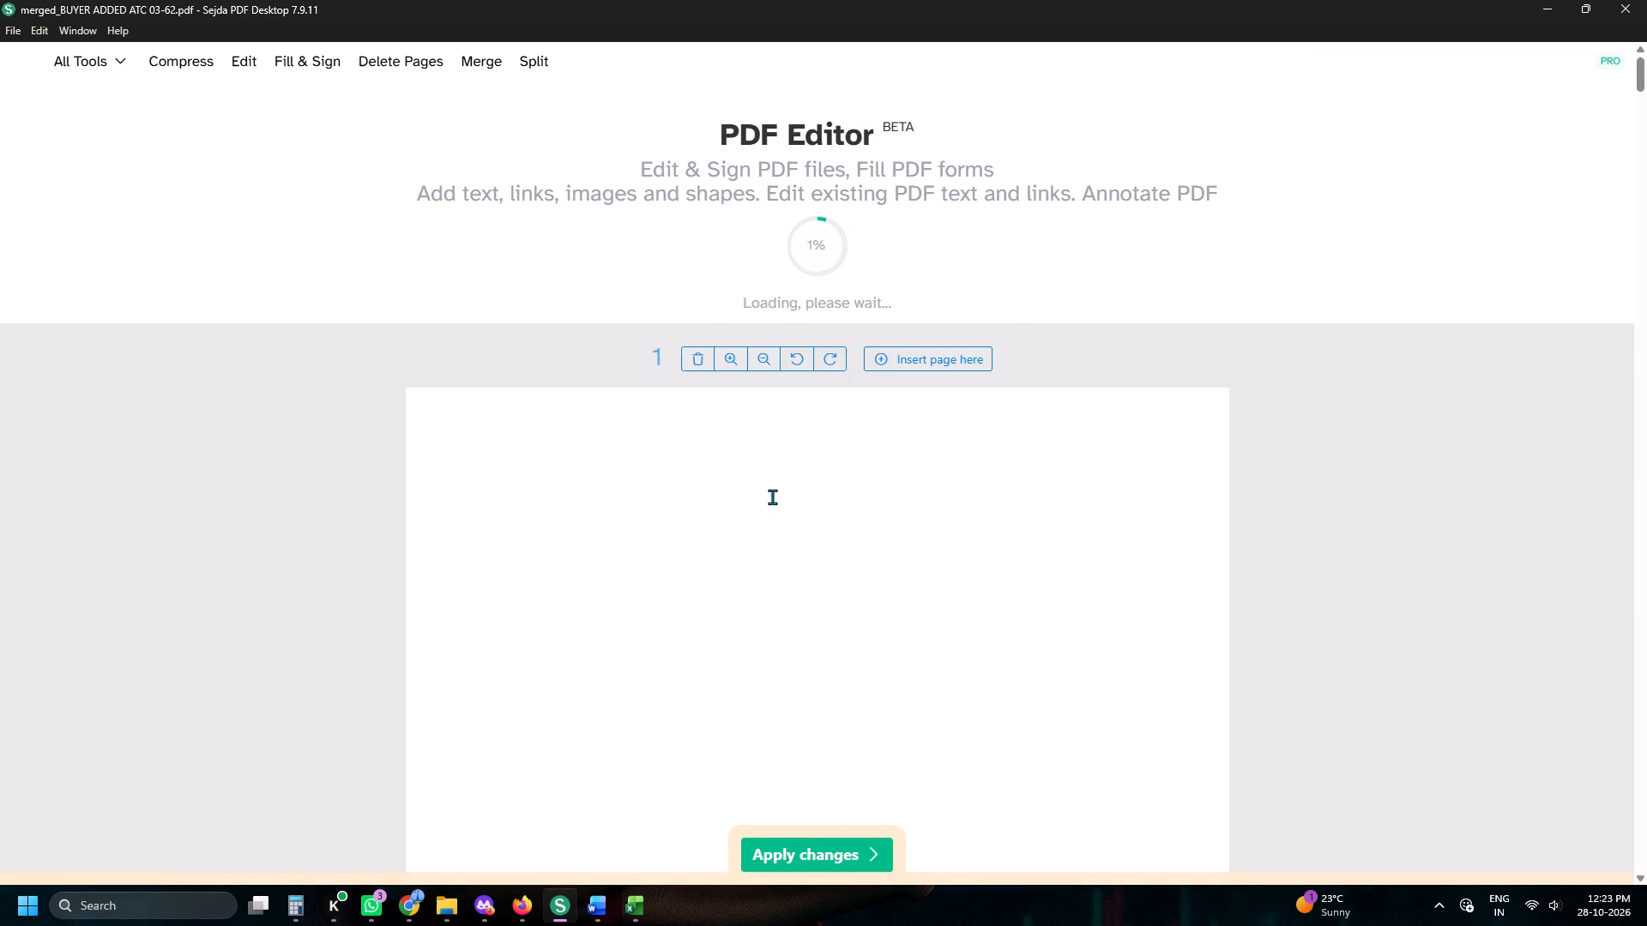
scroll(775, 493, "down", 3)
scroll(769, 244, "up", 2)
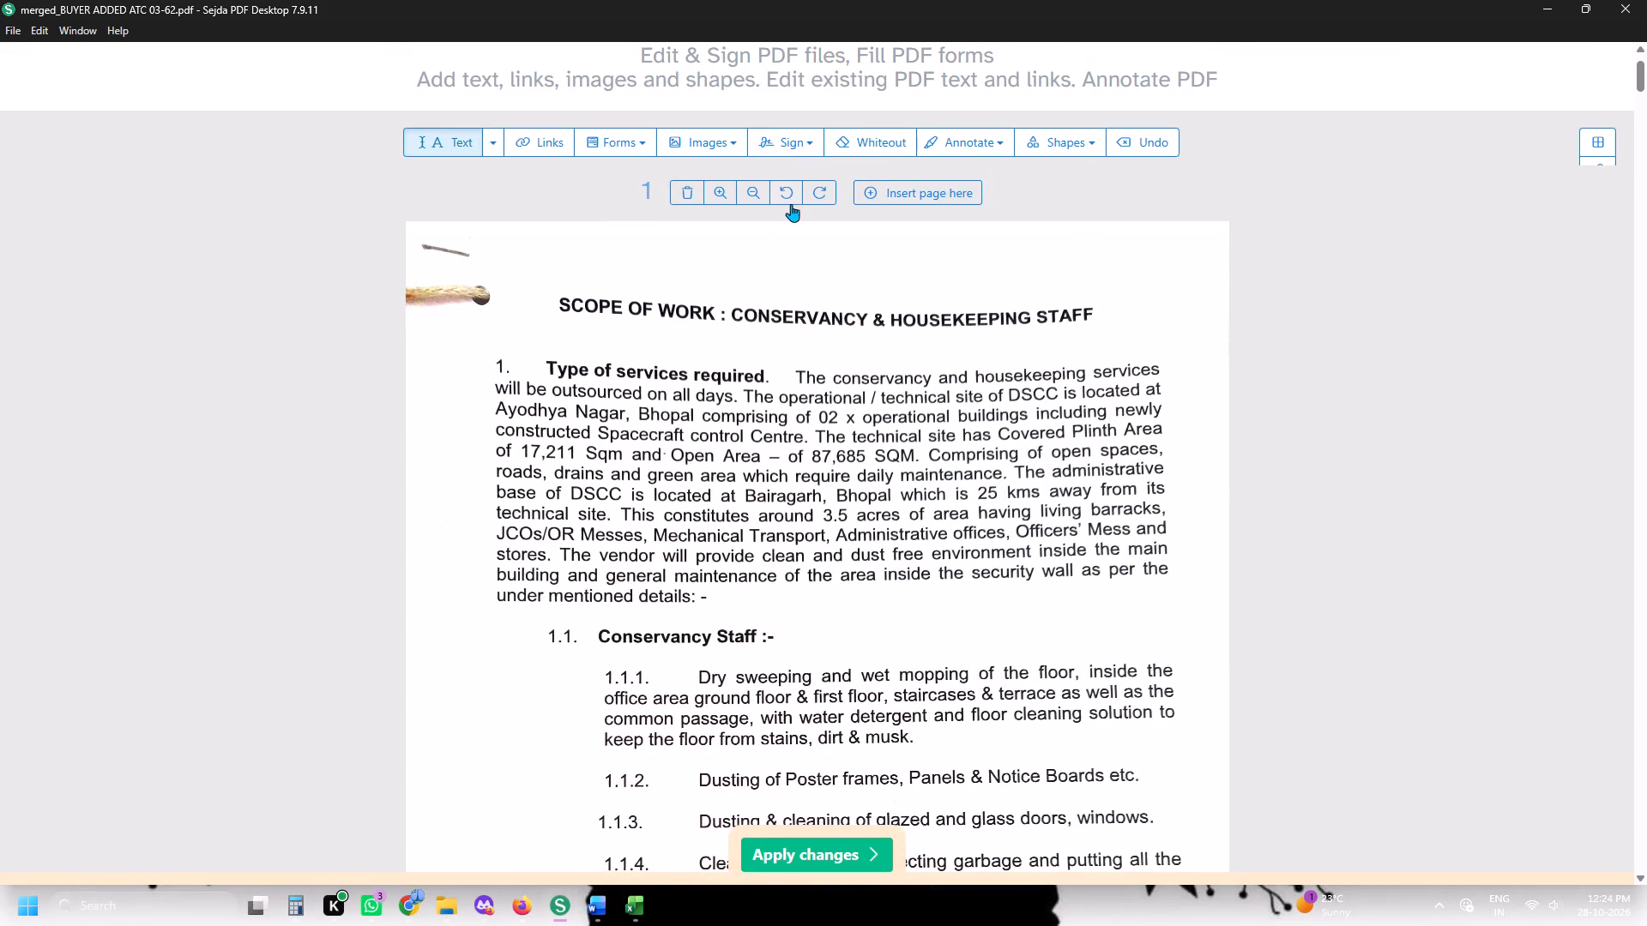
left_click(792, 145)
left_click(822, 256)
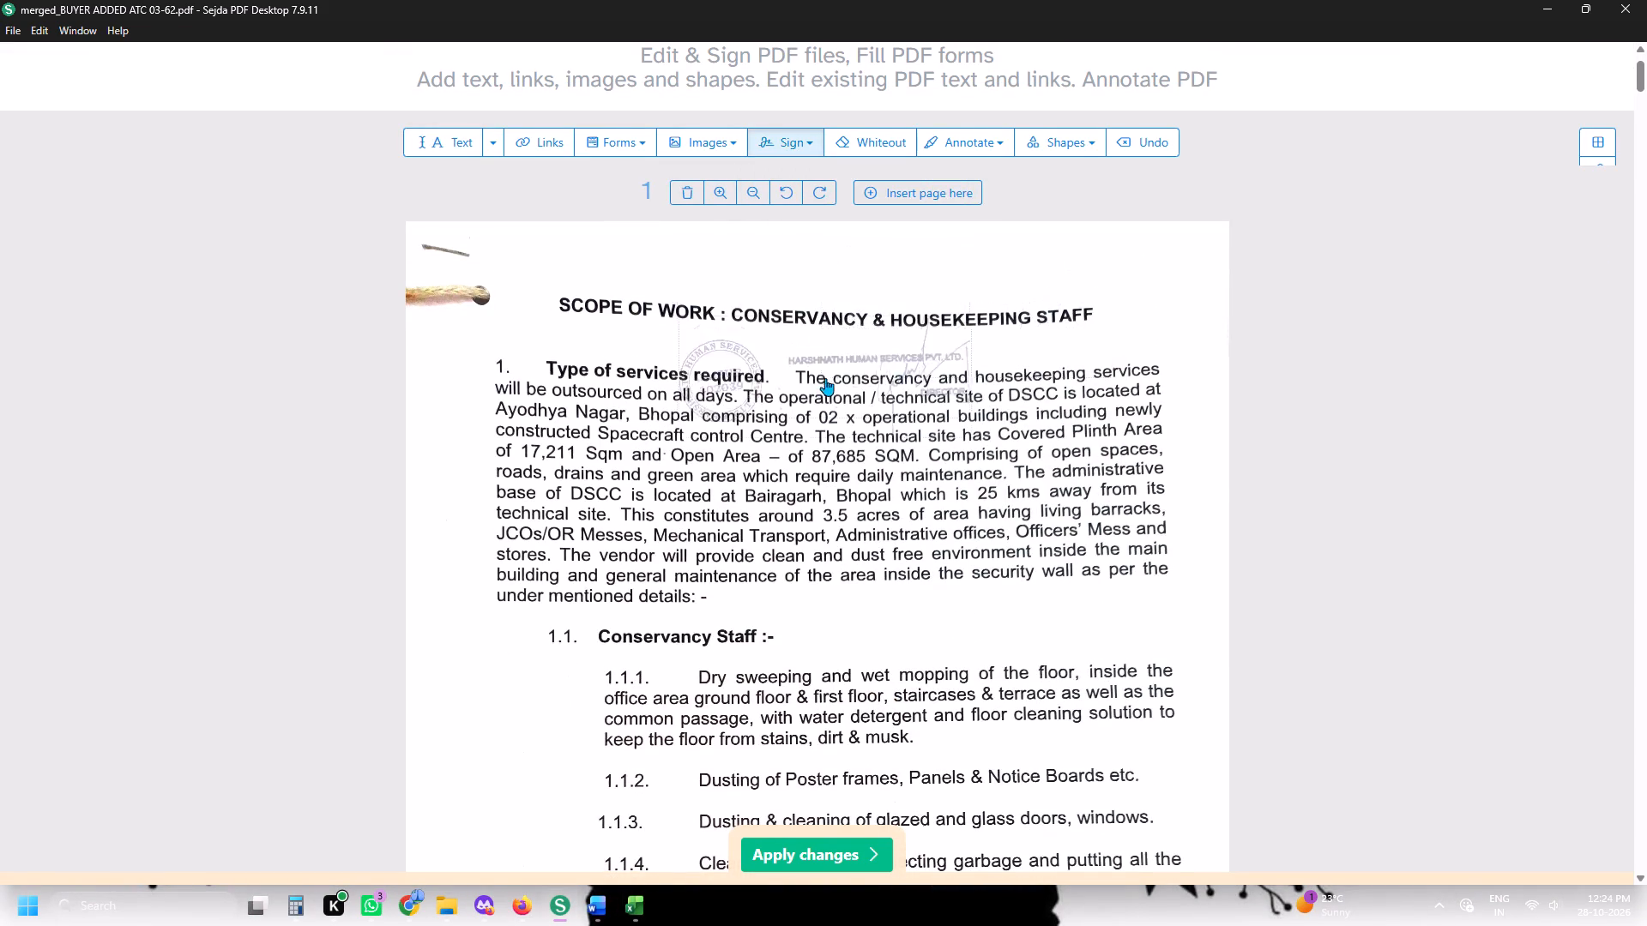
scroll(828, 390, "down", 4)
scroll(936, 478, "up", 4)
scroll(950, 466, "down", 5)
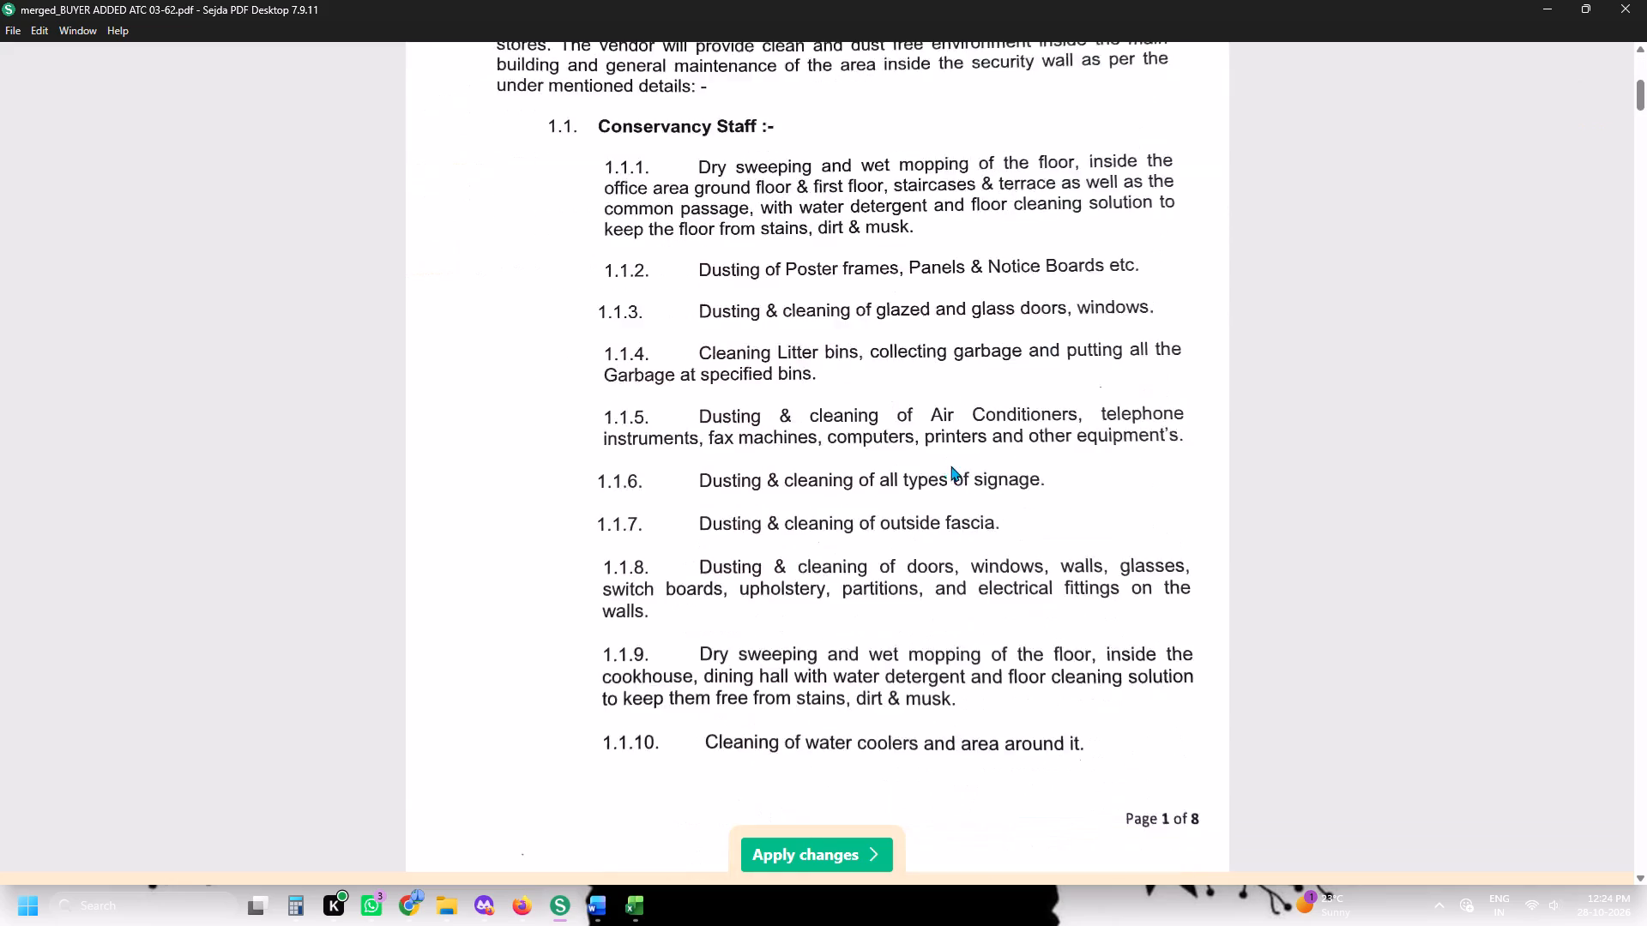
left_click(1036, 716)
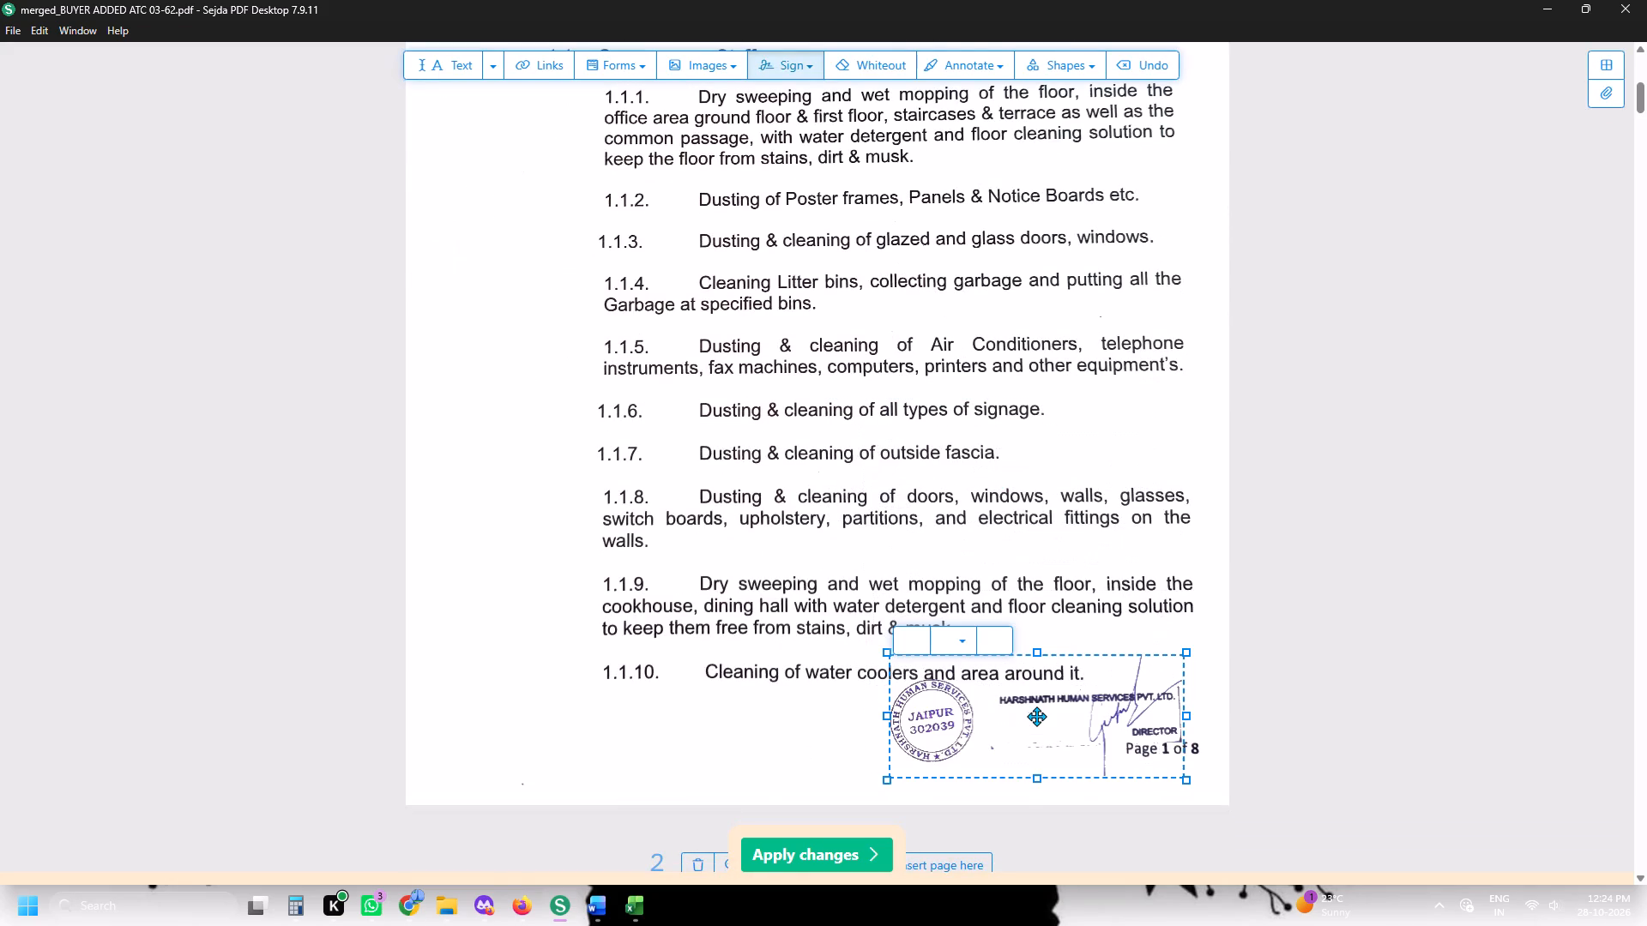
Repeat the placed stamp and signature on all pages of the merged PDF.
left_click(944, 633)
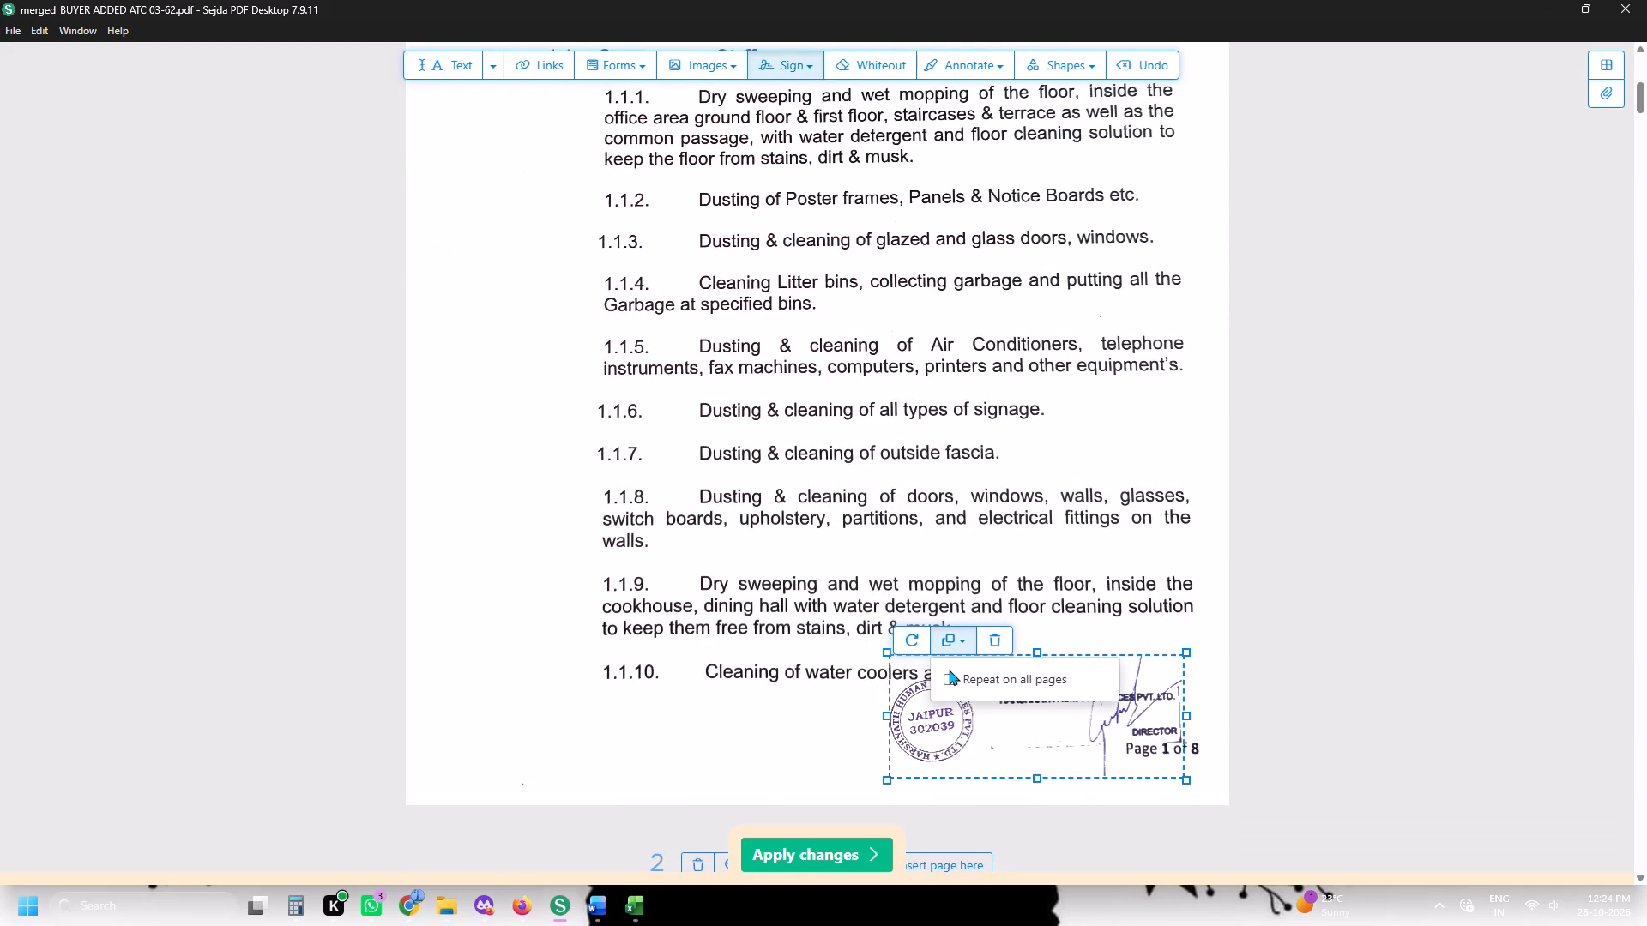
left_click(950, 674)
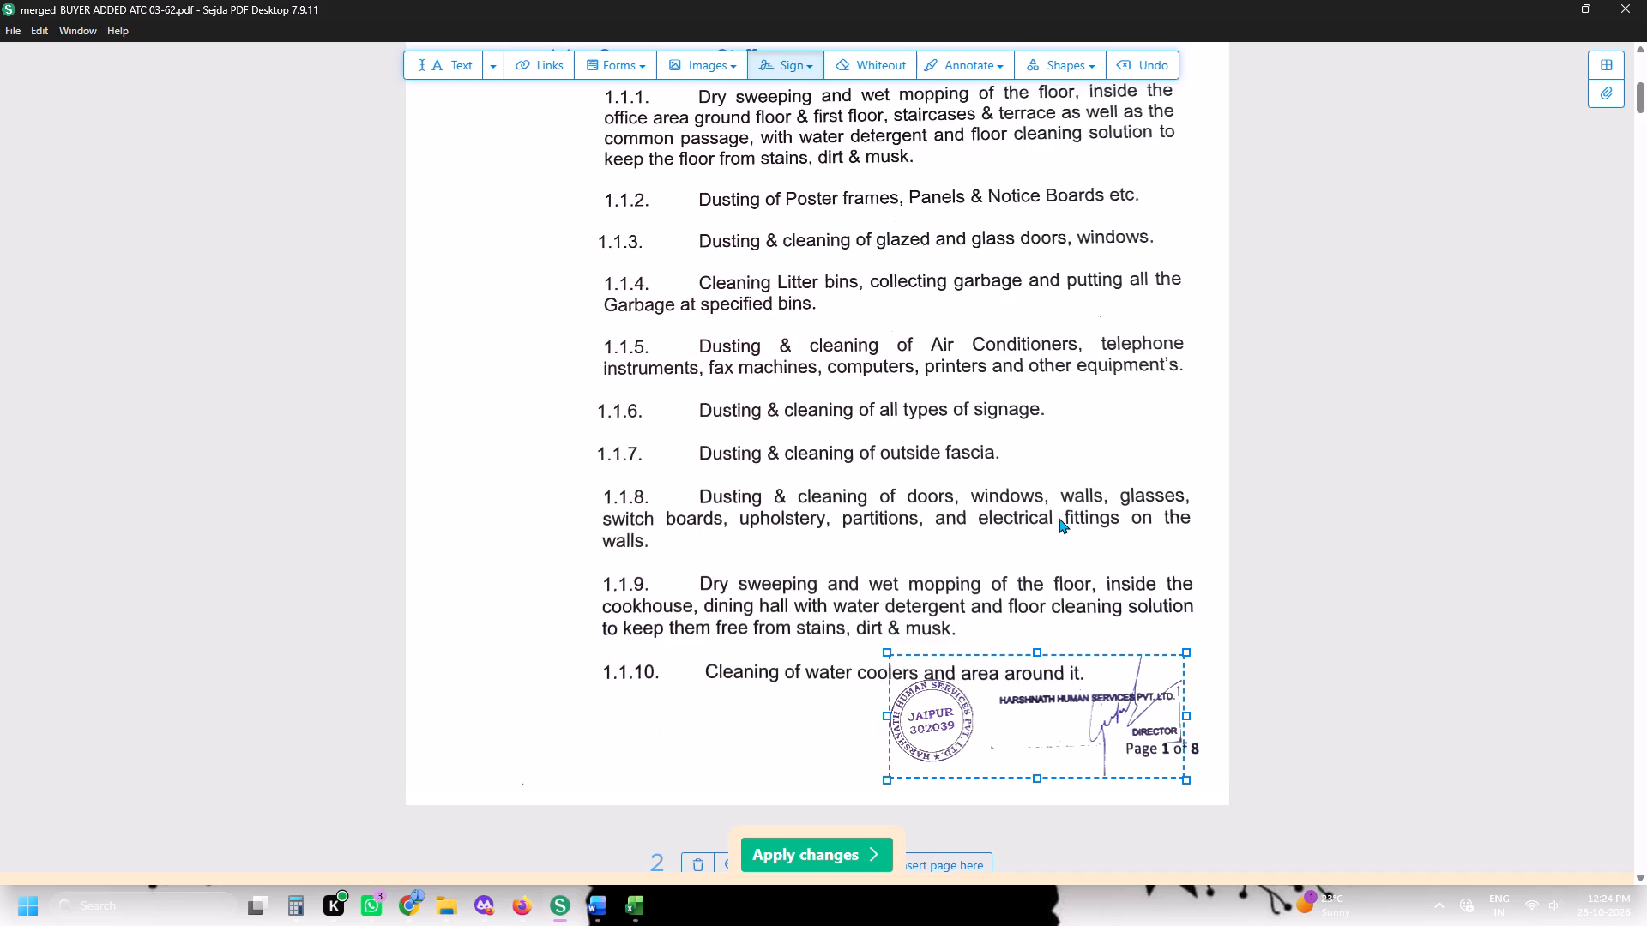
Review all pages of the merged PDF to check the repeated stamp and signature.
scroll(1059, 518, "down", 16)
scroll(1059, 519, "down", 6)
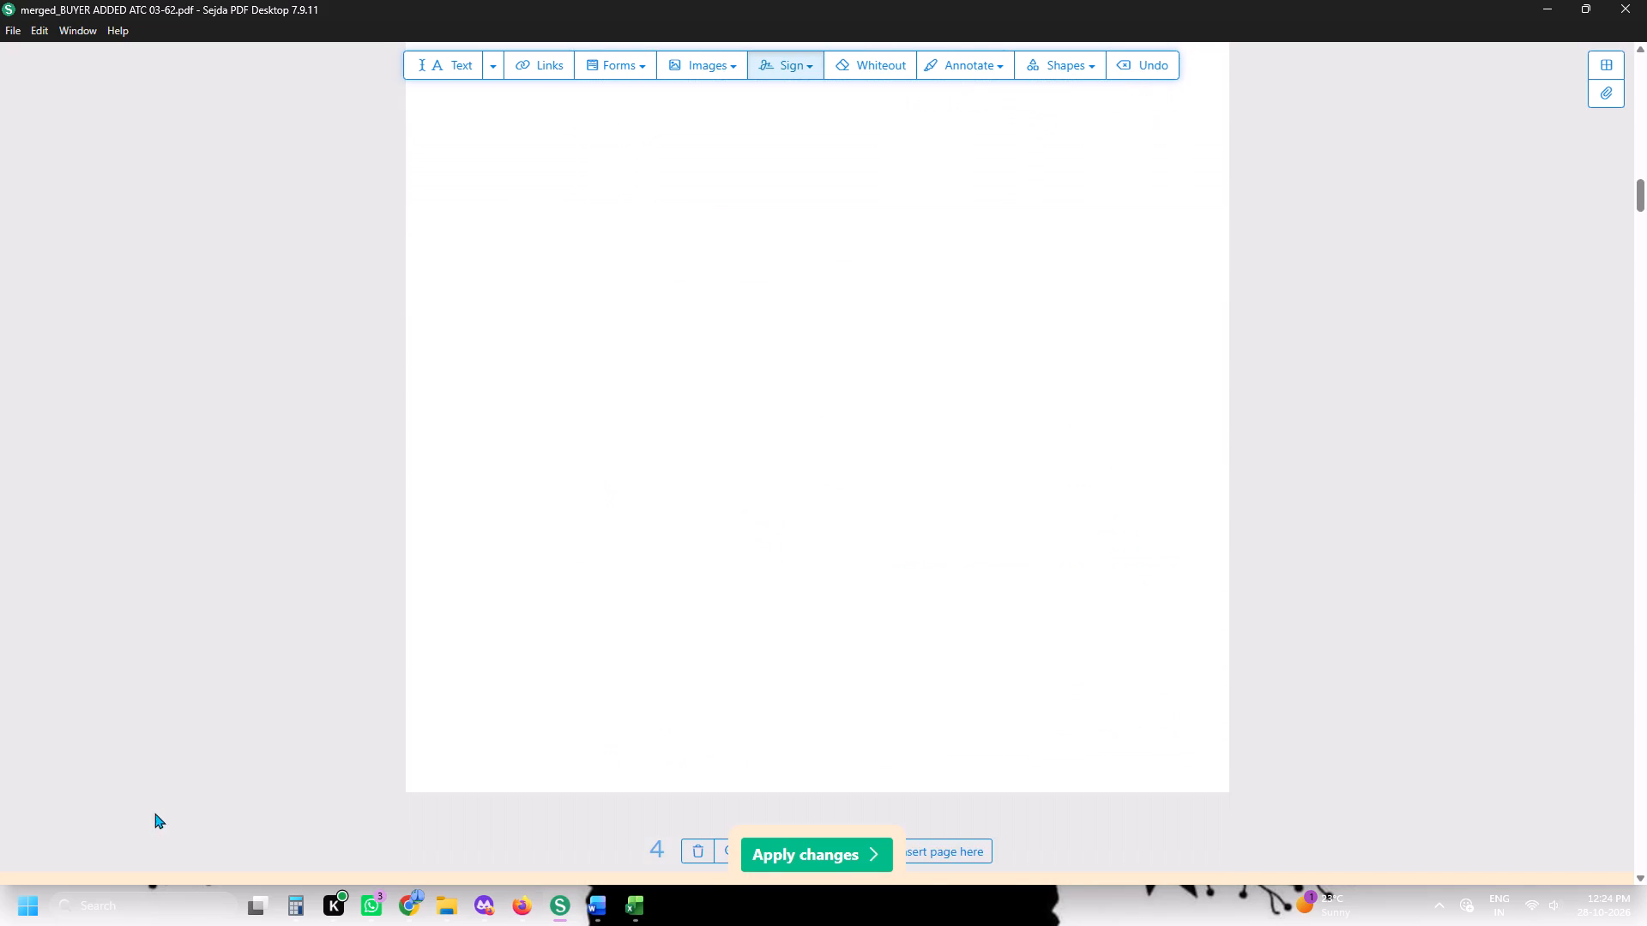
scroll(967, 466, "down", 17)
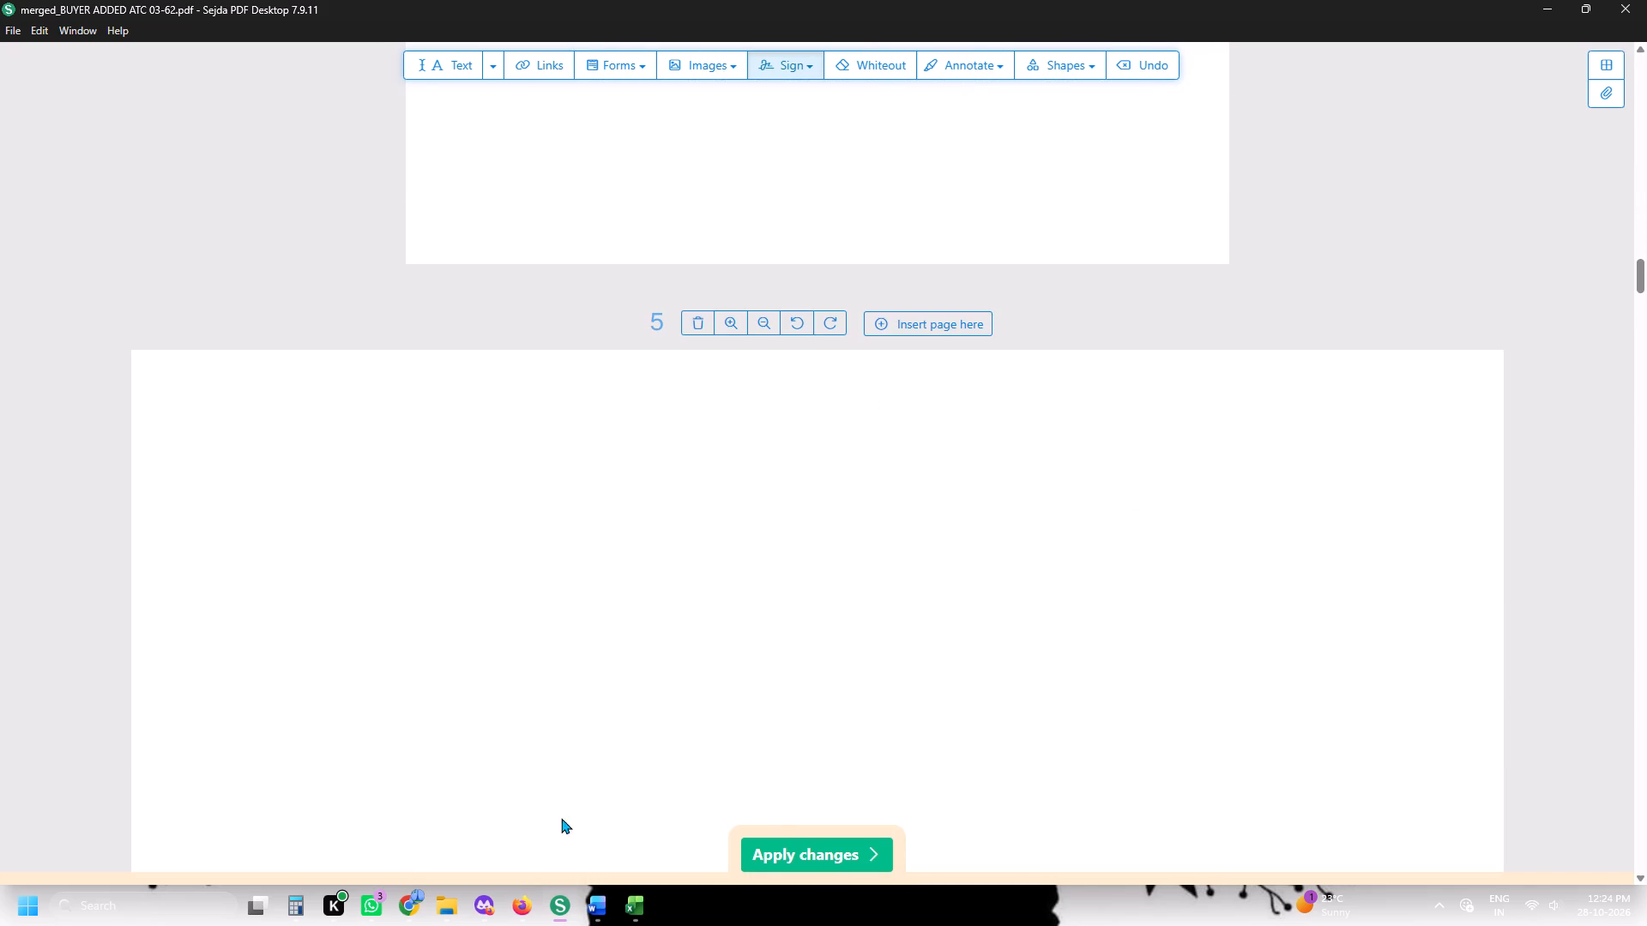
scroll(648, 764, "down", 12)
scroll(890, 558, "down", 13)
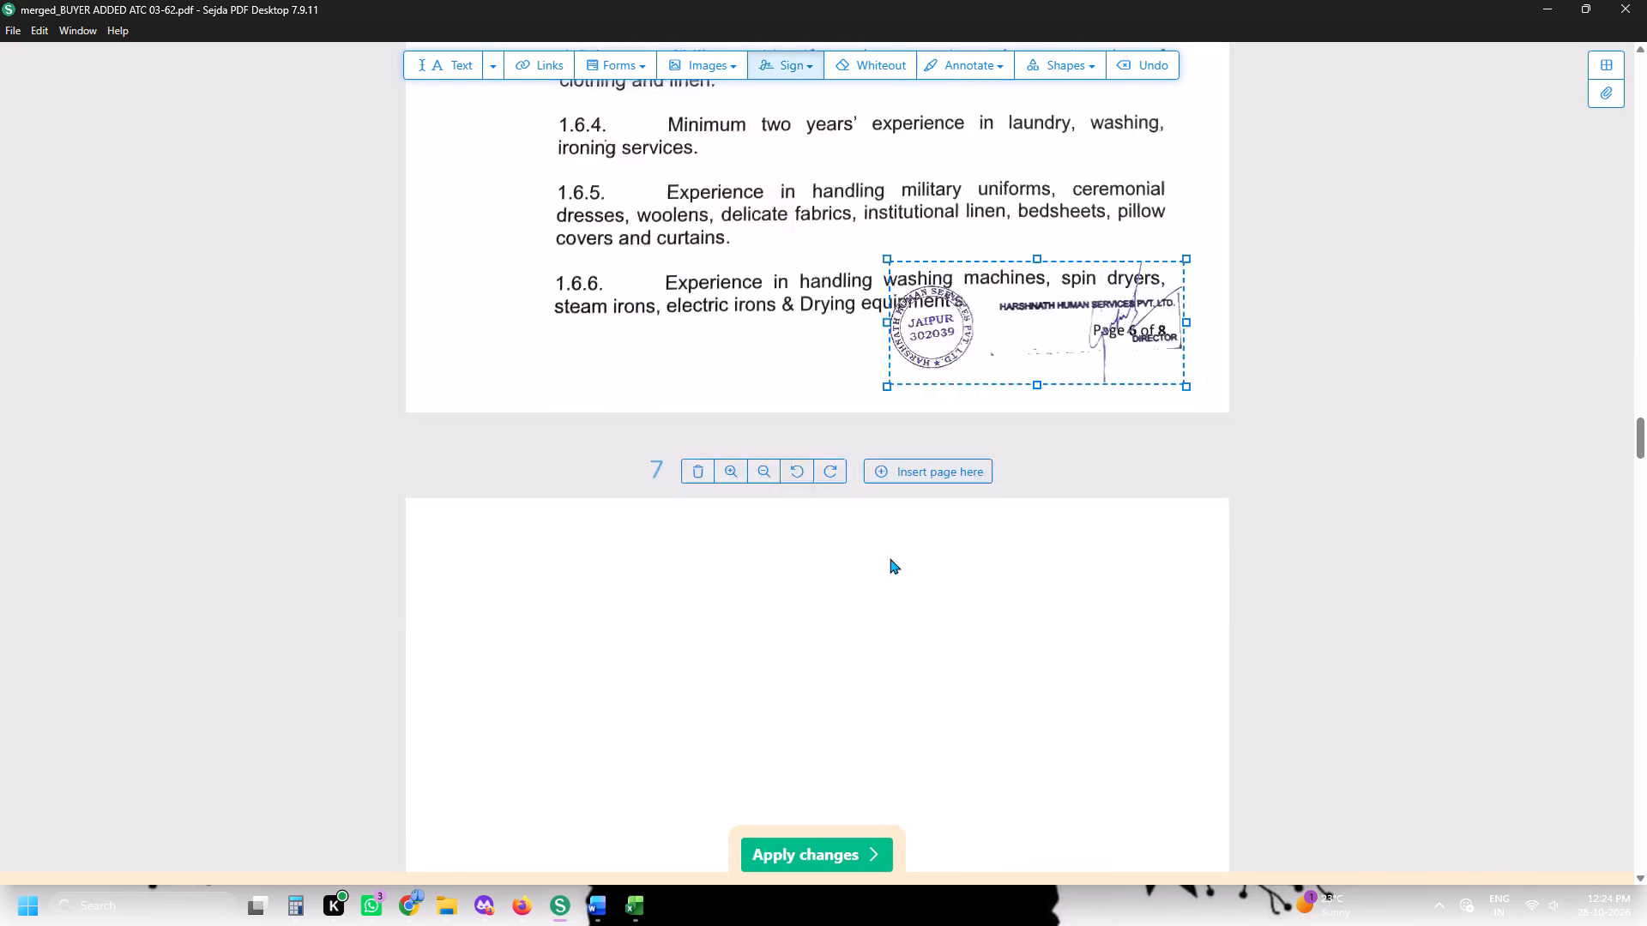
scroll(890, 558, "down", 10)
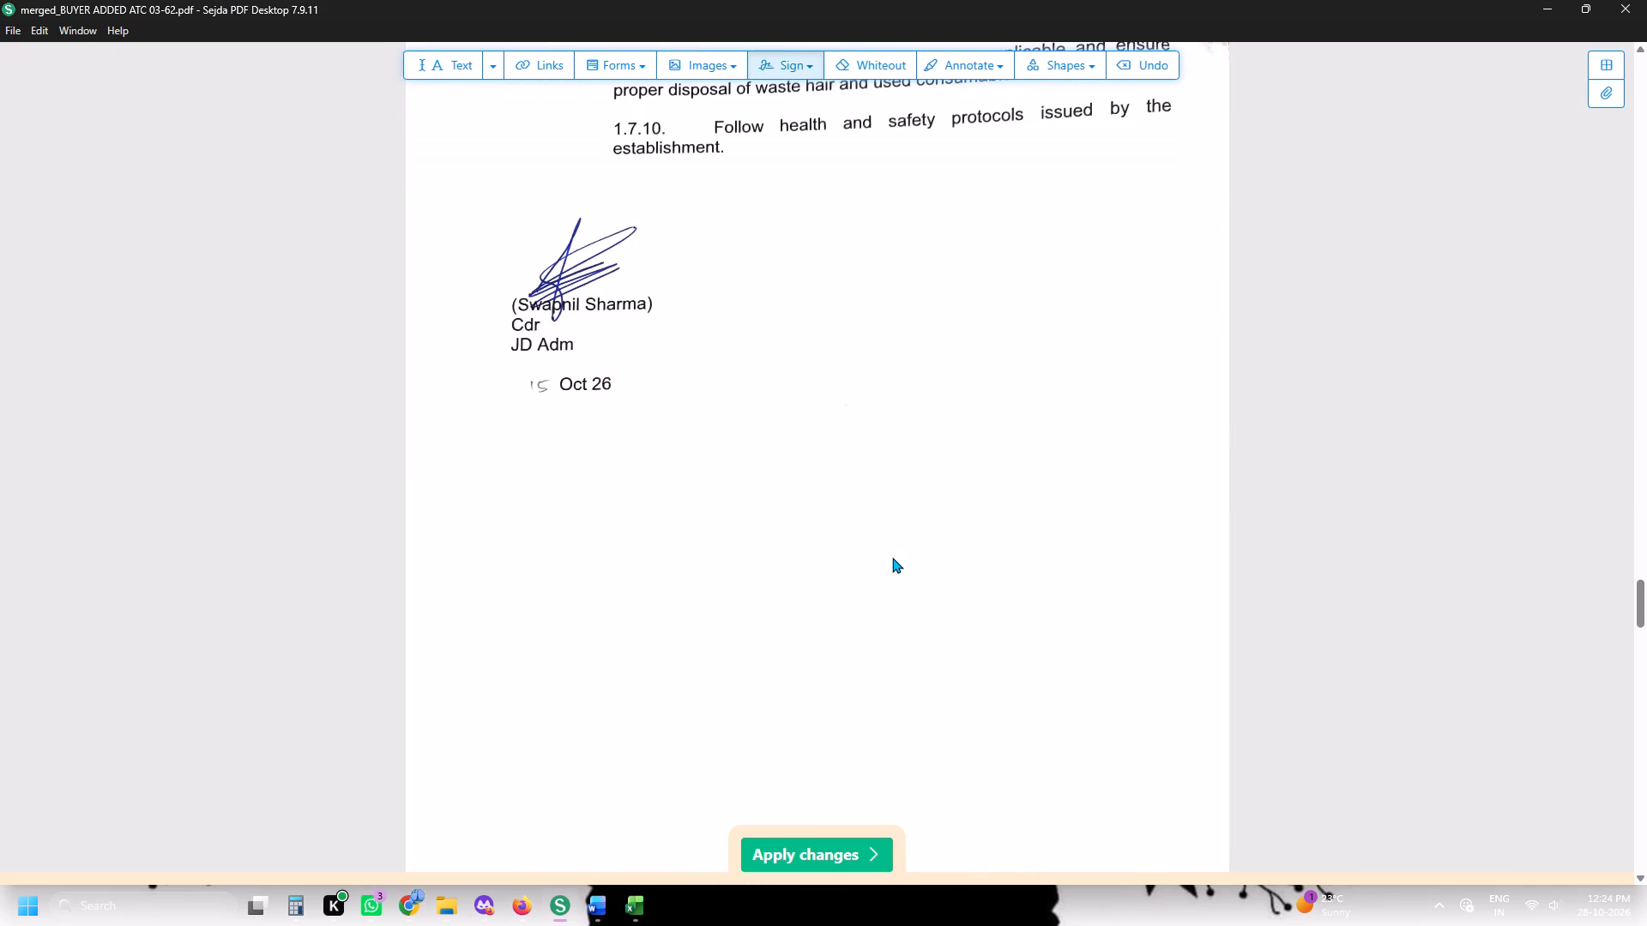
scroll(892, 557, "down", 5)
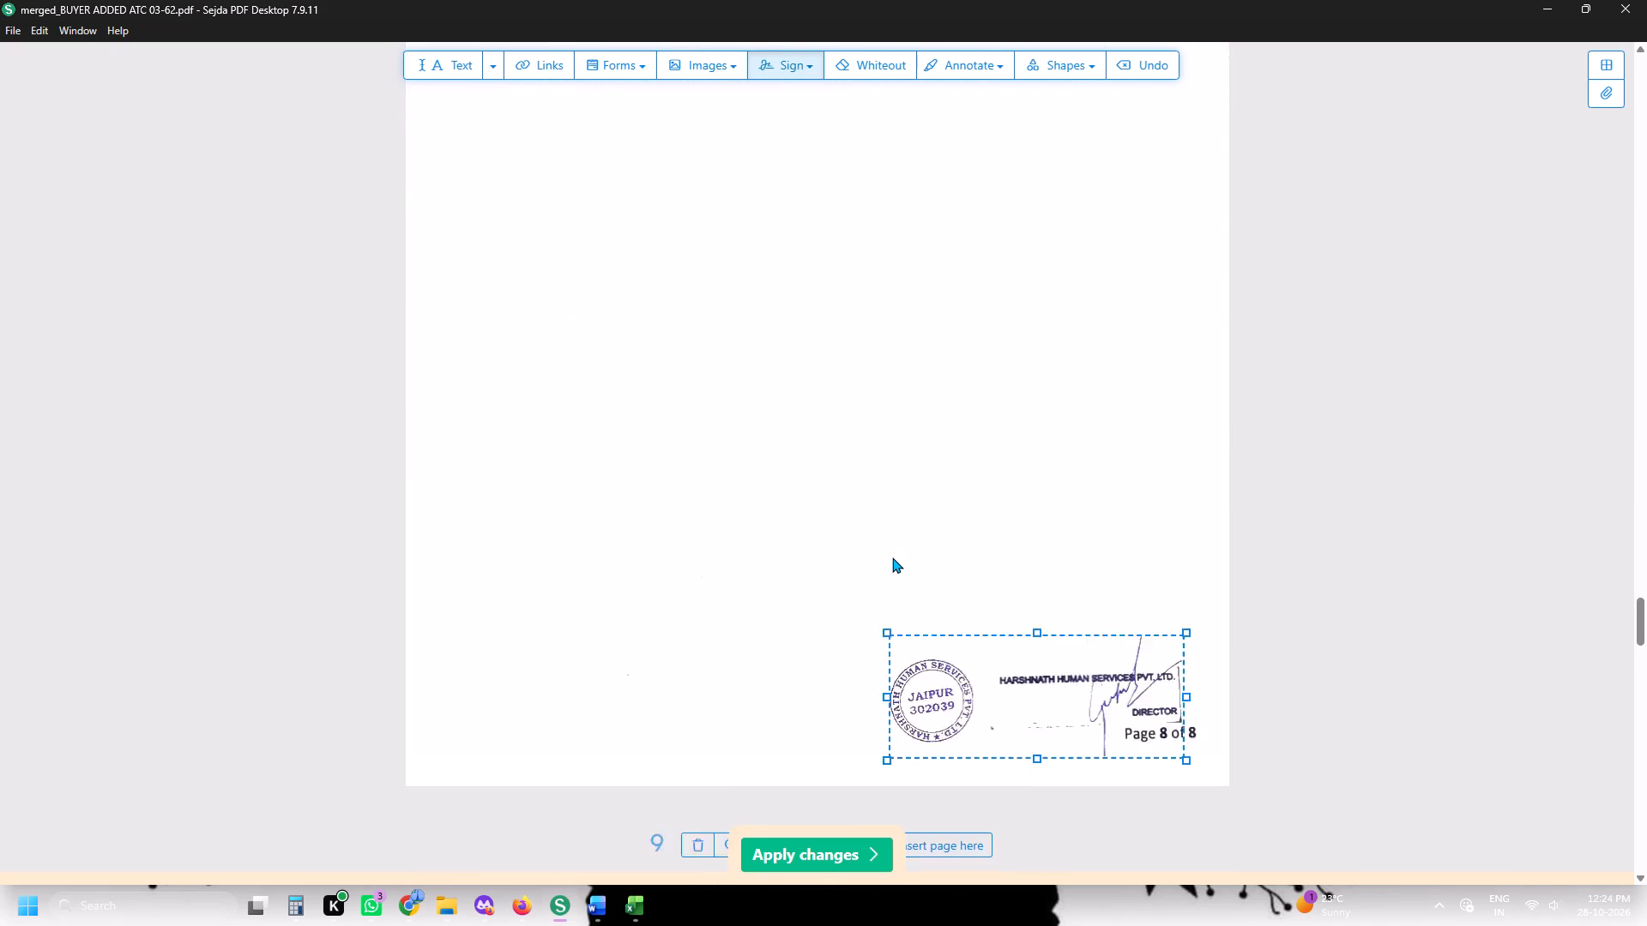
scroll(892, 557, "down", 13)
key("space")
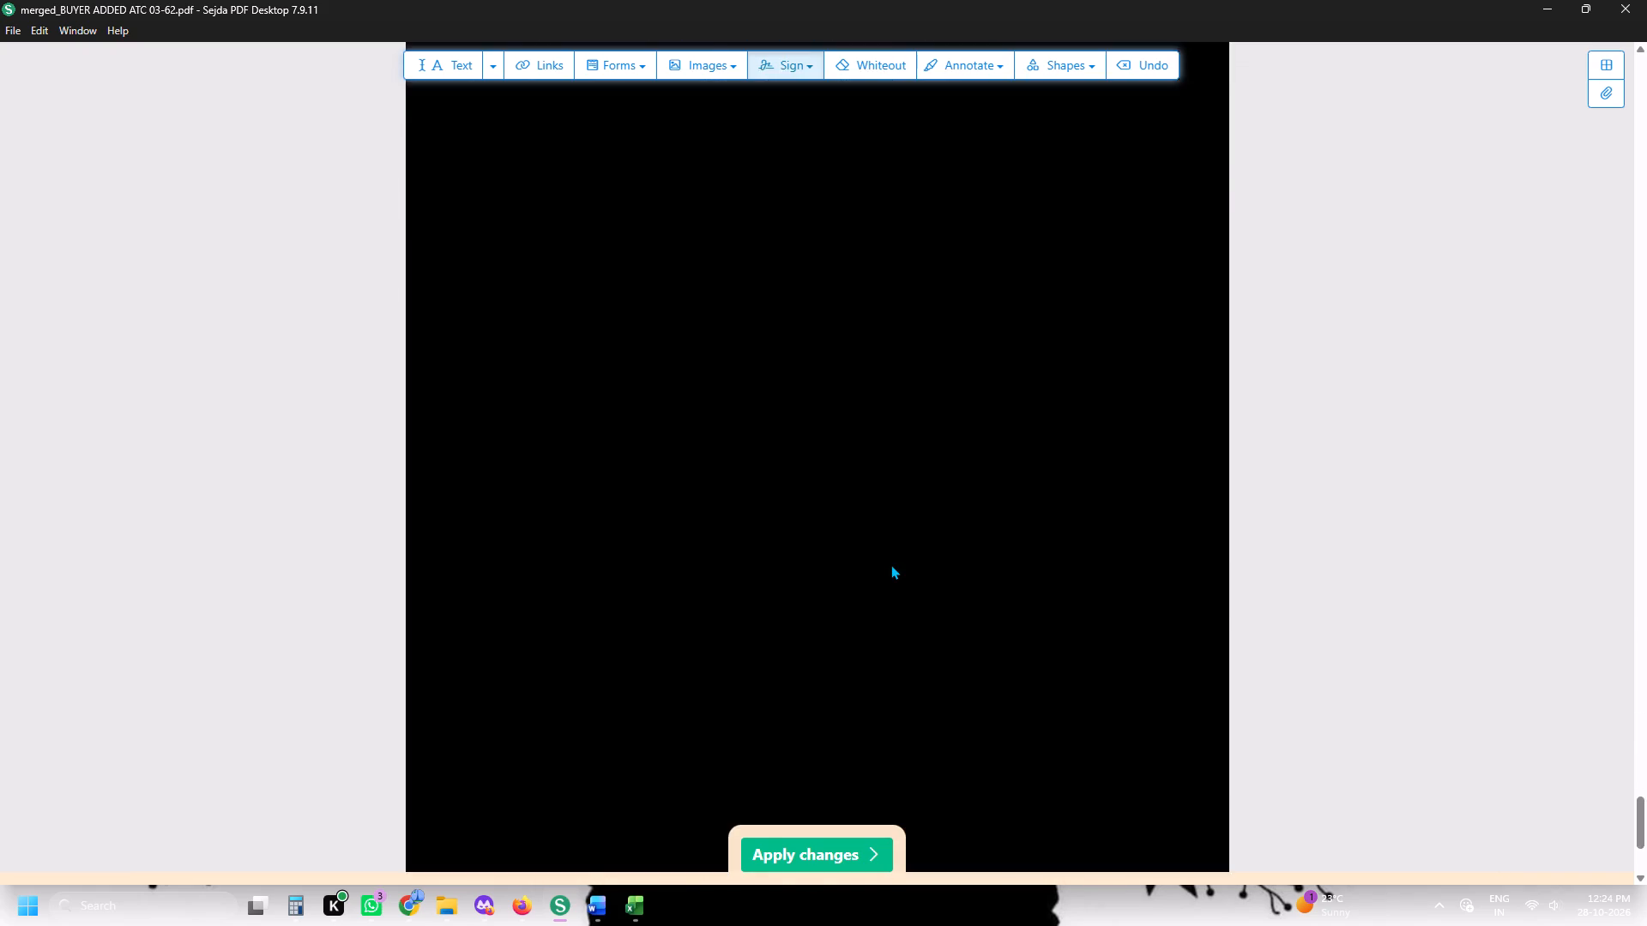
key("space")
key("space")
key("space")
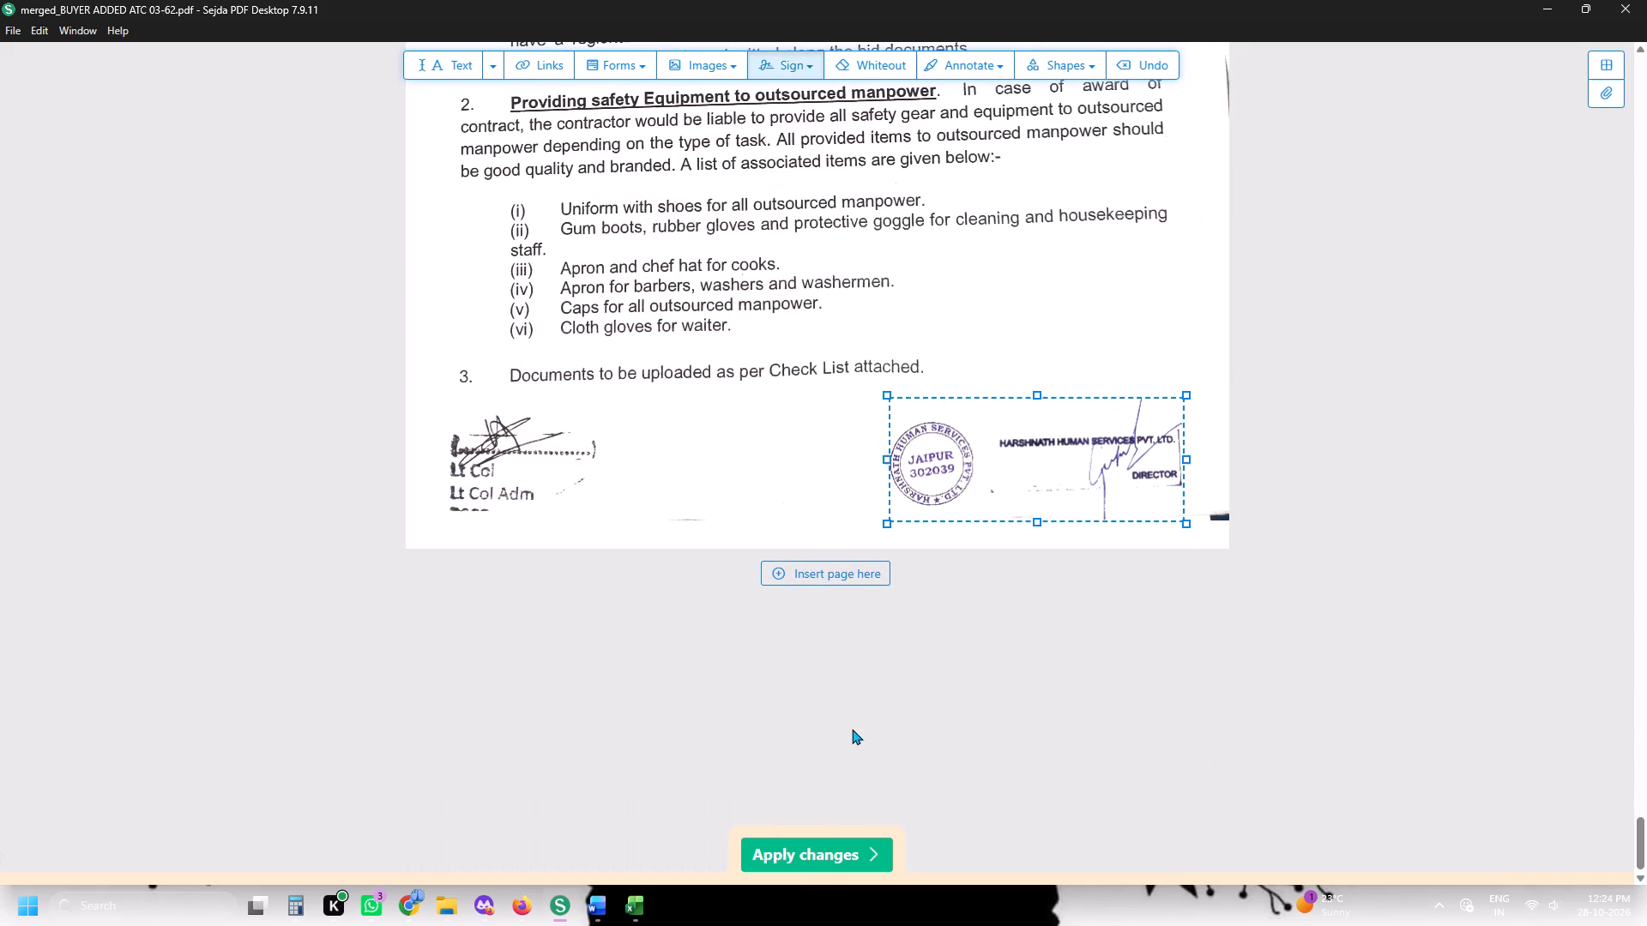
Apply the changes and save the stamped PDF in Downloads as edited_merged_BUYER ADDED ATC 03-62.
left_click(801, 859)
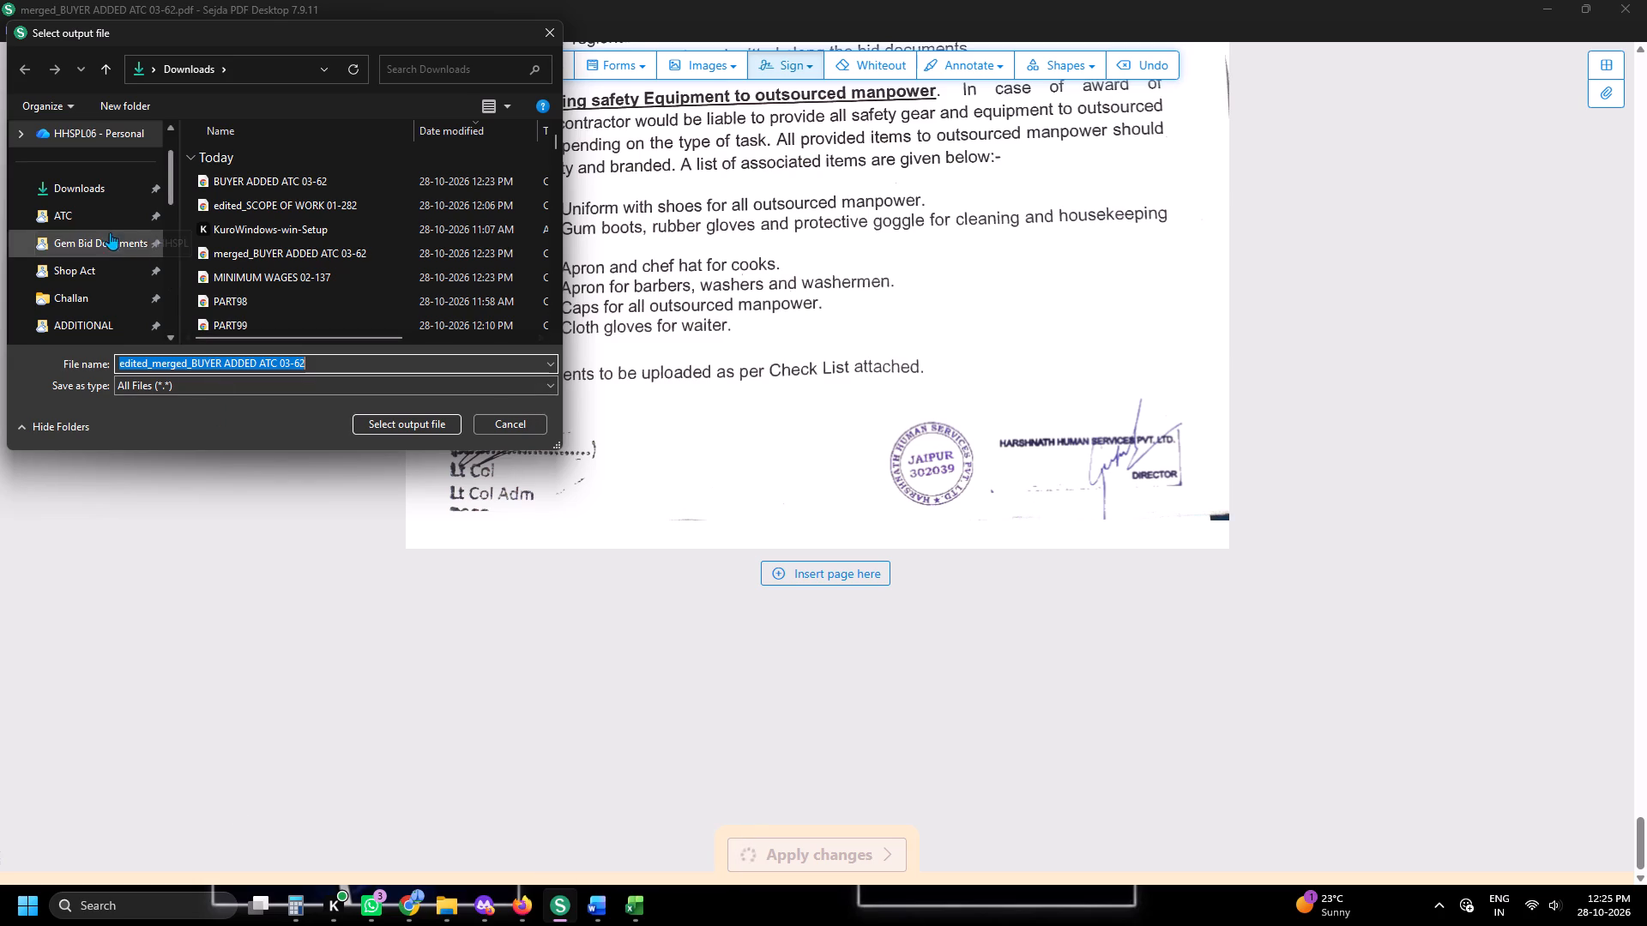
left_click(92, 191)
left_click(359, 411)
left_click(365, 424)
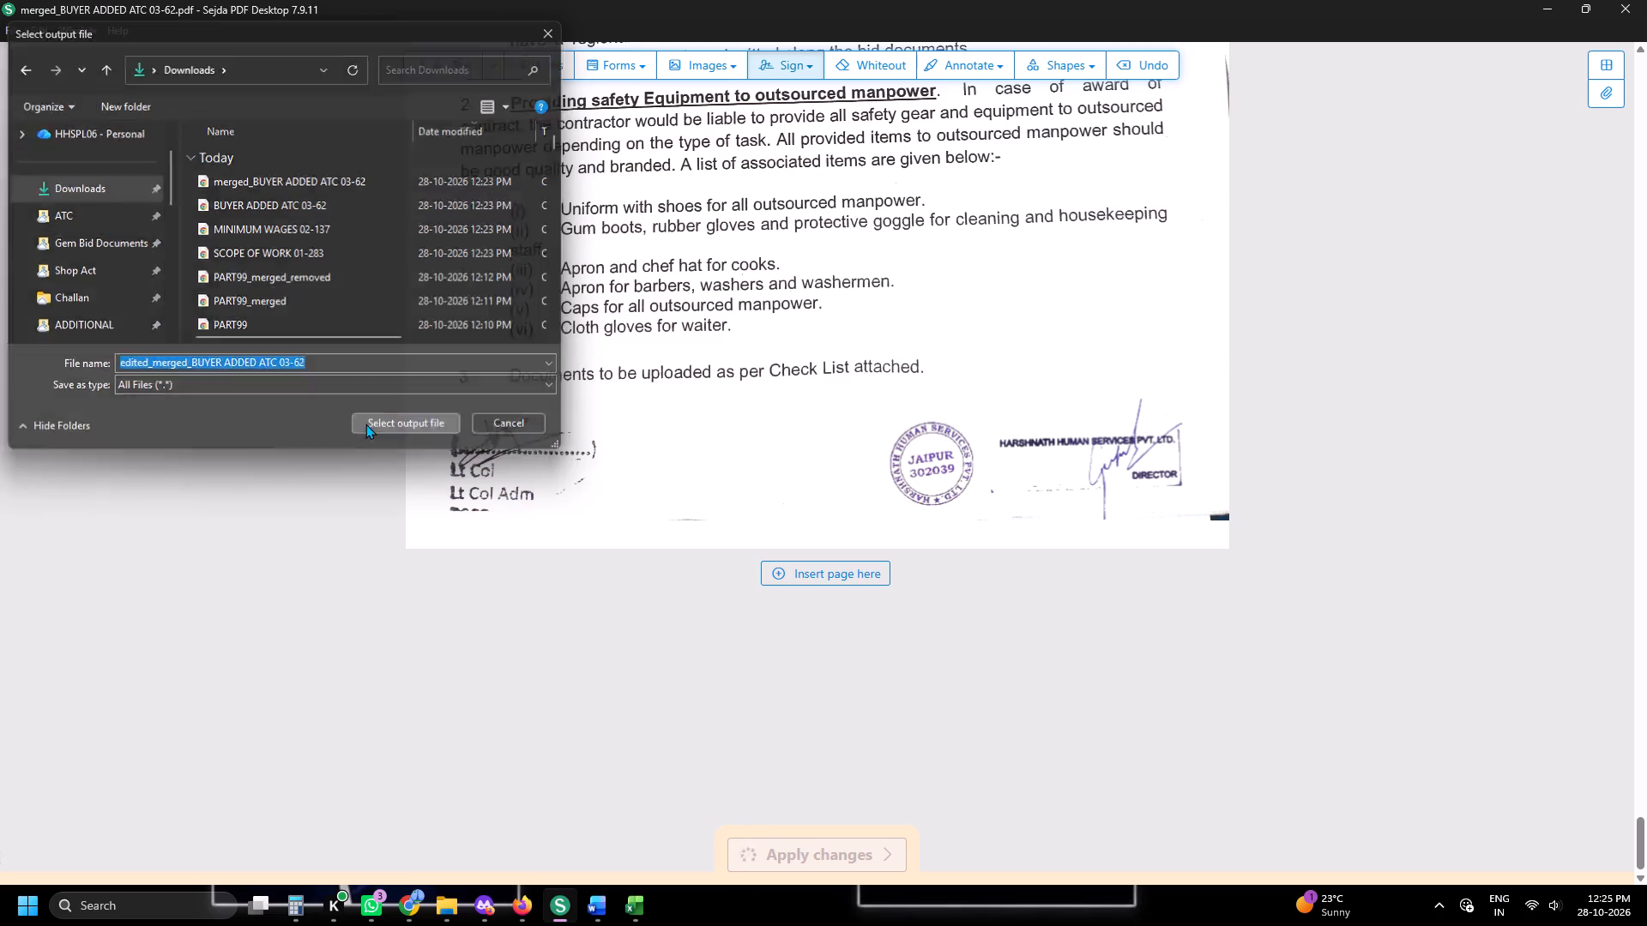
Switch to Firefox and load edited_merged_BUYER ADDED ATC 03-62 from Downloads into a new iLovePDF merge.
left_click(520, 909)
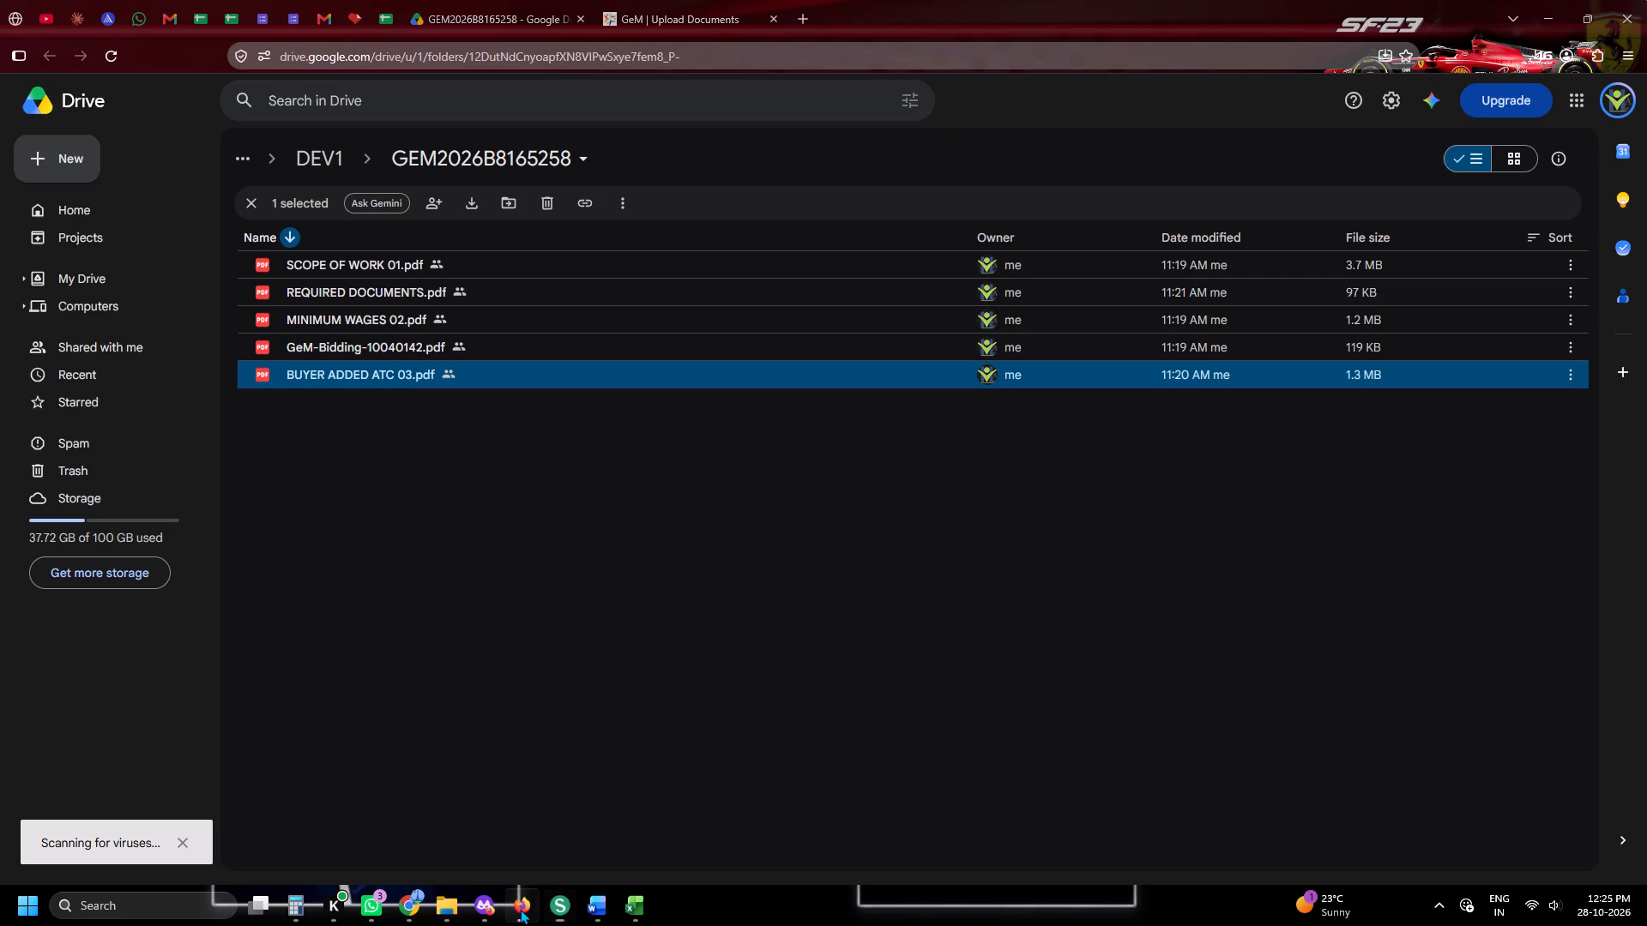
left_click(355, 0)
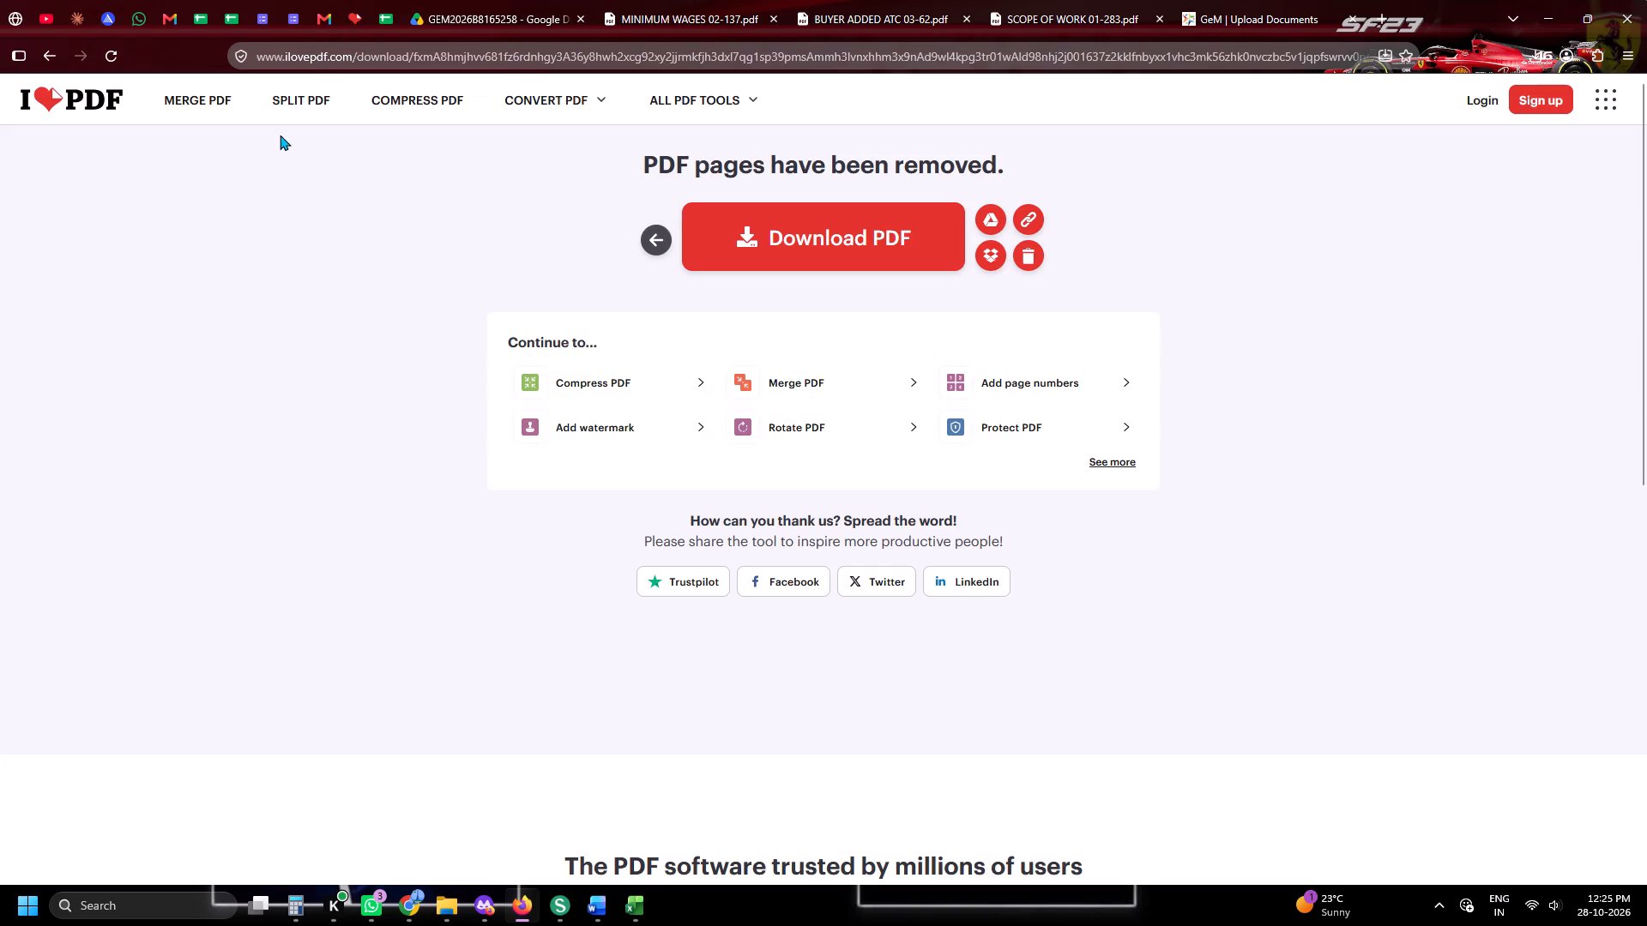
left_click(220, 98)
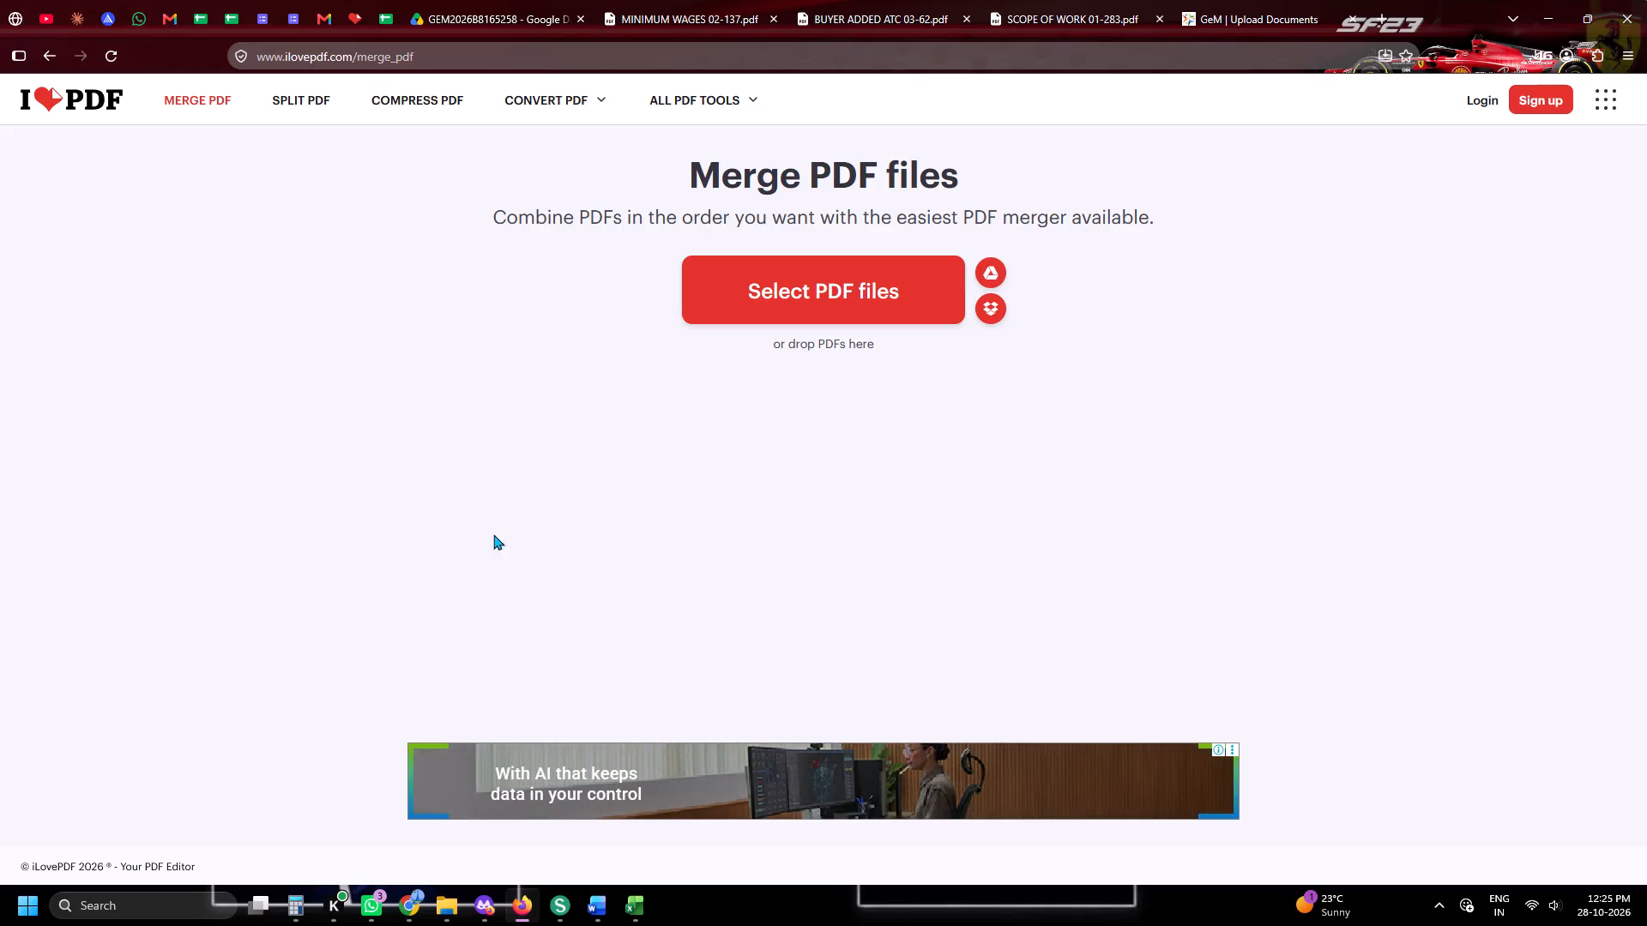
left_click(830, 296)
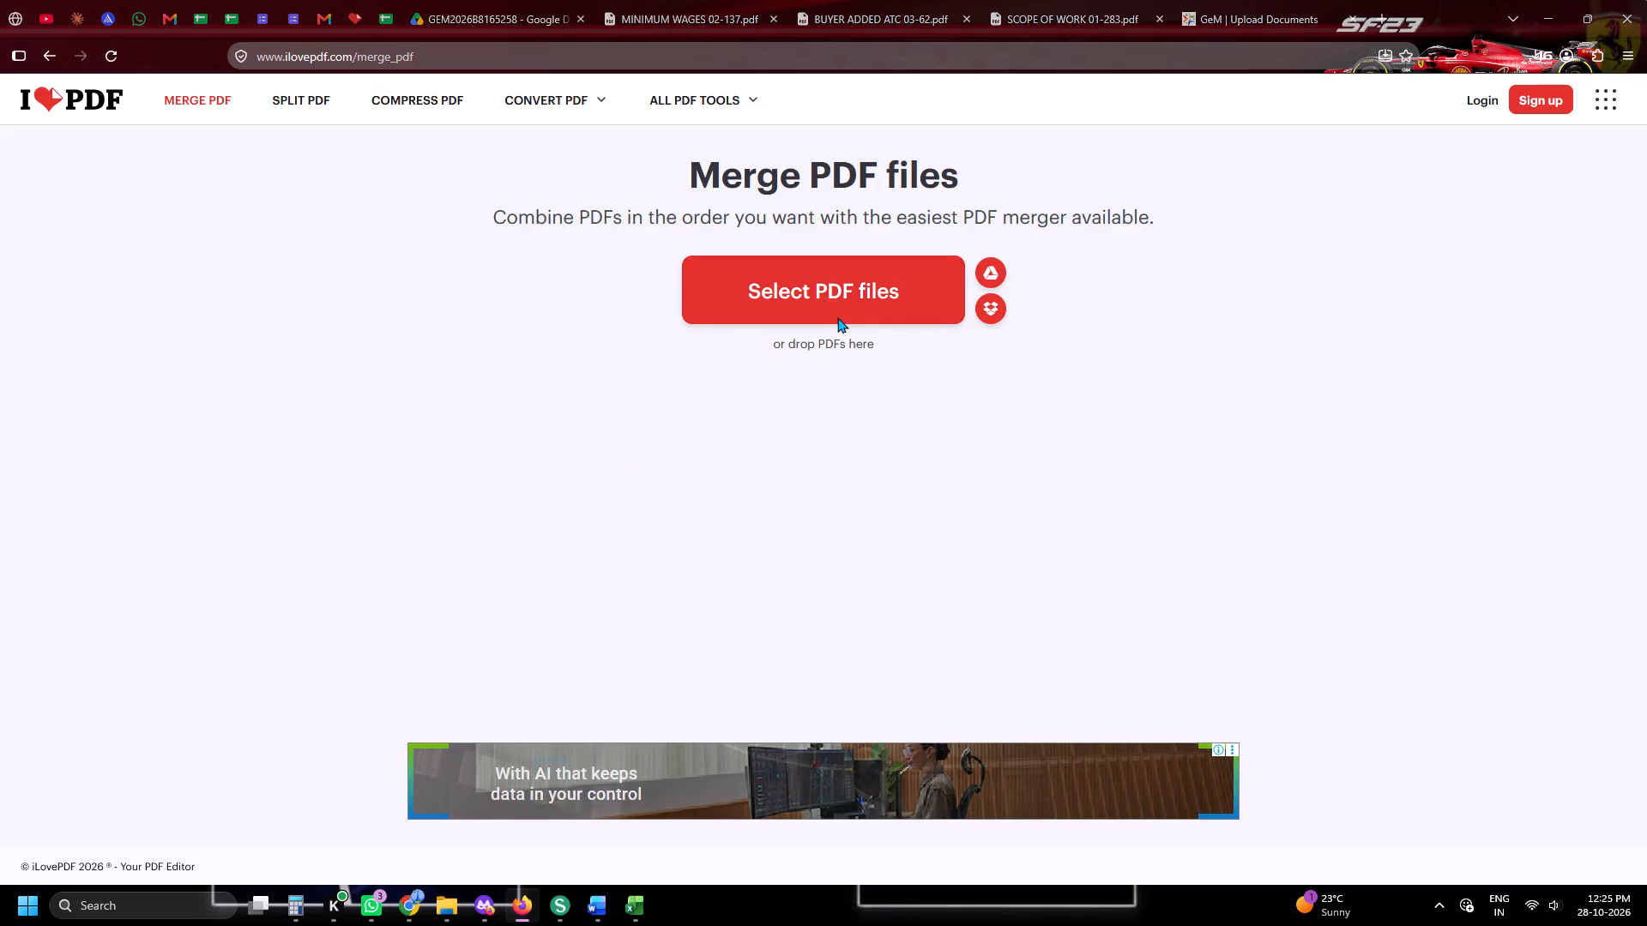
scroll(1132, 358, "up", 7)
scroll(1246, 411, "up", 3)
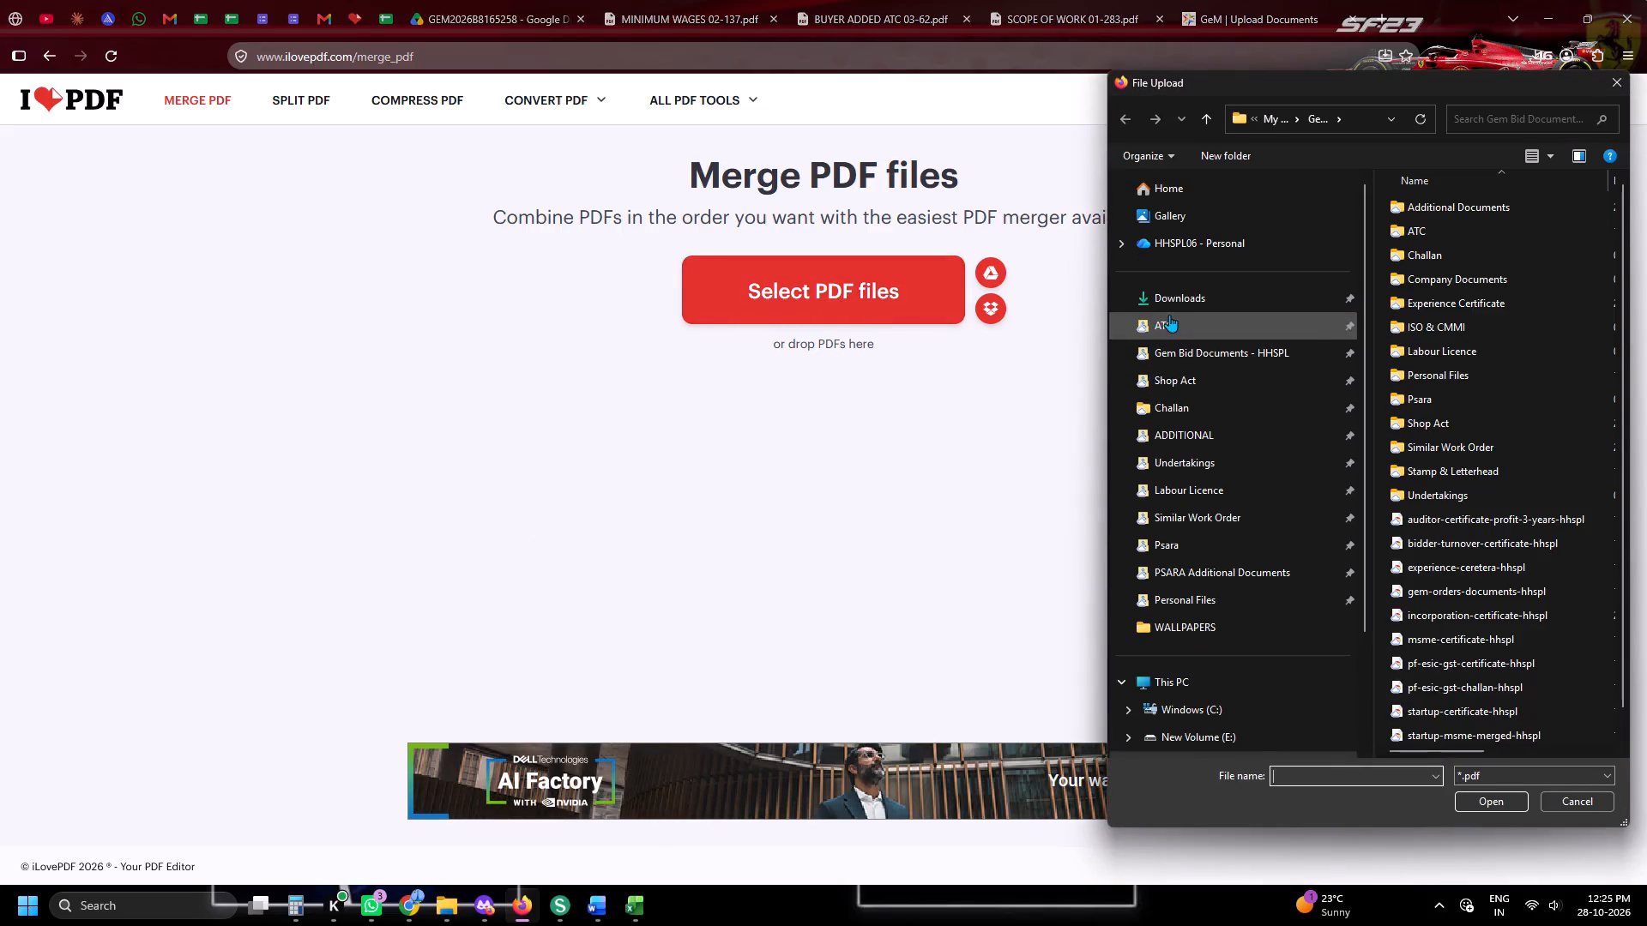
left_click(1169, 315)
left_click(1182, 299)
double_click(1409, 232)
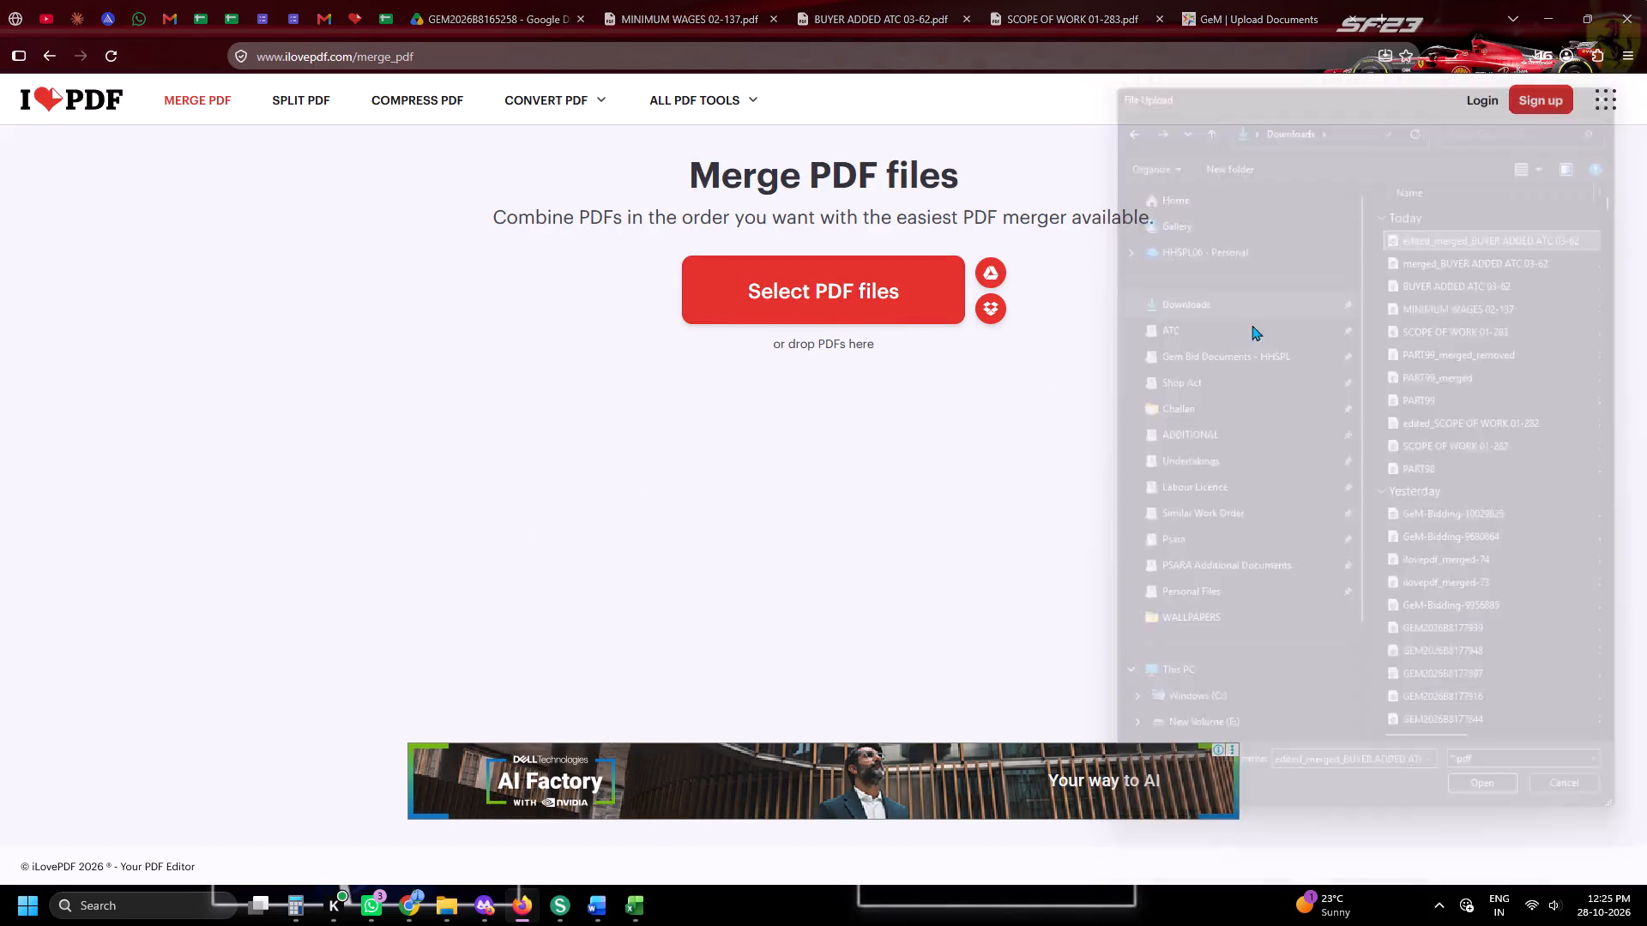
Add atc-62-hhspl from the ATC folder to the merge.
left_click(1215, 274)
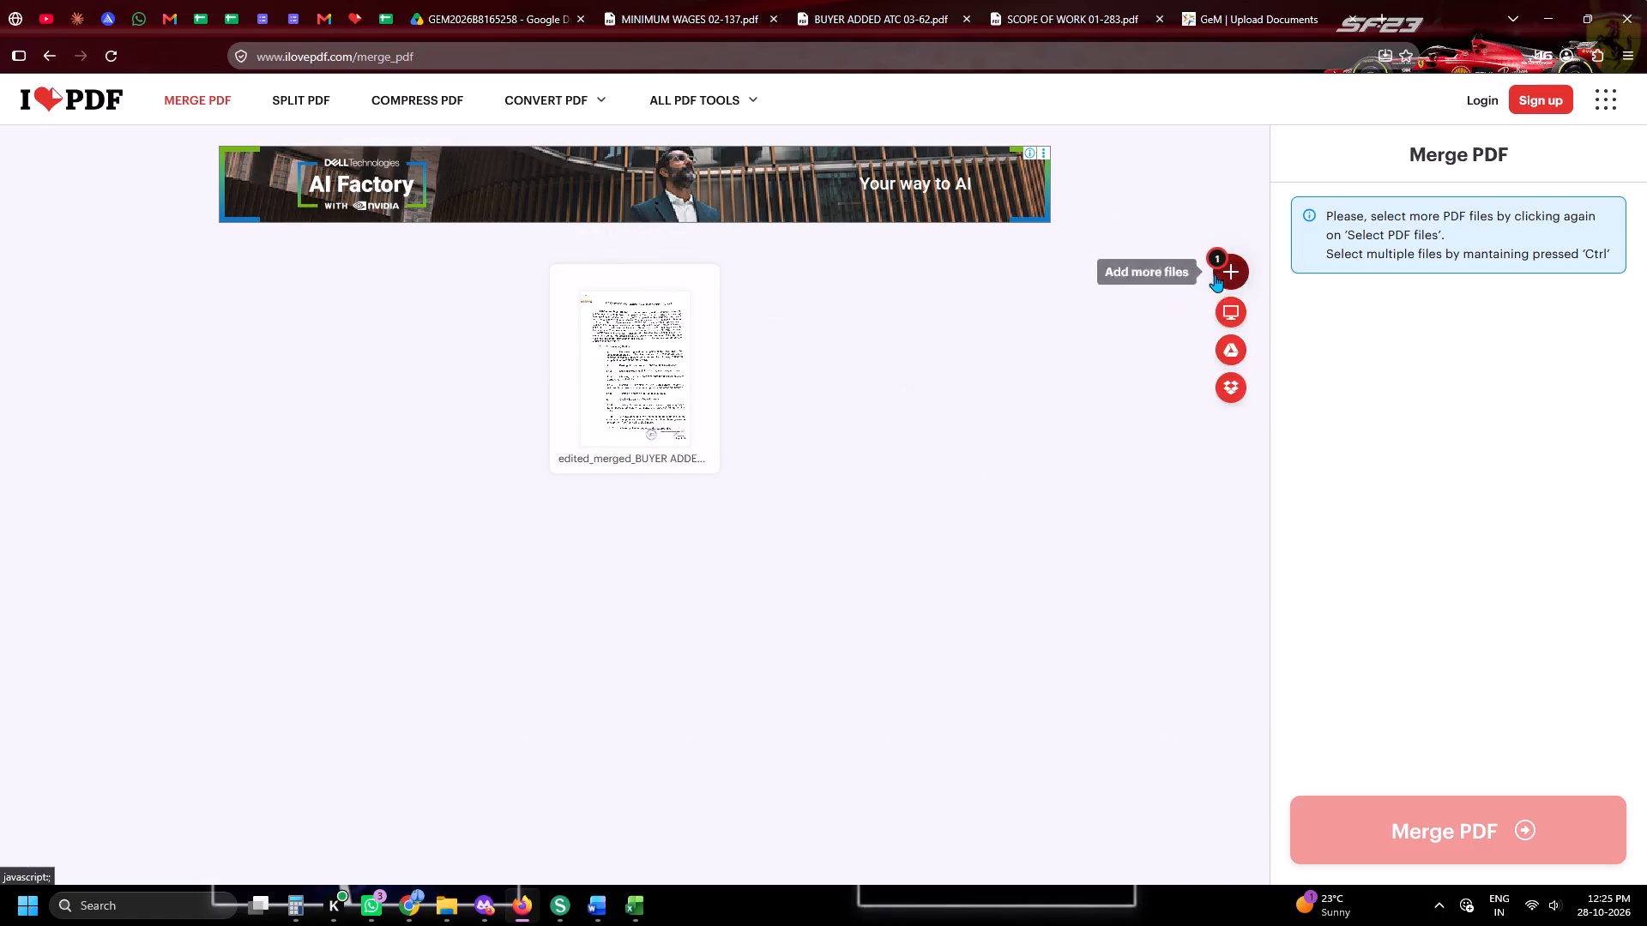
left_click(1223, 279)
scroll(1250, 421, "up", 6)
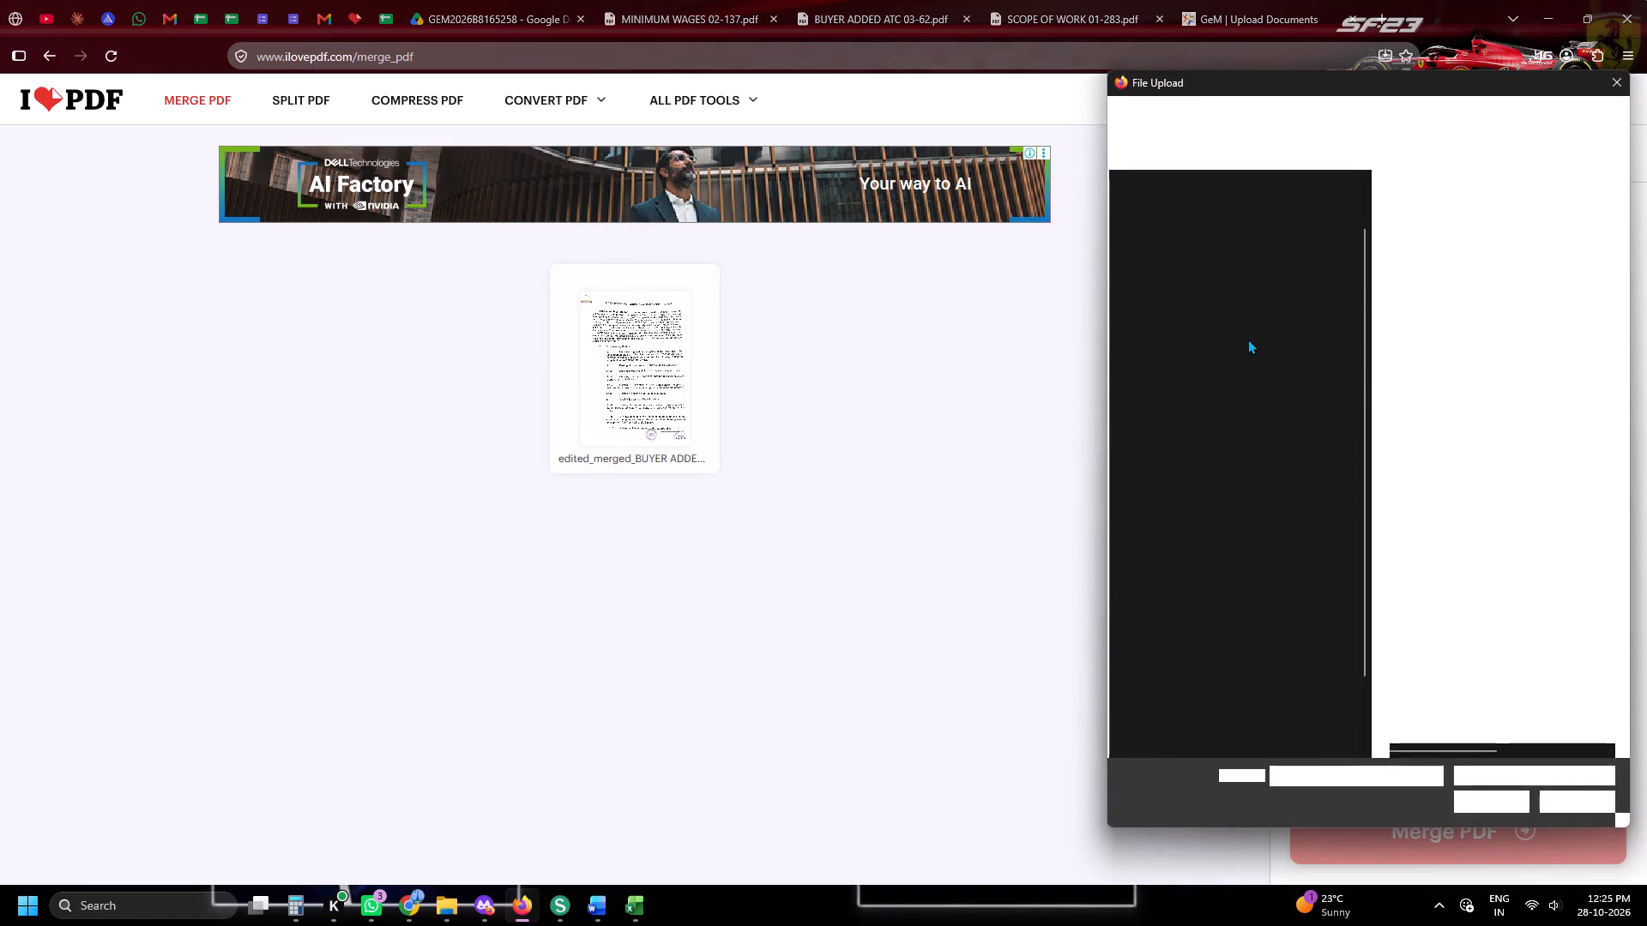
left_click(1201, 260)
left_click(1464, 248)
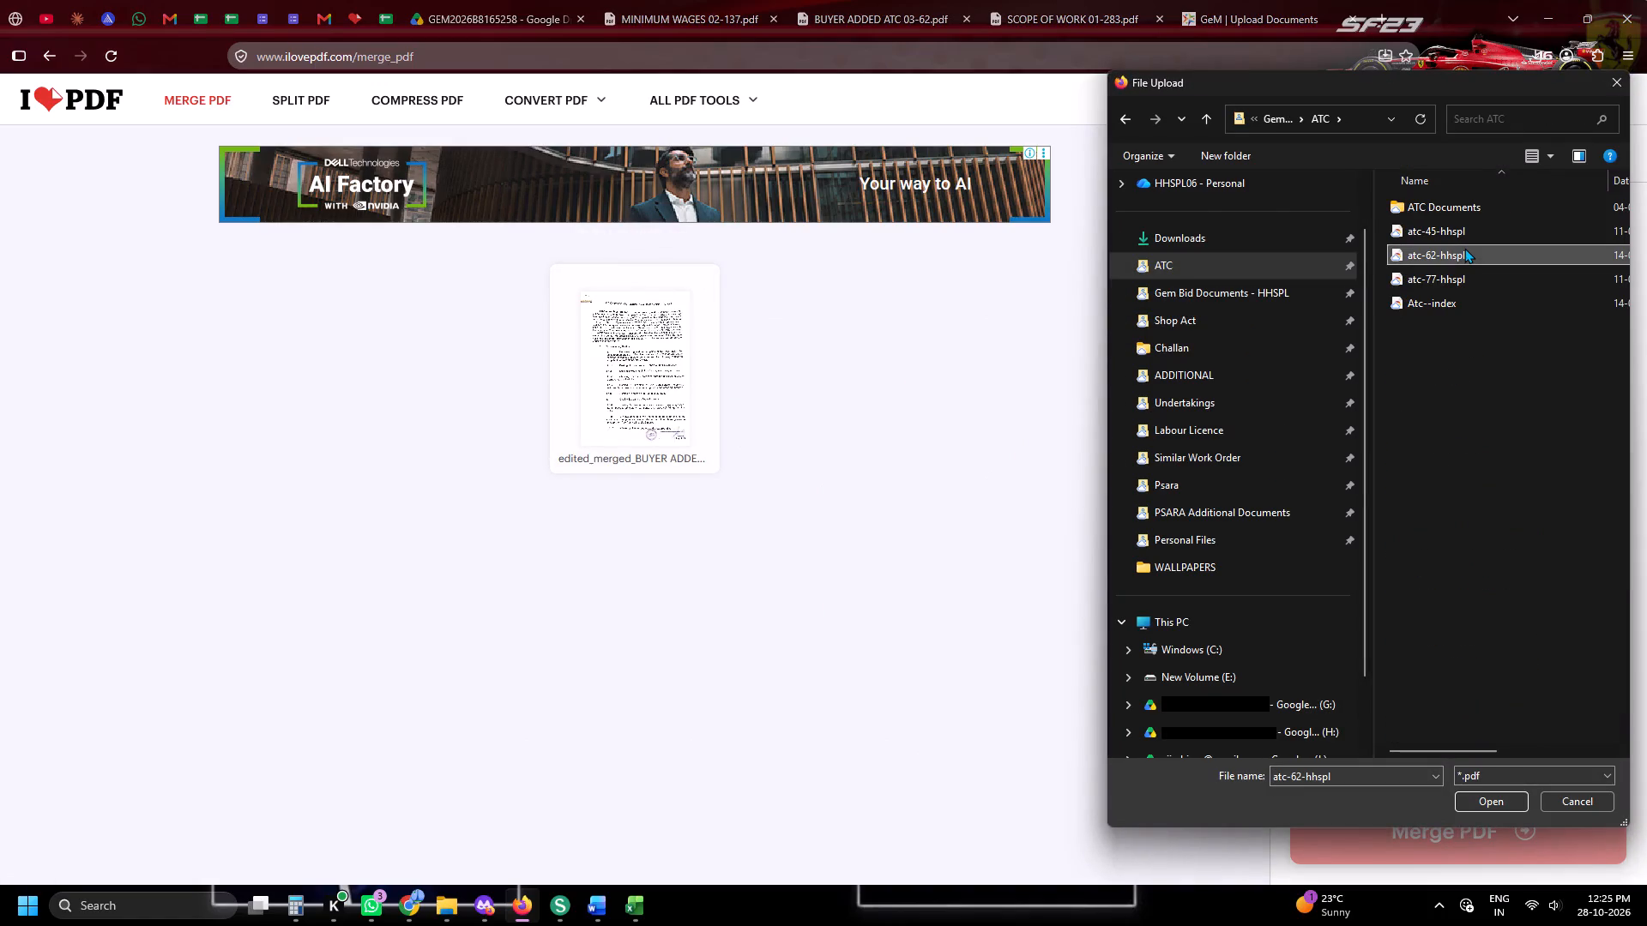
double_click(1464, 248)
Switch to the atc-62-page-index Word document and replace the second additional document's name with MINIMUM WAGES, consulting the bid's Drive folder.
left_click(600, 905)
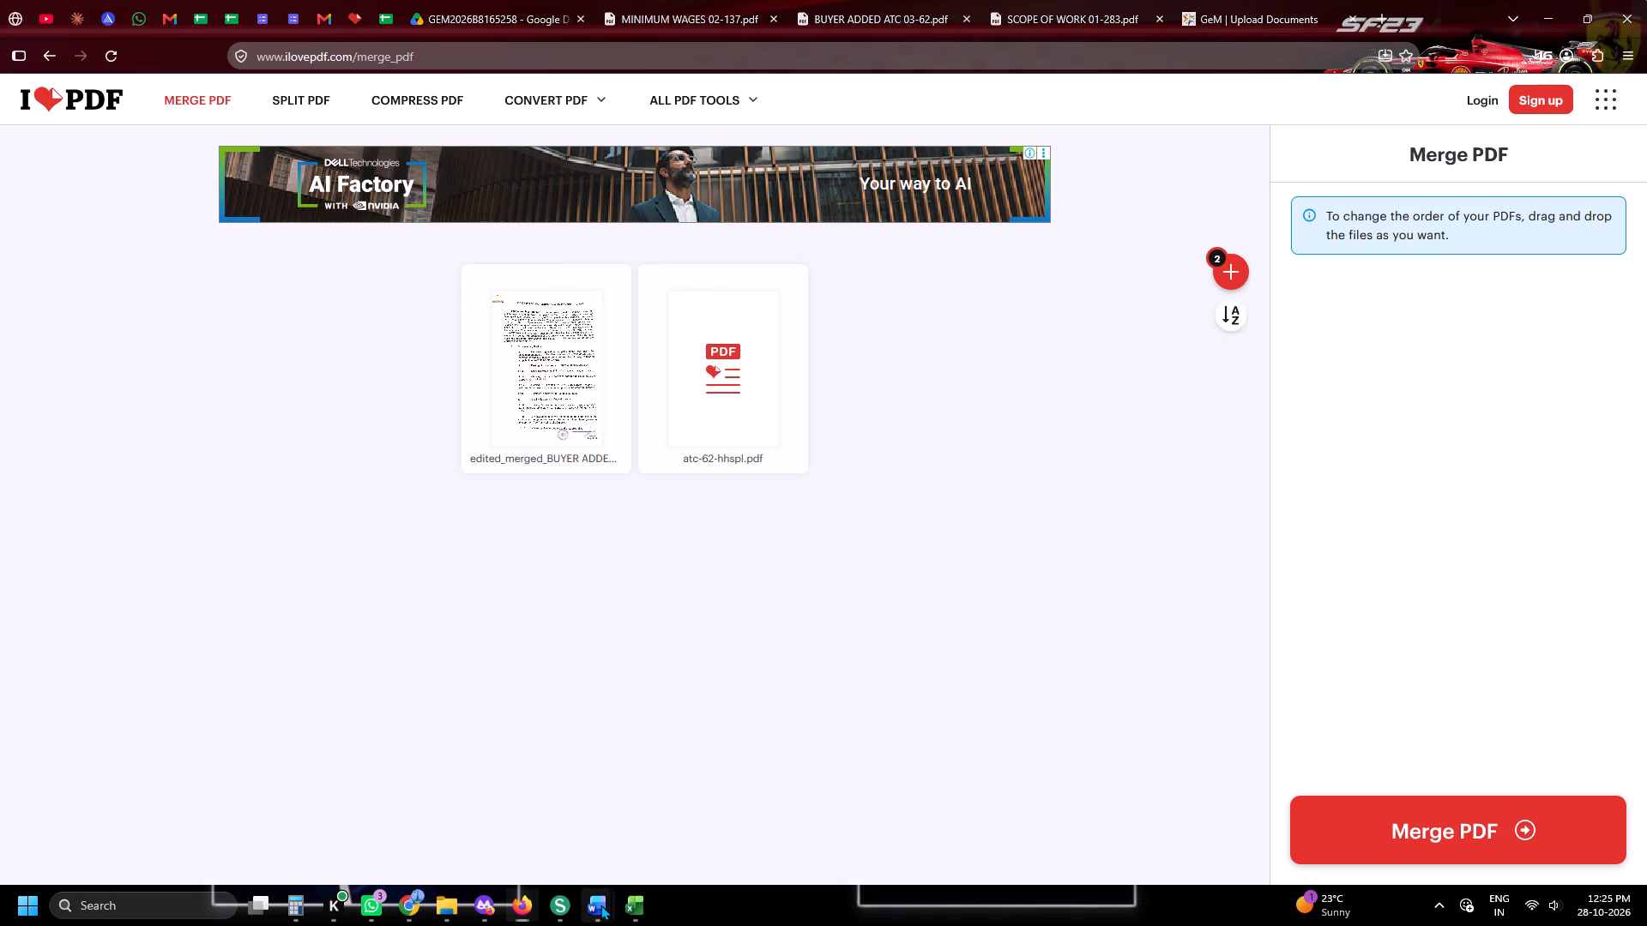
left_click(470, 837)
key("alt+Tab")
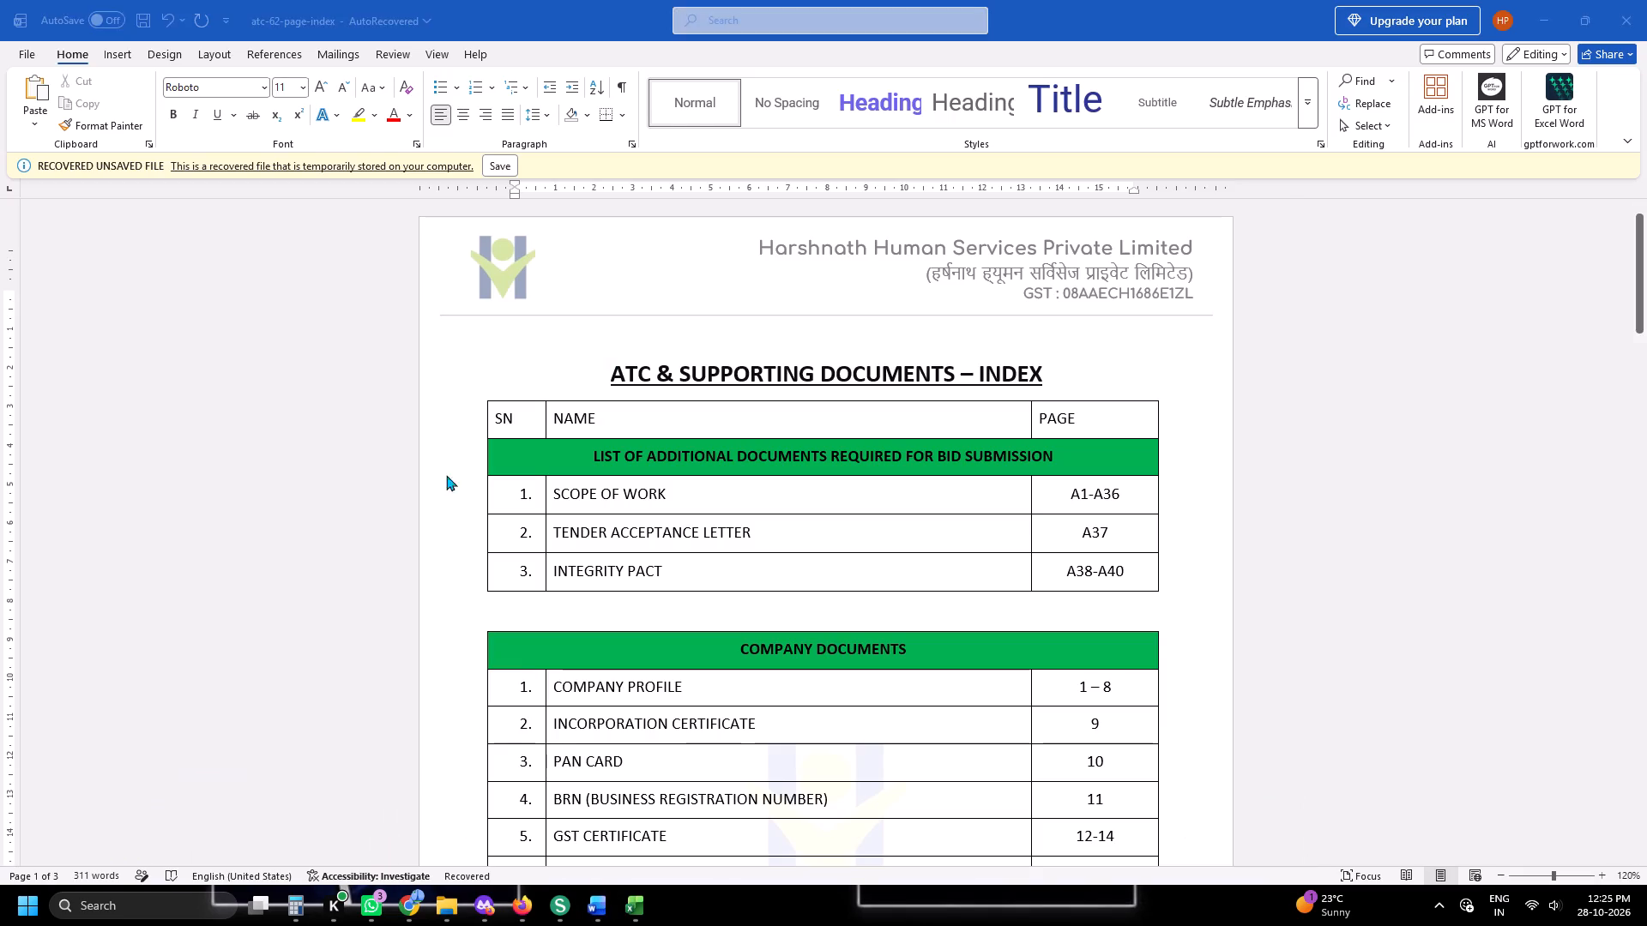
left_click(438, 13)
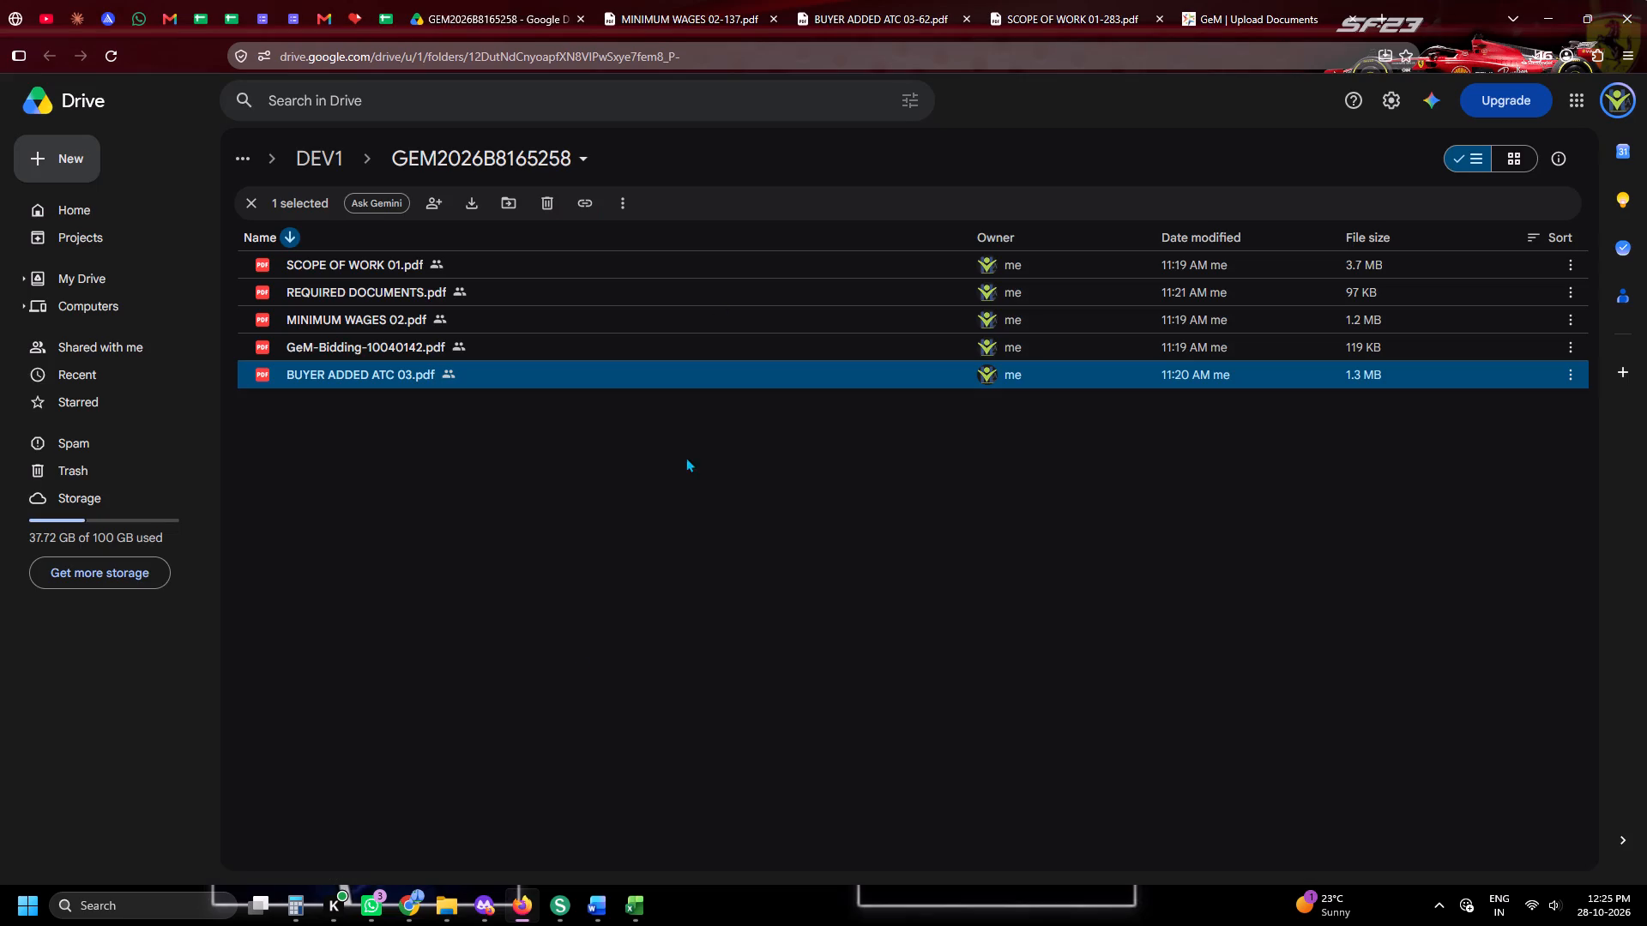
key("alt+Tab")
key("alt+Tab")
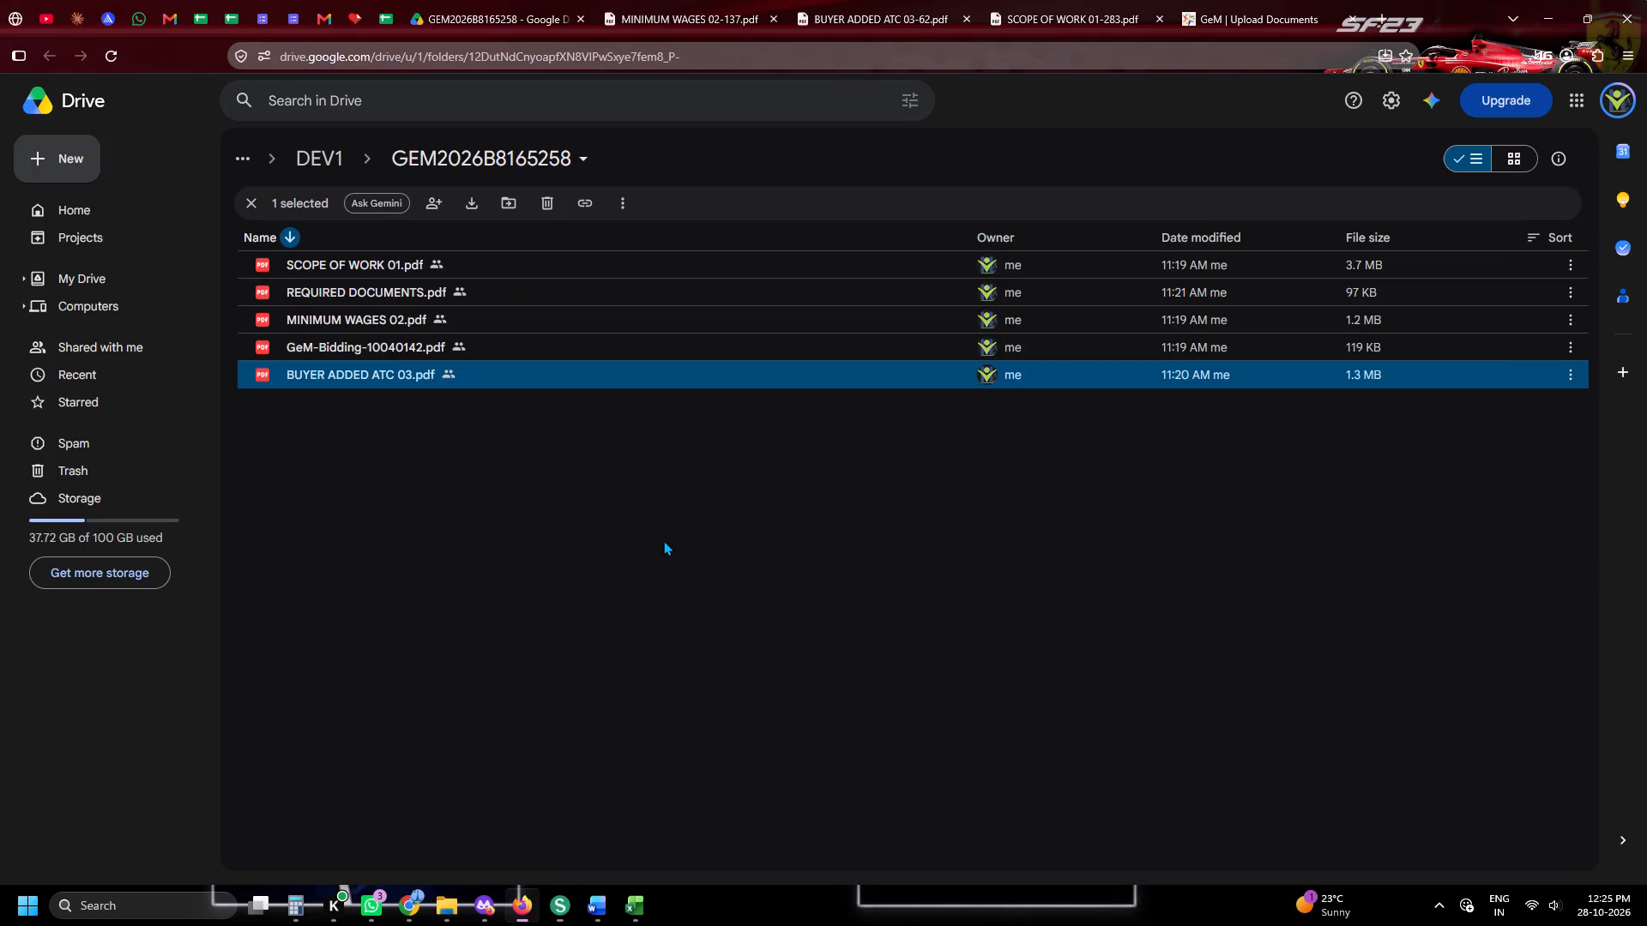
key("alt+Tab")
key("alt+Tab")
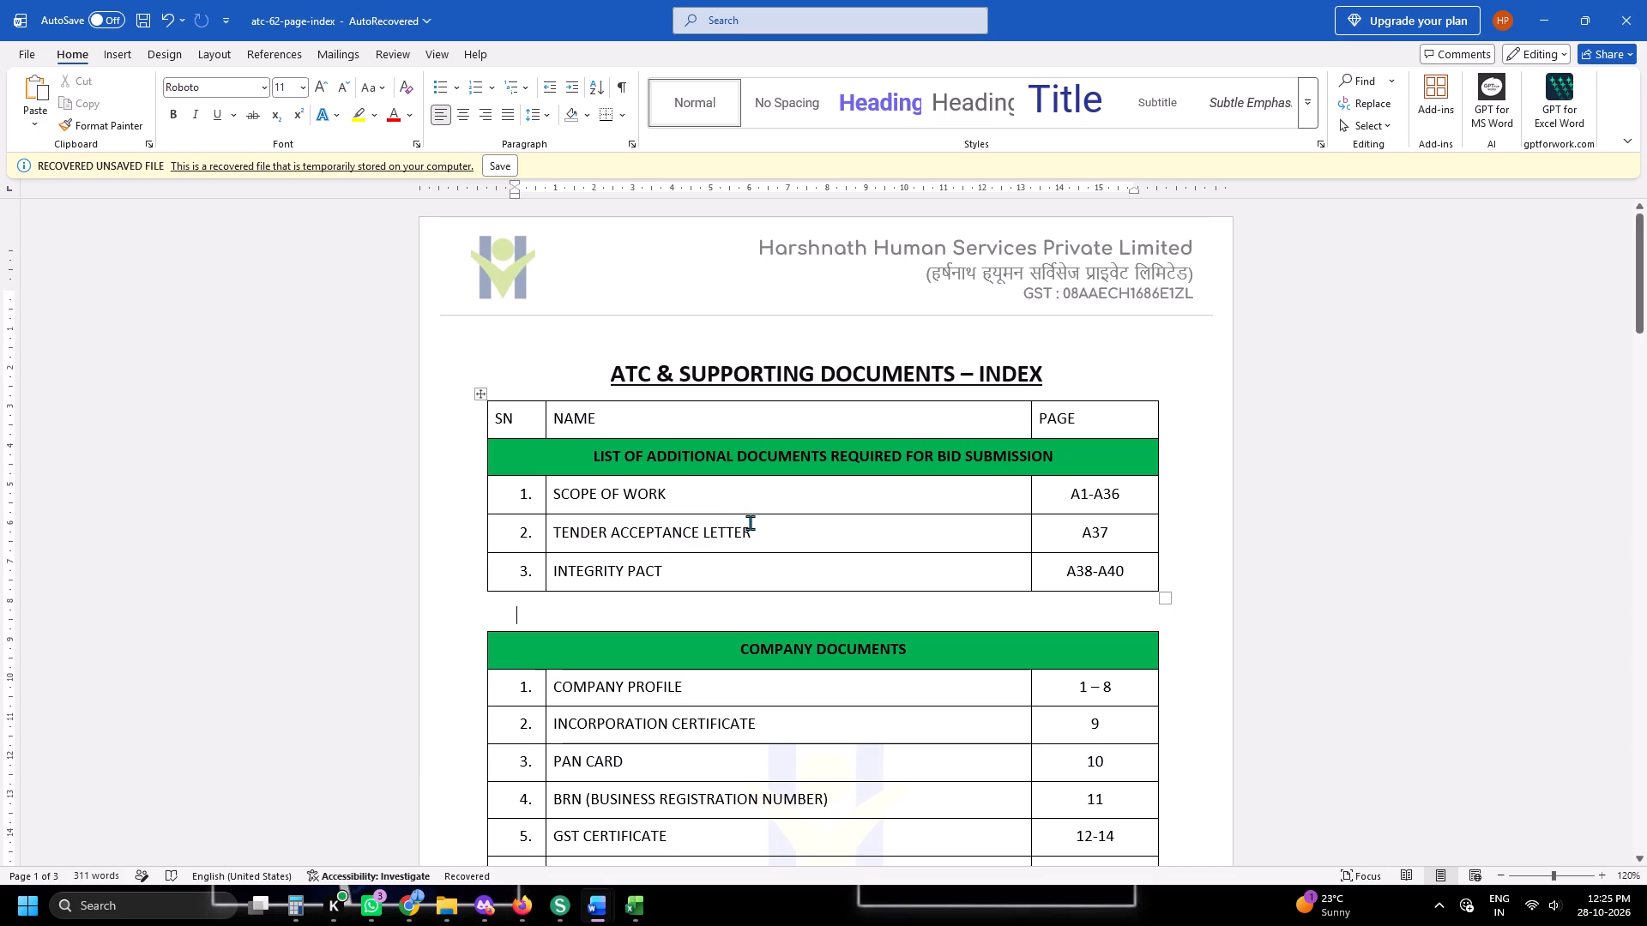
left_click_drag(753, 530, 573, 522)
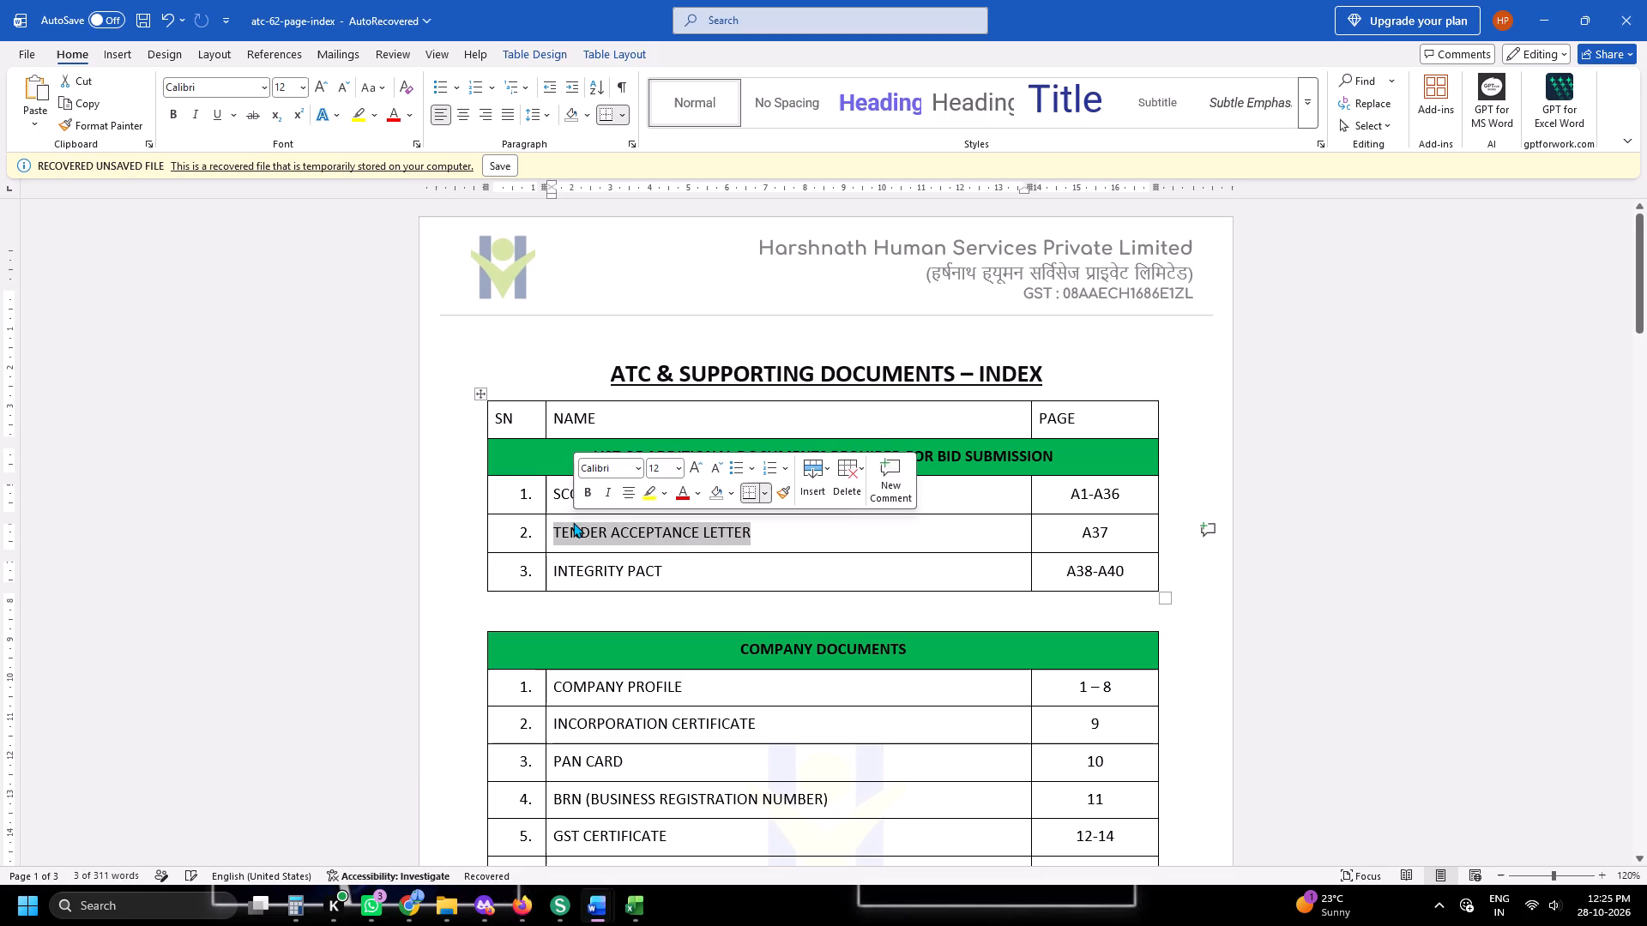
type("MINIMUMWAGES")
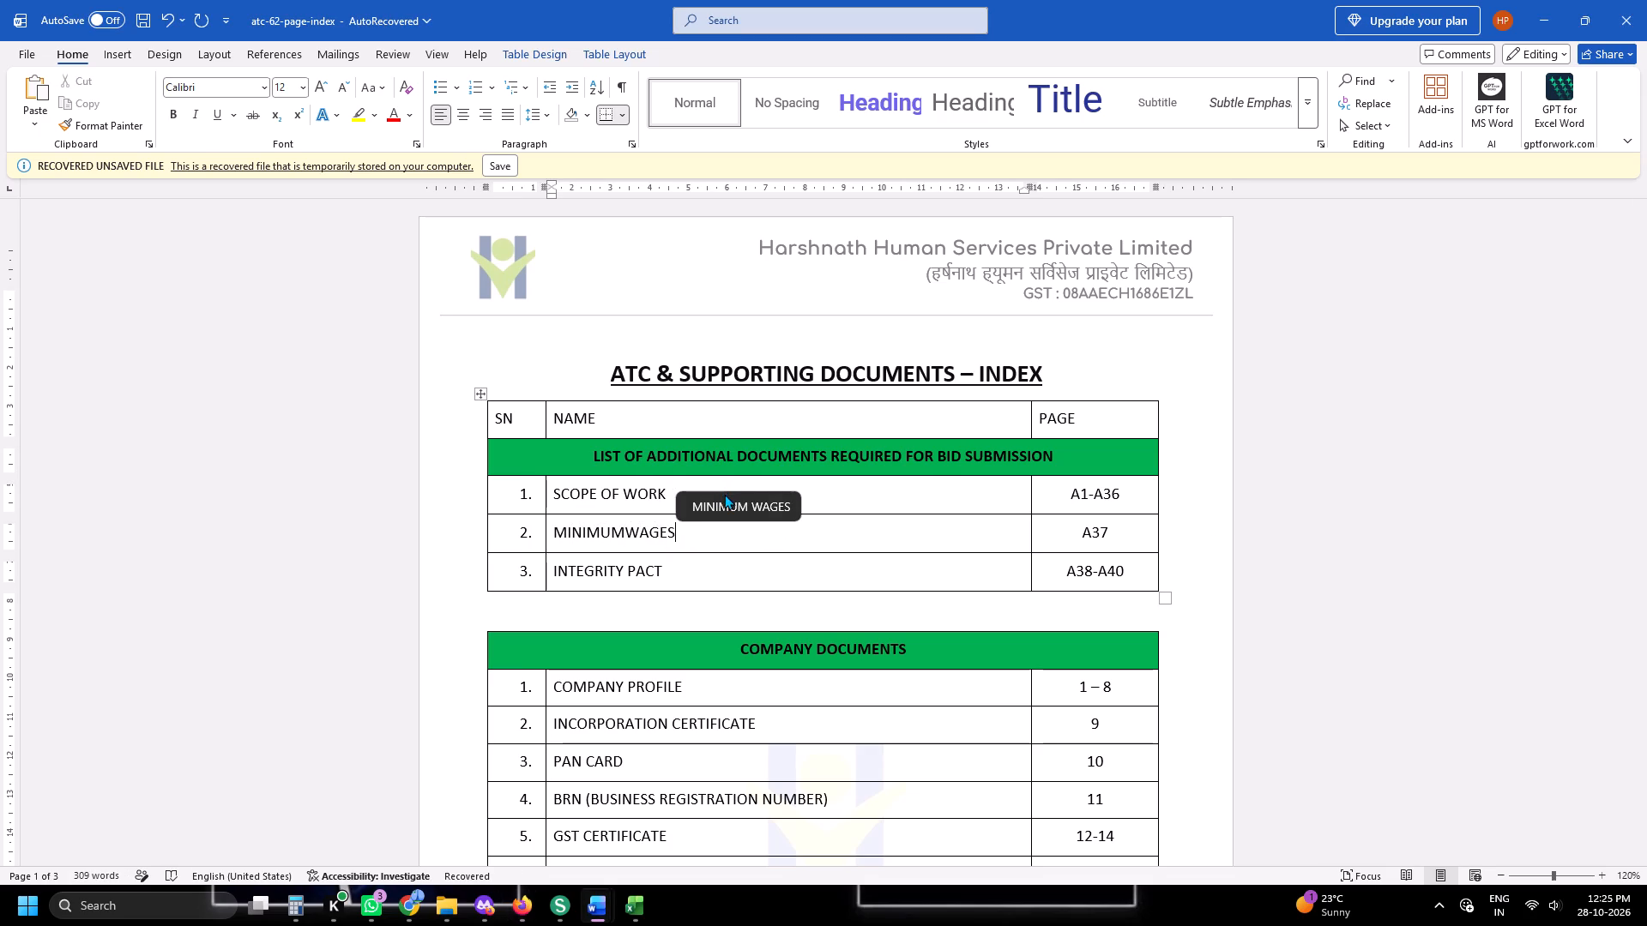
left_click(724, 496)
Check the page count of SCOPE OF WORK 01-283 in Firefox and set the Scope of Work pages in the Word index to A1-A8.
key("alt+Tab")
left_click(1047, 0)
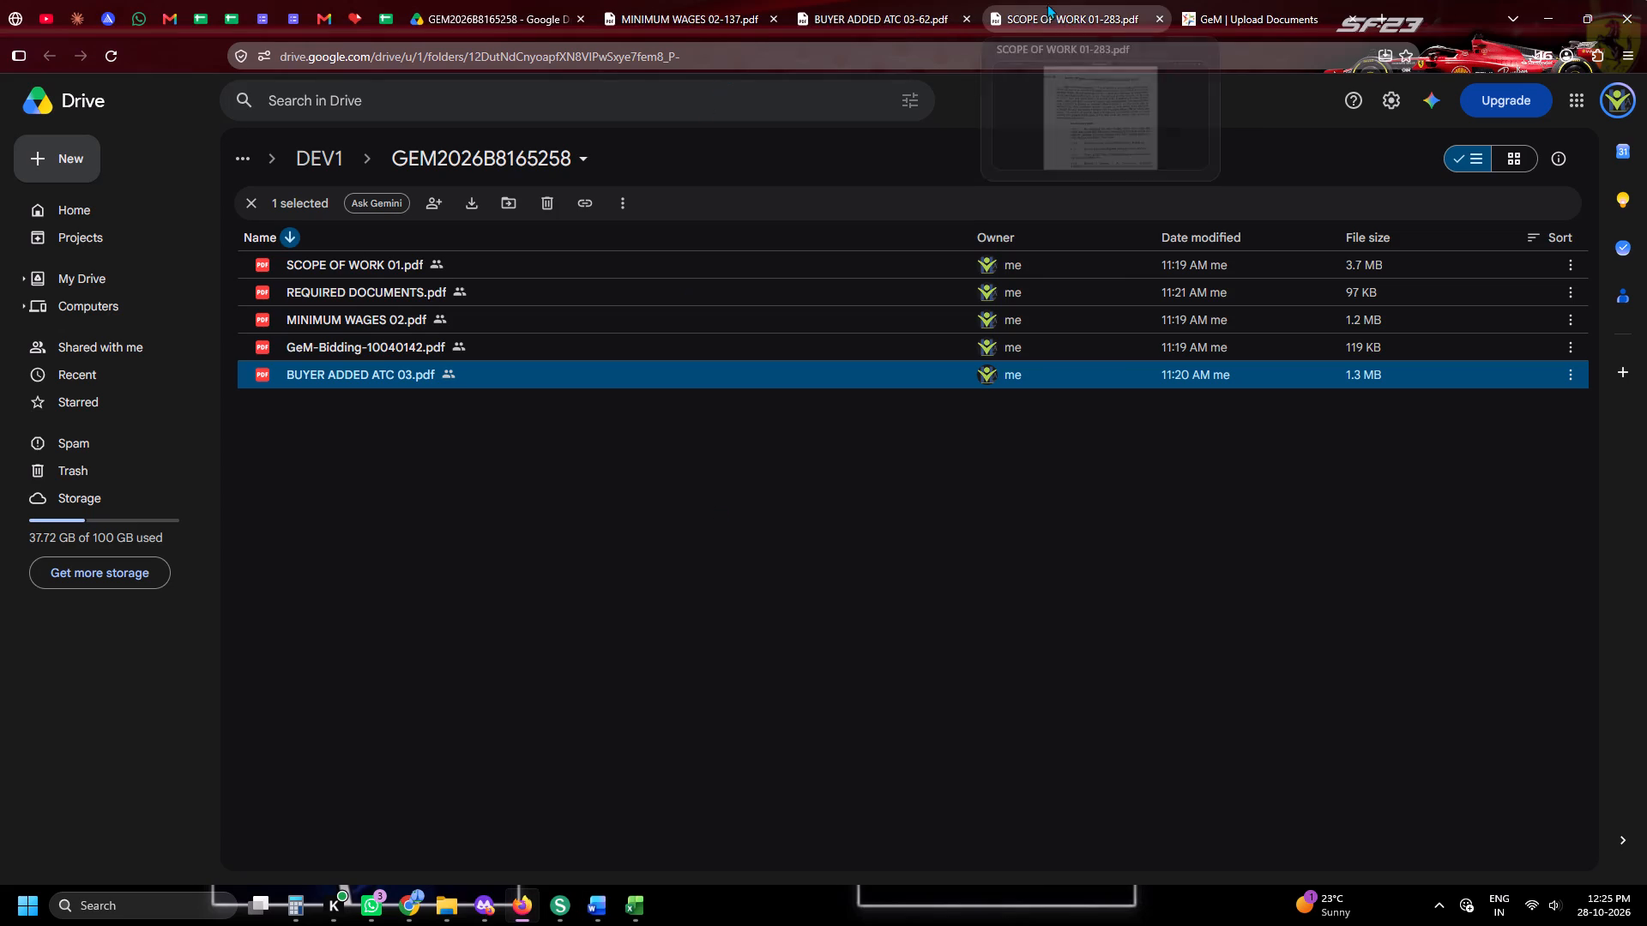
key("alt+Tab")
left_click(1126, 505)
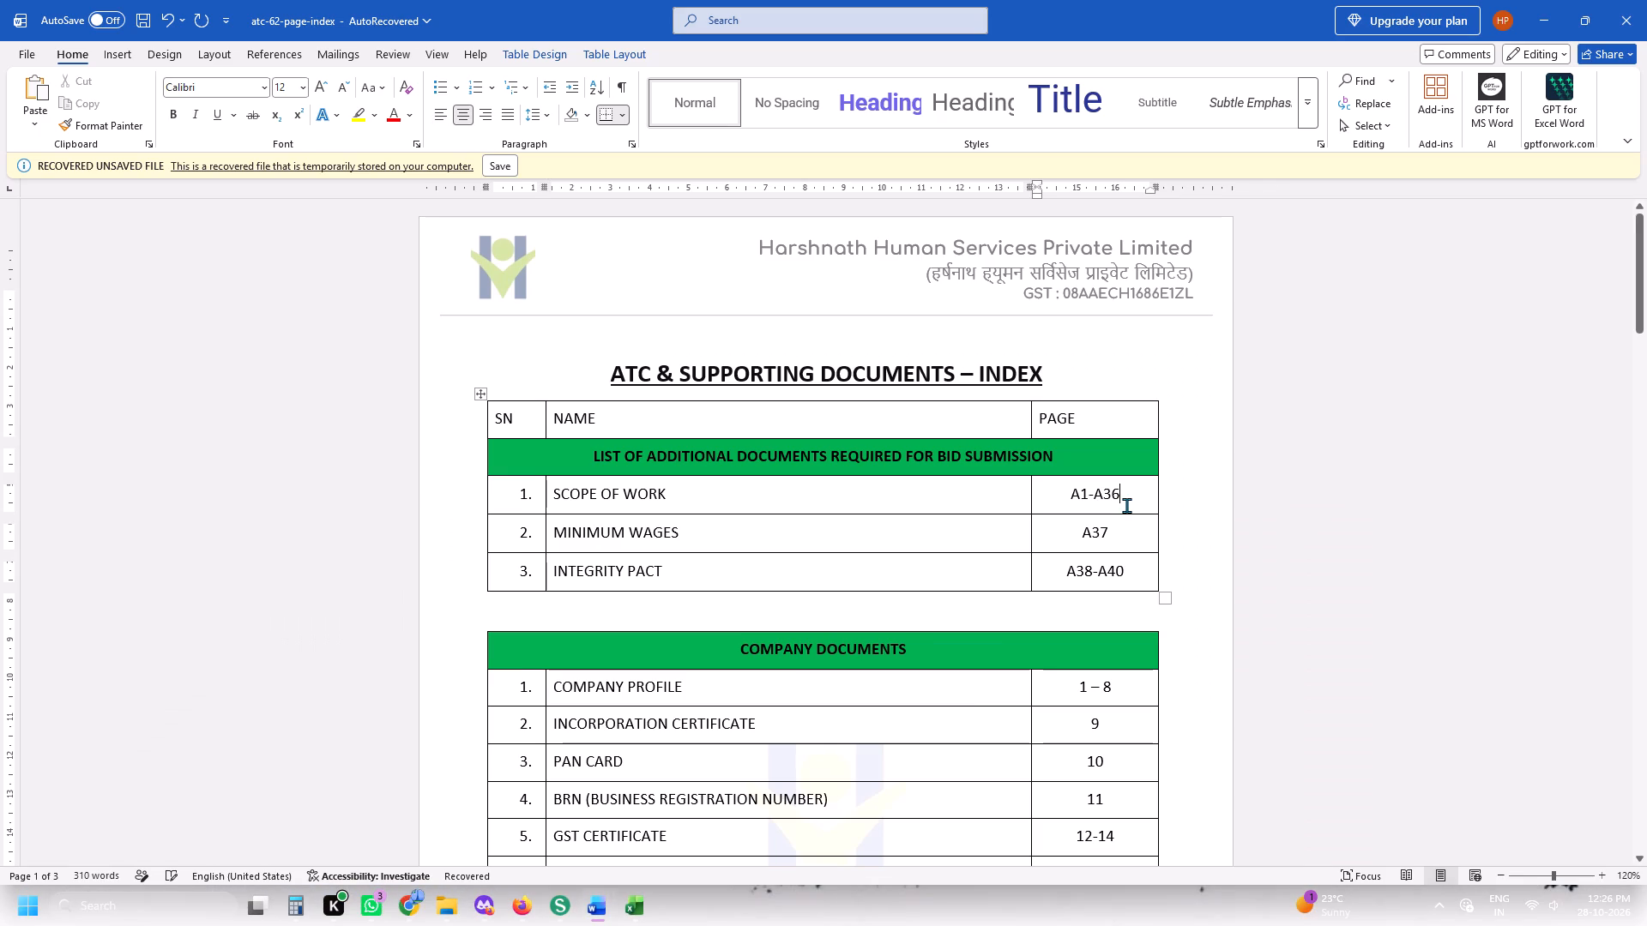
key("BackSpace")
key("BackSpace")
key("8")
Check the Minimum Wages PDF in Firefox and set the Minimum Wages page in the Word index to A9.
key("alt+Tab")
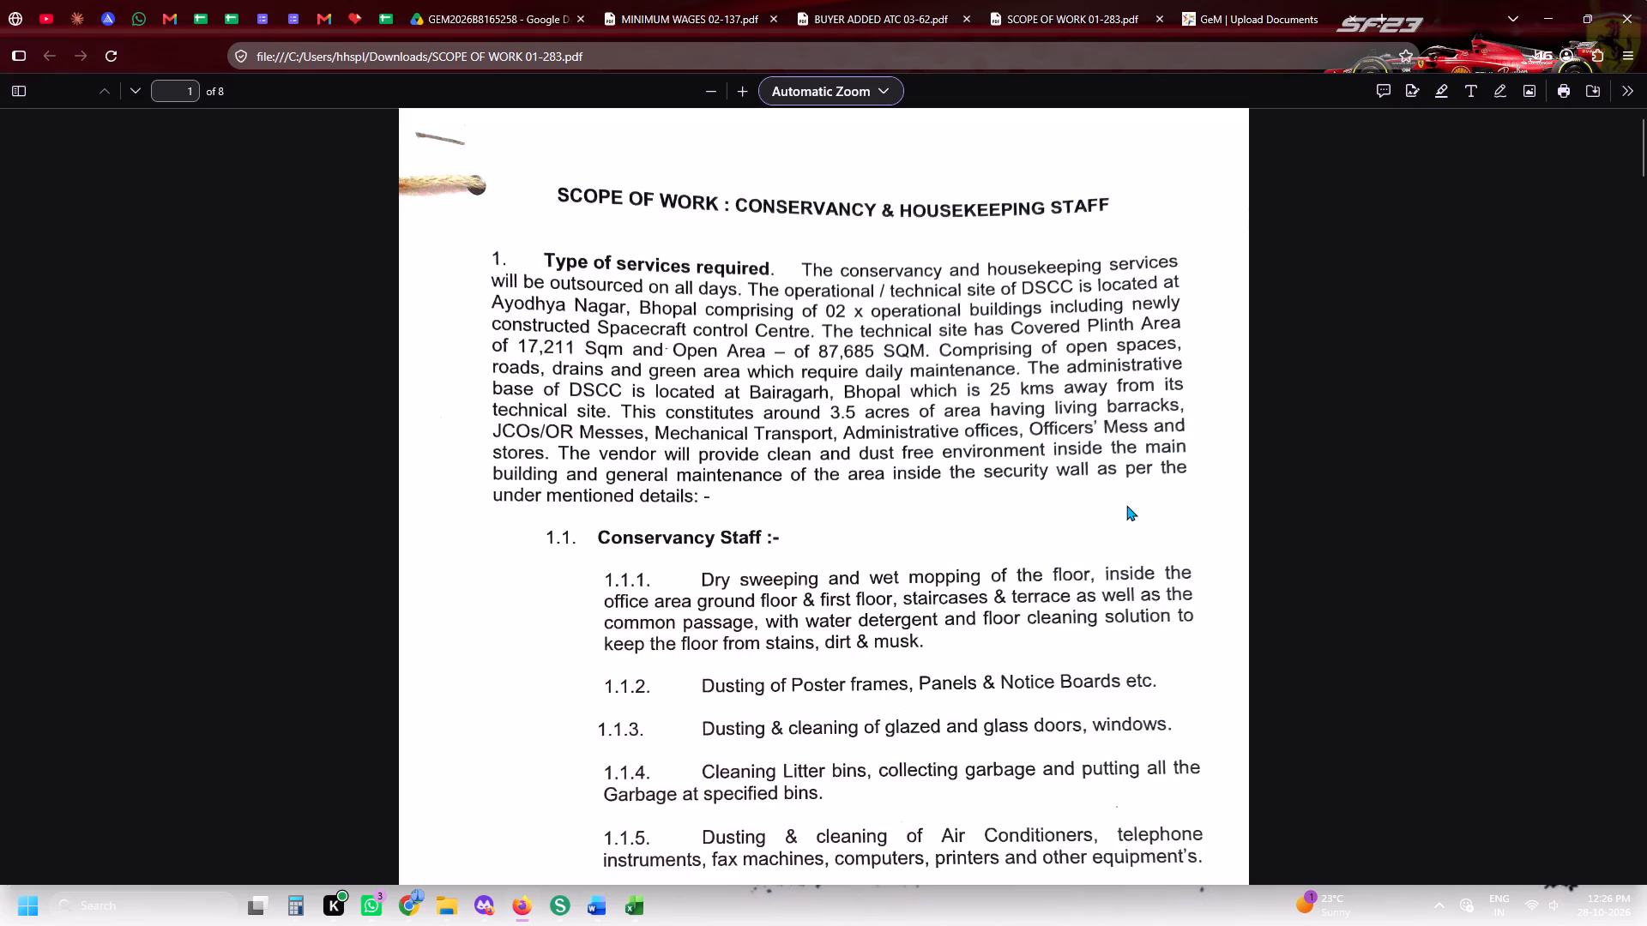
left_click(707, 0)
key("alt+Tab")
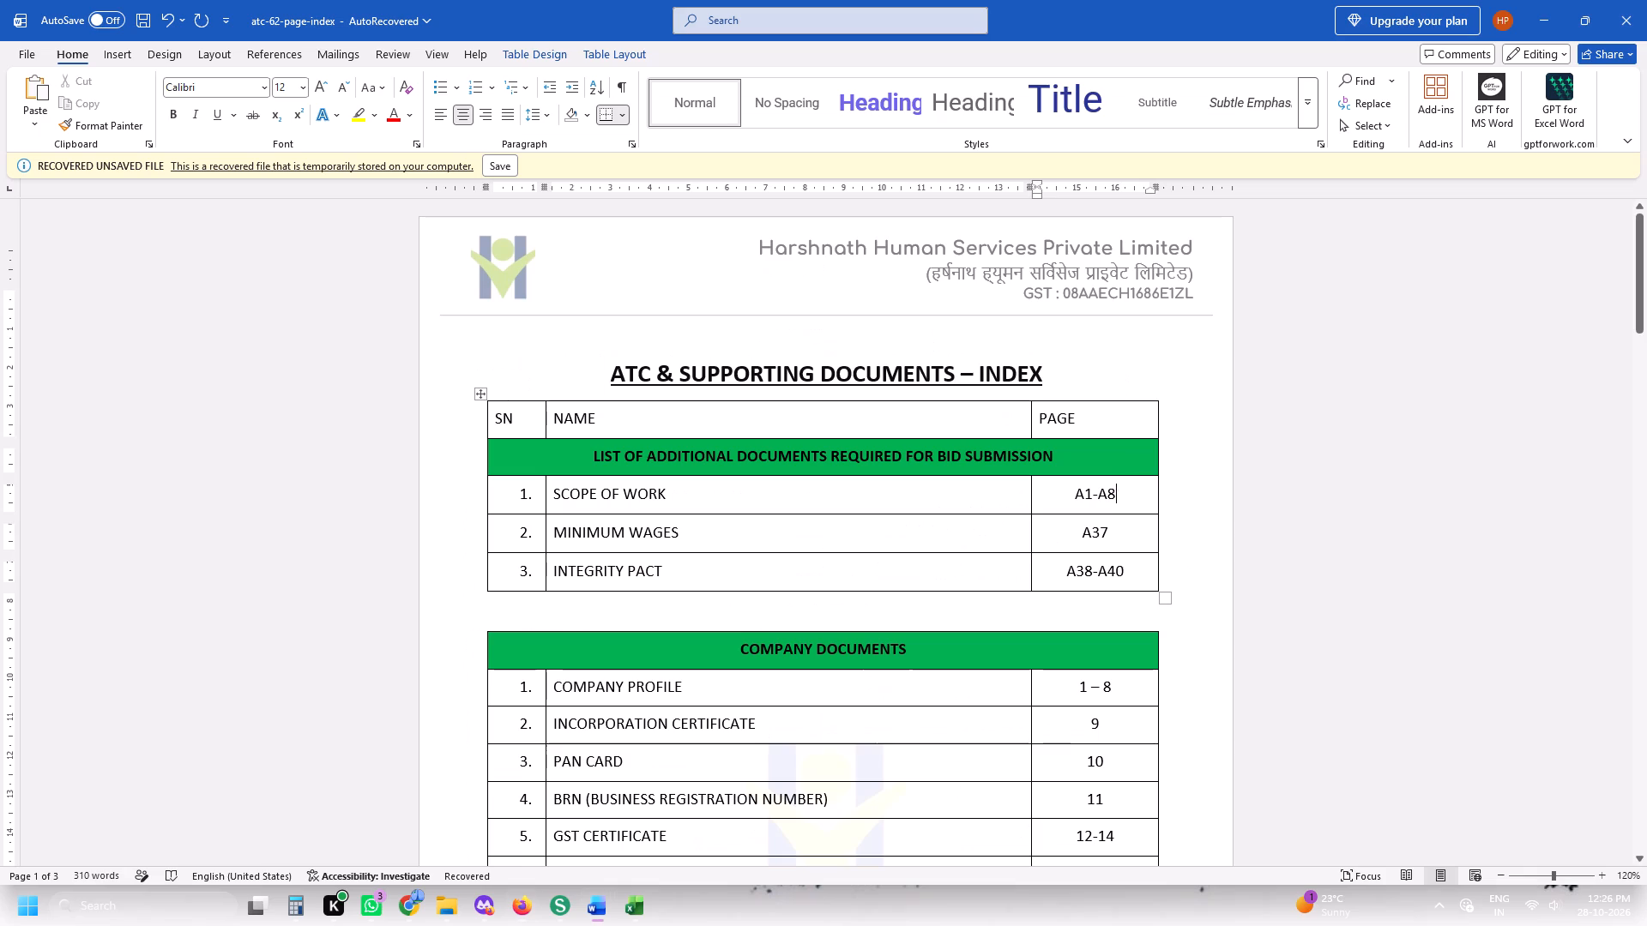
left_click(1114, 533)
key("BackSpace")
key("BackSpace")
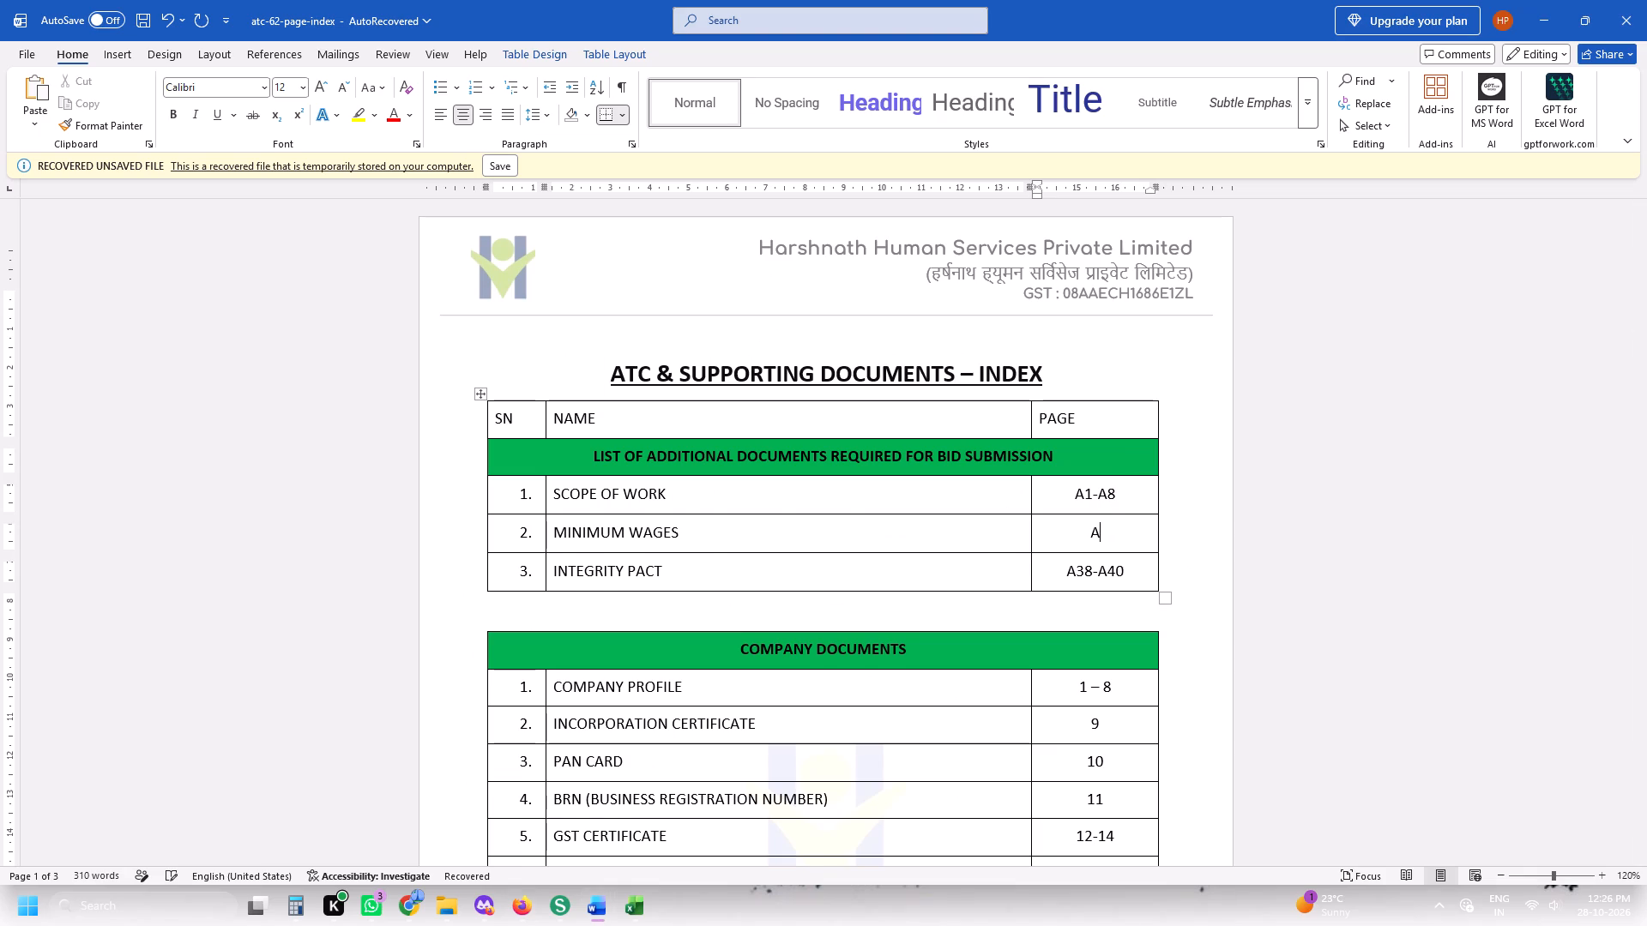
key("9")
Check the Buyer Added ATC PDF in Firefox and change the index's third additional document to BUYER ADDED ATC, page A10.
key("alt+Tab")
left_click(910, 0)
key("alt+Tab")
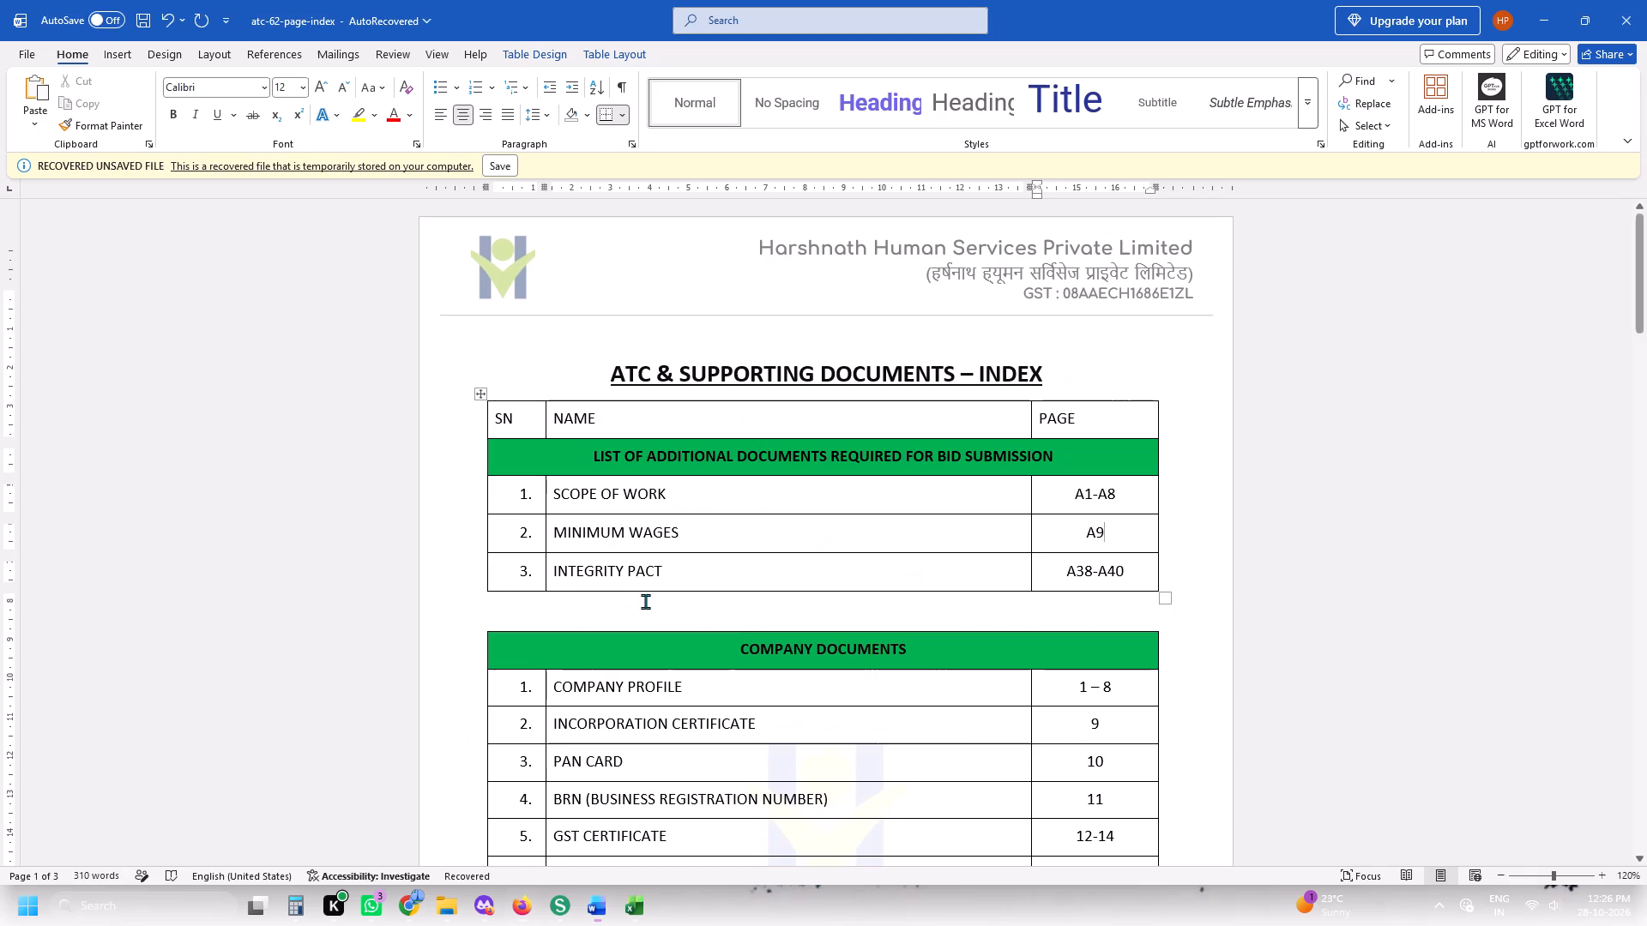
key("Tab")
key("Tab")
type("BUYER ADD")
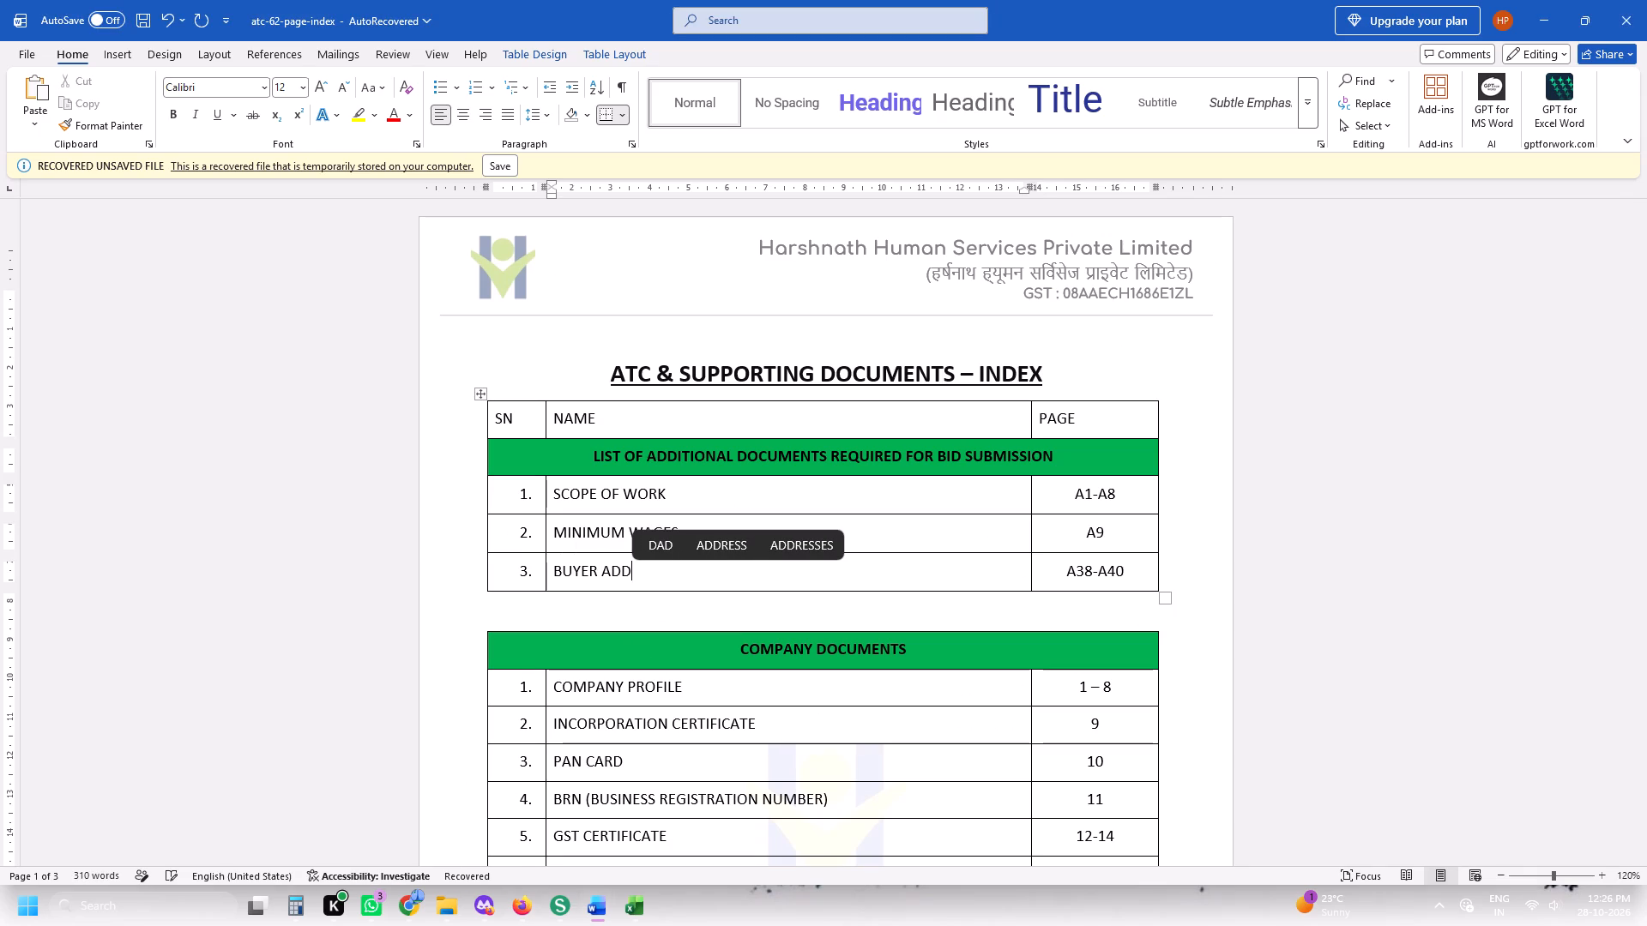
type("ED ATC")
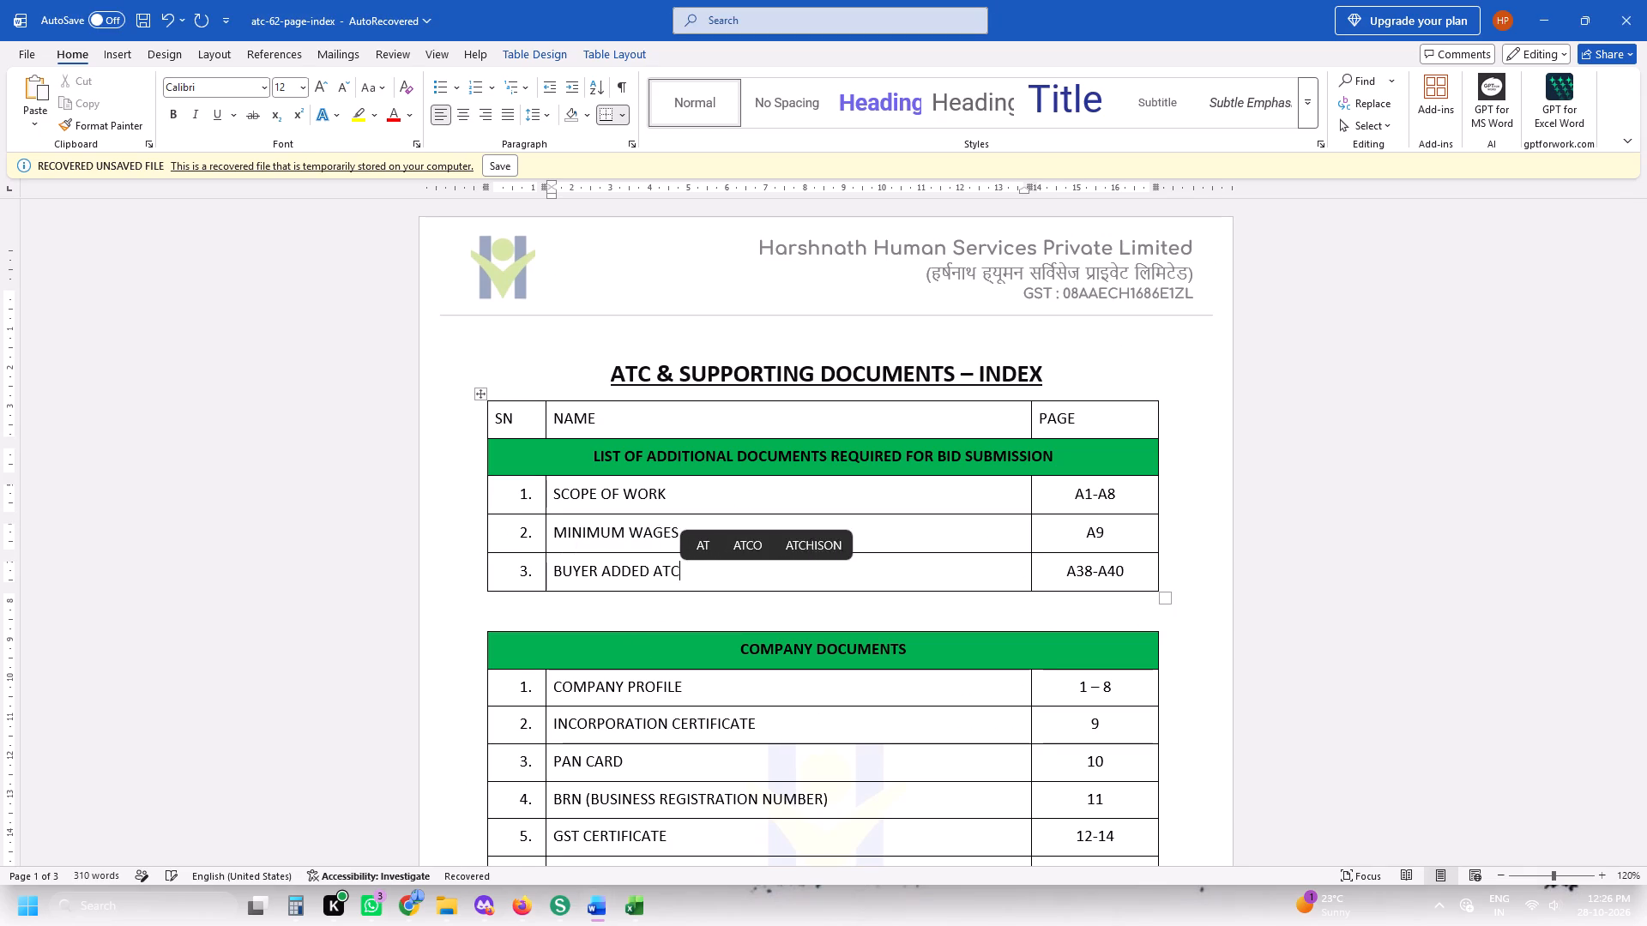
key("Tab")
type("A10")
Switch to Firefox and open REQUIRED DOCUMENTS.pdf in the bid's Drive folder to review the required documents.
key("alt+Tab")
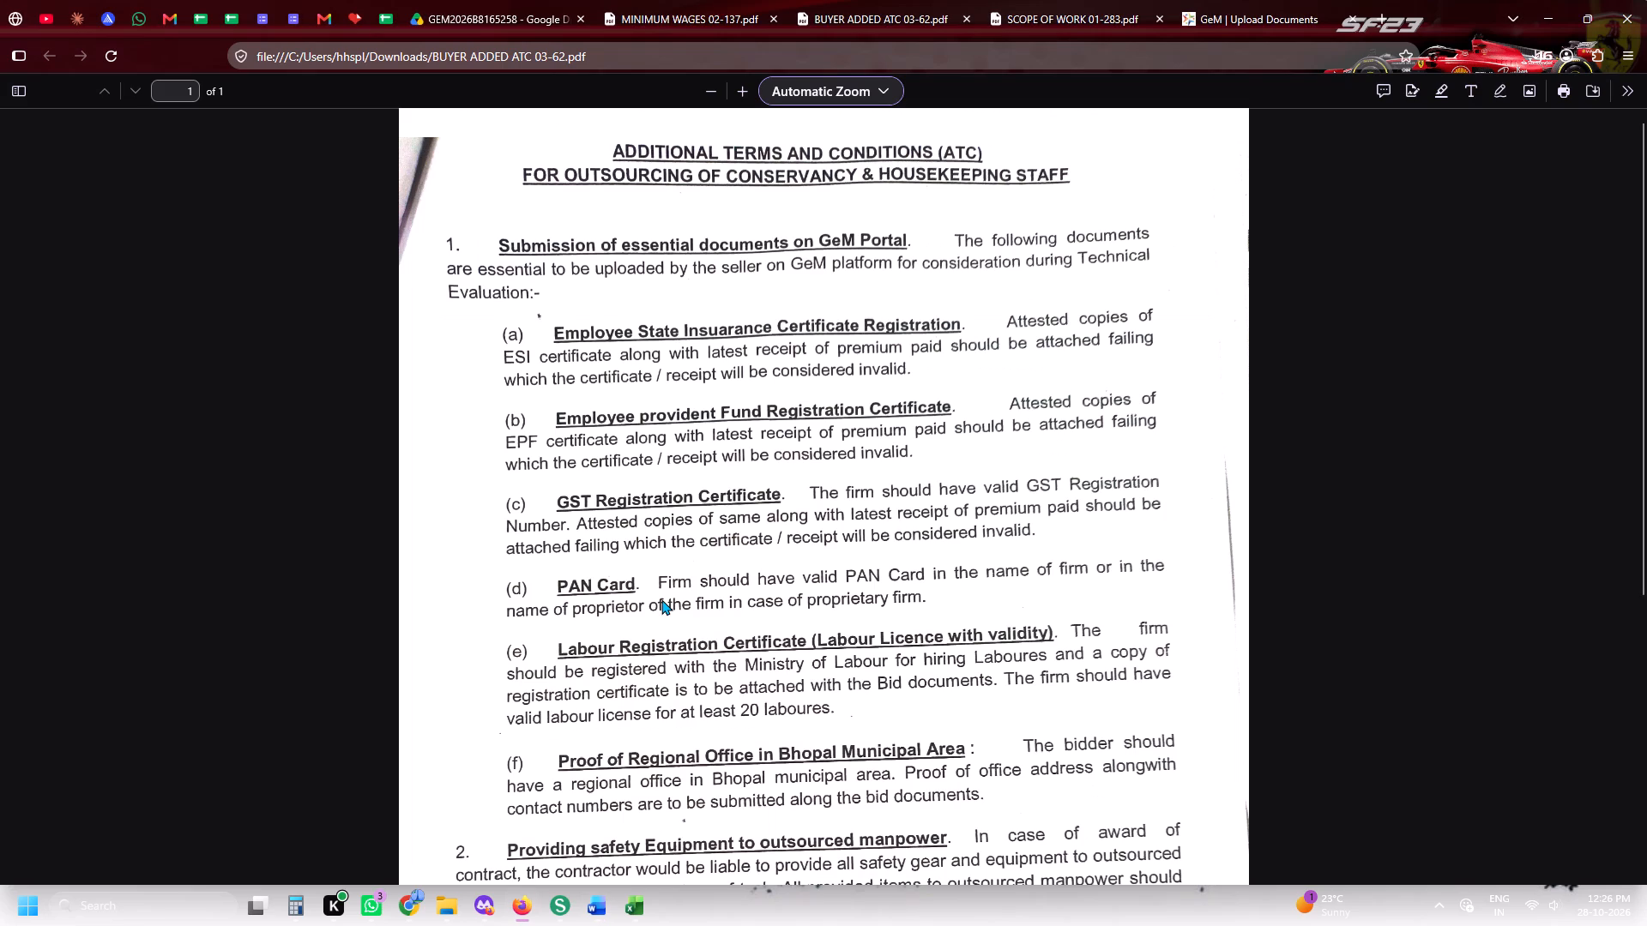
left_click(347, 10)
key("alt+Tab")
key("alt+Tab")
left_click(480, 0)
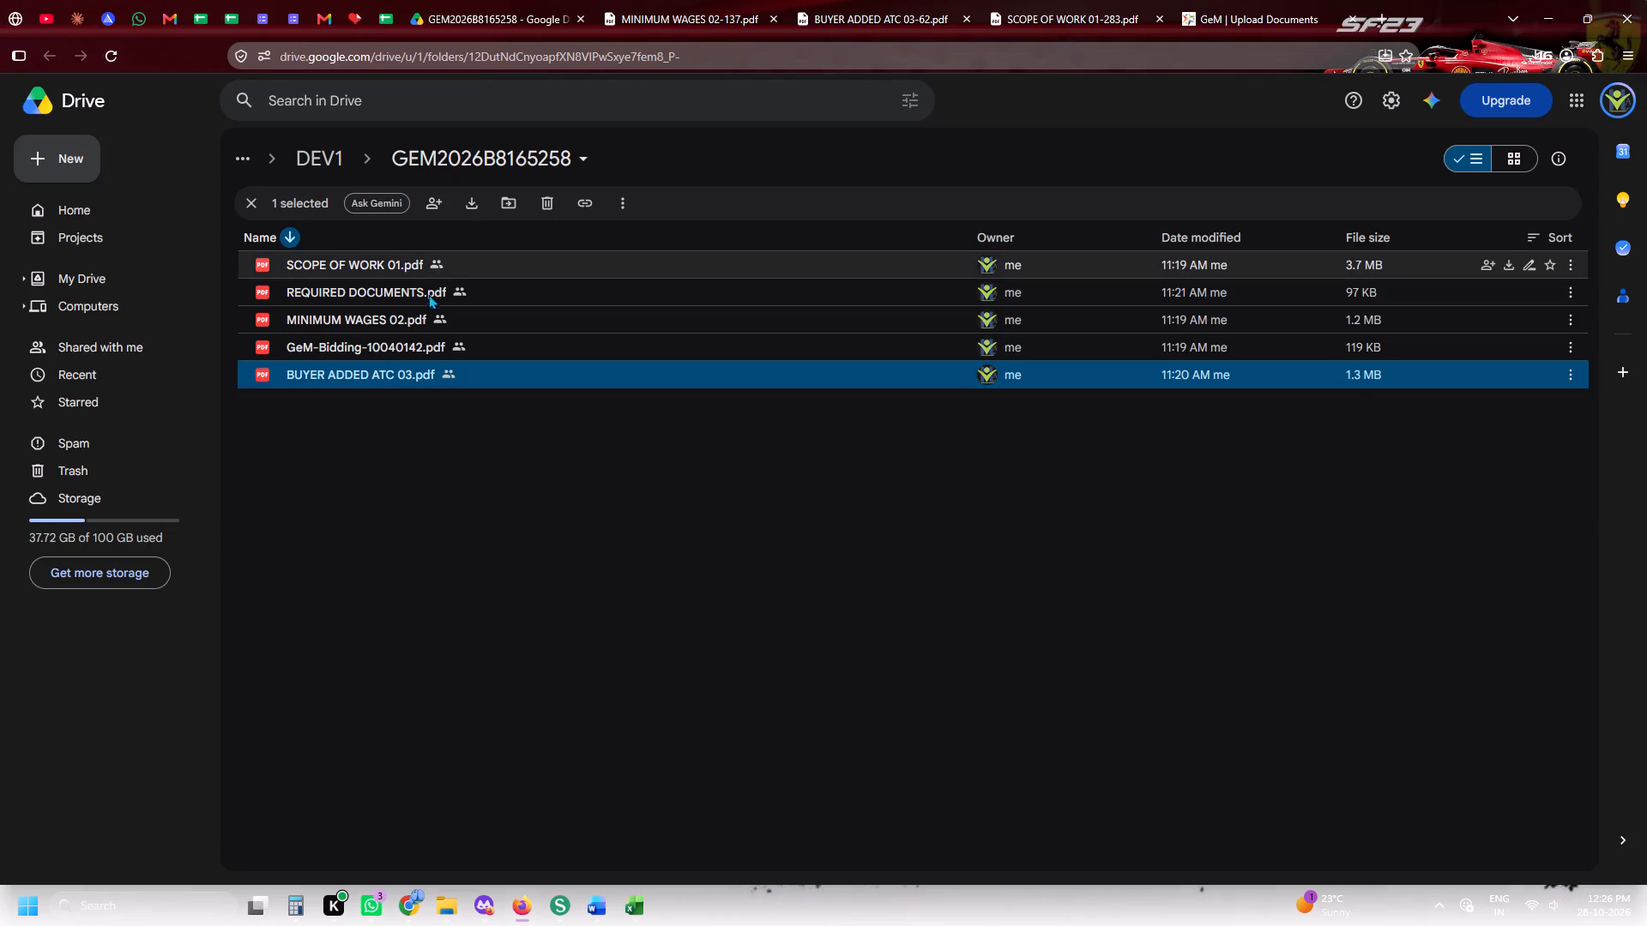
left_click(406, 294)
left_click(406, 294)
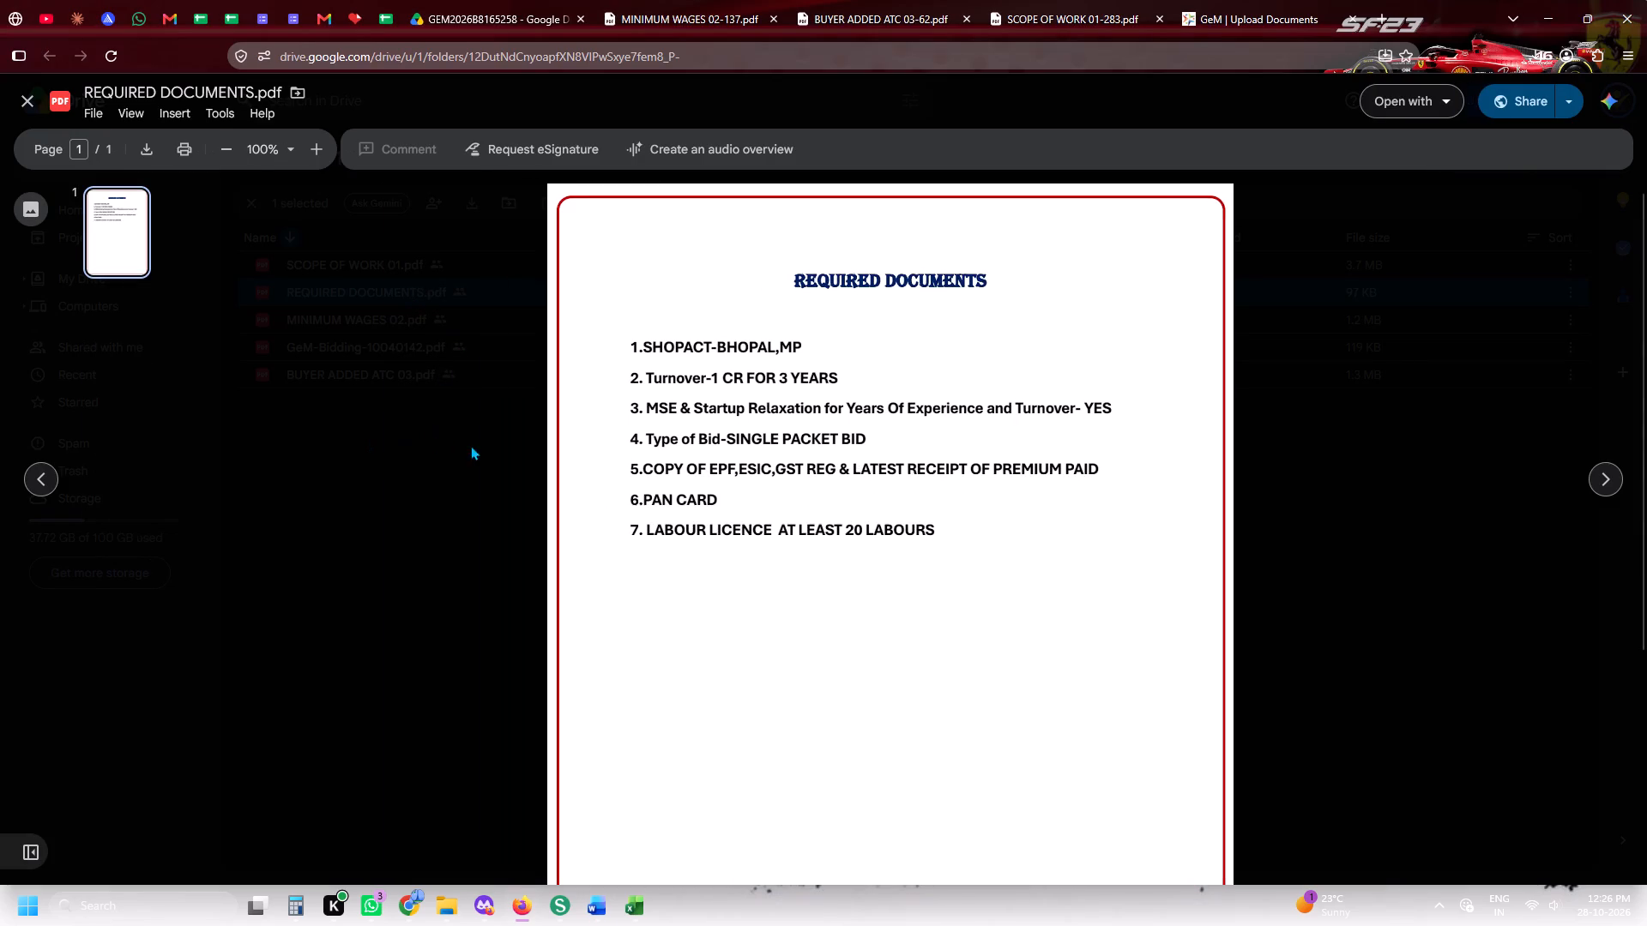
Switch to Word and export the index as a PDF named PART21 in Downloads, replacing the existing file.
key("alt+Tab")
key("alt+f")
key("alt+e")
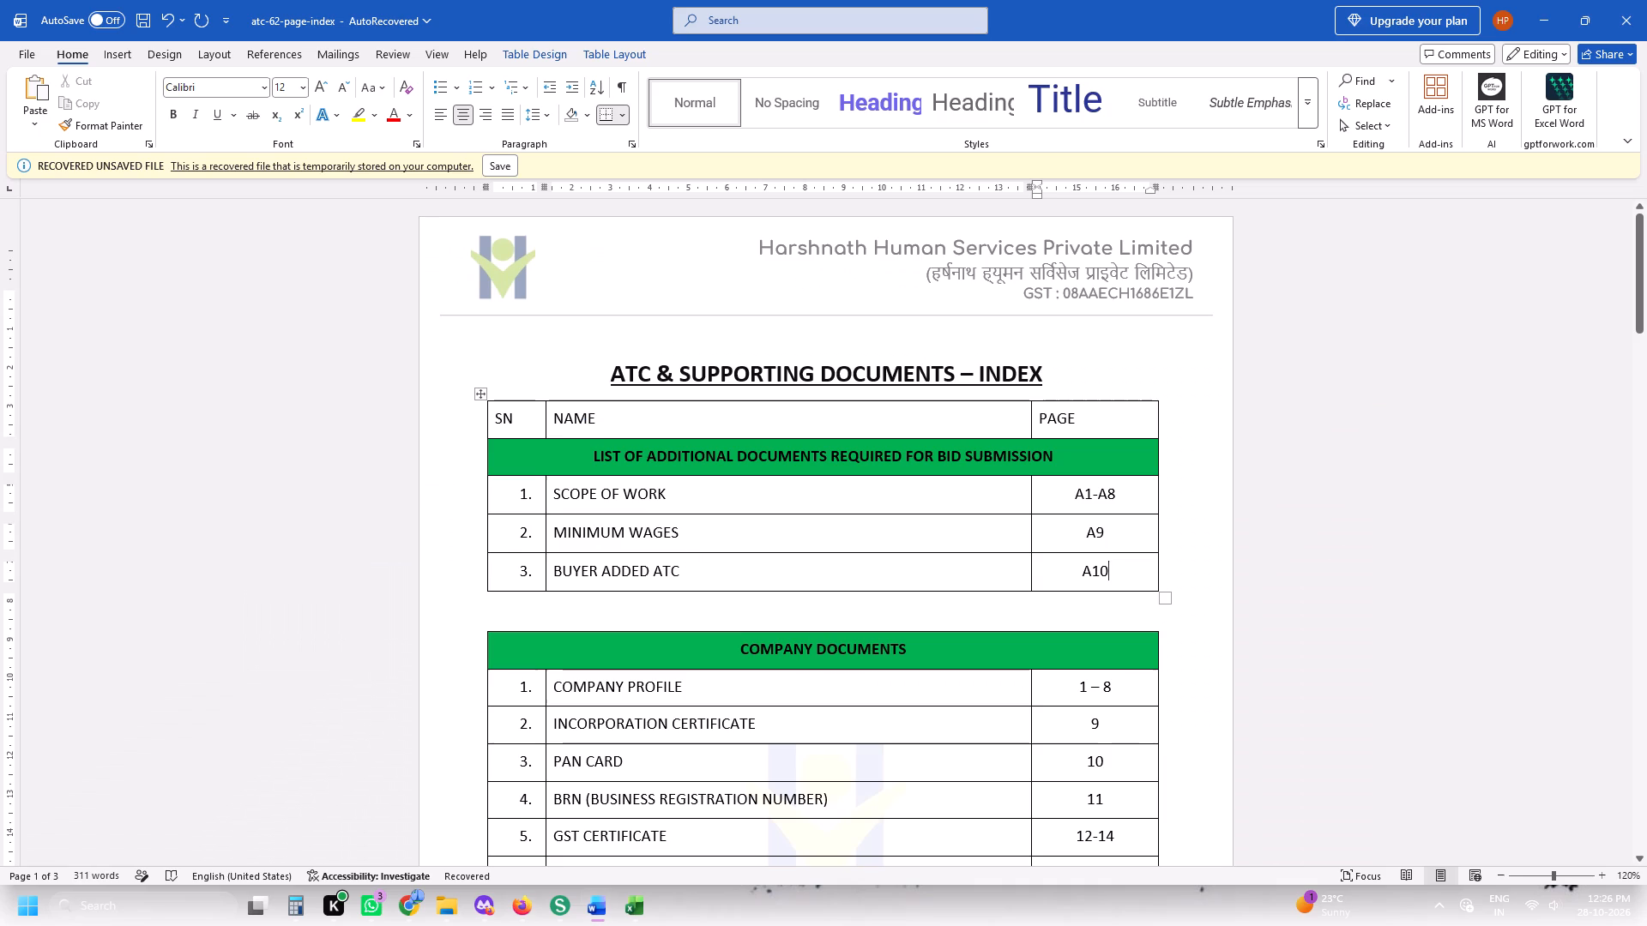
key("alt+a")
scroll(136, 559, "up", 6)
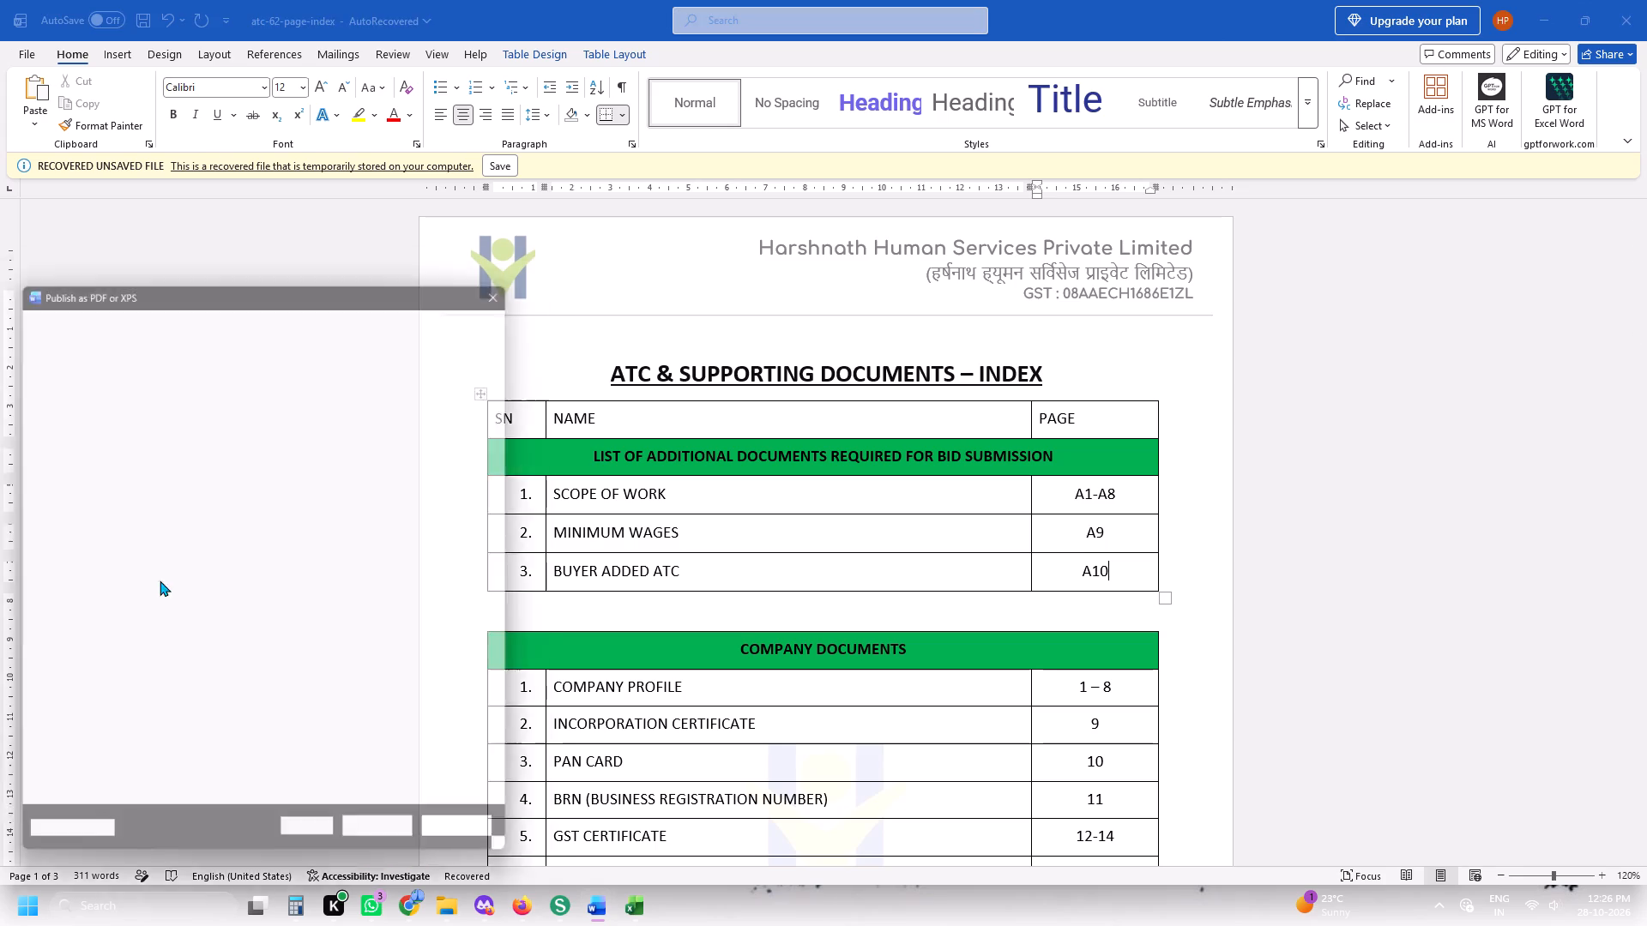
scroll(99, 557, "up", 3)
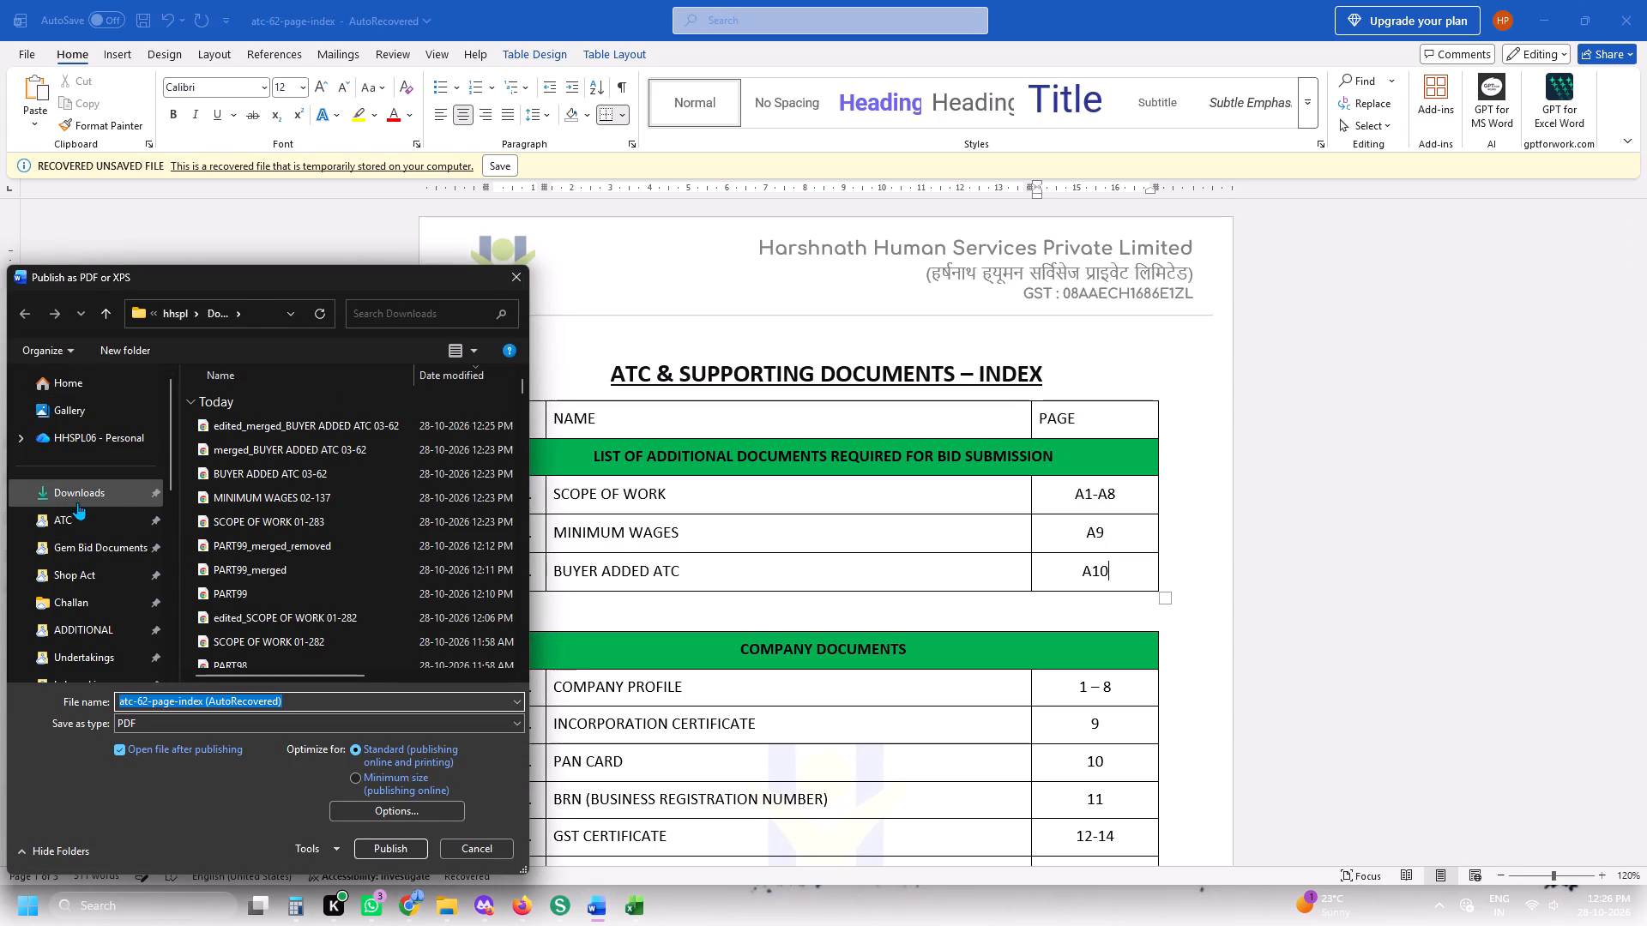
left_click(77, 495)
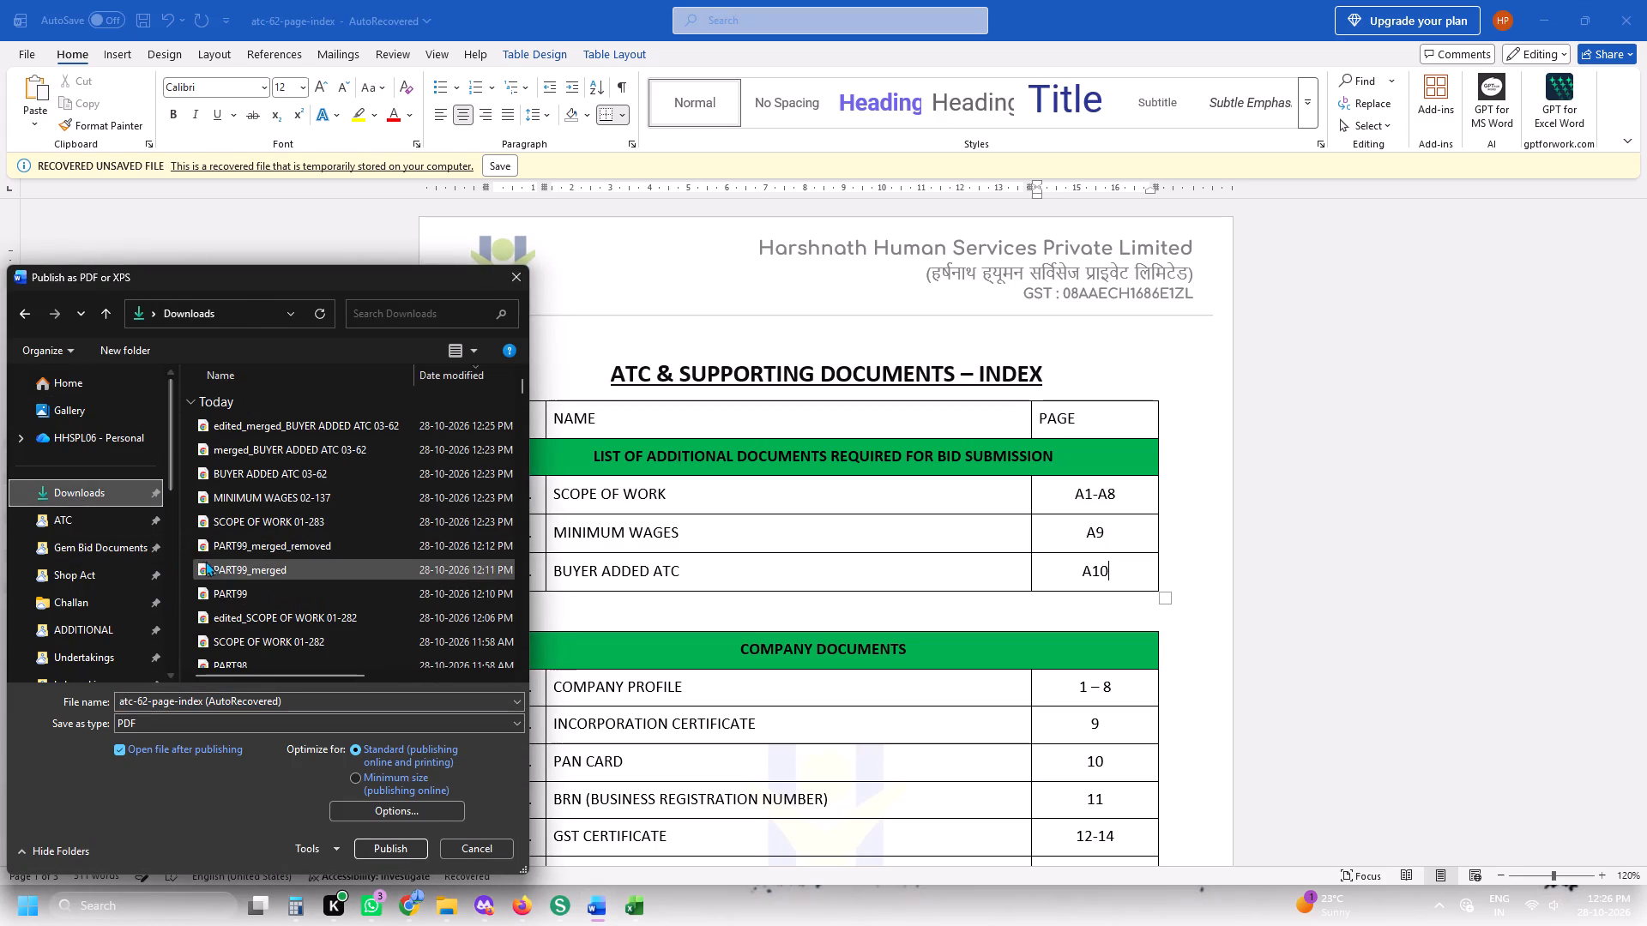
left_click(226, 590)
left_click(193, 697)
left_click(191, 703)
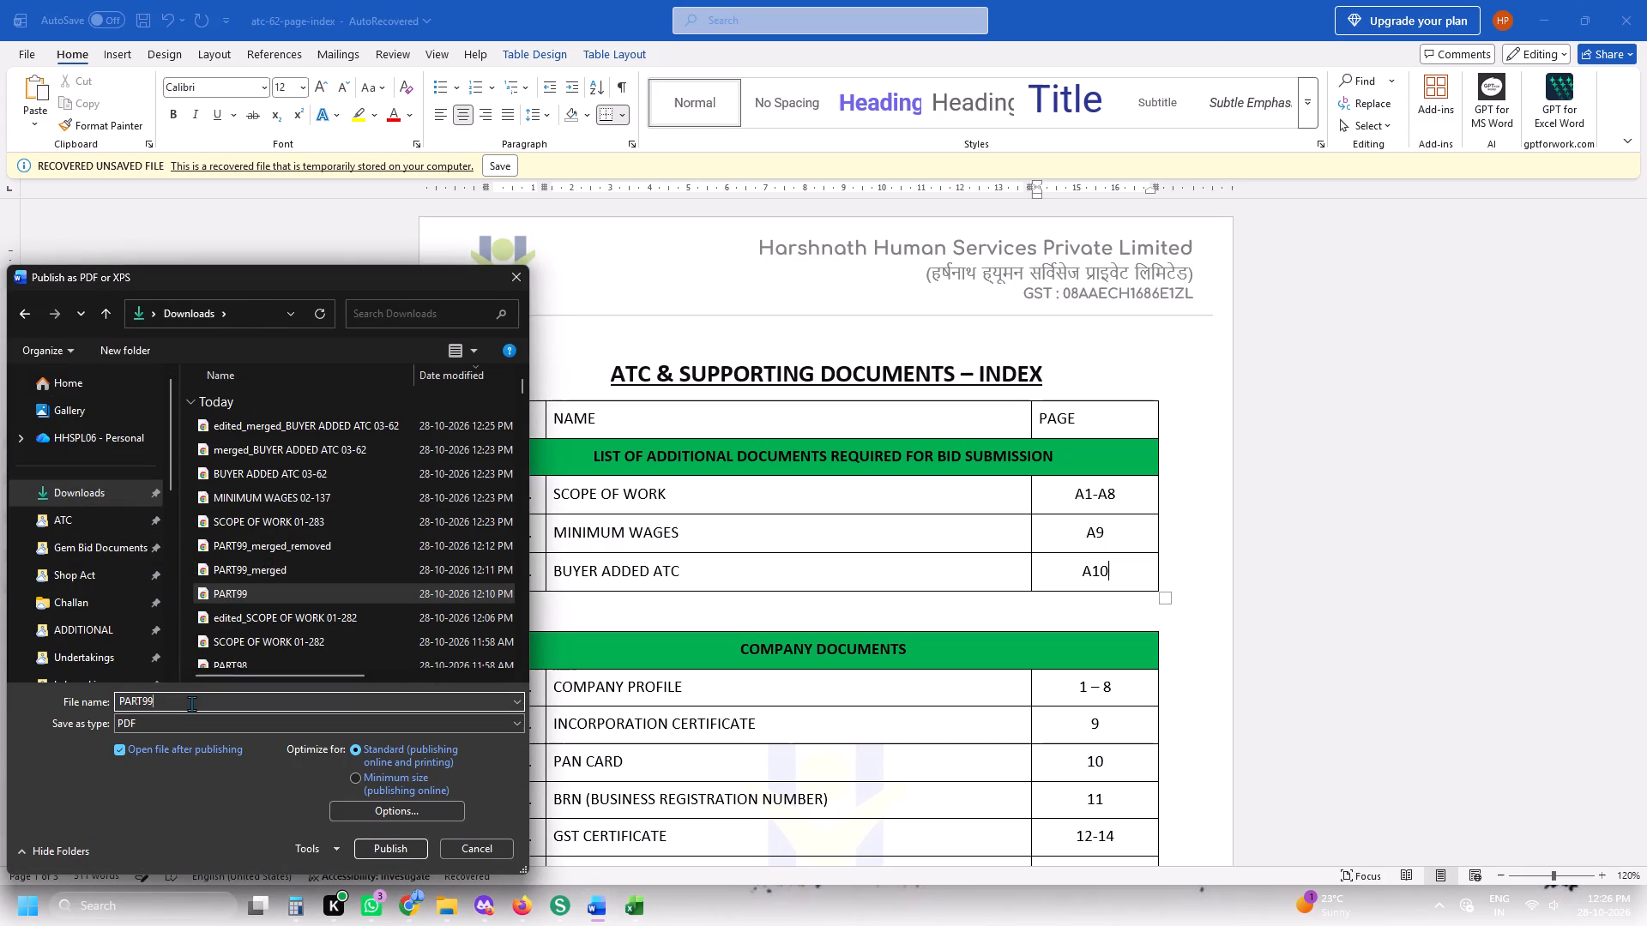
key("BackSpace")
key("BackSpace")
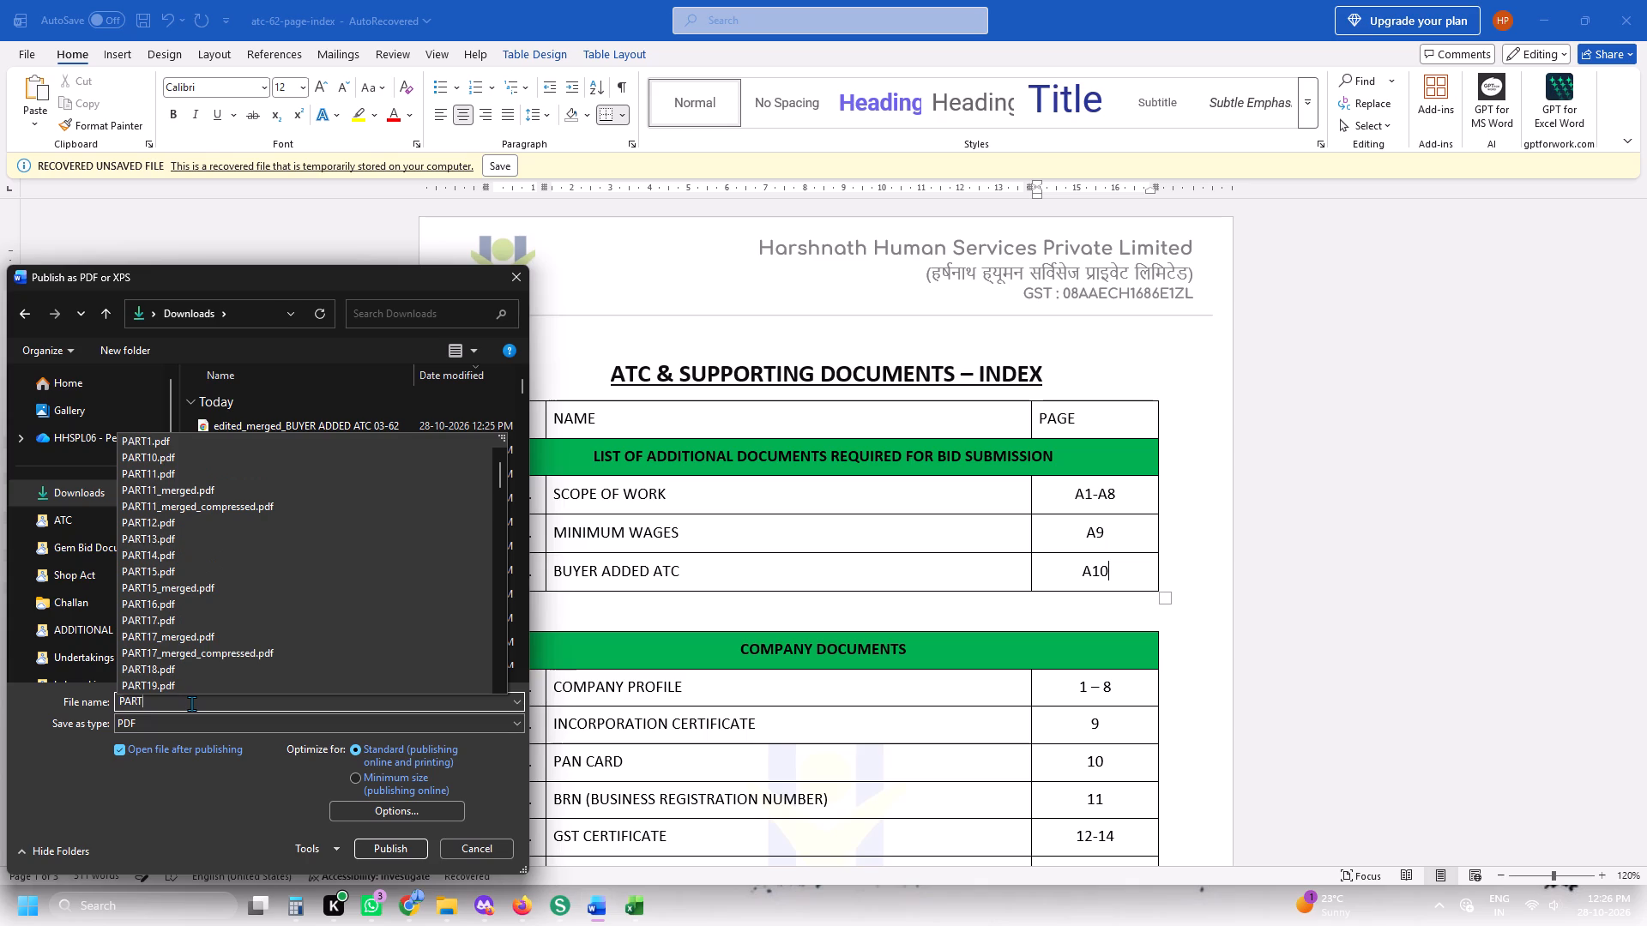
type("21")
key("Return")
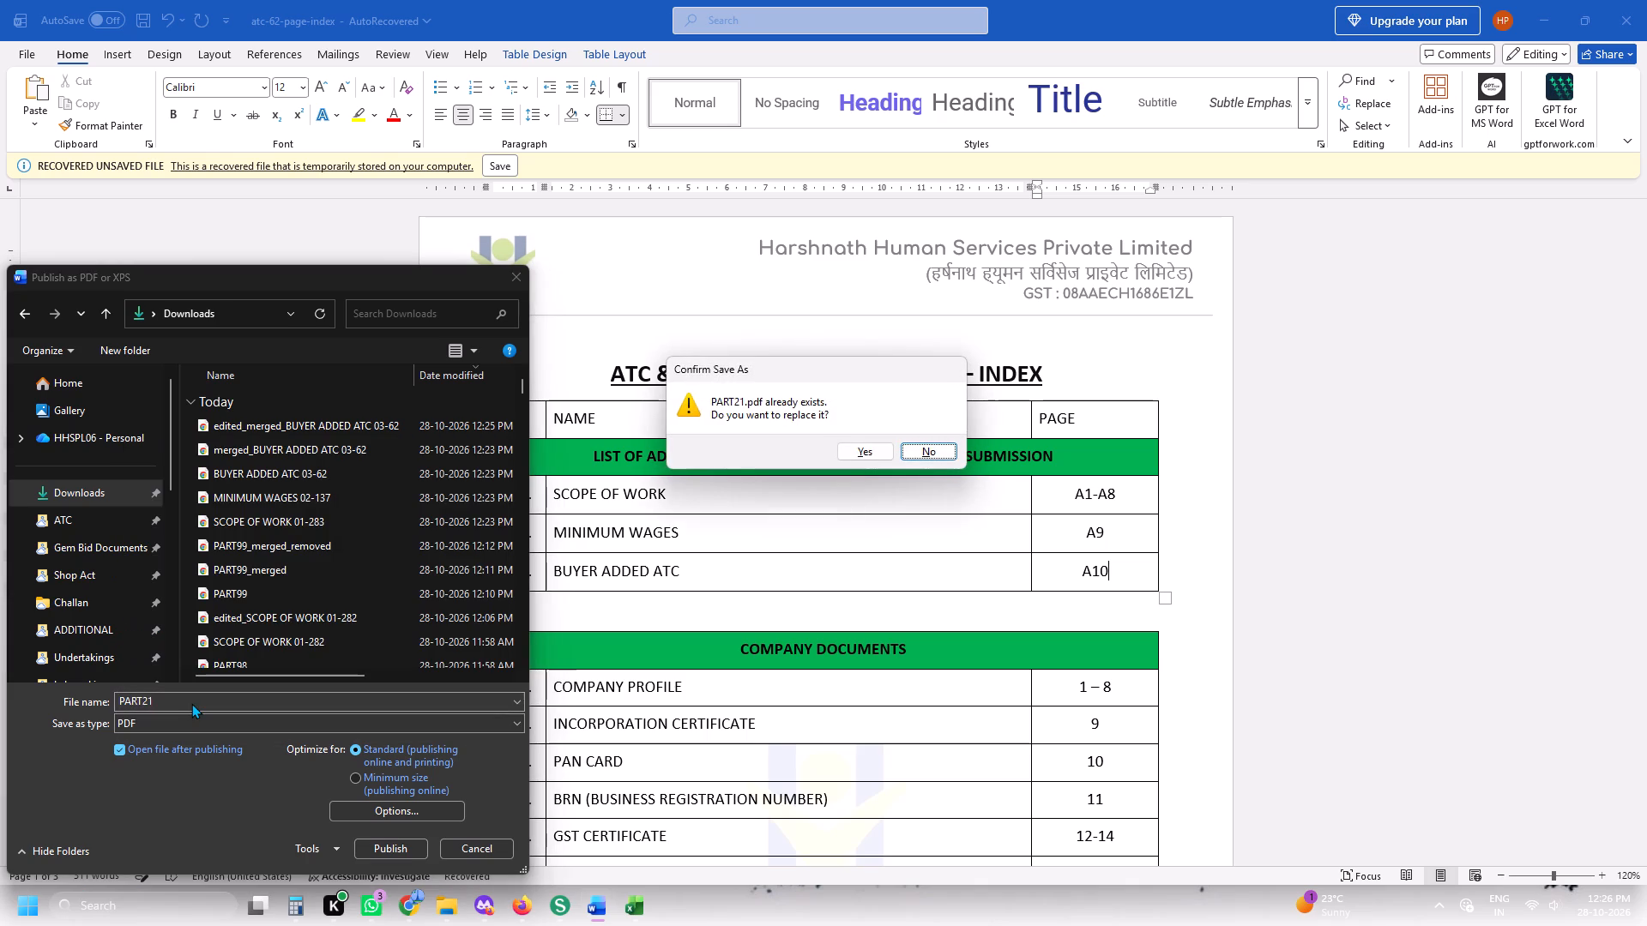
key("Left")
key("Return")
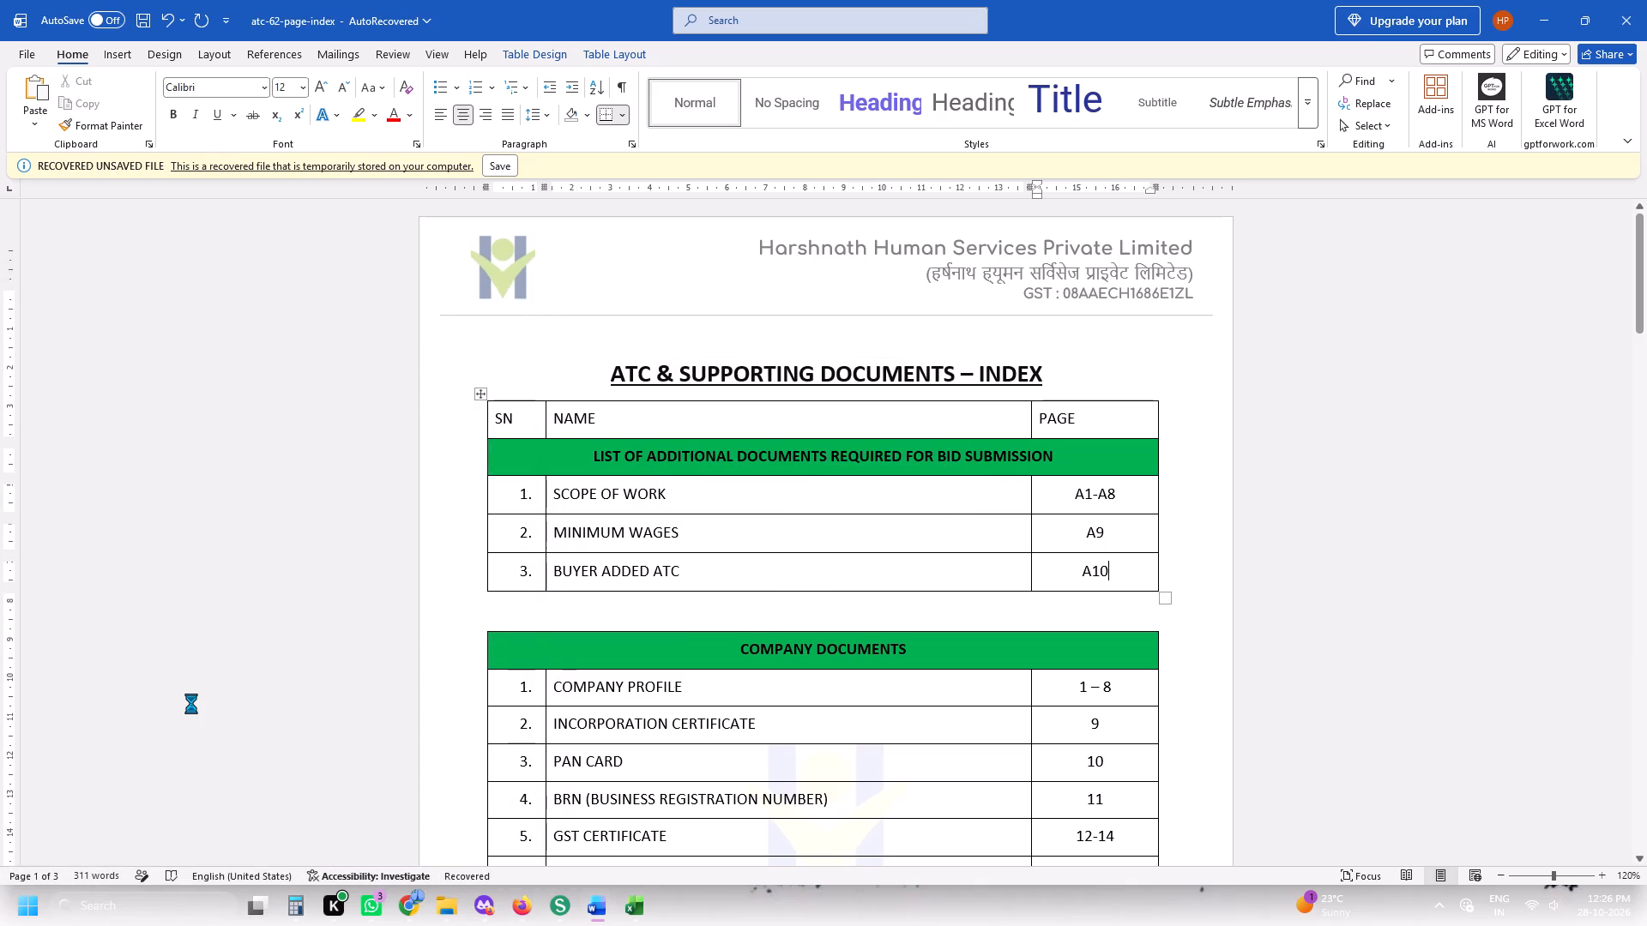
Switch to iLovePDF in Firefox, add PART21.pdf from Downloads to the merge, place it first and merge the three files.
left_click(510, 902)
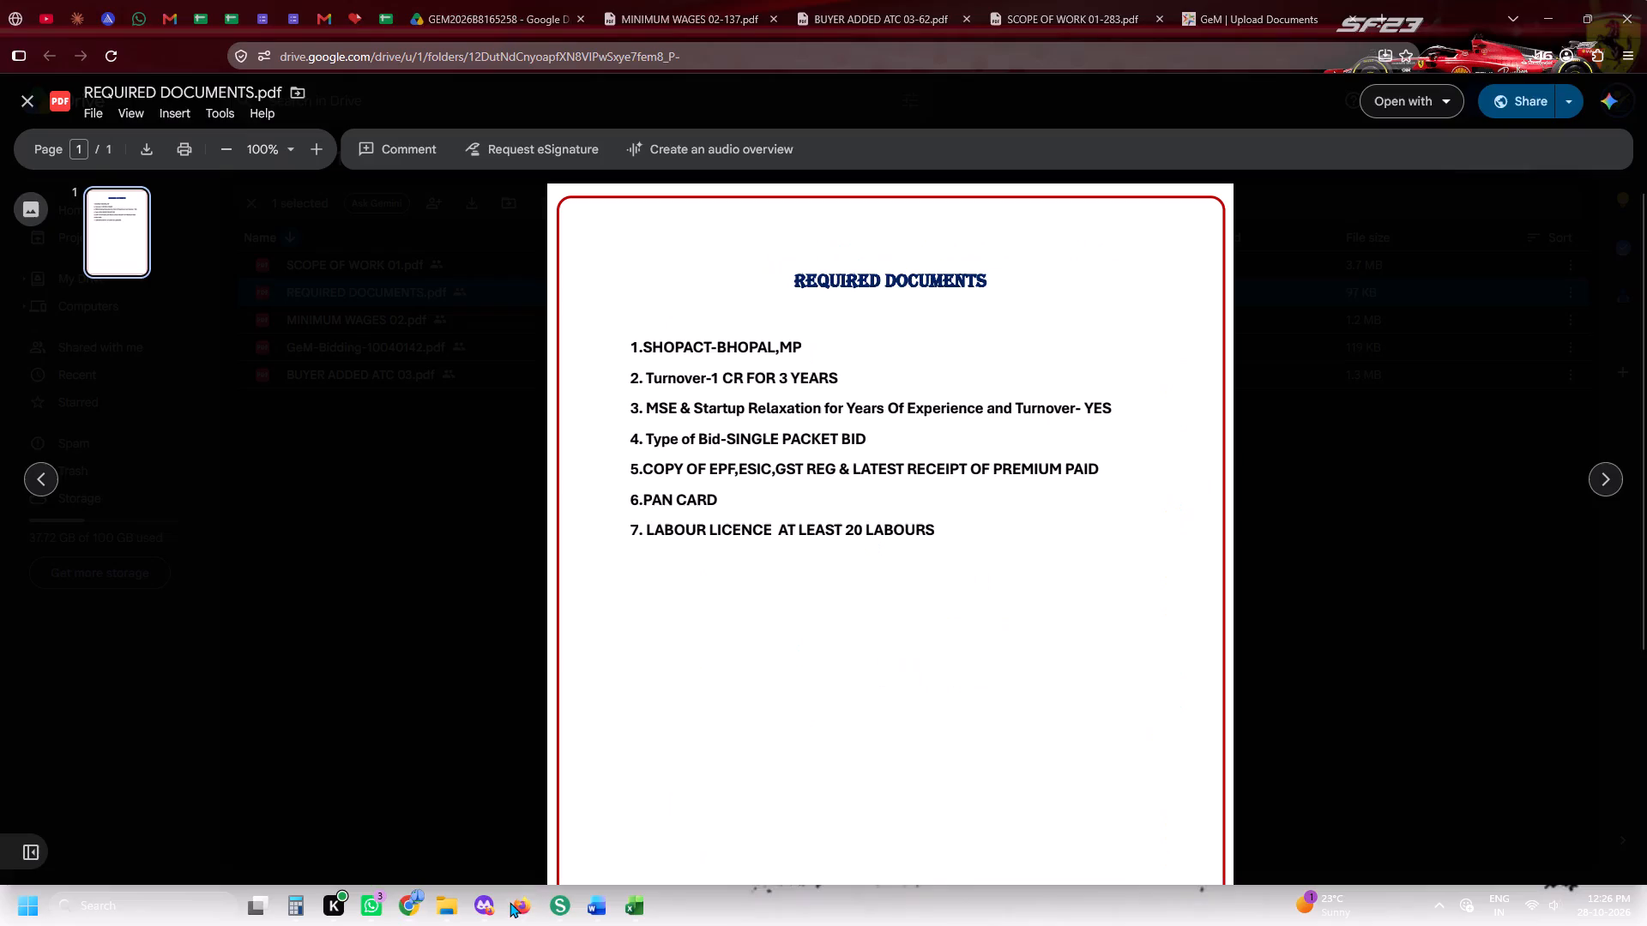
left_click(343, 11)
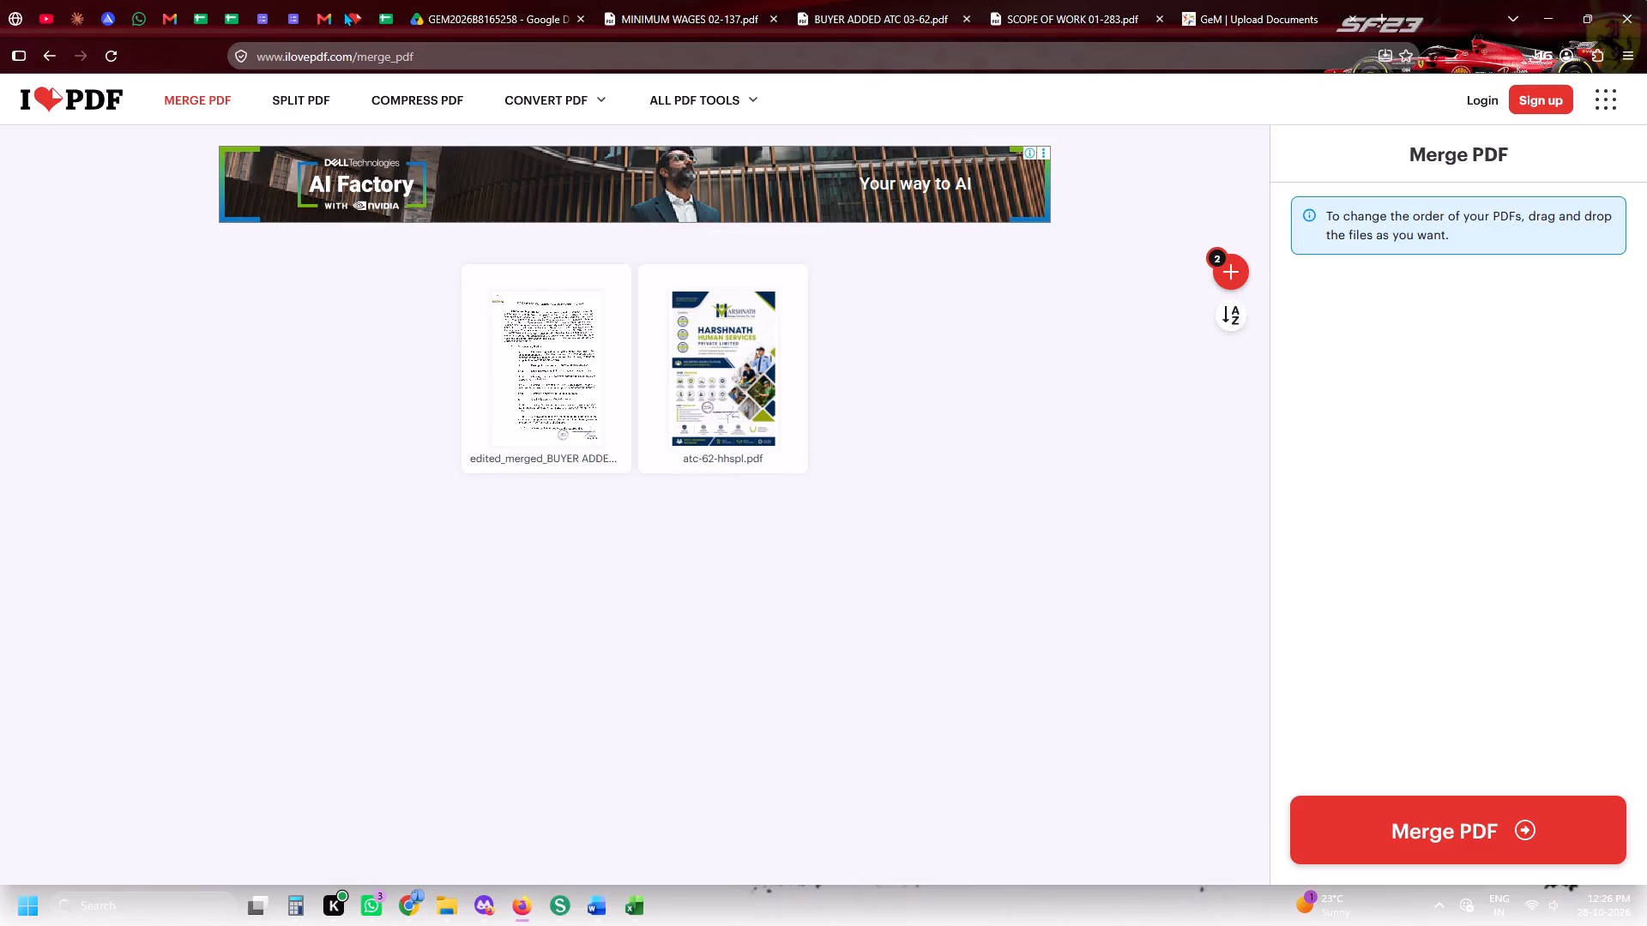
left_click(1219, 288)
left_click(1219, 280)
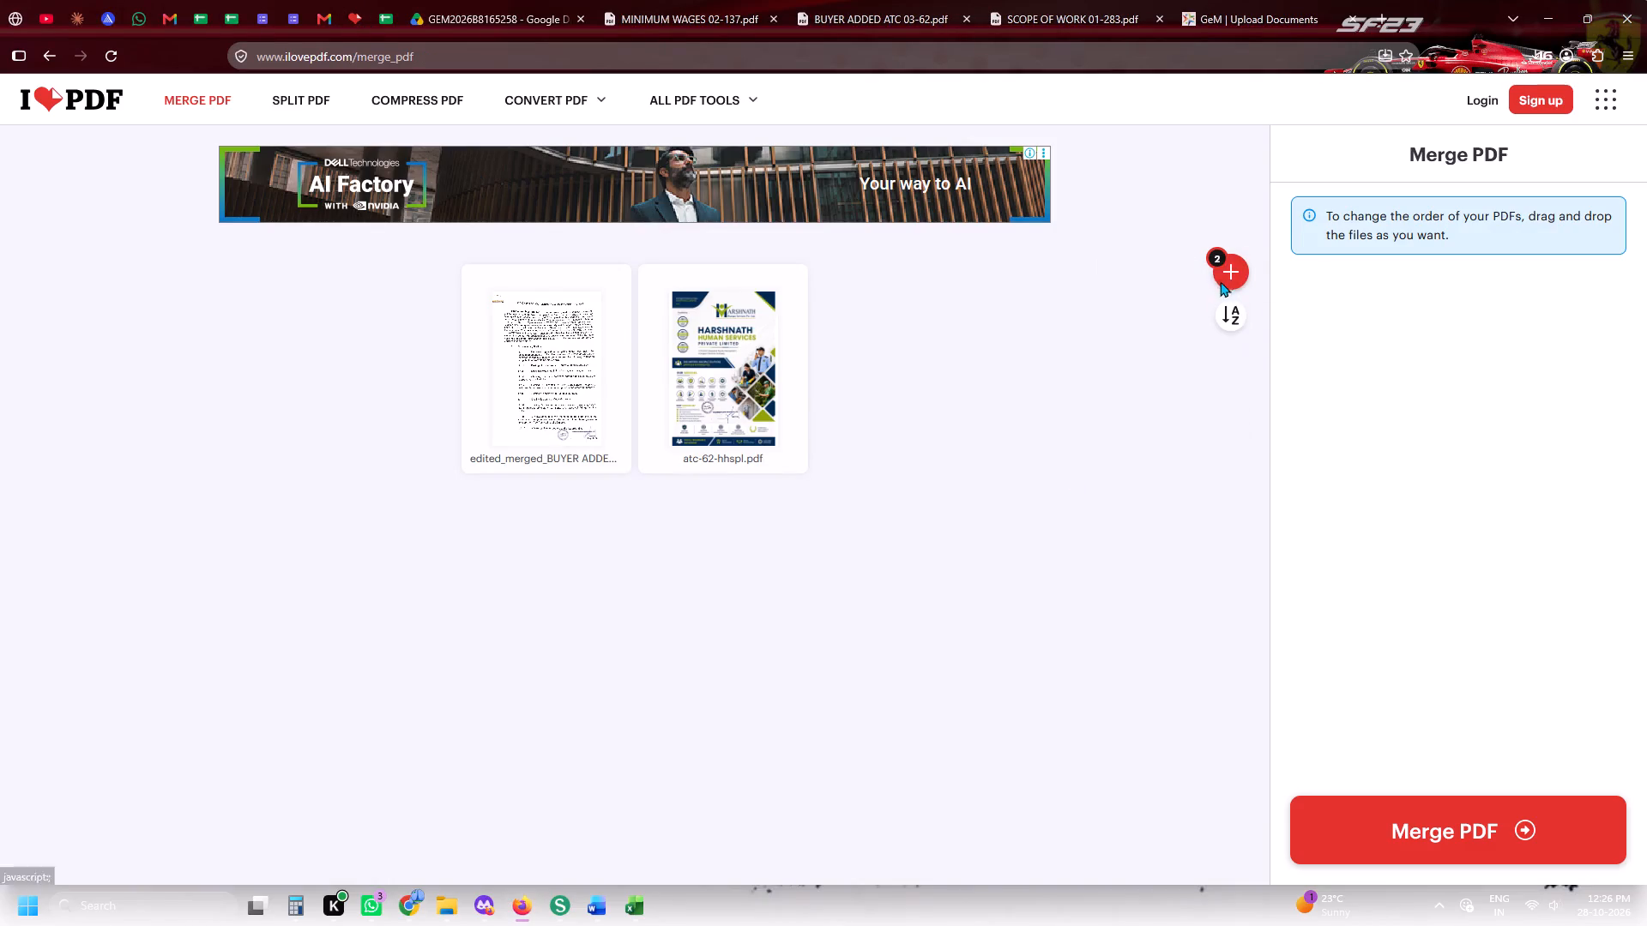
scroll(1266, 344, "up", 11)
left_click(1186, 316)
left_click(1183, 307)
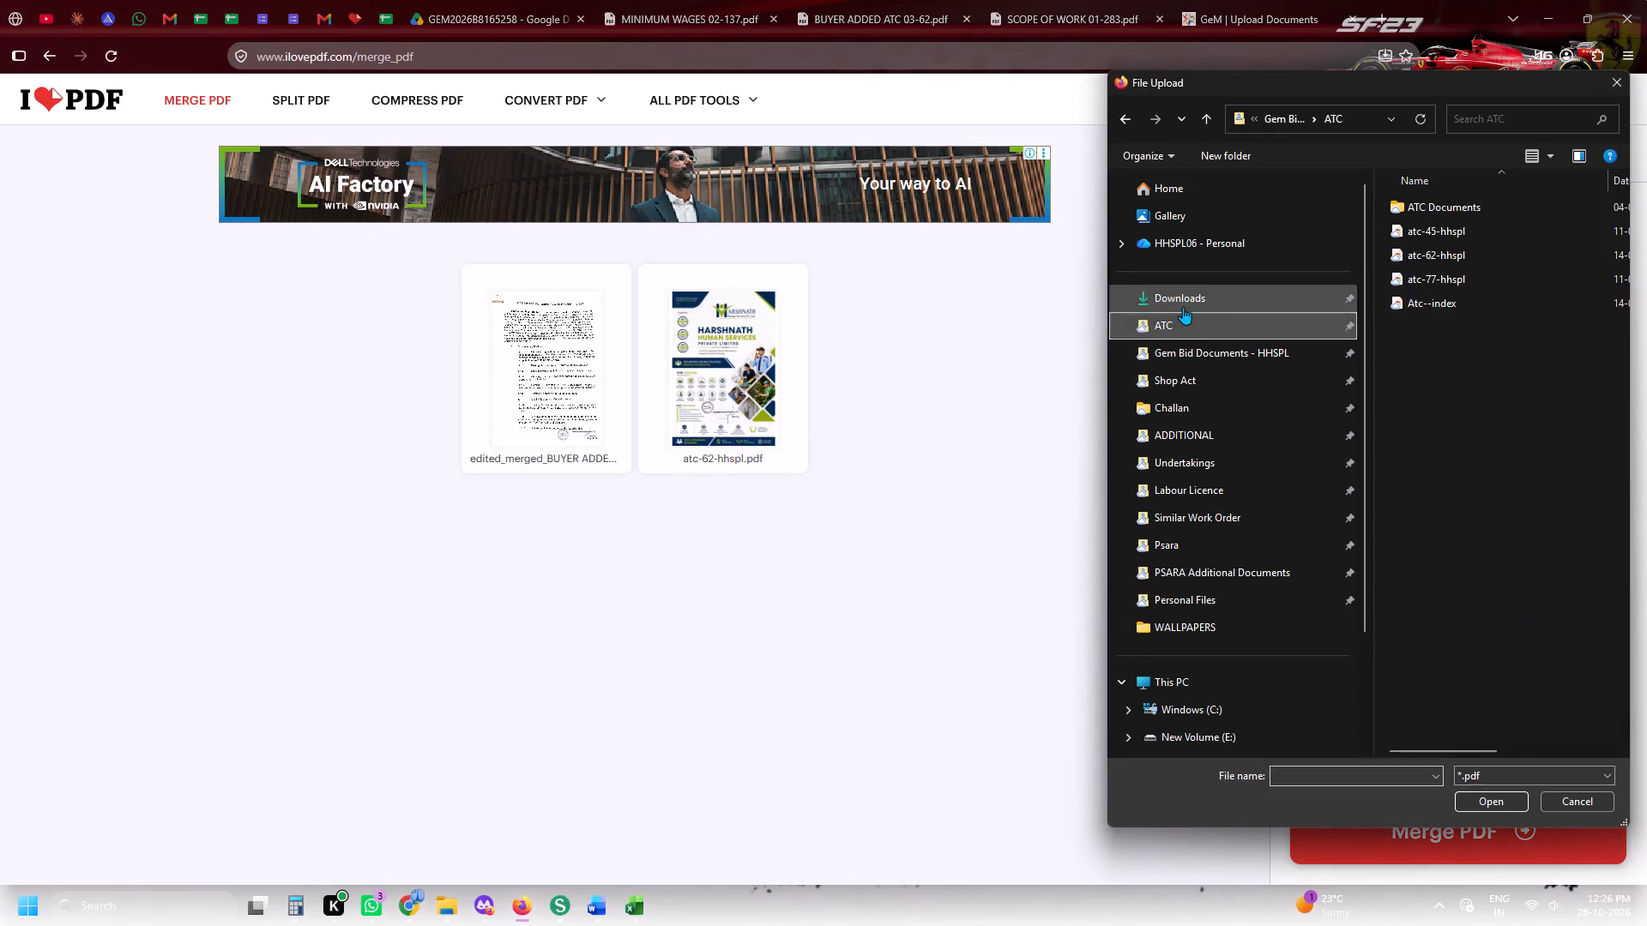
double_click(1391, 237)
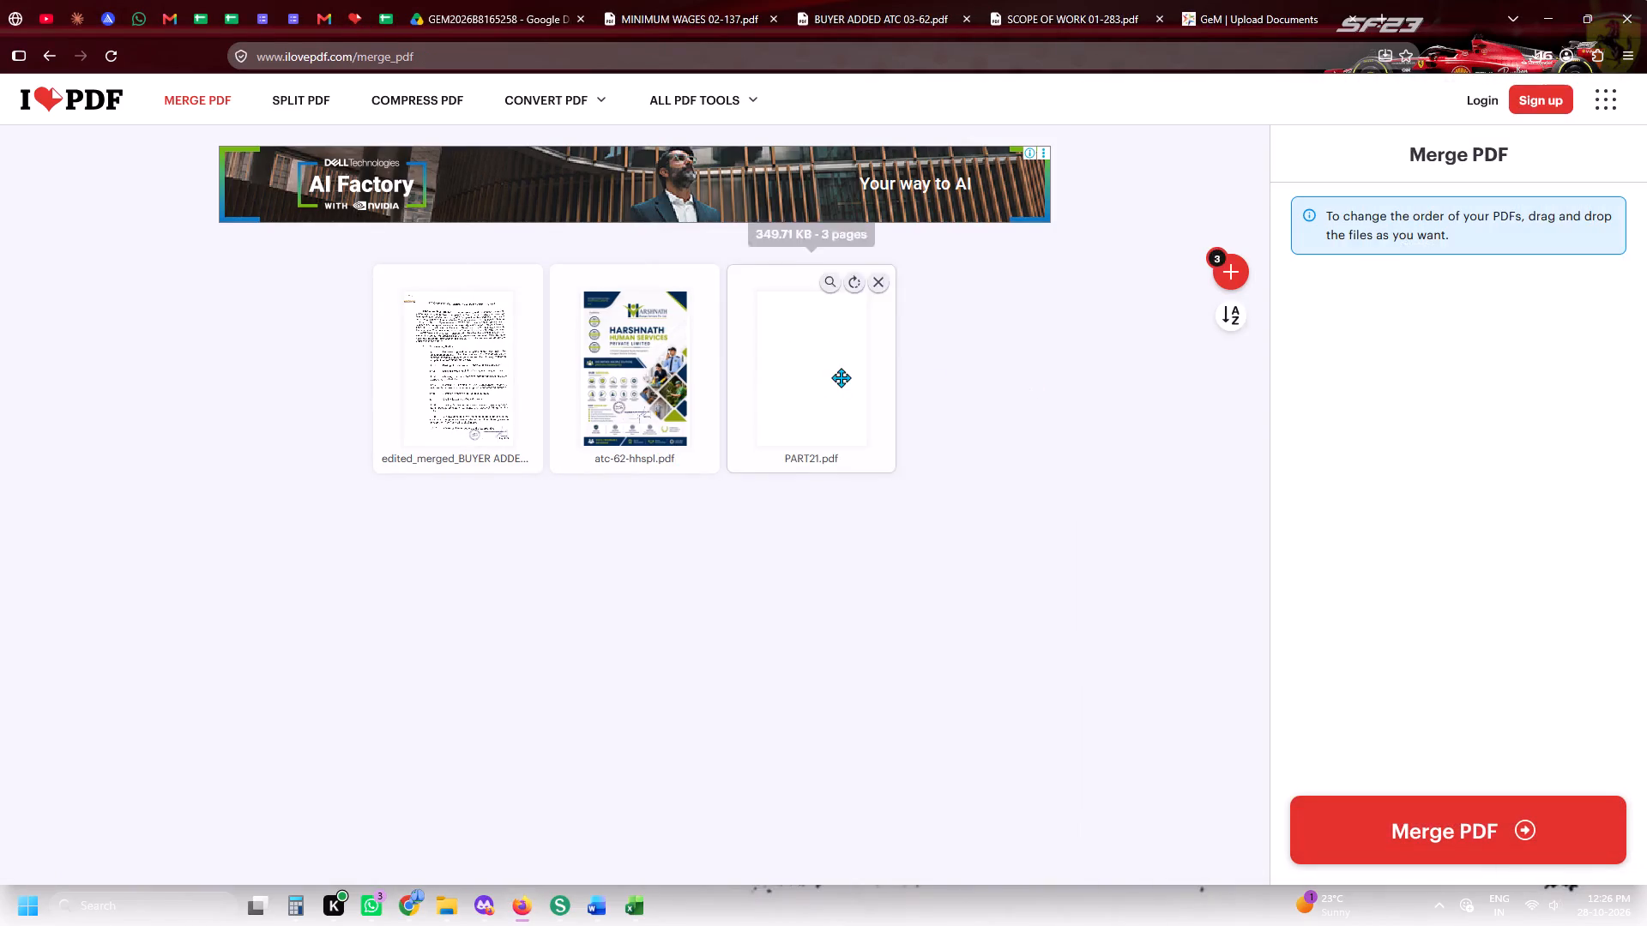
left_click_drag(841, 377, 174, 389)
left_click(1440, 825)
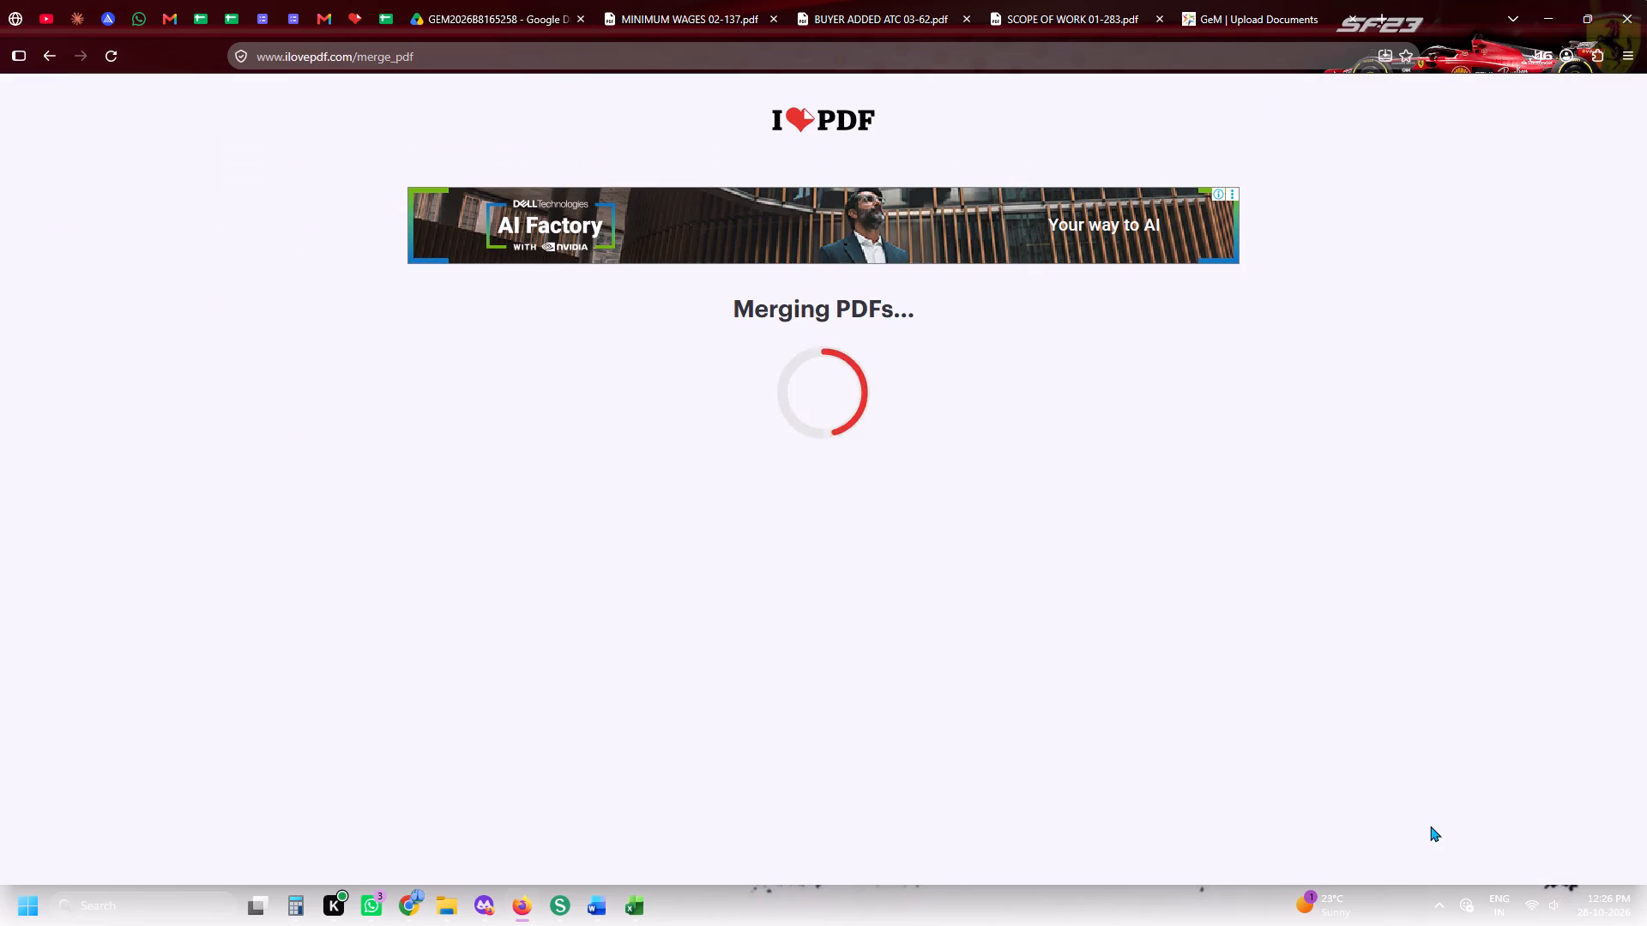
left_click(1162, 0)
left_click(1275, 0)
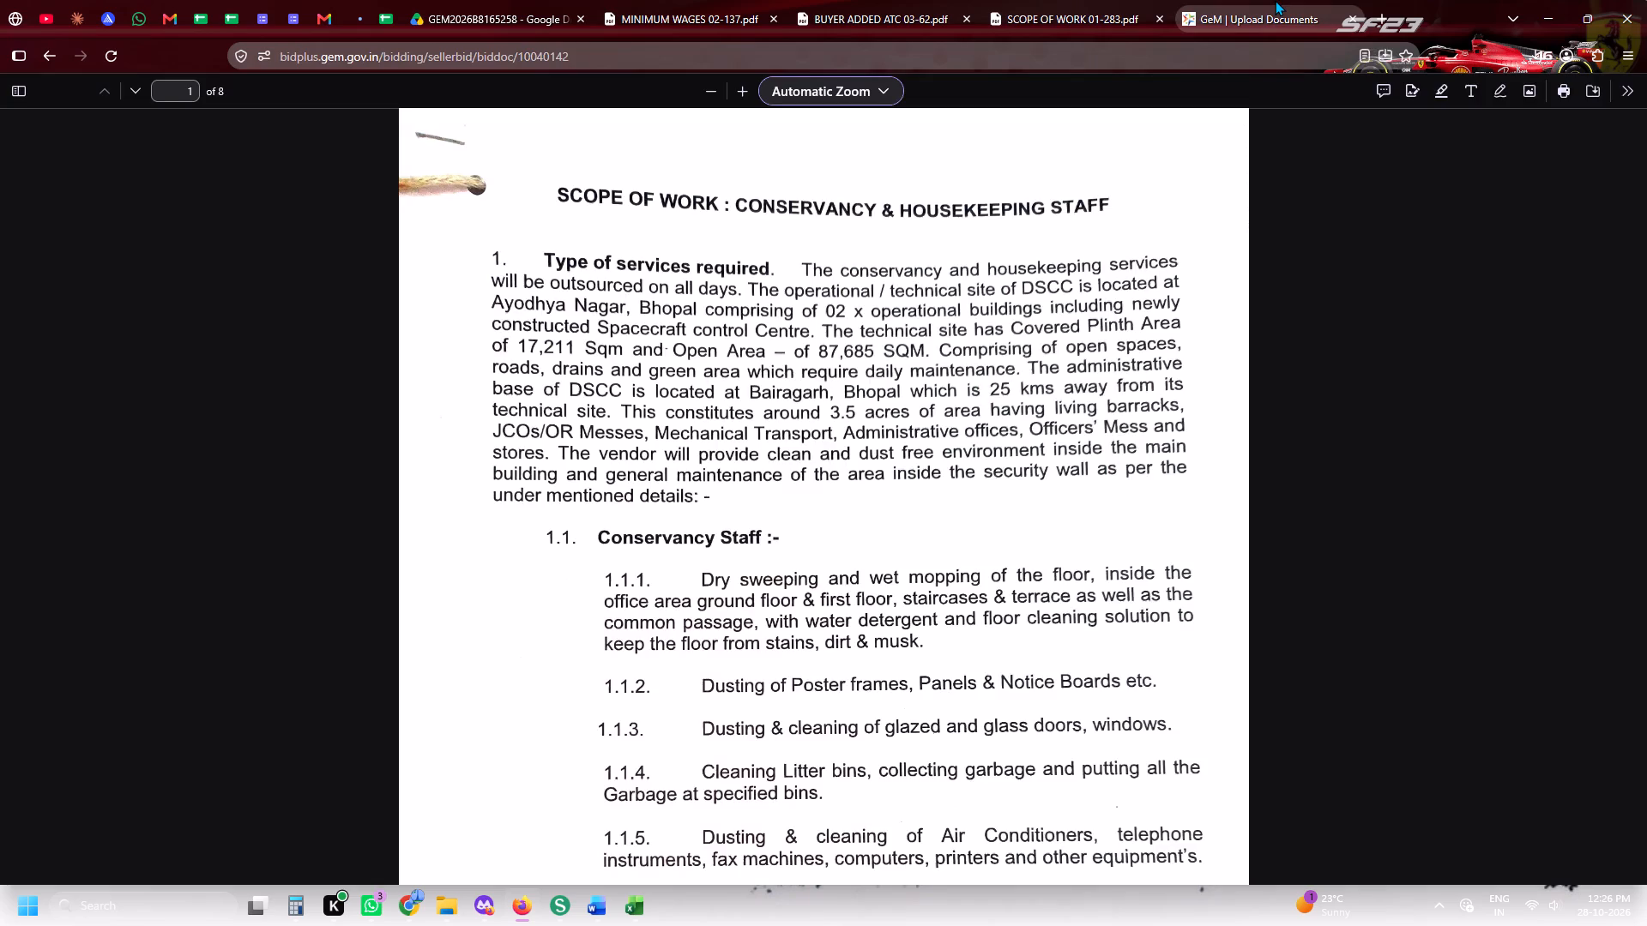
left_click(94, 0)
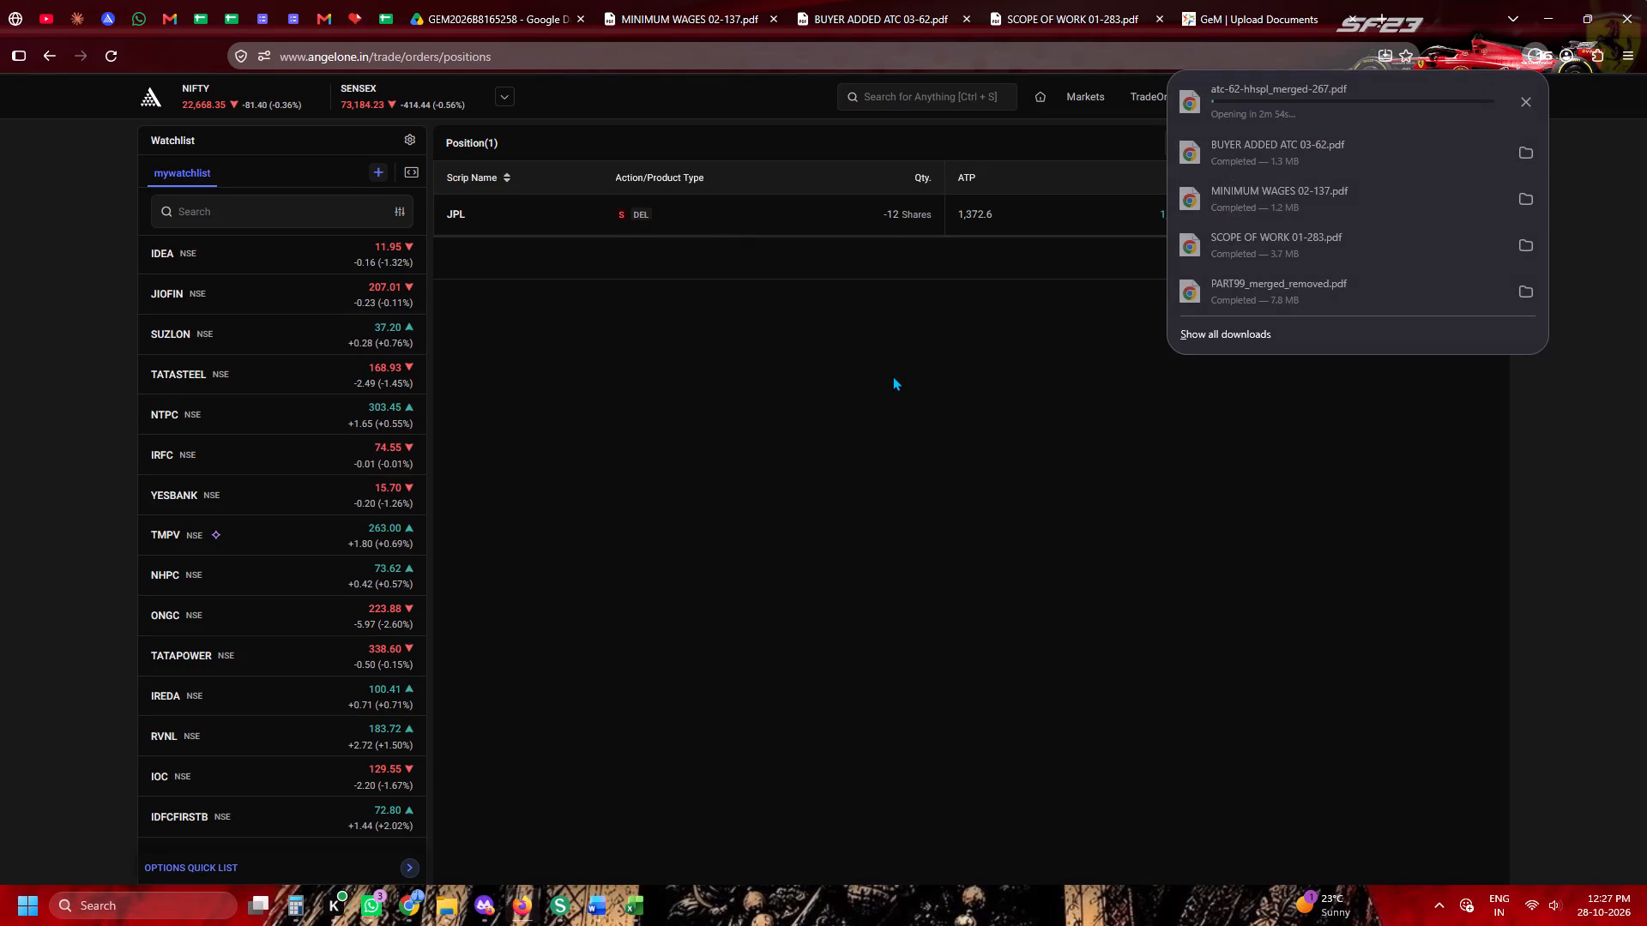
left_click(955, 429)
On the GeM Upload Documents page, upload gem-orders-documents-hhspl for Project Experience and Certificates, from the Gem Bid Documents - HHSPL folder.
left_click(1213, 21)
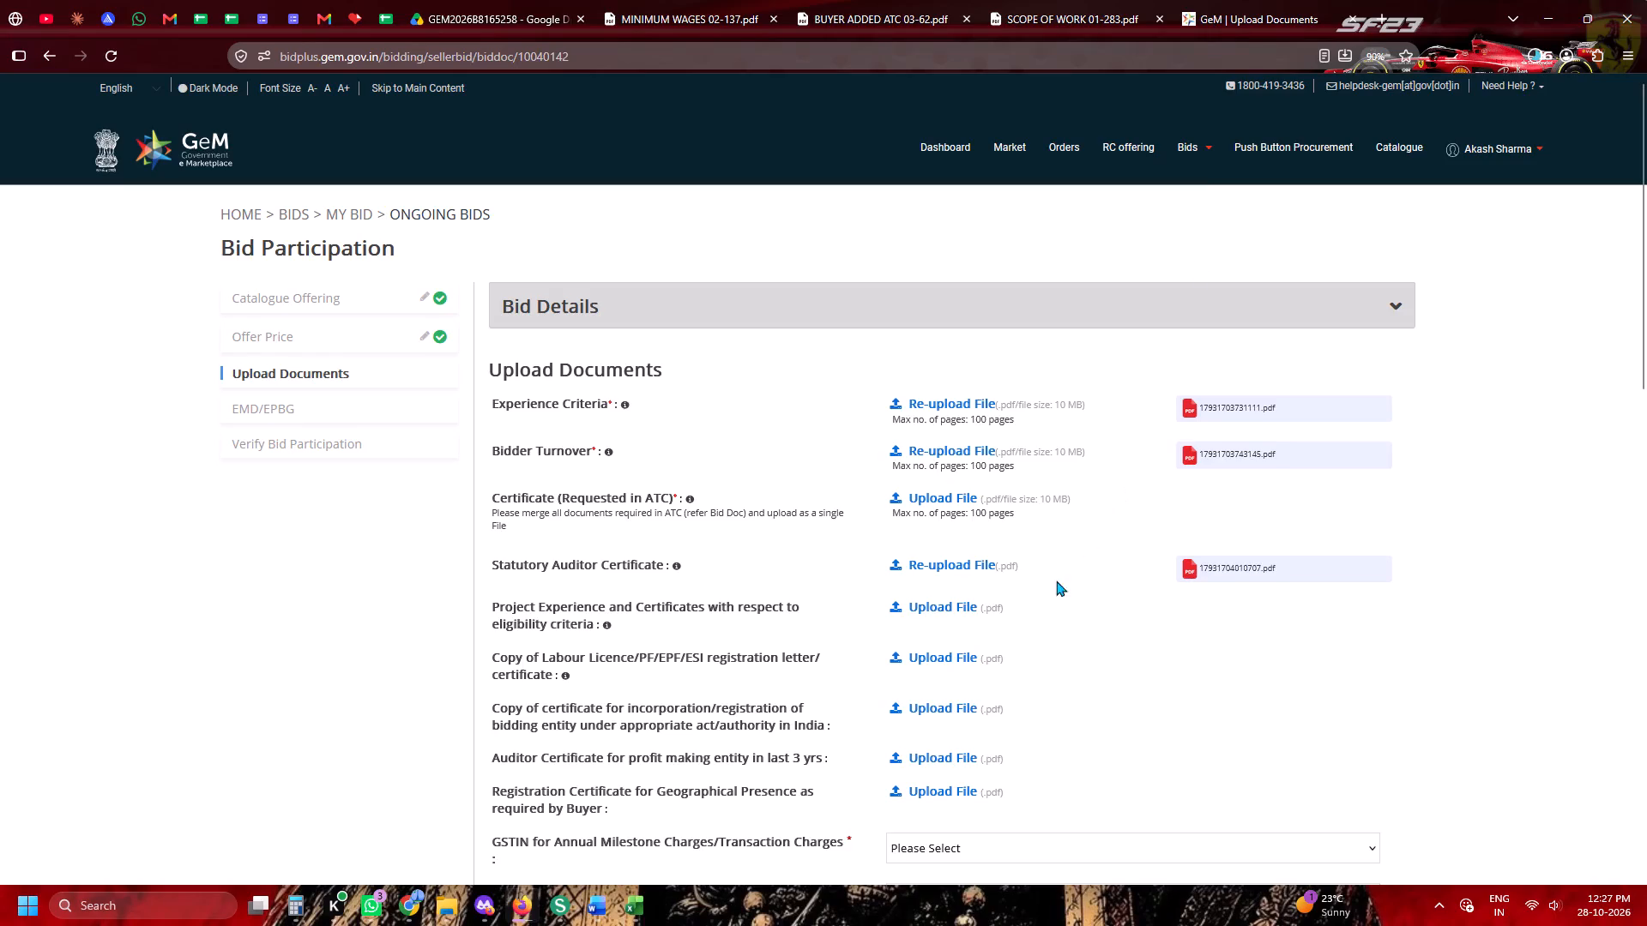
left_click(972, 609)
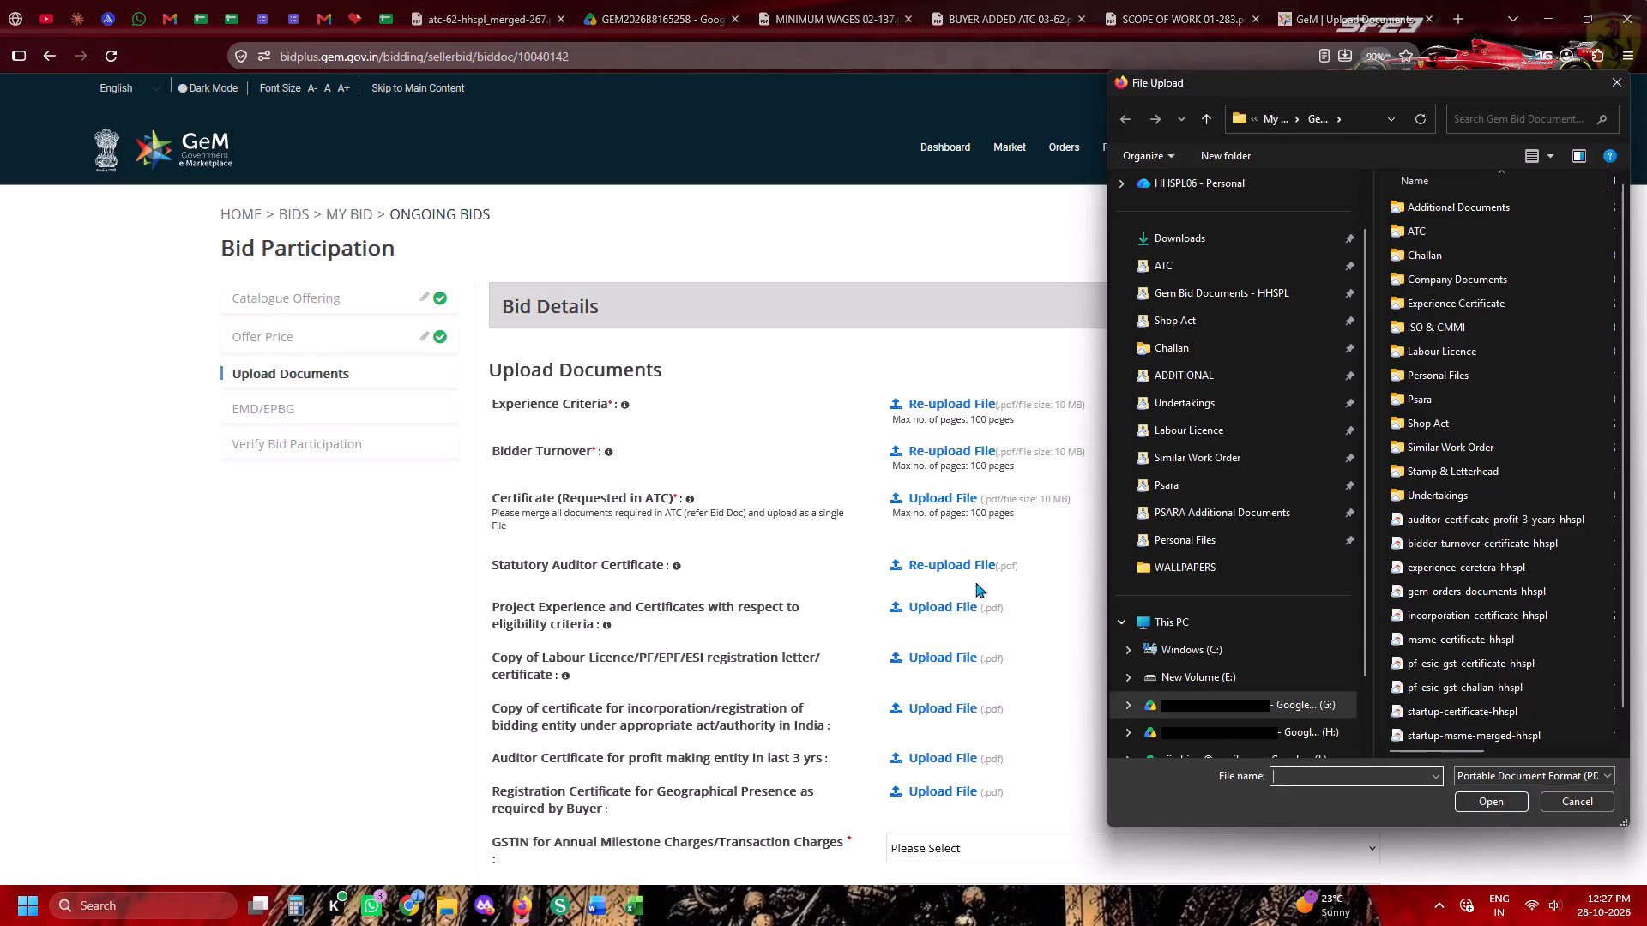
left_click(1581, 795)
scroll(1103, 567, "down", 1)
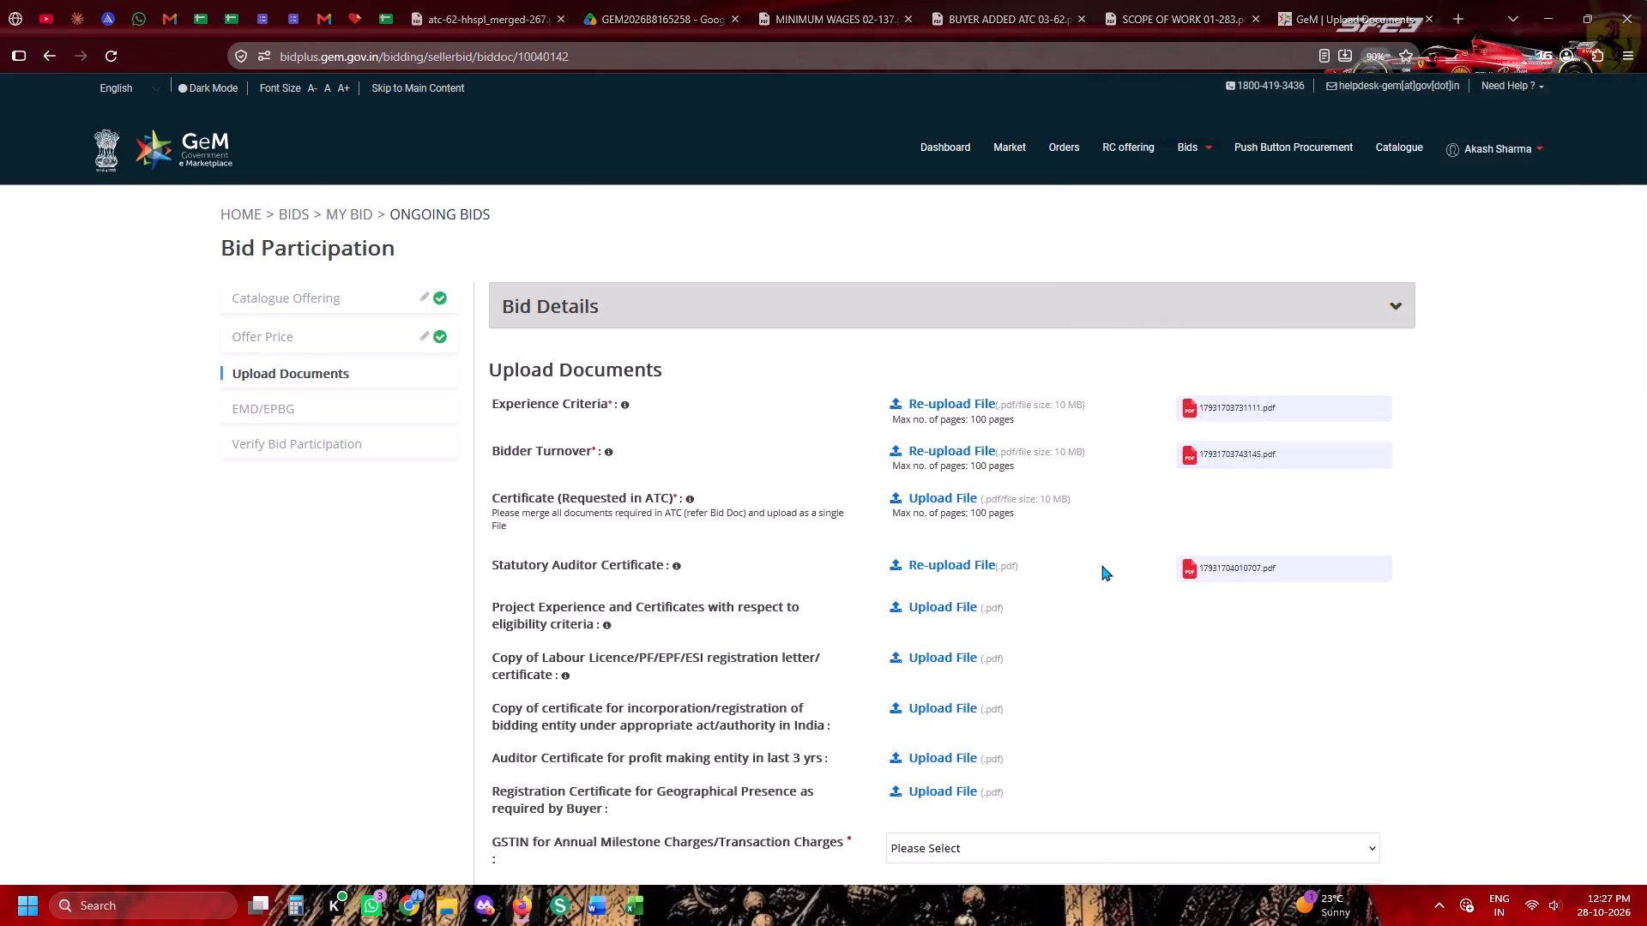
scroll(1101, 565, "down", 1)
left_click(956, 352)
left_click(956, 359)
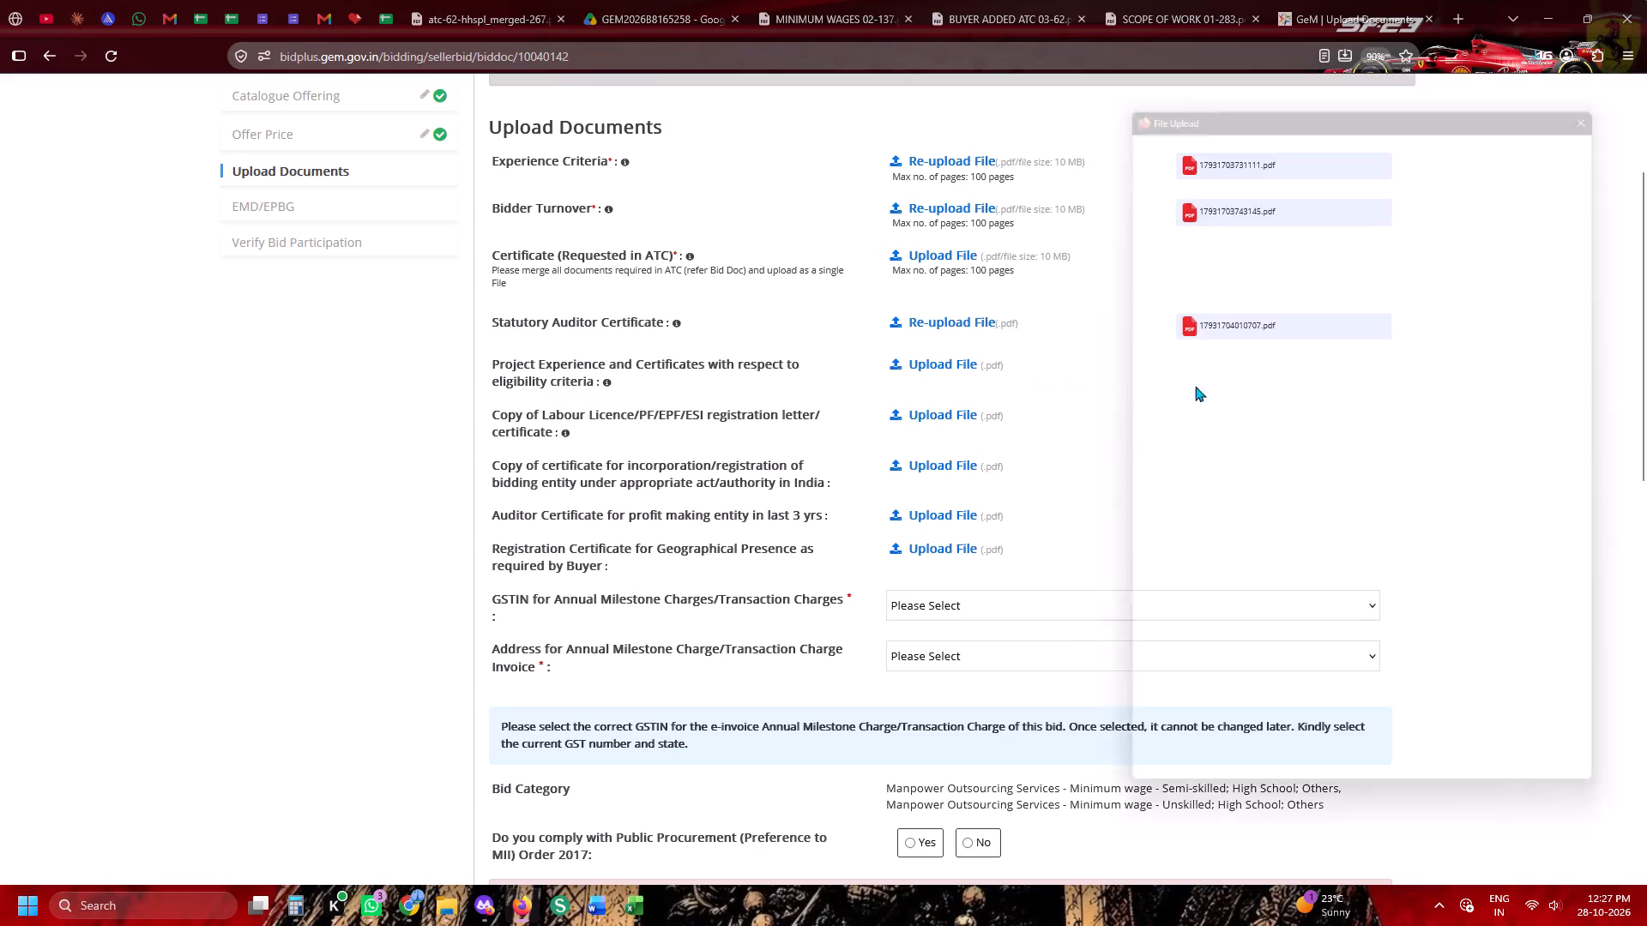
scroll(1196, 382, "up", 3)
left_click(1215, 355)
scroll(1454, 538, "down", 5)
double_click(1403, 563)
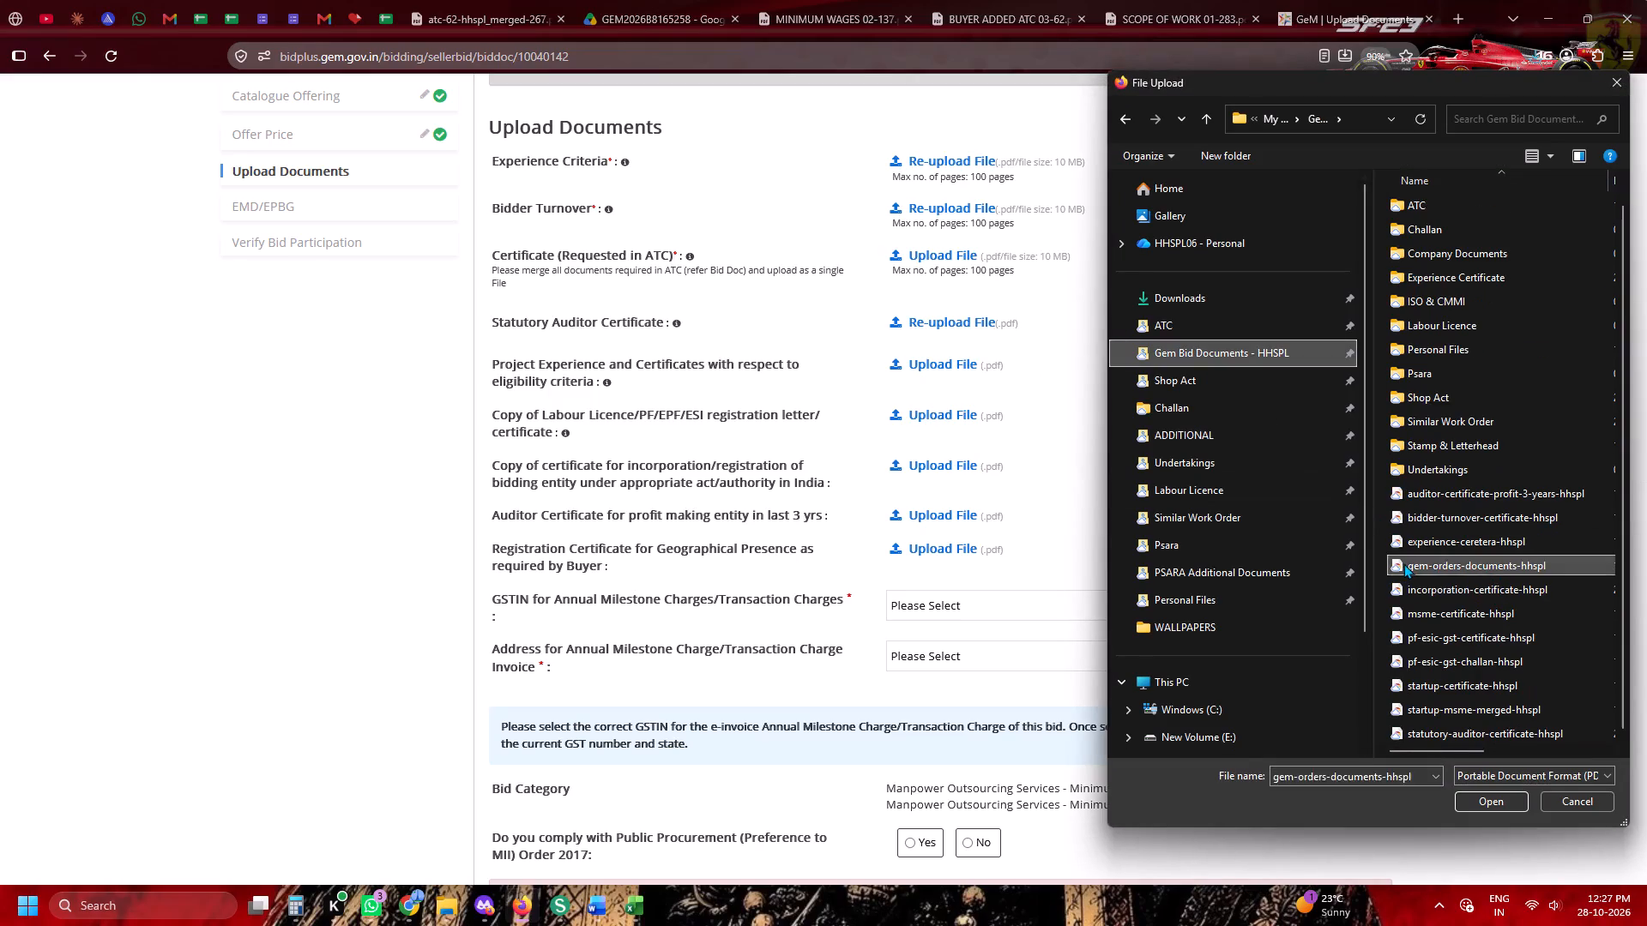
Upload pf-esic-gst-certificate-hhspl as the Copy of Labour Licence/PF/EPF/ESI registration certificate.
left_click(920, 414)
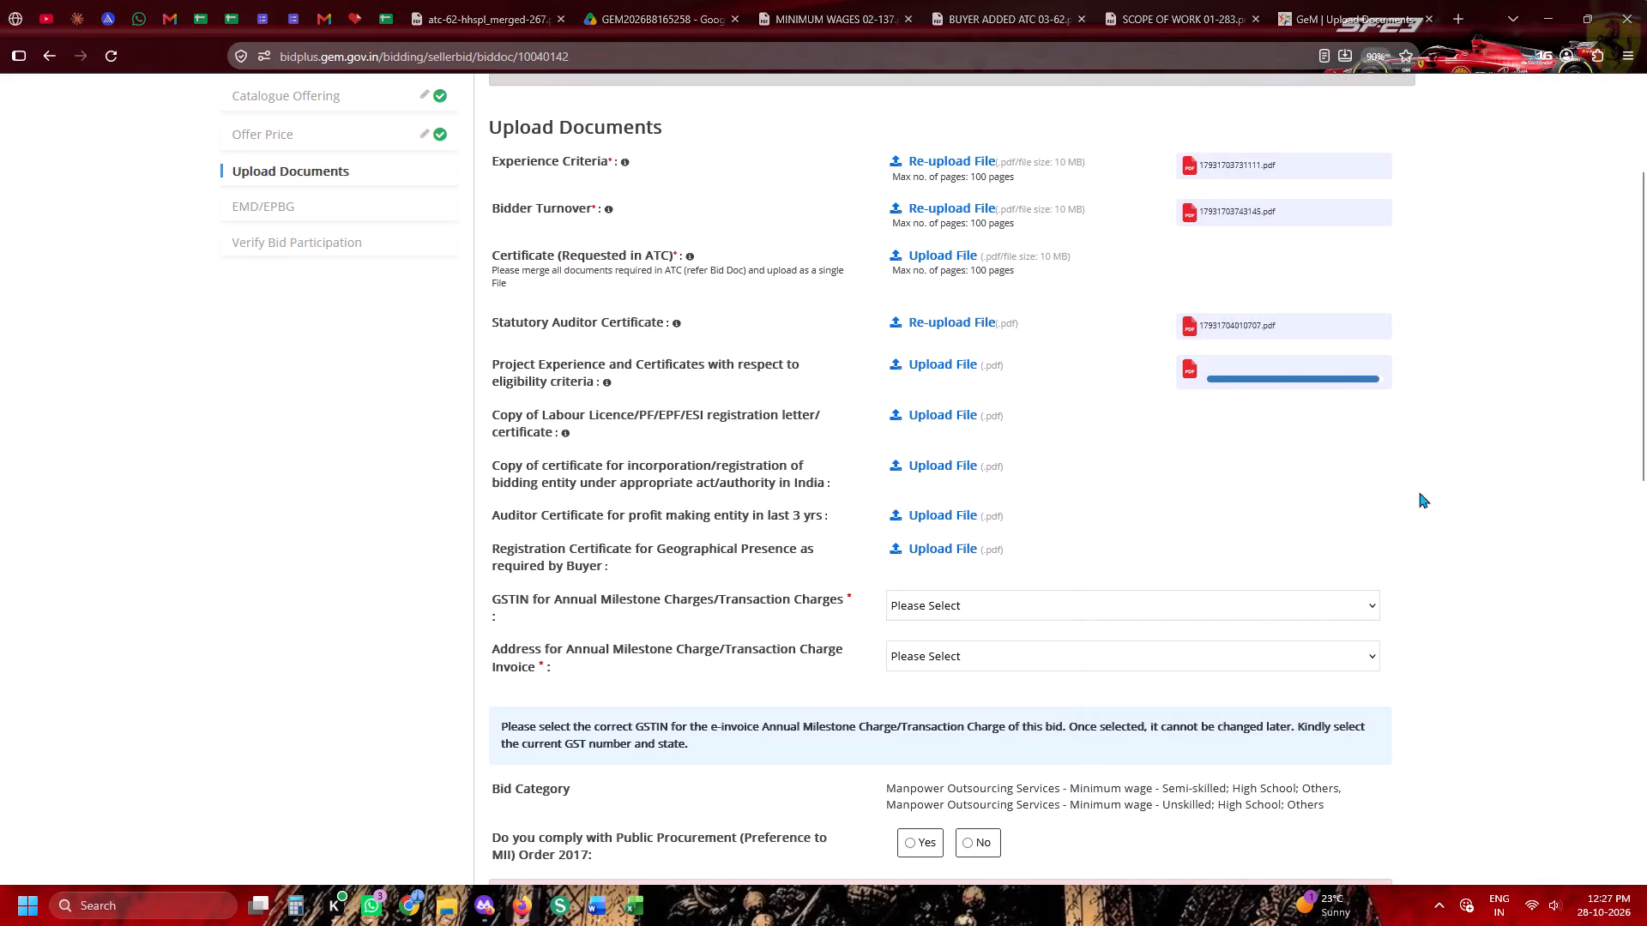
scroll(1503, 526, "down", 4)
left_click(1448, 641)
double_click(1432, 639)
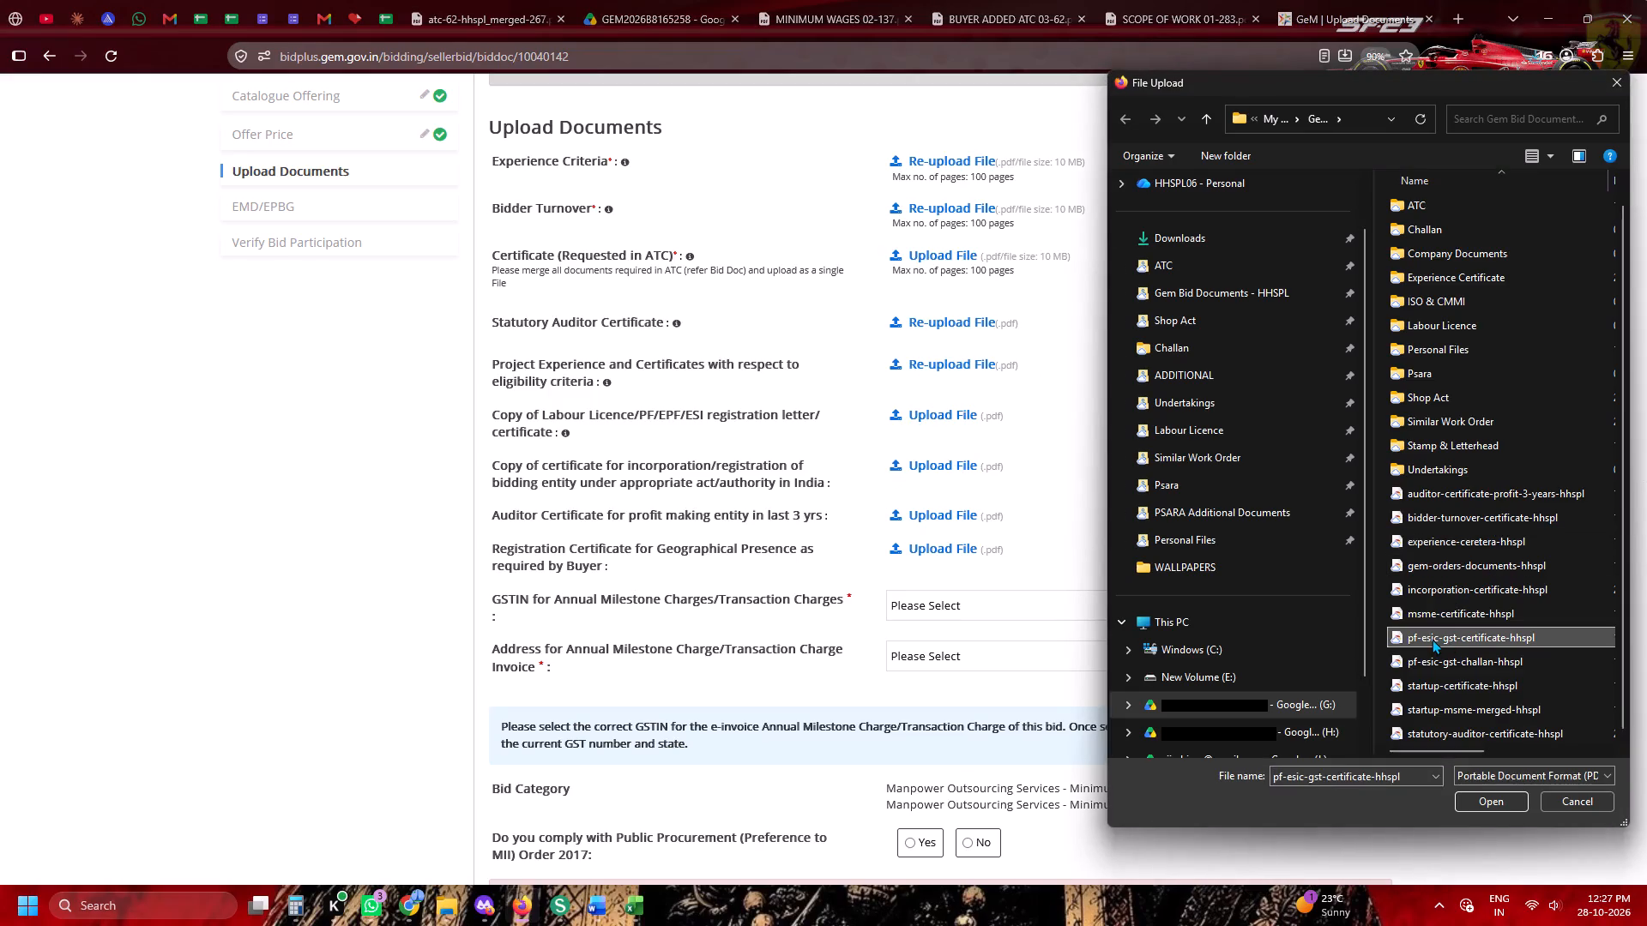
Upload incorporation-certificate-hhspl as the certificate for incorporation/registration of the bidding entity.
left_click(938, 458)
scroll(1468, 514, "down", 6)
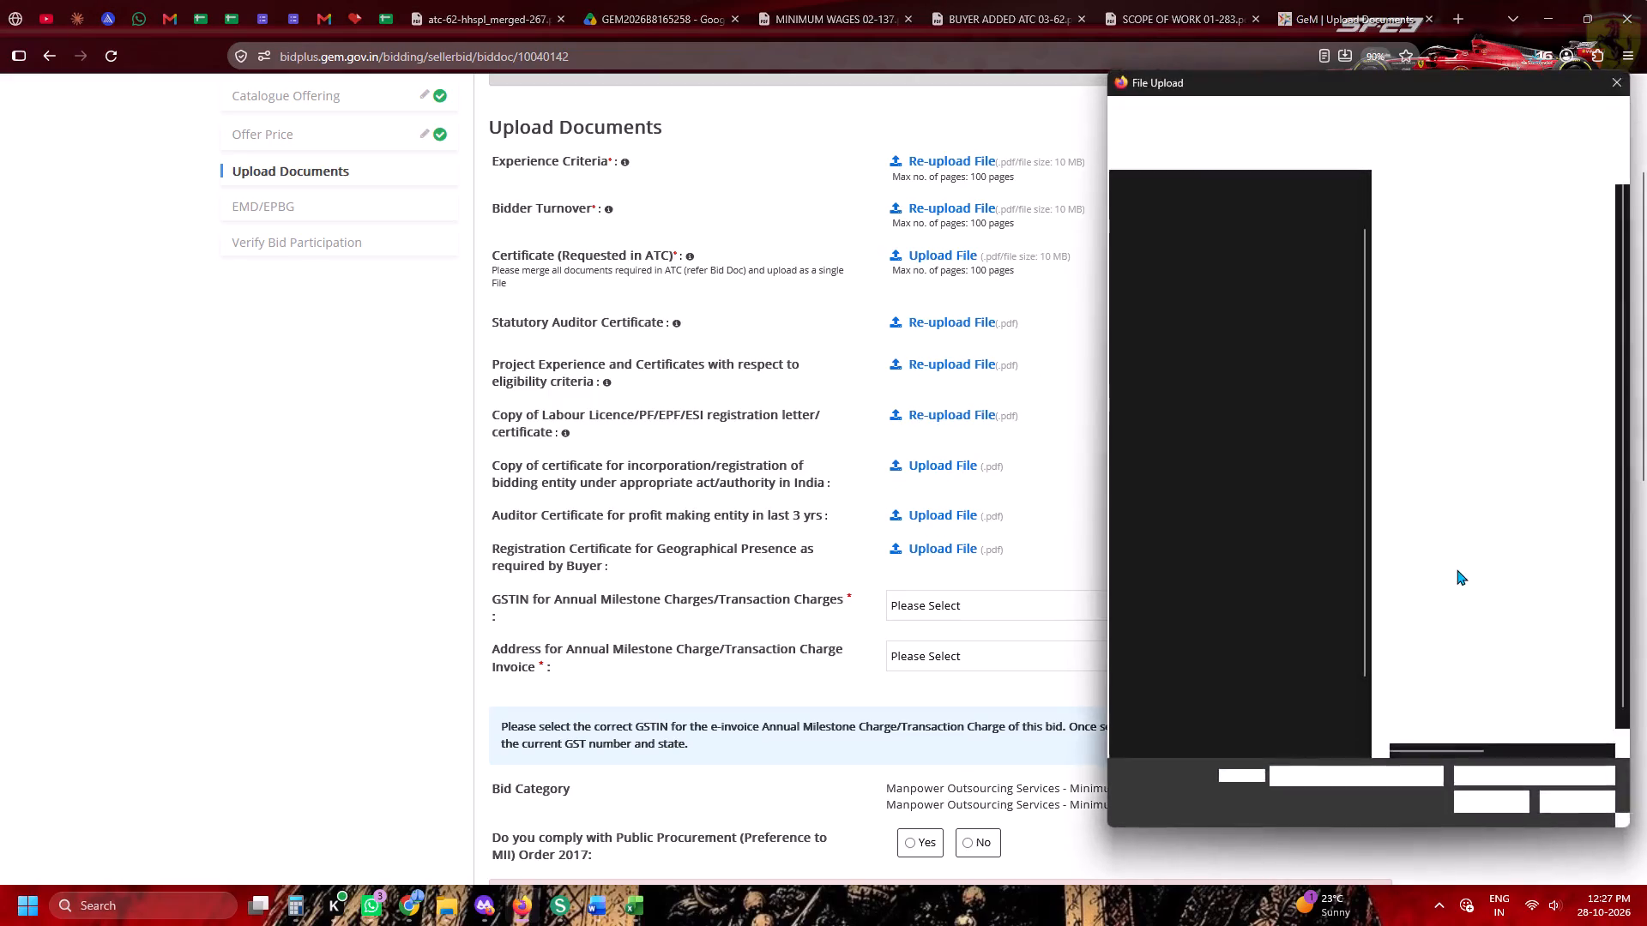
left_click(1445, 578)
double_click(1445, 598)
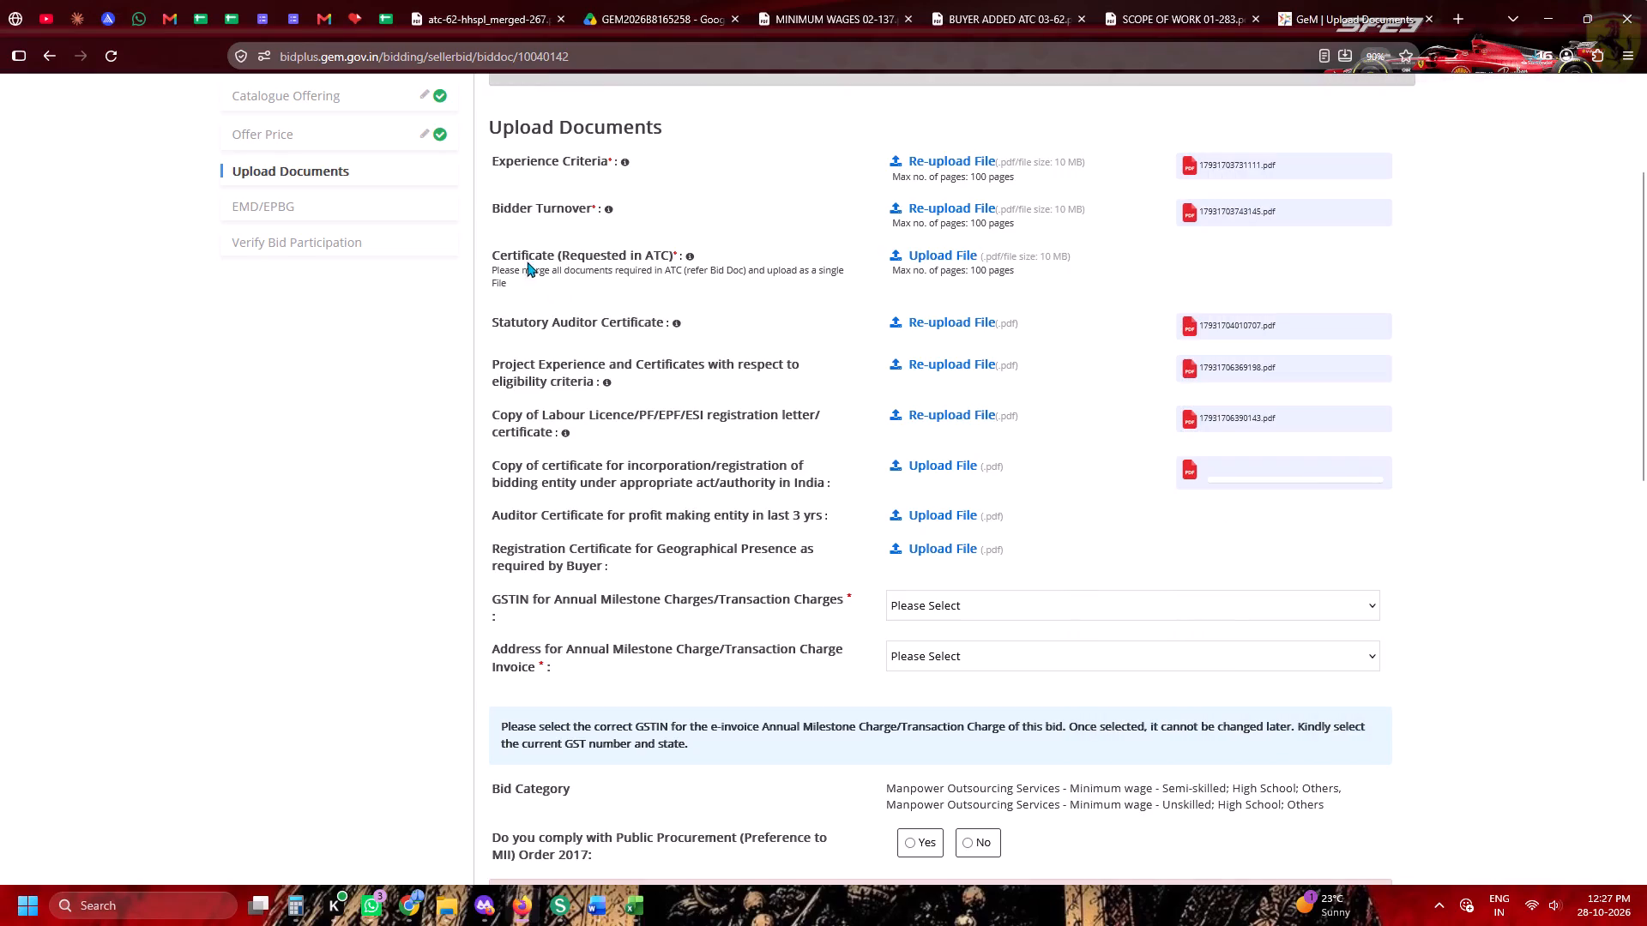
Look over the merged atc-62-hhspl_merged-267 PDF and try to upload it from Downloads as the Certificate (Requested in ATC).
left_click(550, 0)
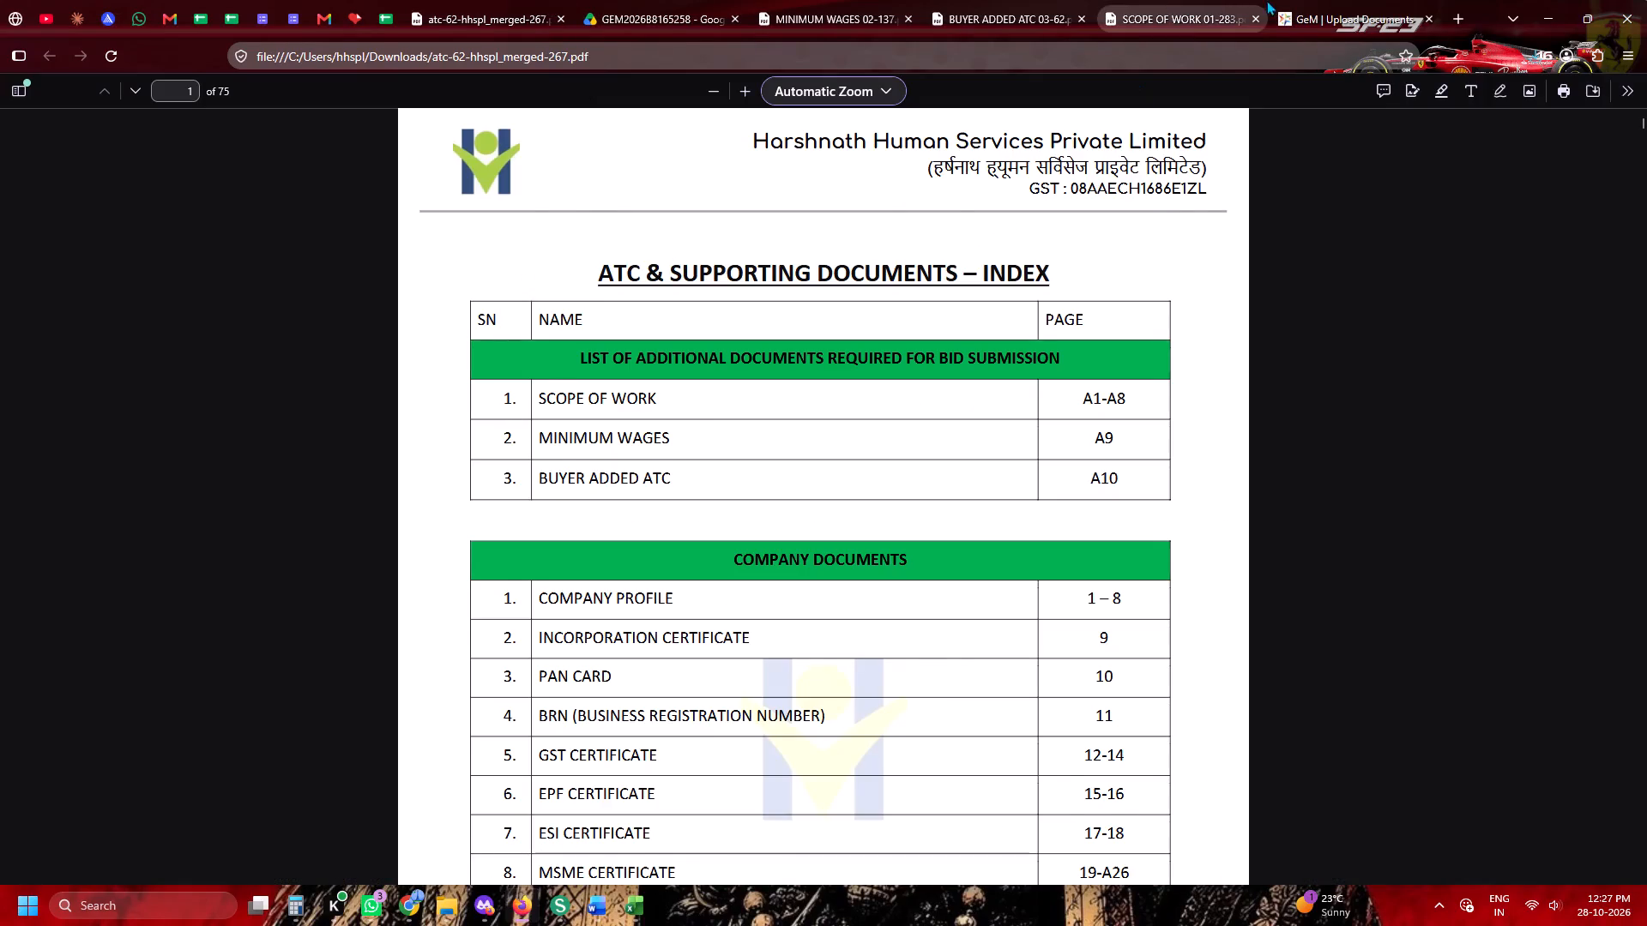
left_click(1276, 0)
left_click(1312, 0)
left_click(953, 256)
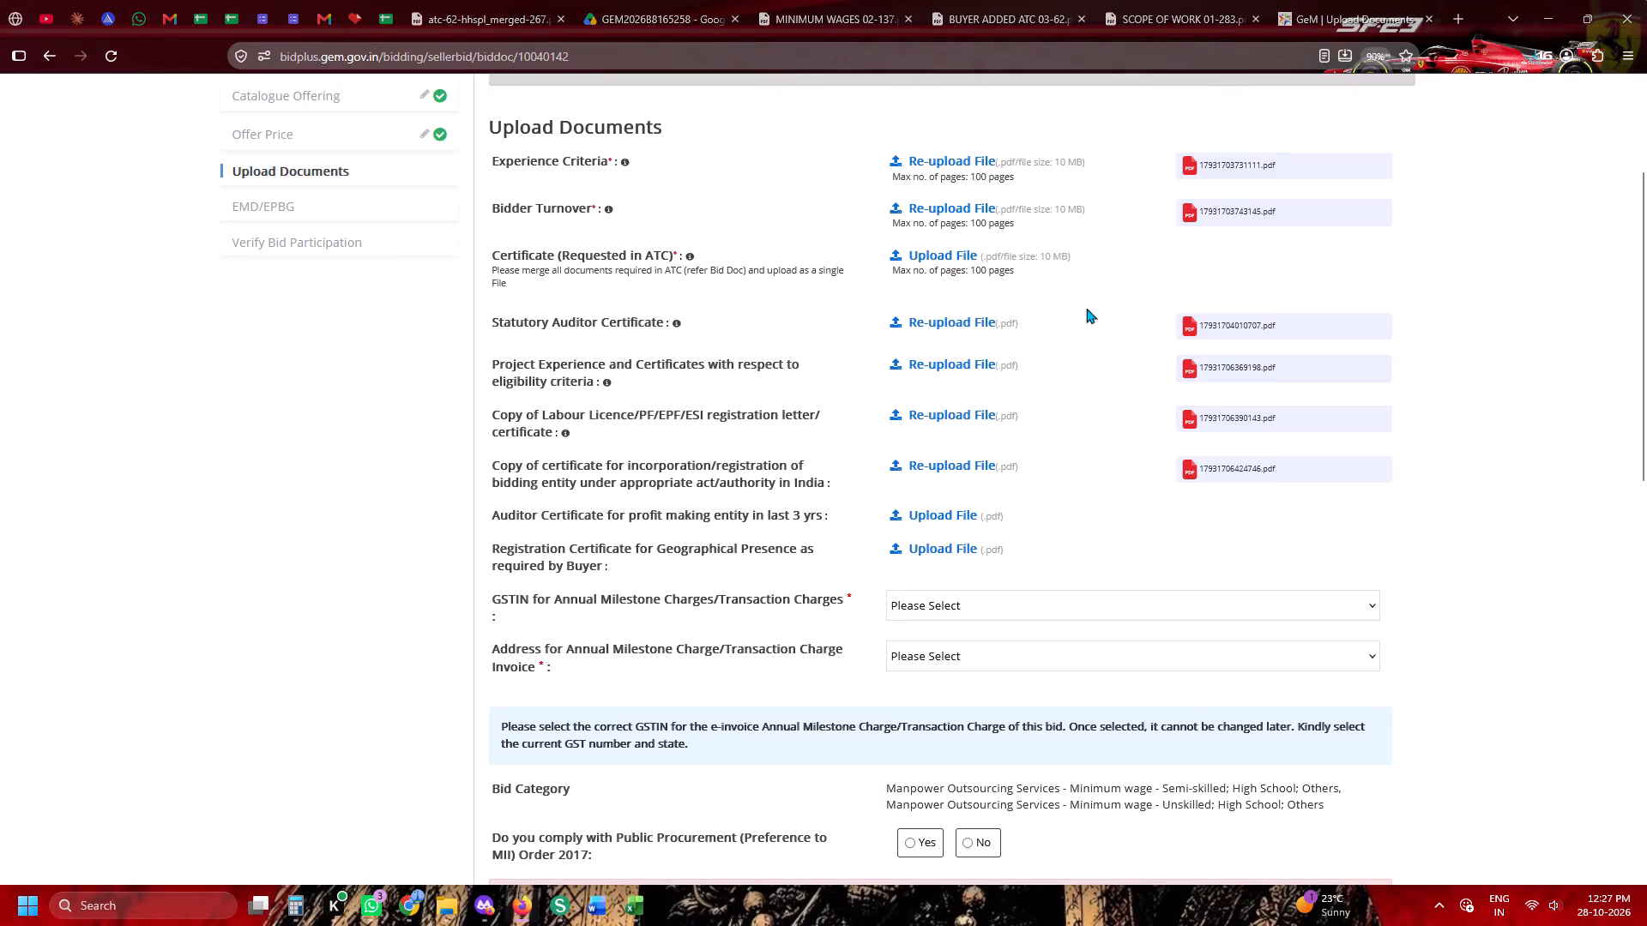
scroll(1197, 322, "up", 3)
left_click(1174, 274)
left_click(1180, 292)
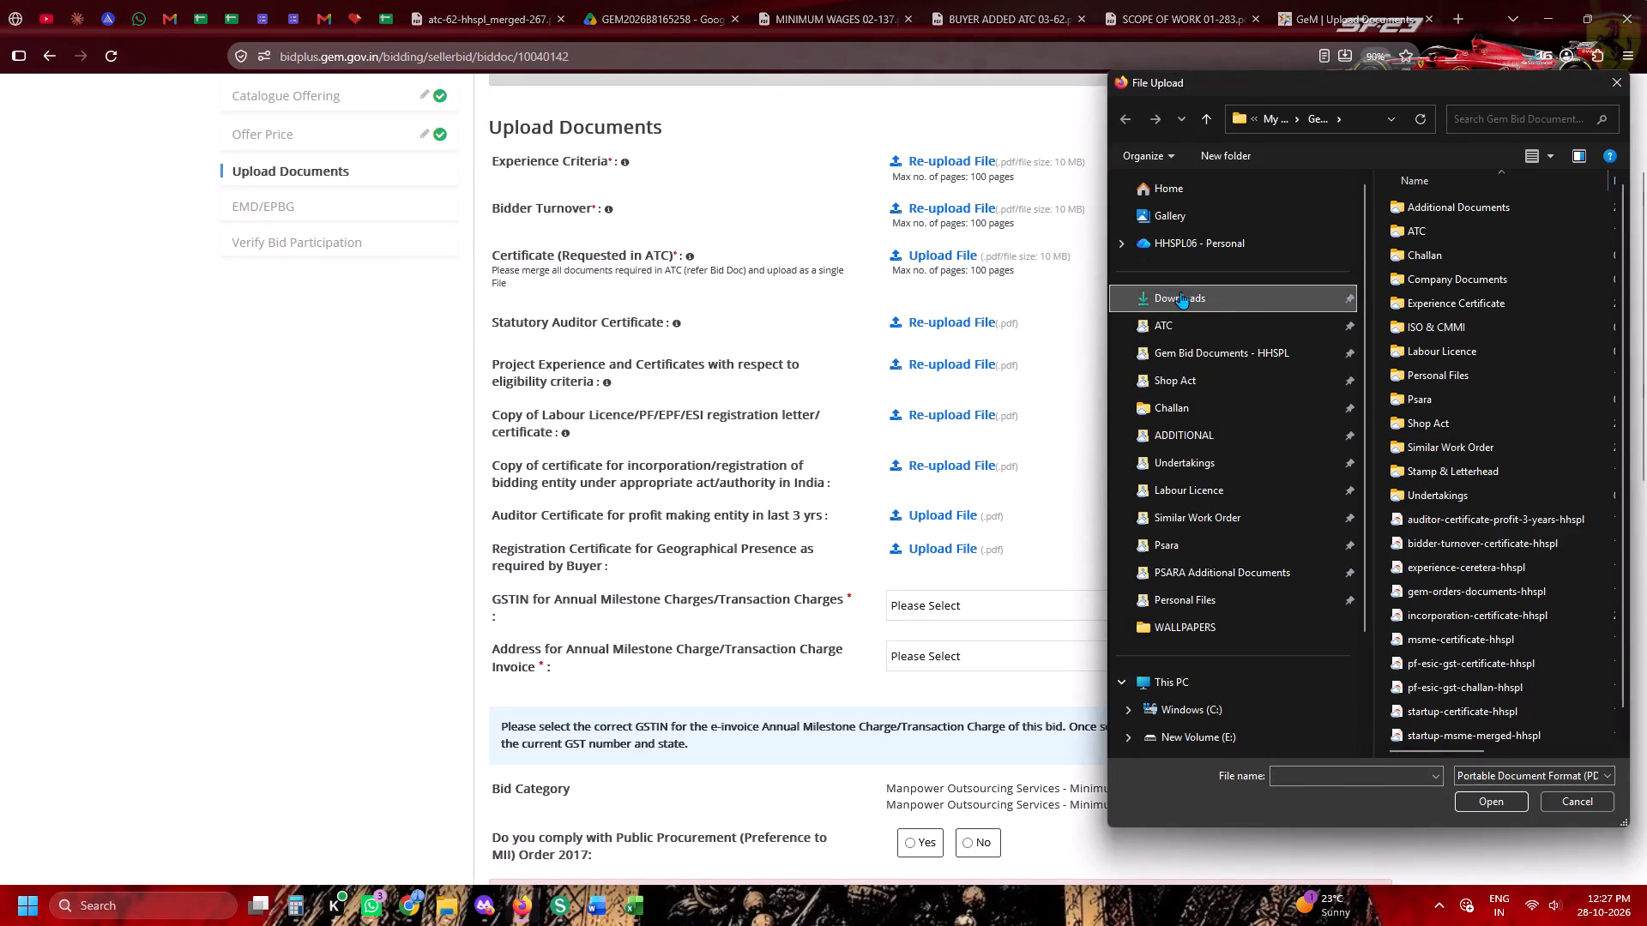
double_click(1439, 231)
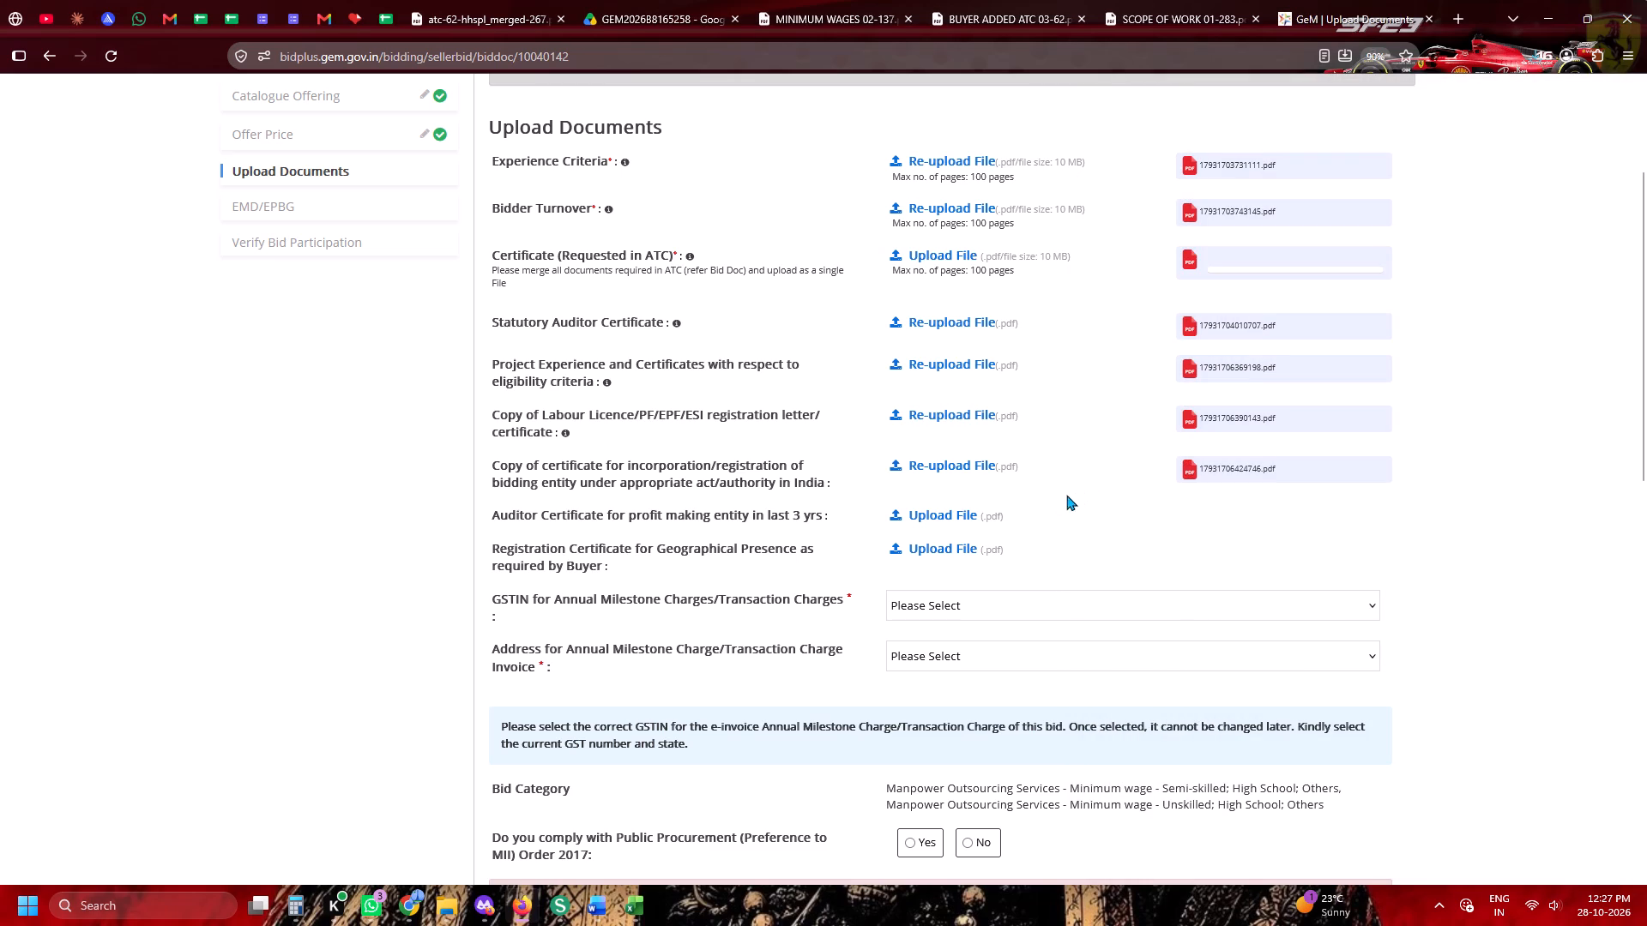
Upload auditor-certificate-profit-3-years-hhspl from Gem Bid Documents - HHSPL as the Auditor Certificate for profit making entity in last 3 yrs.
double_click(944, 506)
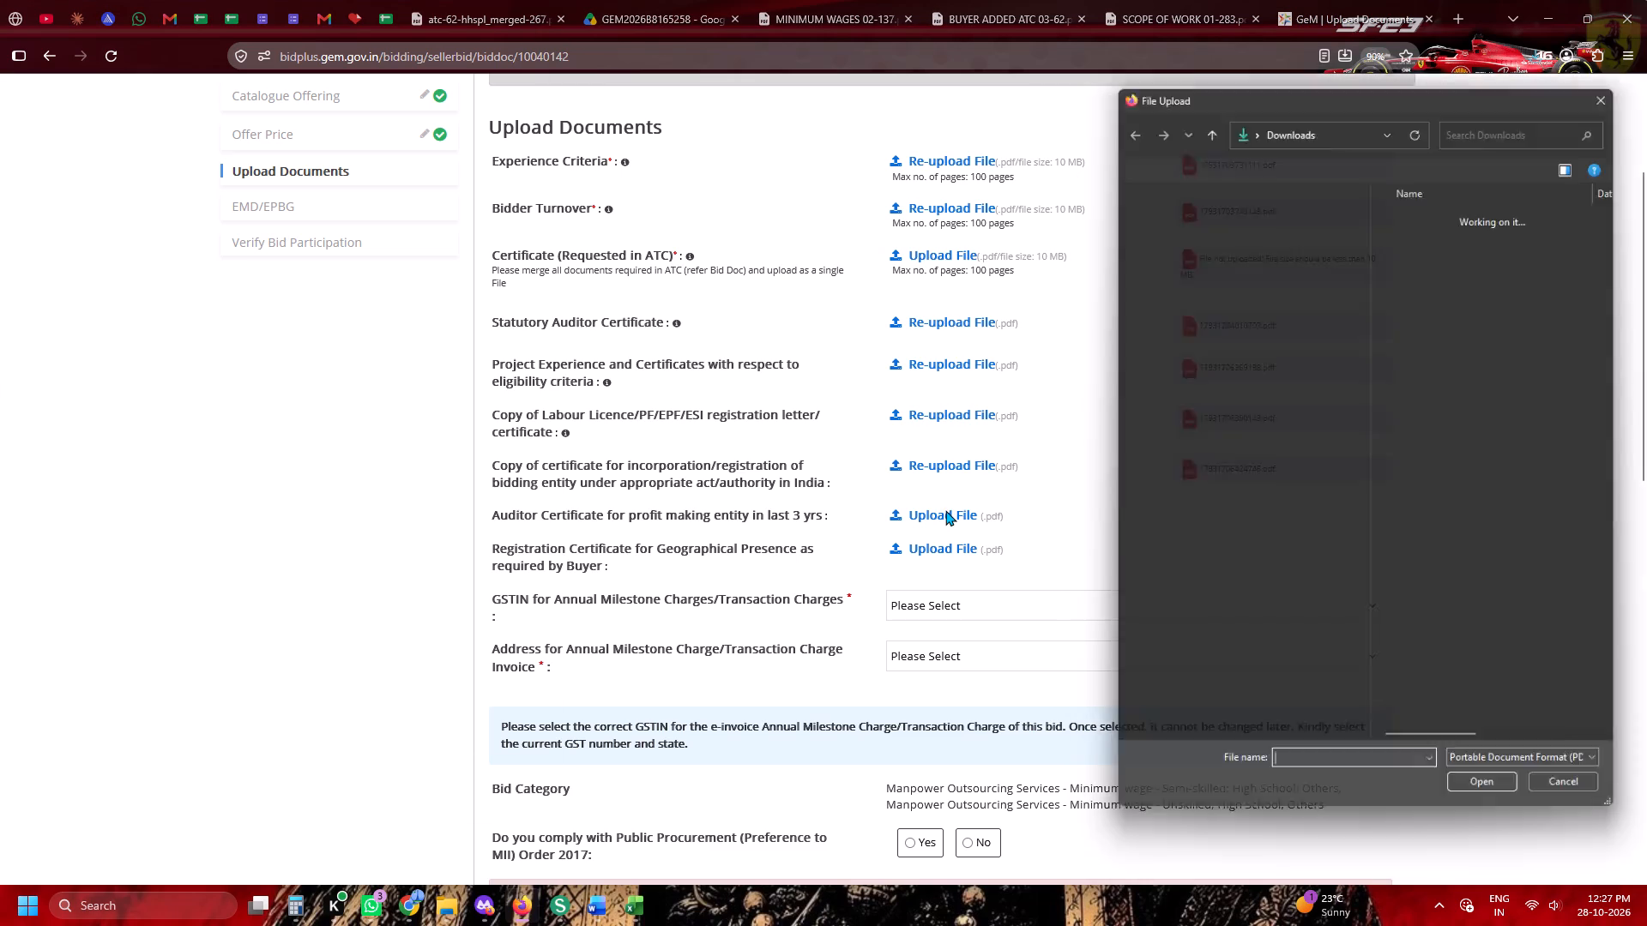
left_click(1216, 367)
left_click(1222, 358)
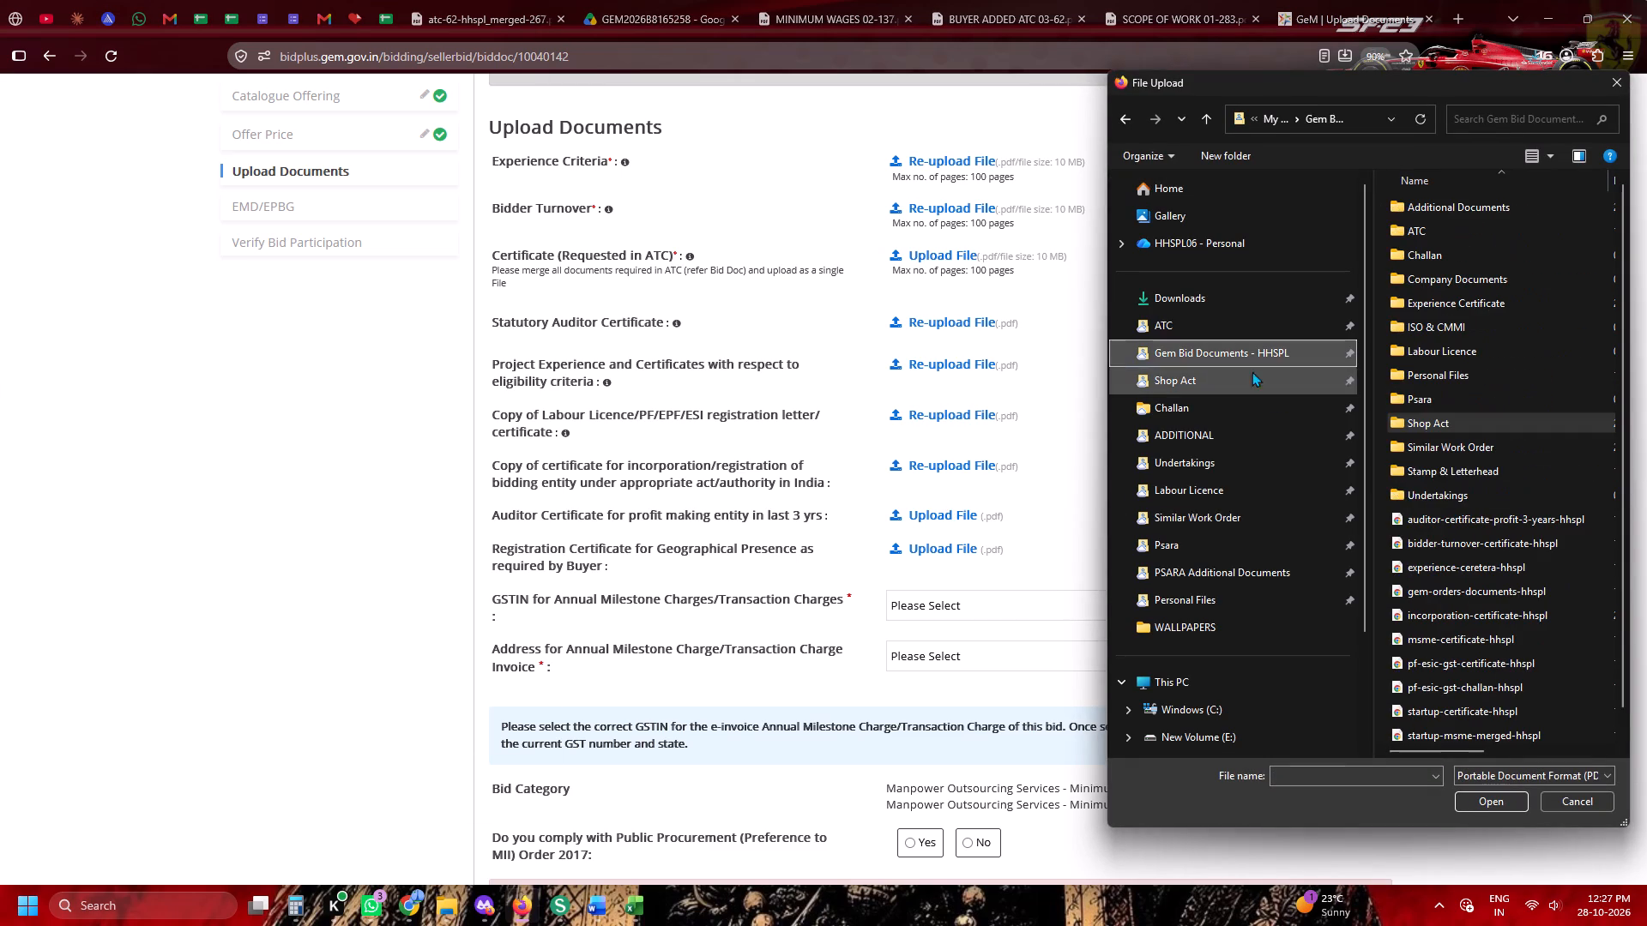
double_click(1445, 513)
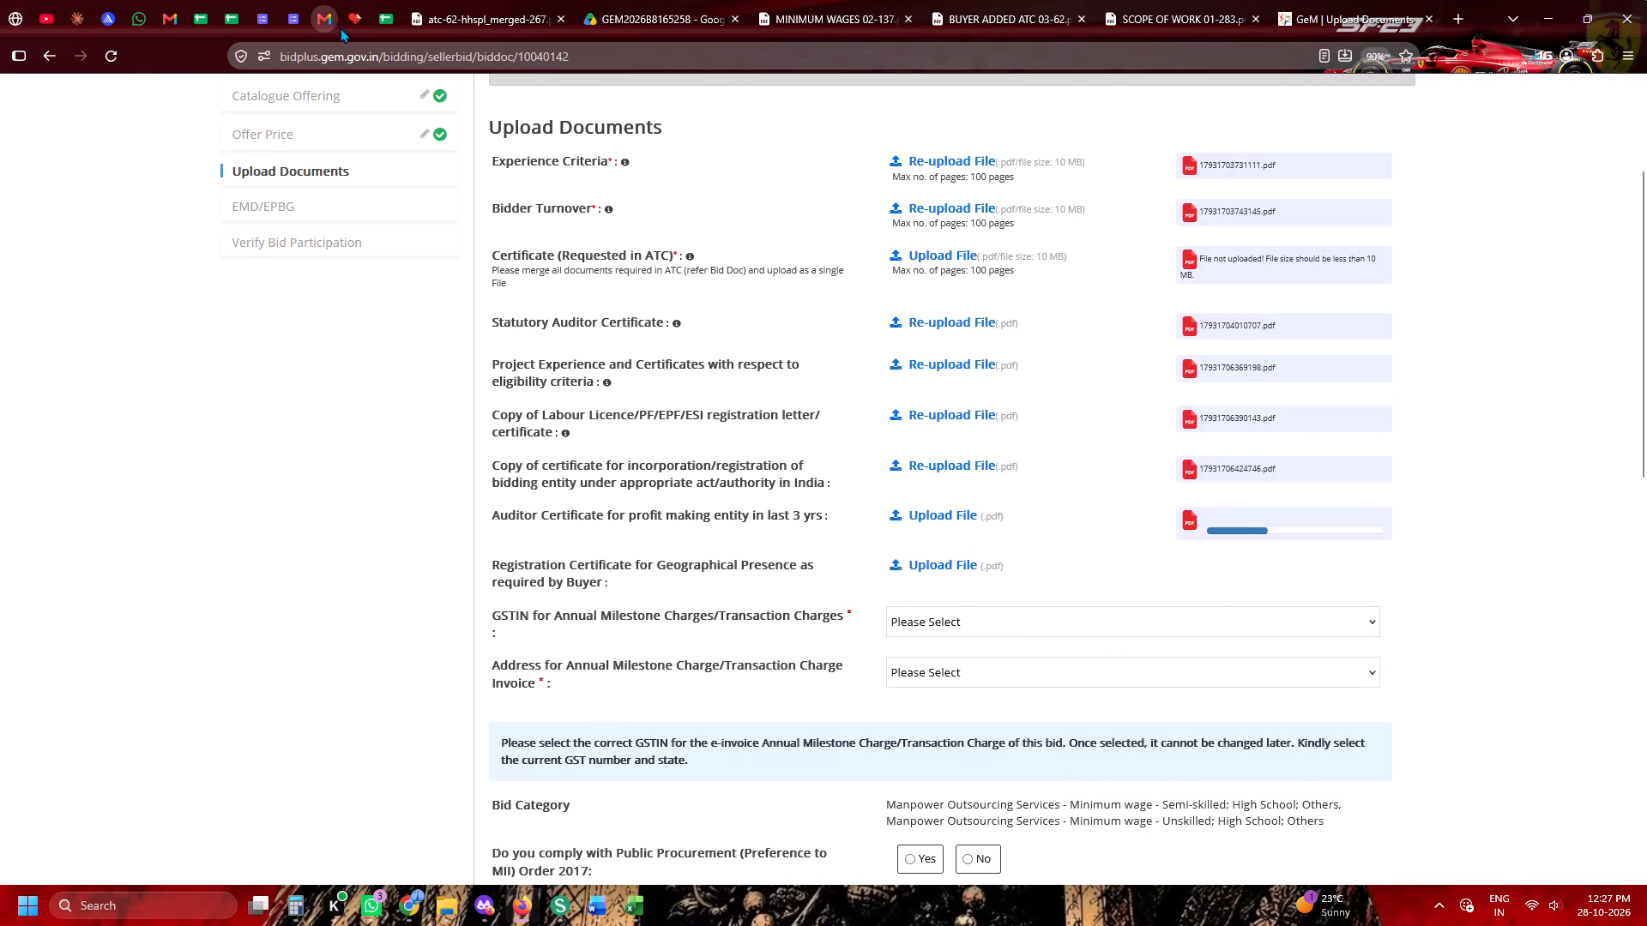
Load atc-62-hhspl_merged-267 from Downloads into iLovePDF's Compress PDF tool.
left_click(340, 25)
left_click(383, 105)
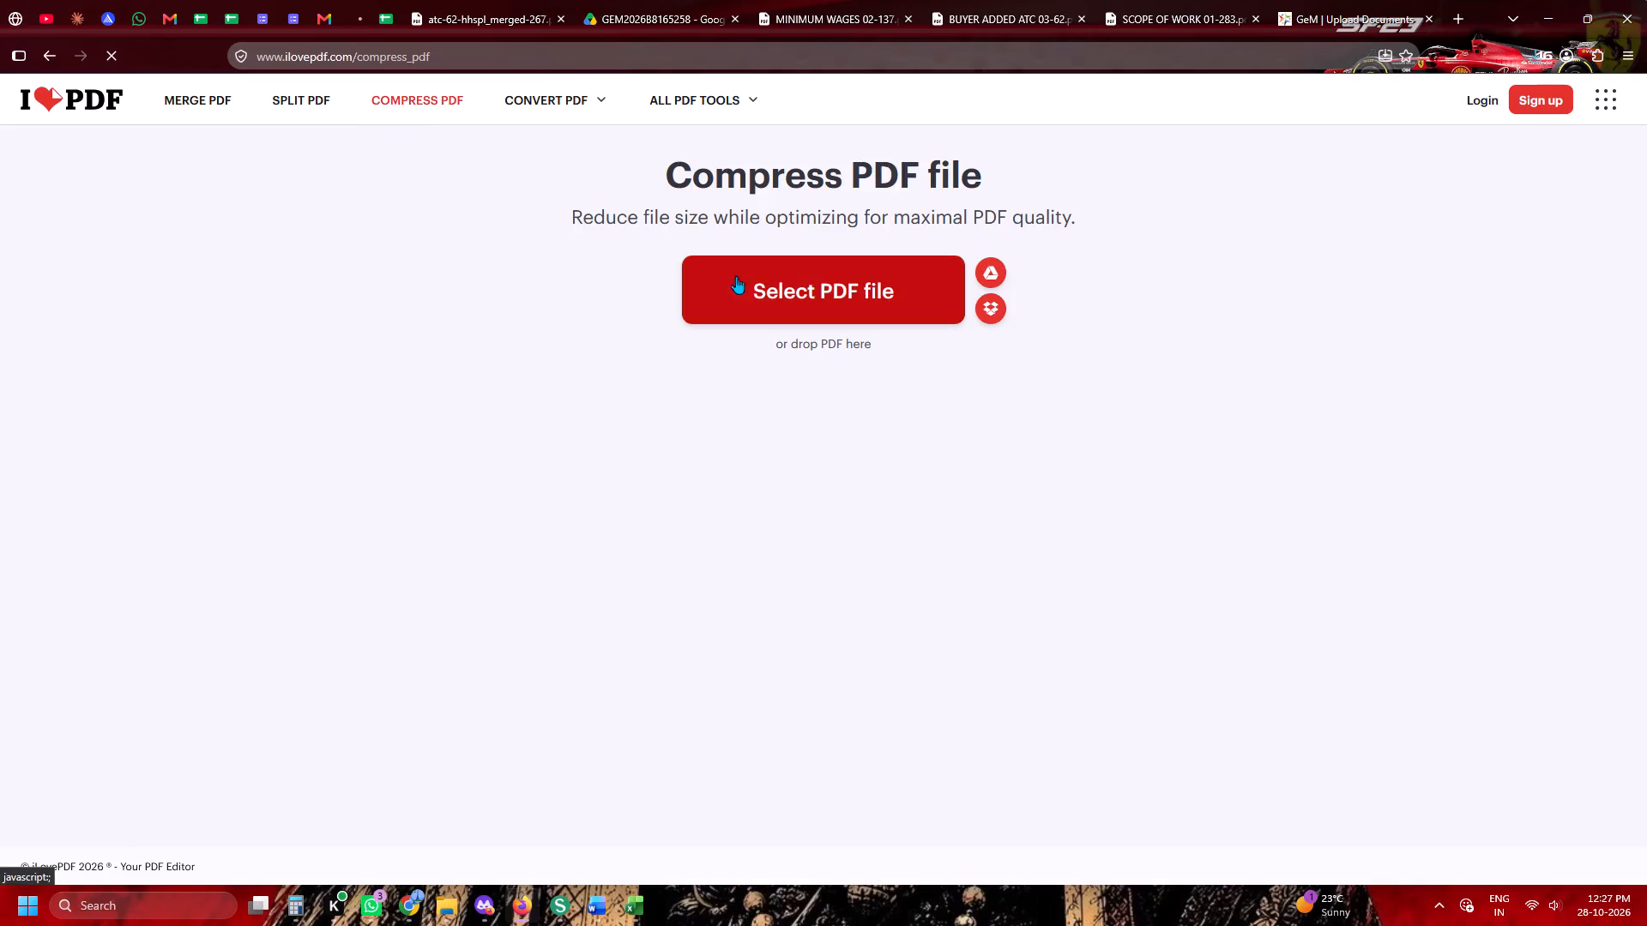
left_click(770, 298)
scroll(1225, 443, "up", 3)
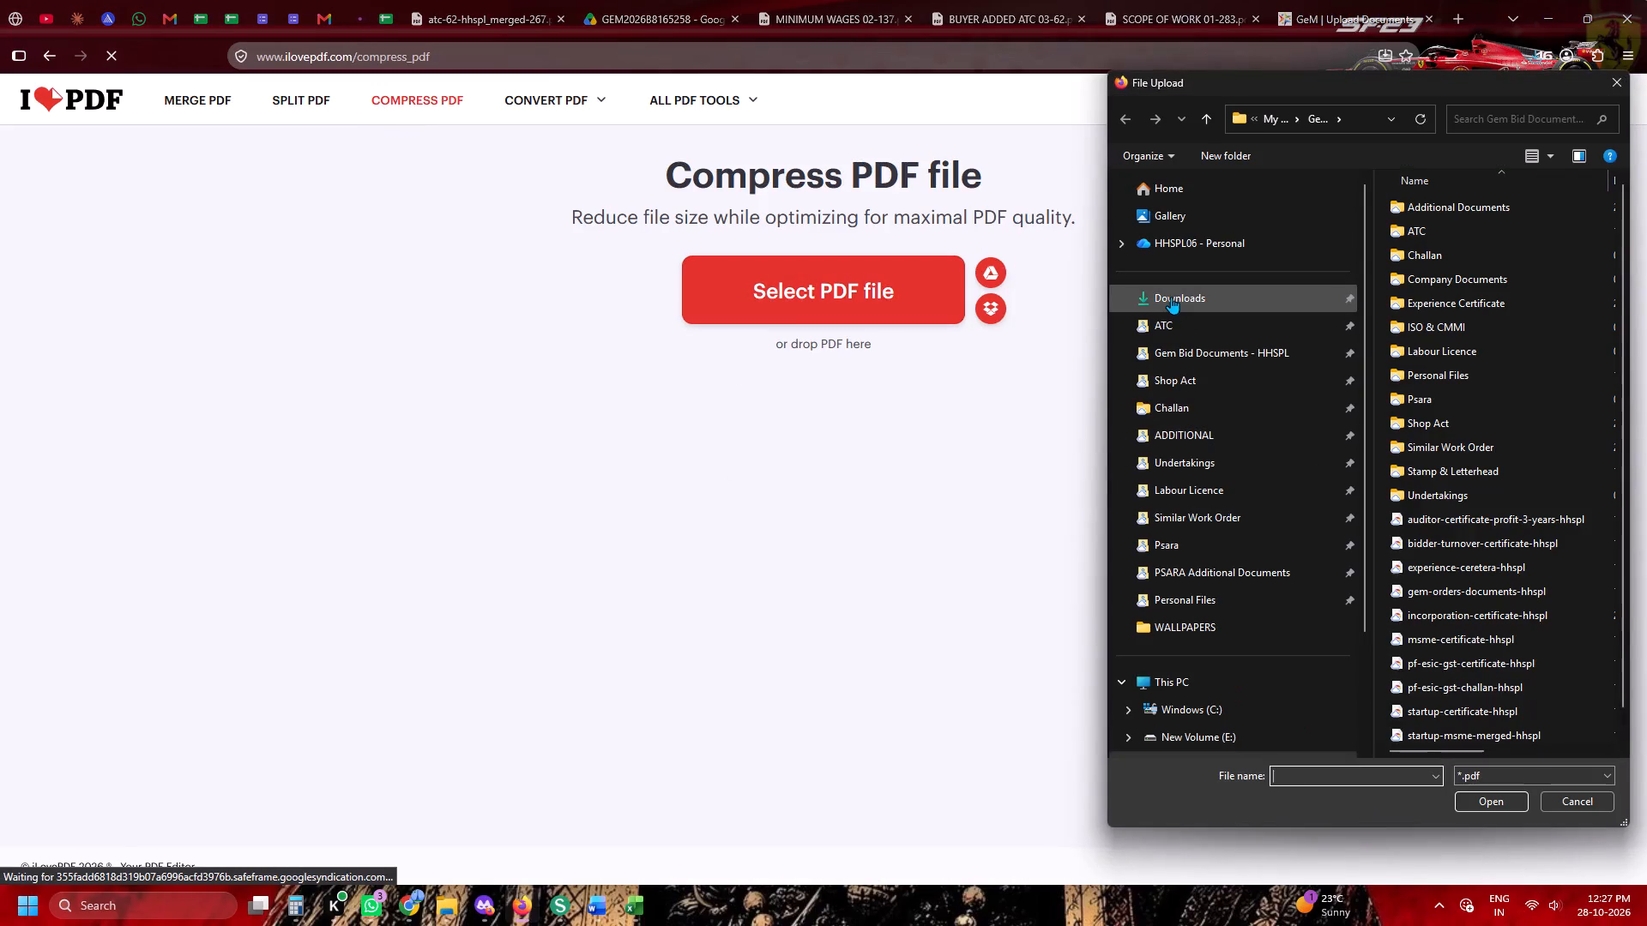
left_click(1175, 297)
left_click(1439, 245)
double_click(1438, 239)
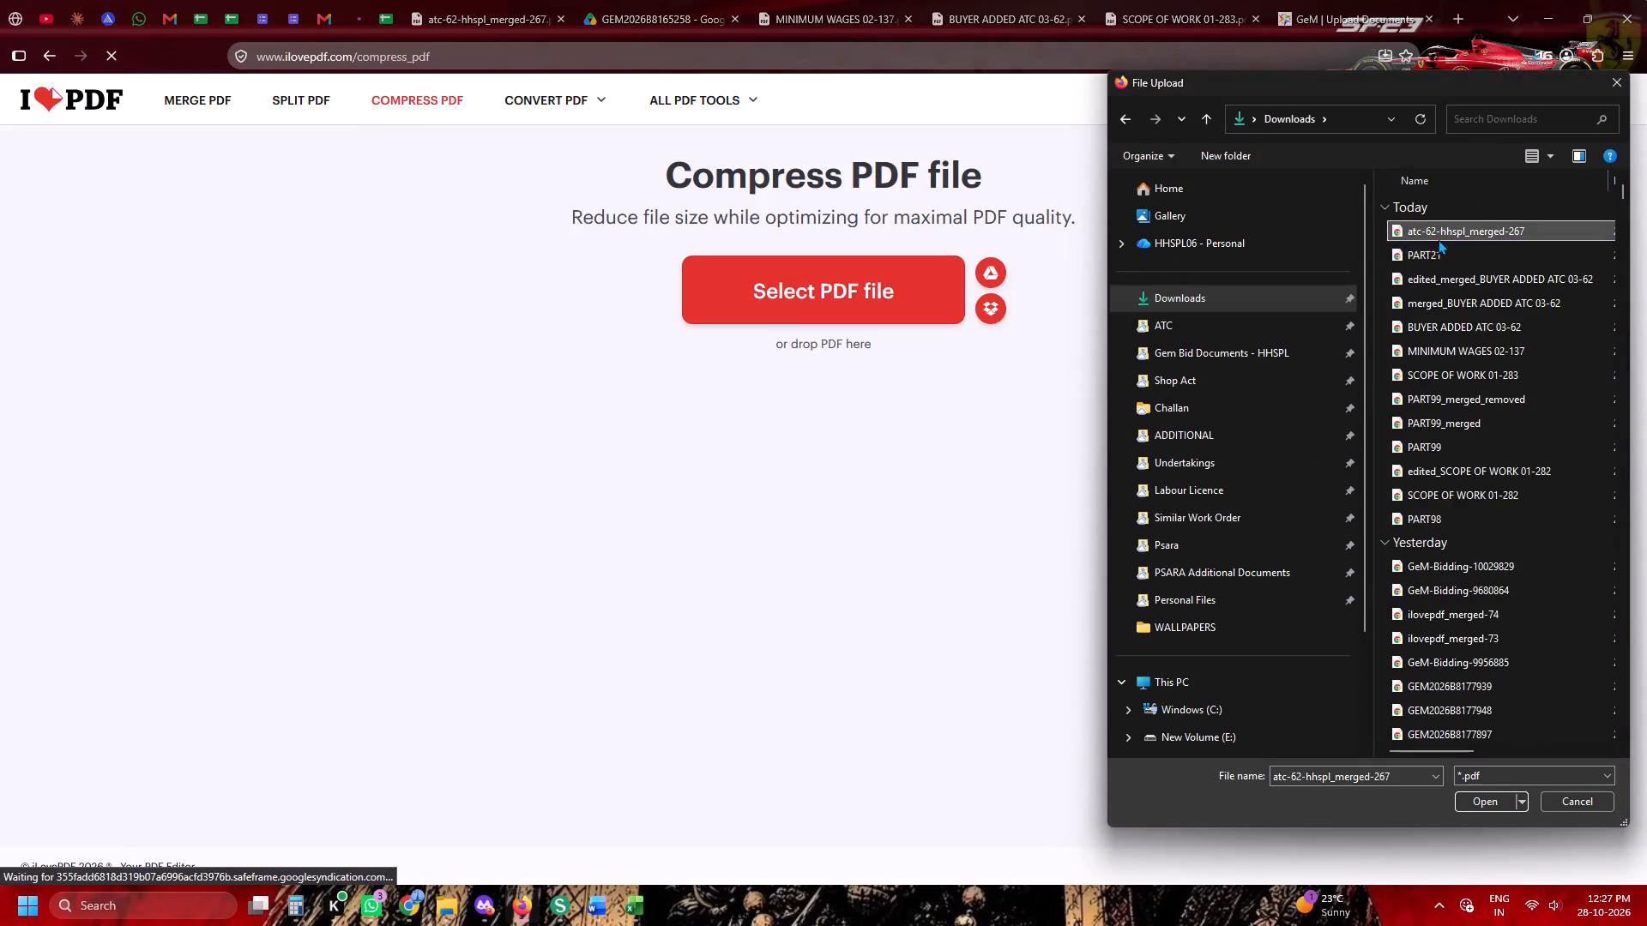
left_click(1457, 809)
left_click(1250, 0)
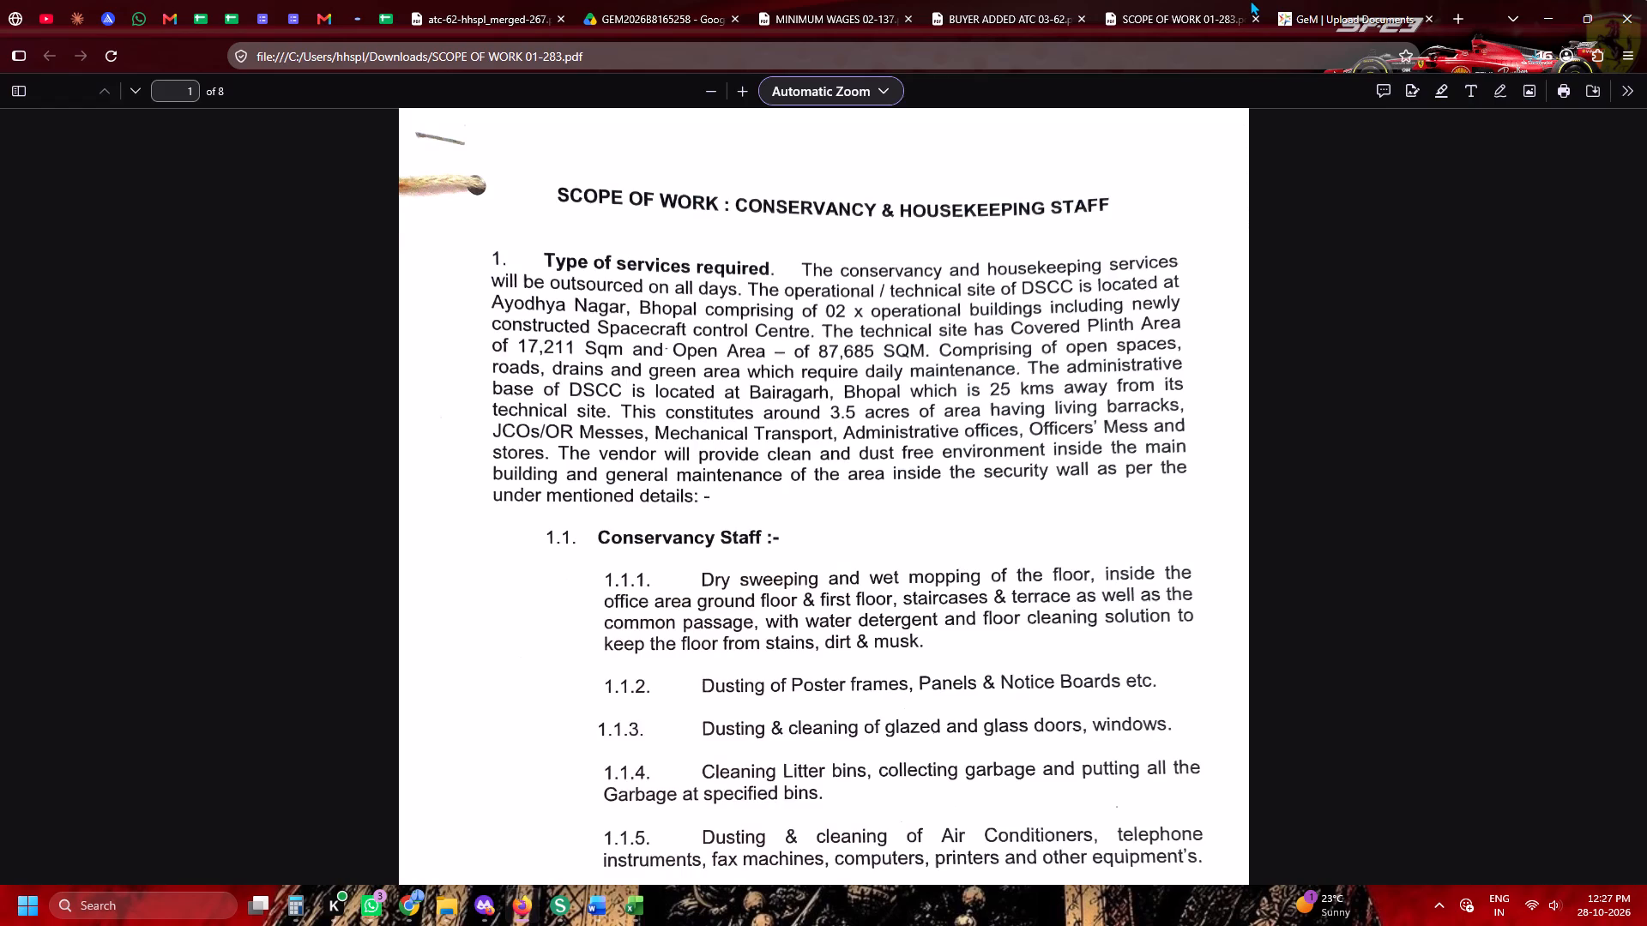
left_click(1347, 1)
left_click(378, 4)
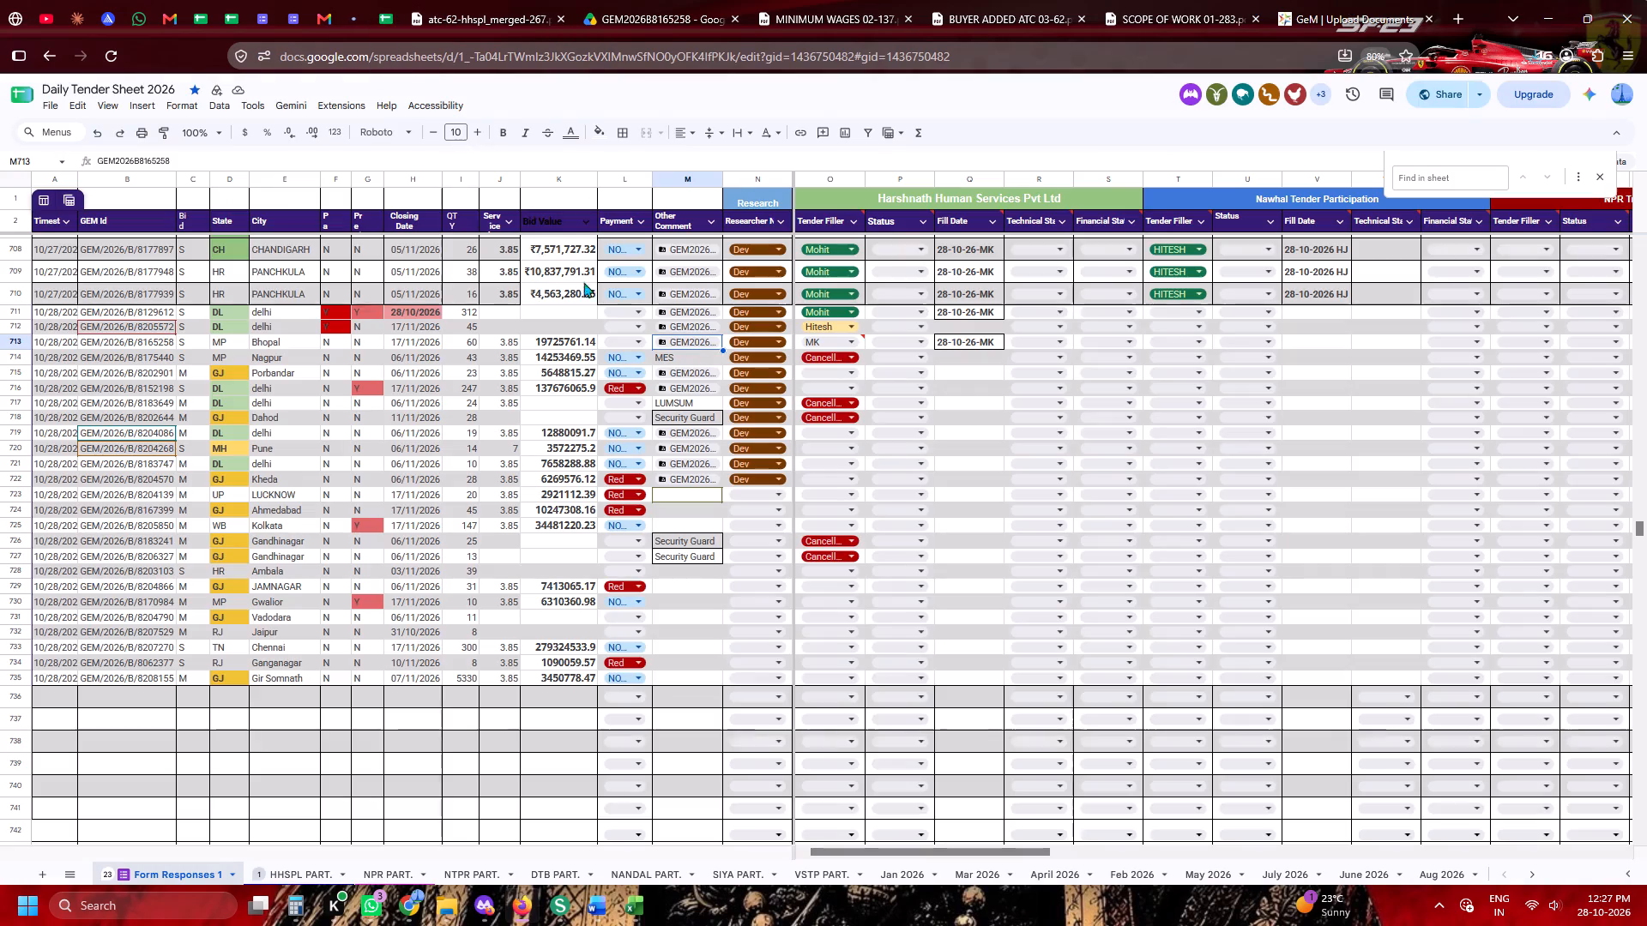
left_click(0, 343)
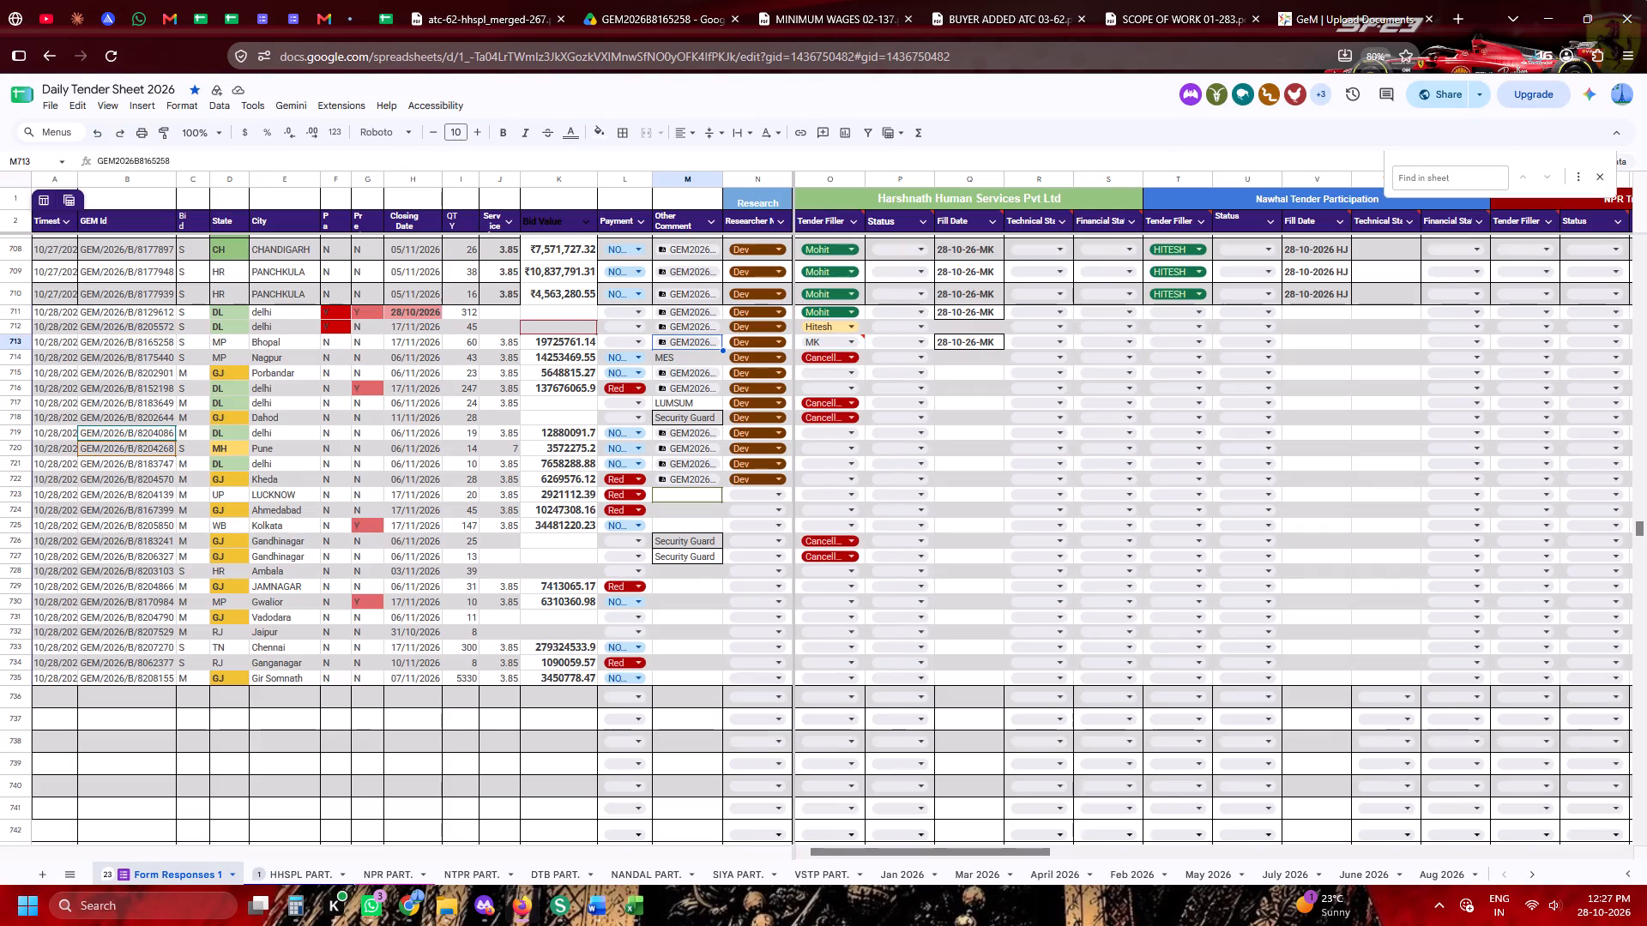
On the GeM bid page, upload the certificate from the Shop Act folder as the Registration Certificate for Geographical Presence.
left_click(1332, 0)
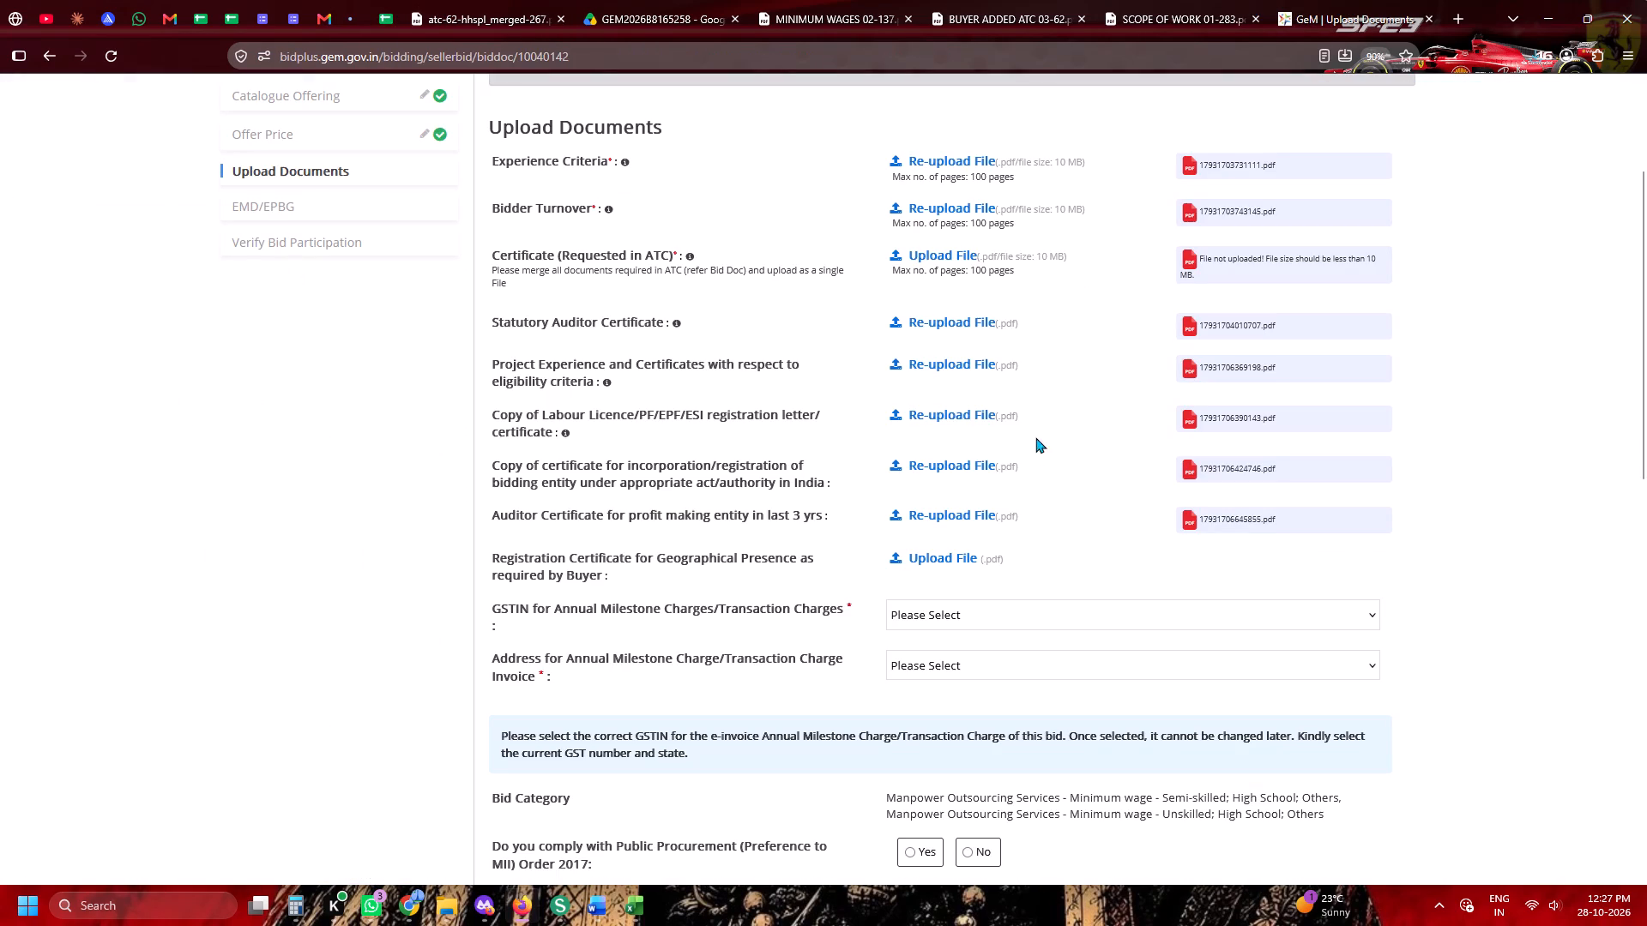
left_click(965, 545)
left_click(968, 552)
scroll(1185, 513, "up", 3)
left_click(1190, 382)
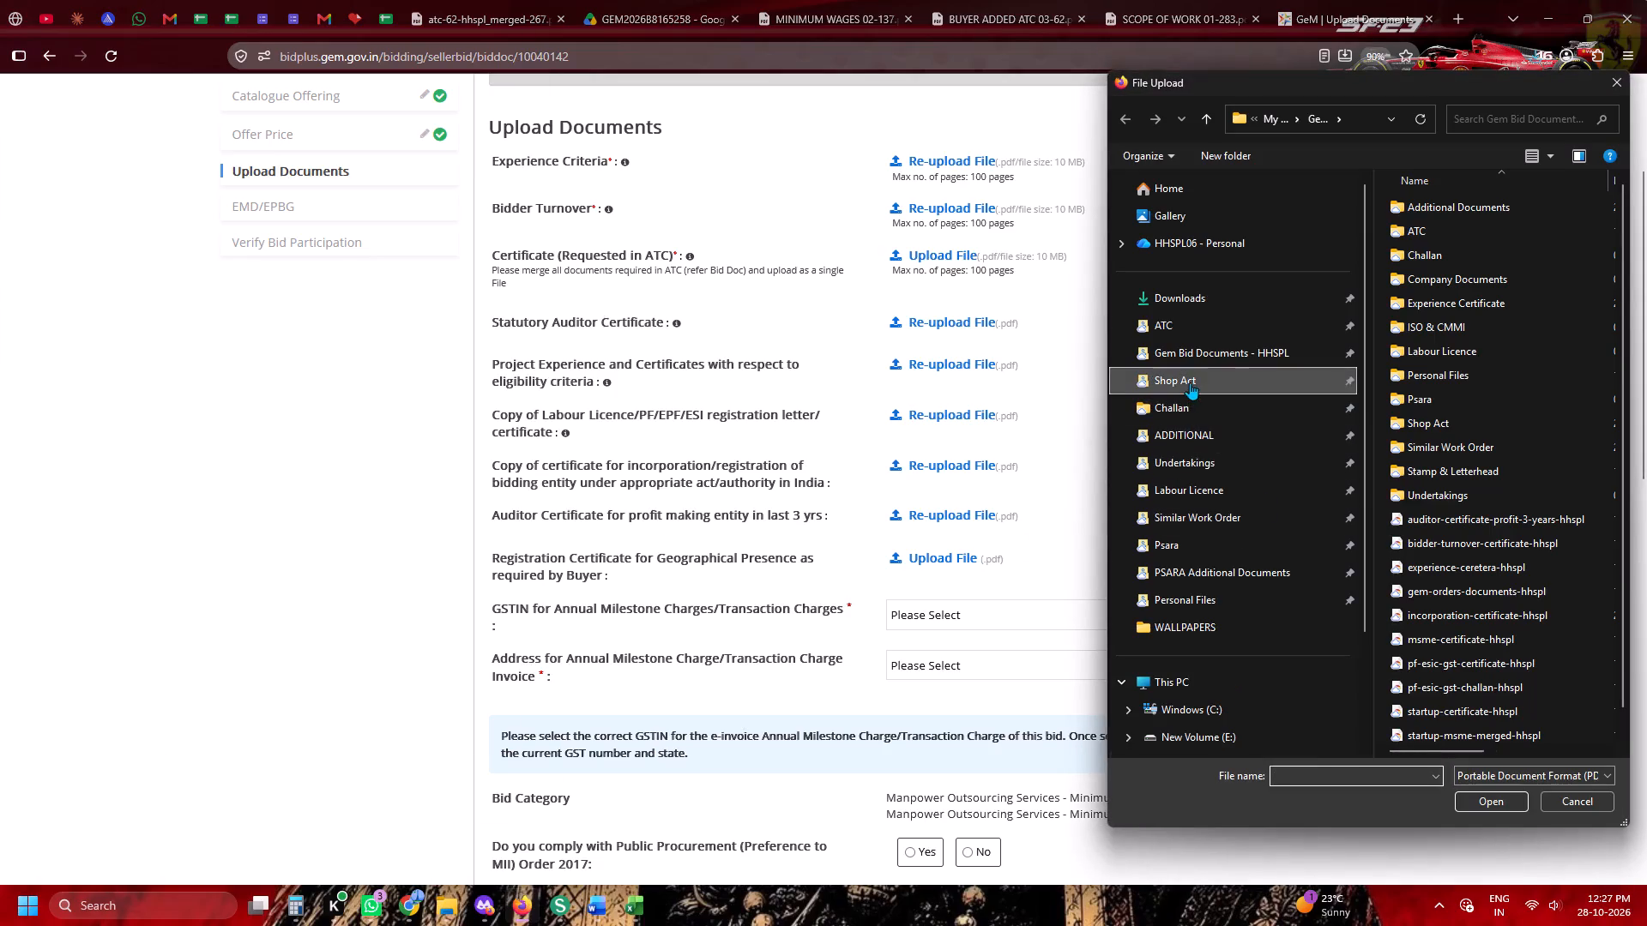
scroll(1628, 568, "down", 2)
double_click(1480, 663)
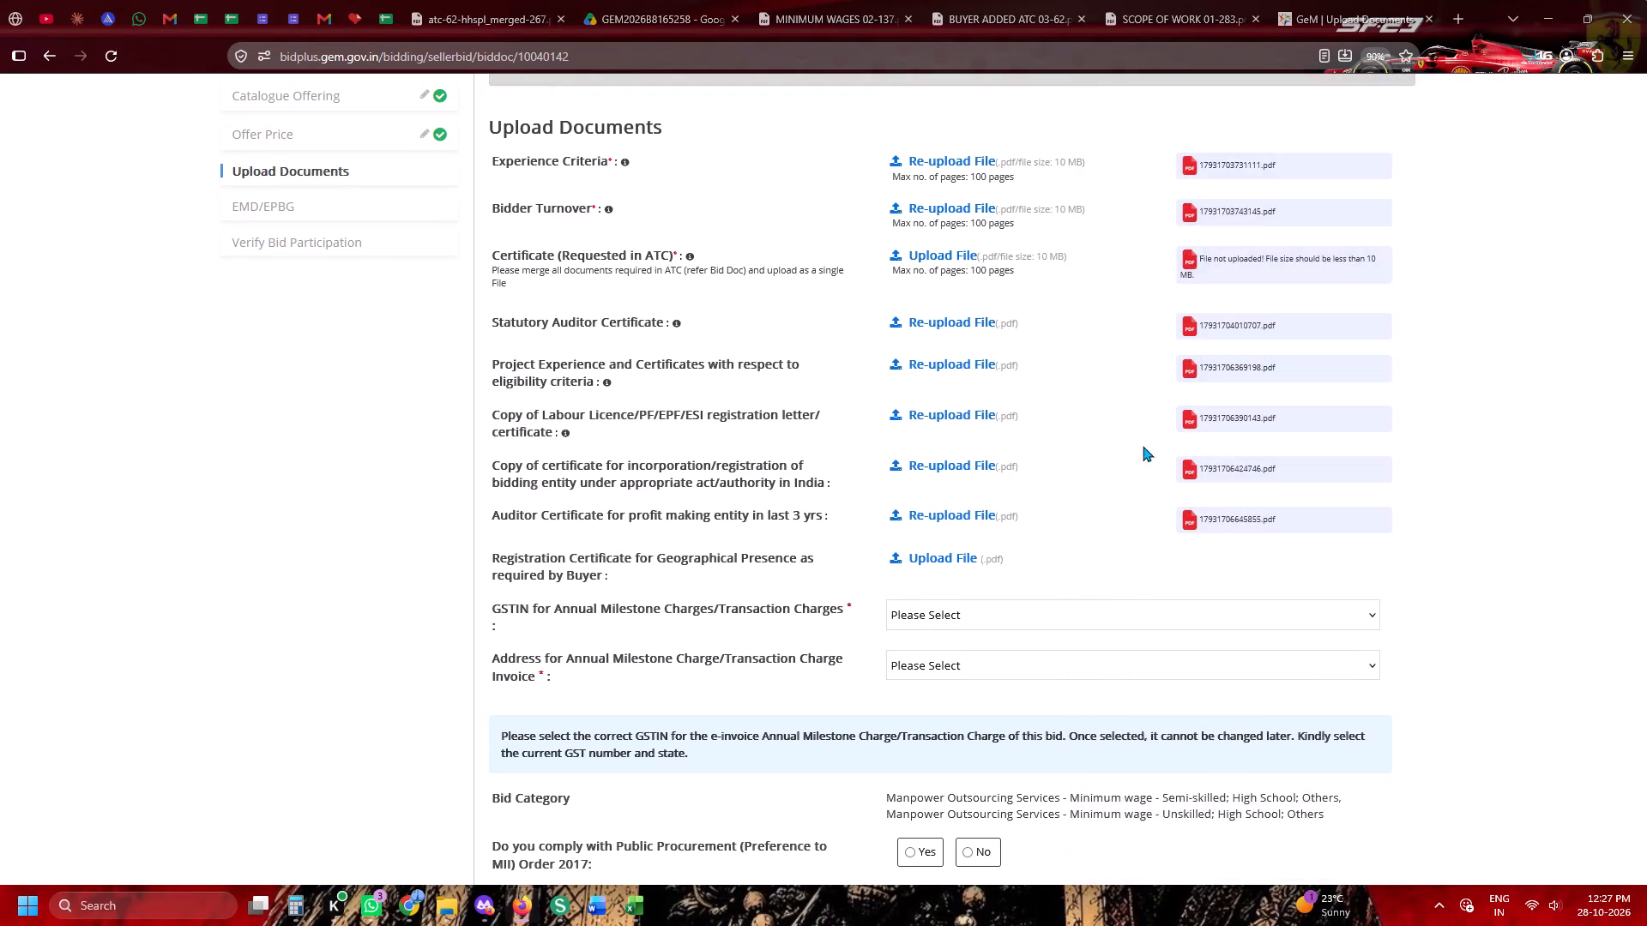
Select the company's registered GSTIN and its Jaipur address for the Annual Milestone/Transaction Charges, confirming both.
scroll(1127, 426, "down", 2)
left_click(937, 392)
left_click(962, 448)
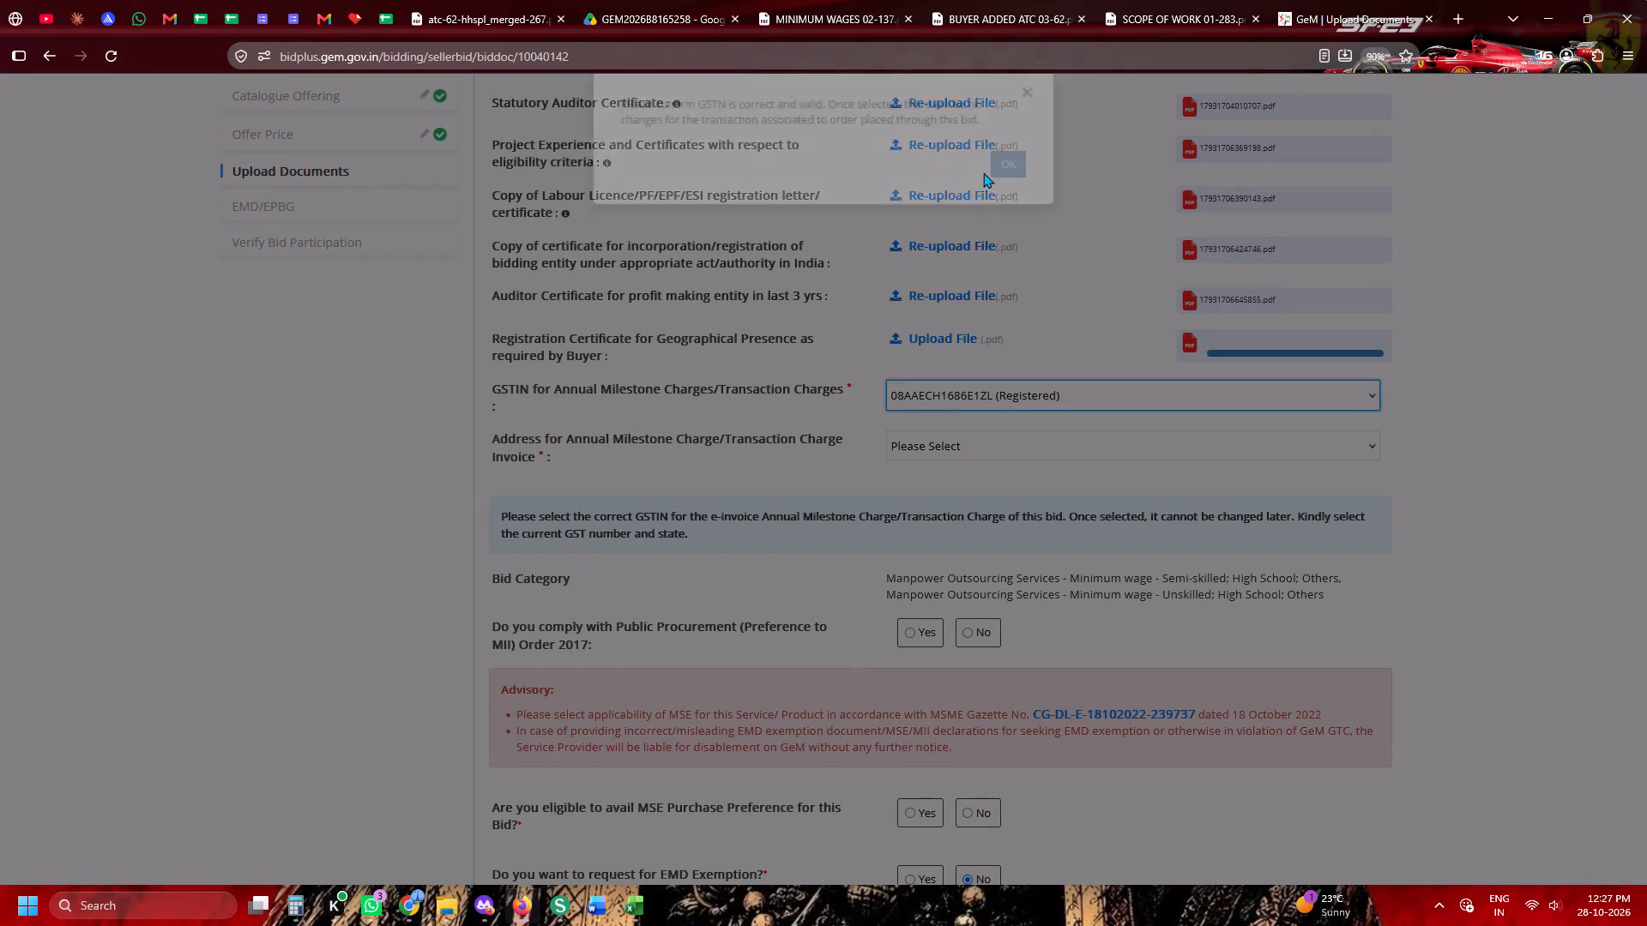
left_click(1023, 204)
left_click(950, 454)
left_click(951, 499)
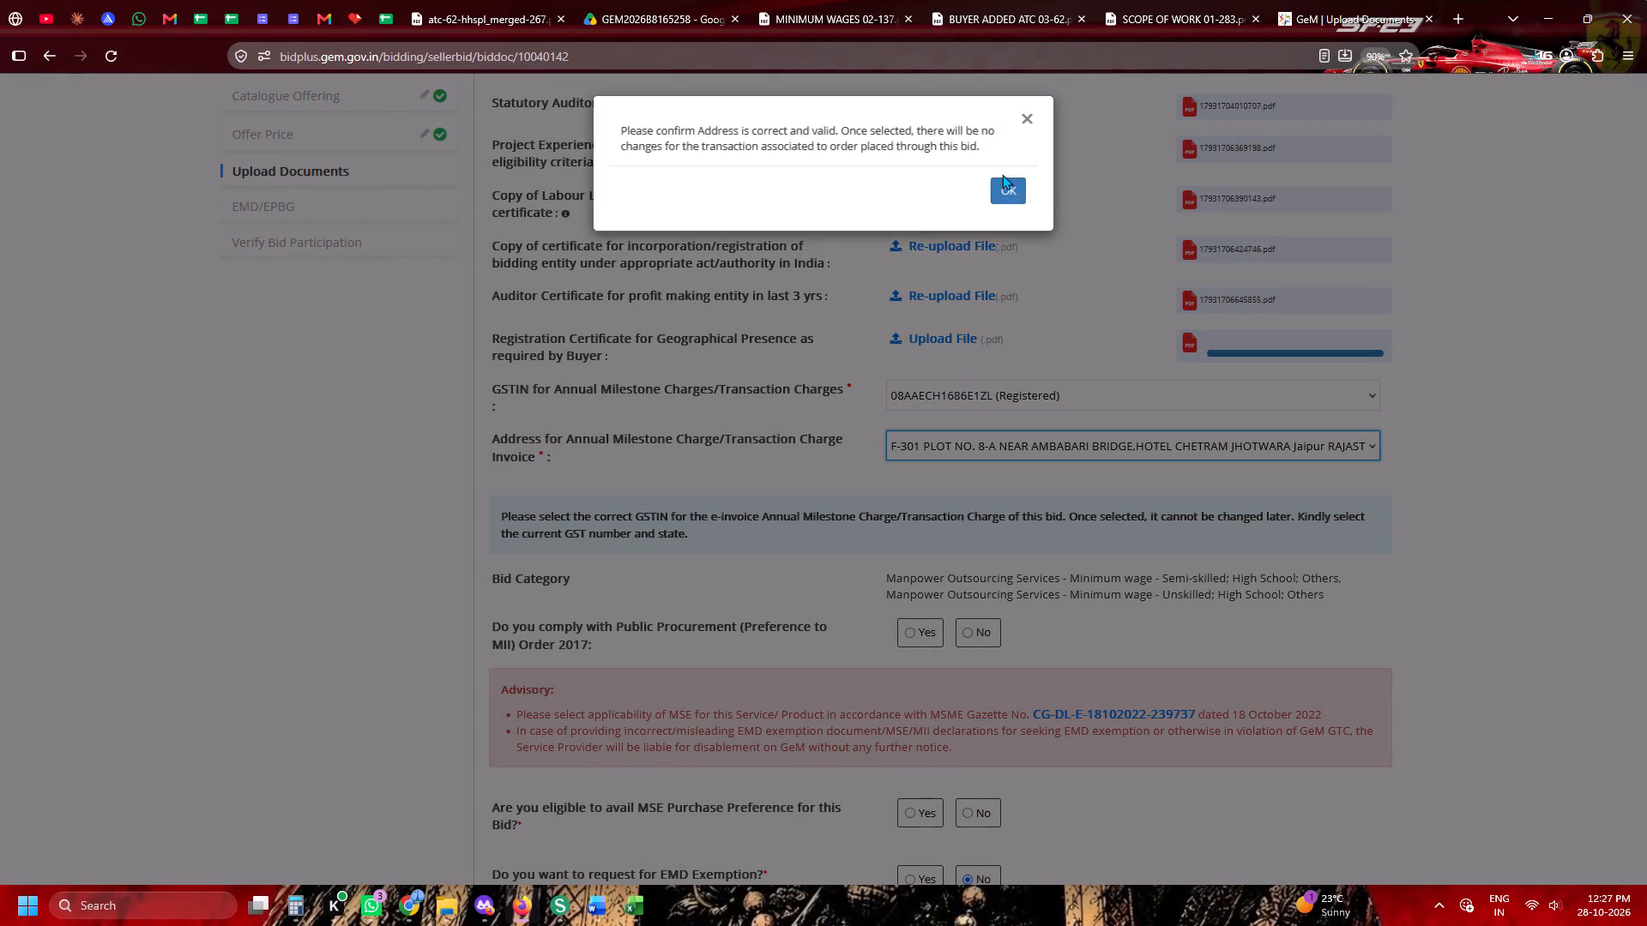
left_click(1009, 188)
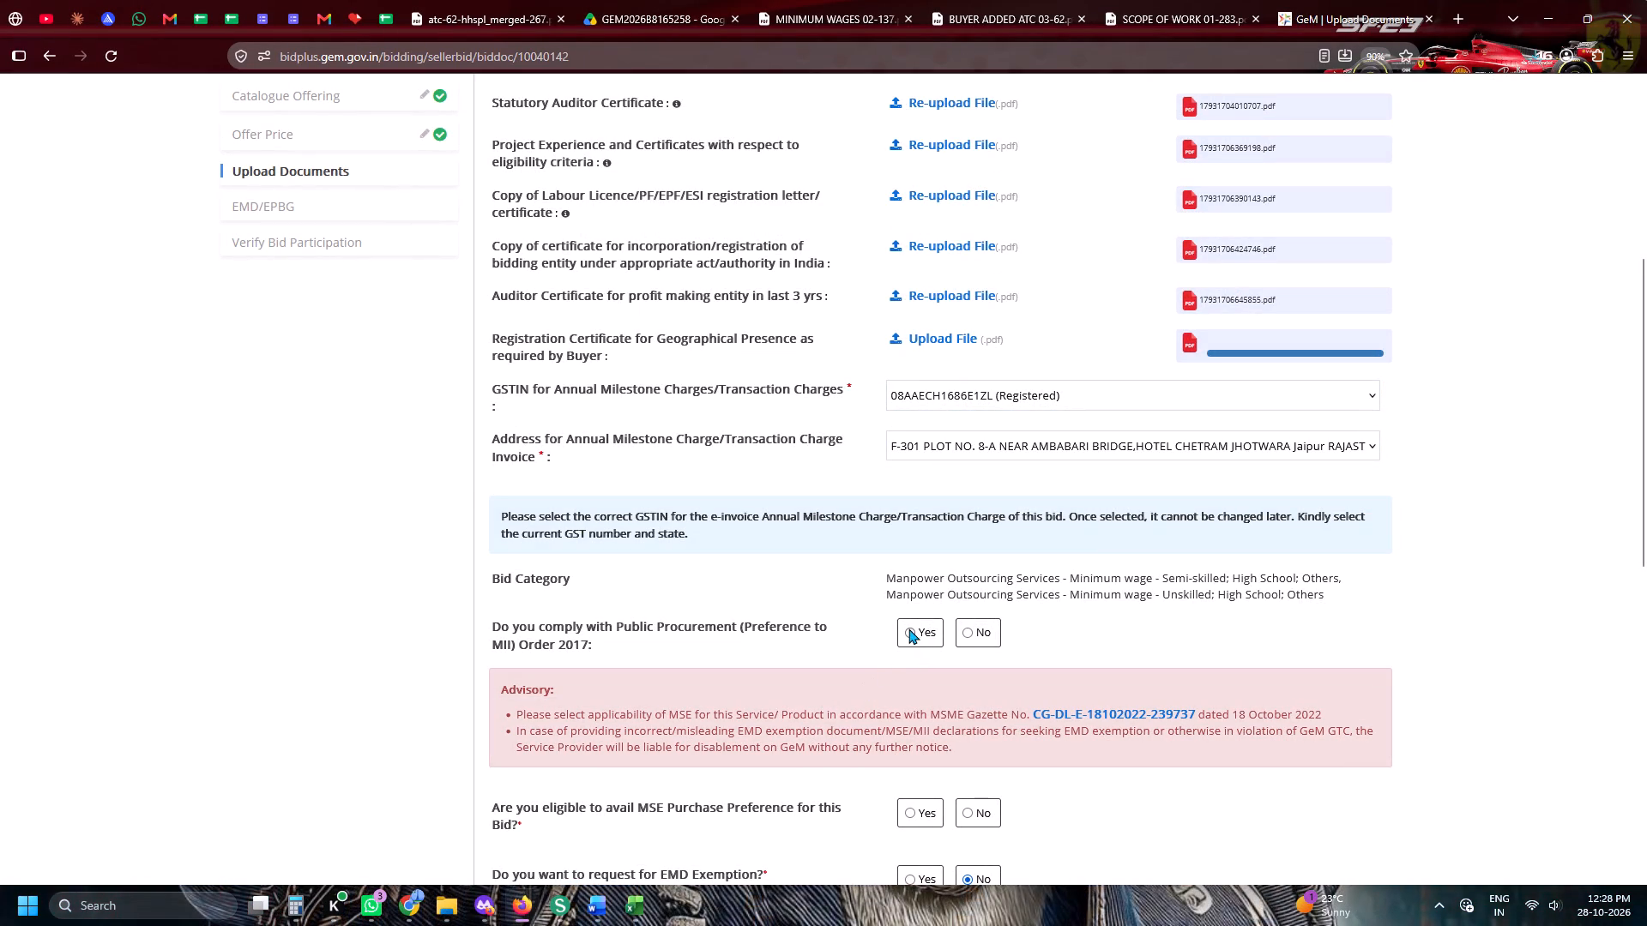
Answer Yes for Public Procurement (Preference to MII) Order 2017 compliance, MSE Purchase Preference and EMD Exemption.
left_click(908, 628)
scroll(903, 629, "down", 5)
left_click(915, 259)
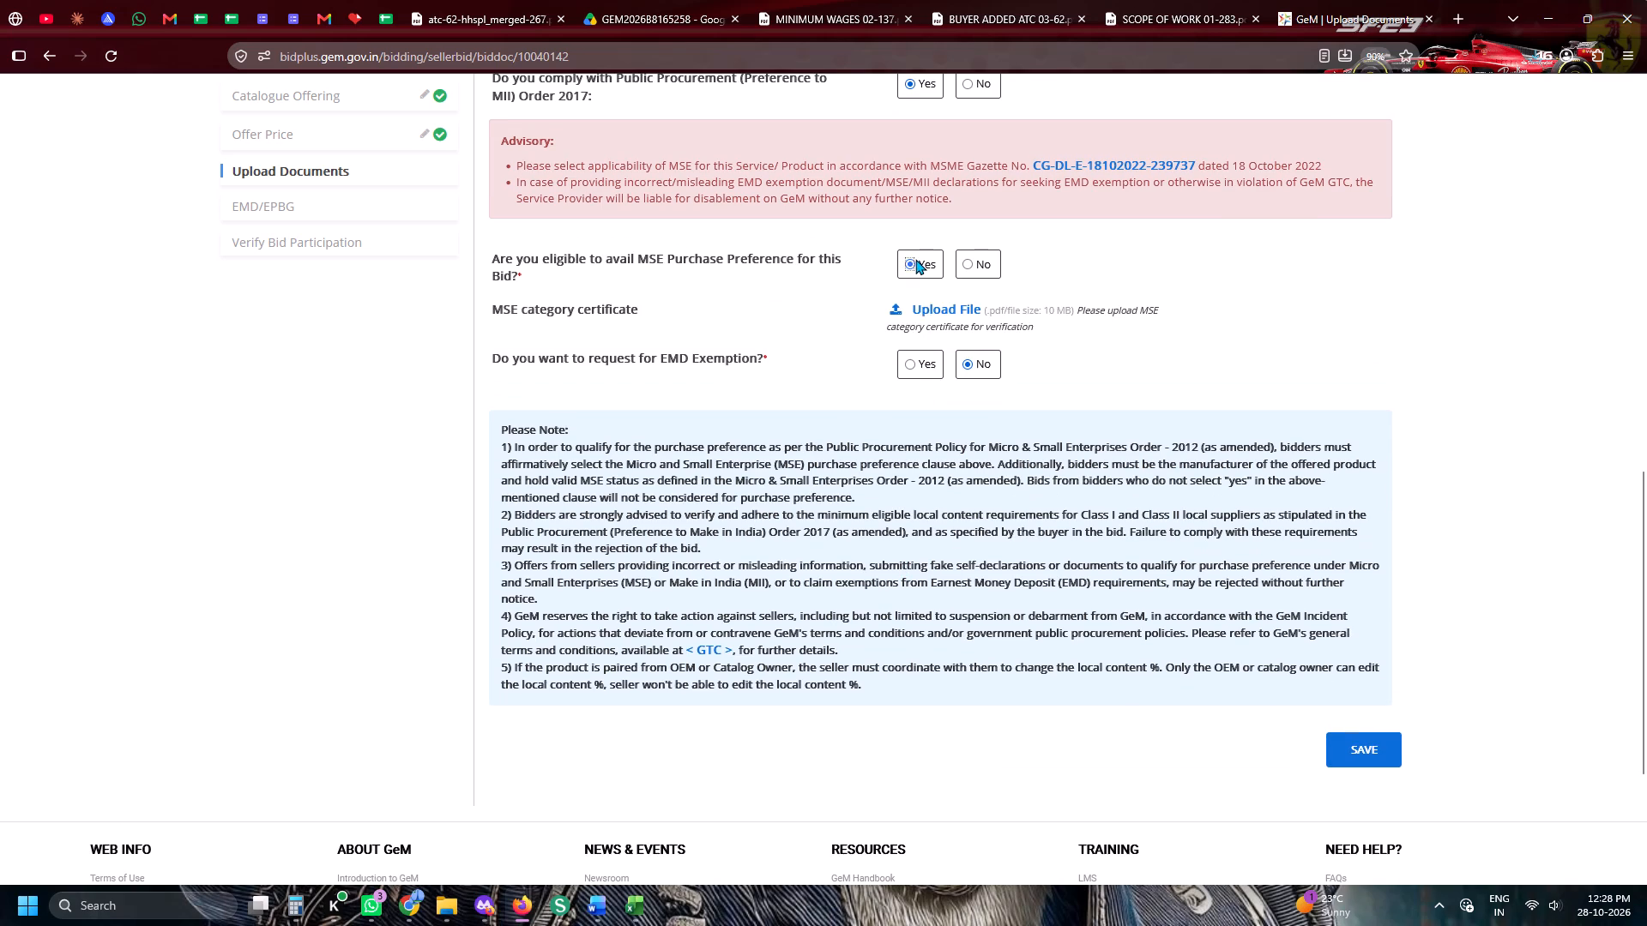
left_click(924, 364)
Upload msme-certificate-hhspl from Gem Bid Documents - HHSPL as the MSE category certificate.
left_click(935, 311)
scroll(1373, 359, "up", 7)
left_click(1167, 352)
scroll(1499, 486, "down", 4)
double_click(1450, 617)
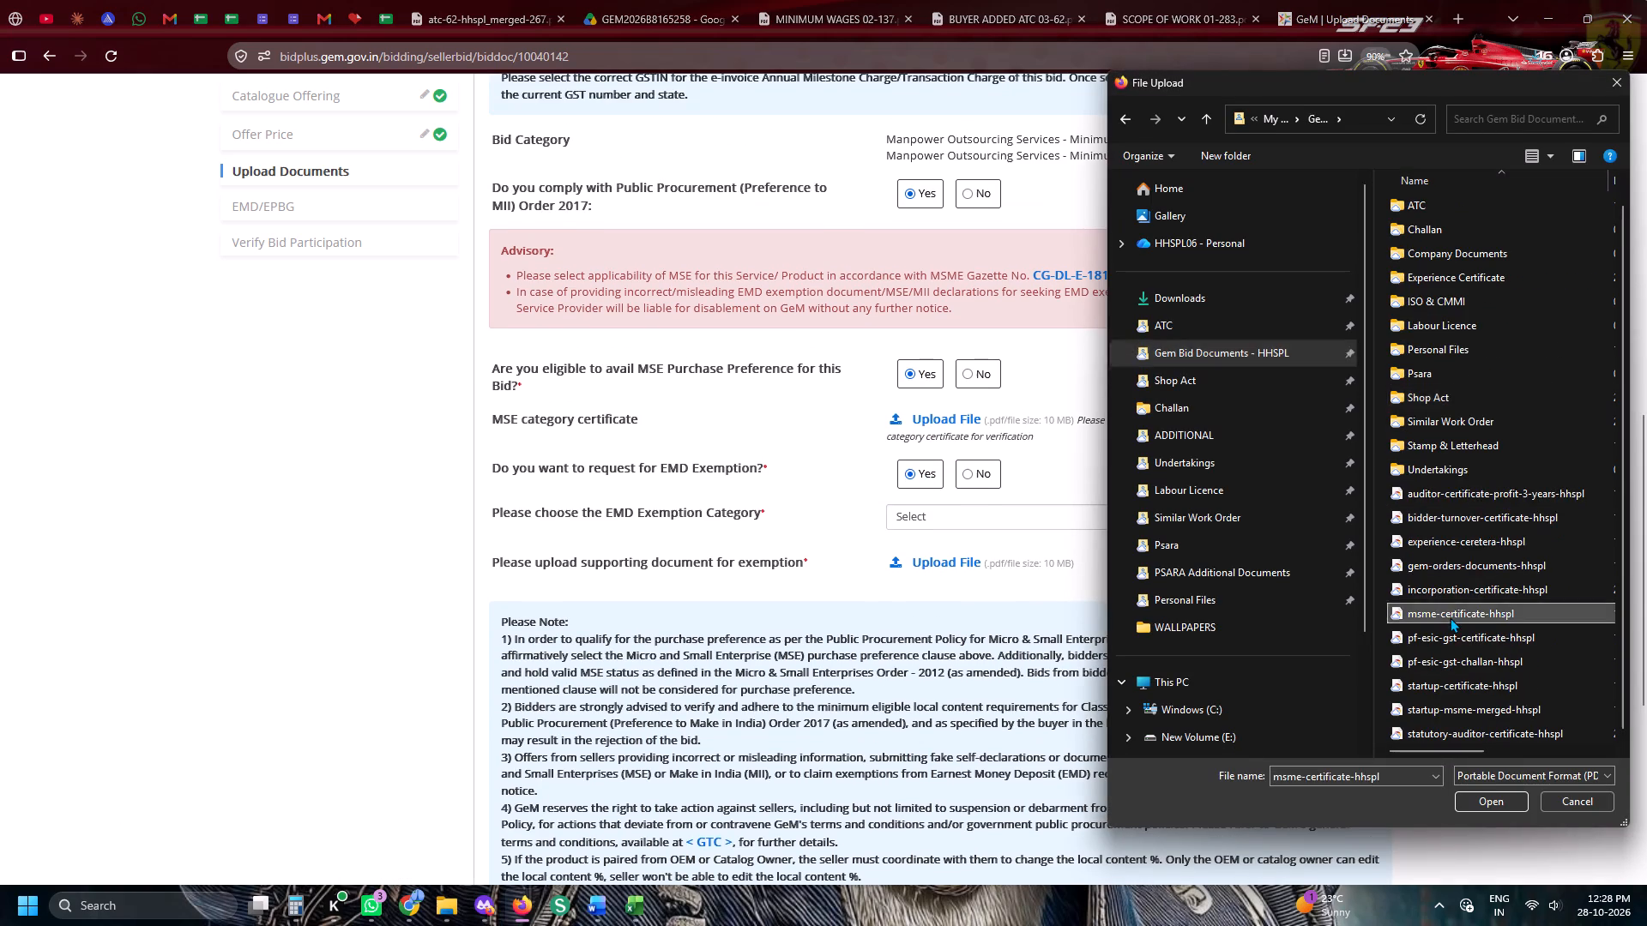
Set the EMD Exemption Category to Start-up.
scroll(1016, 396, "down", 3)
left_click(924, 195)
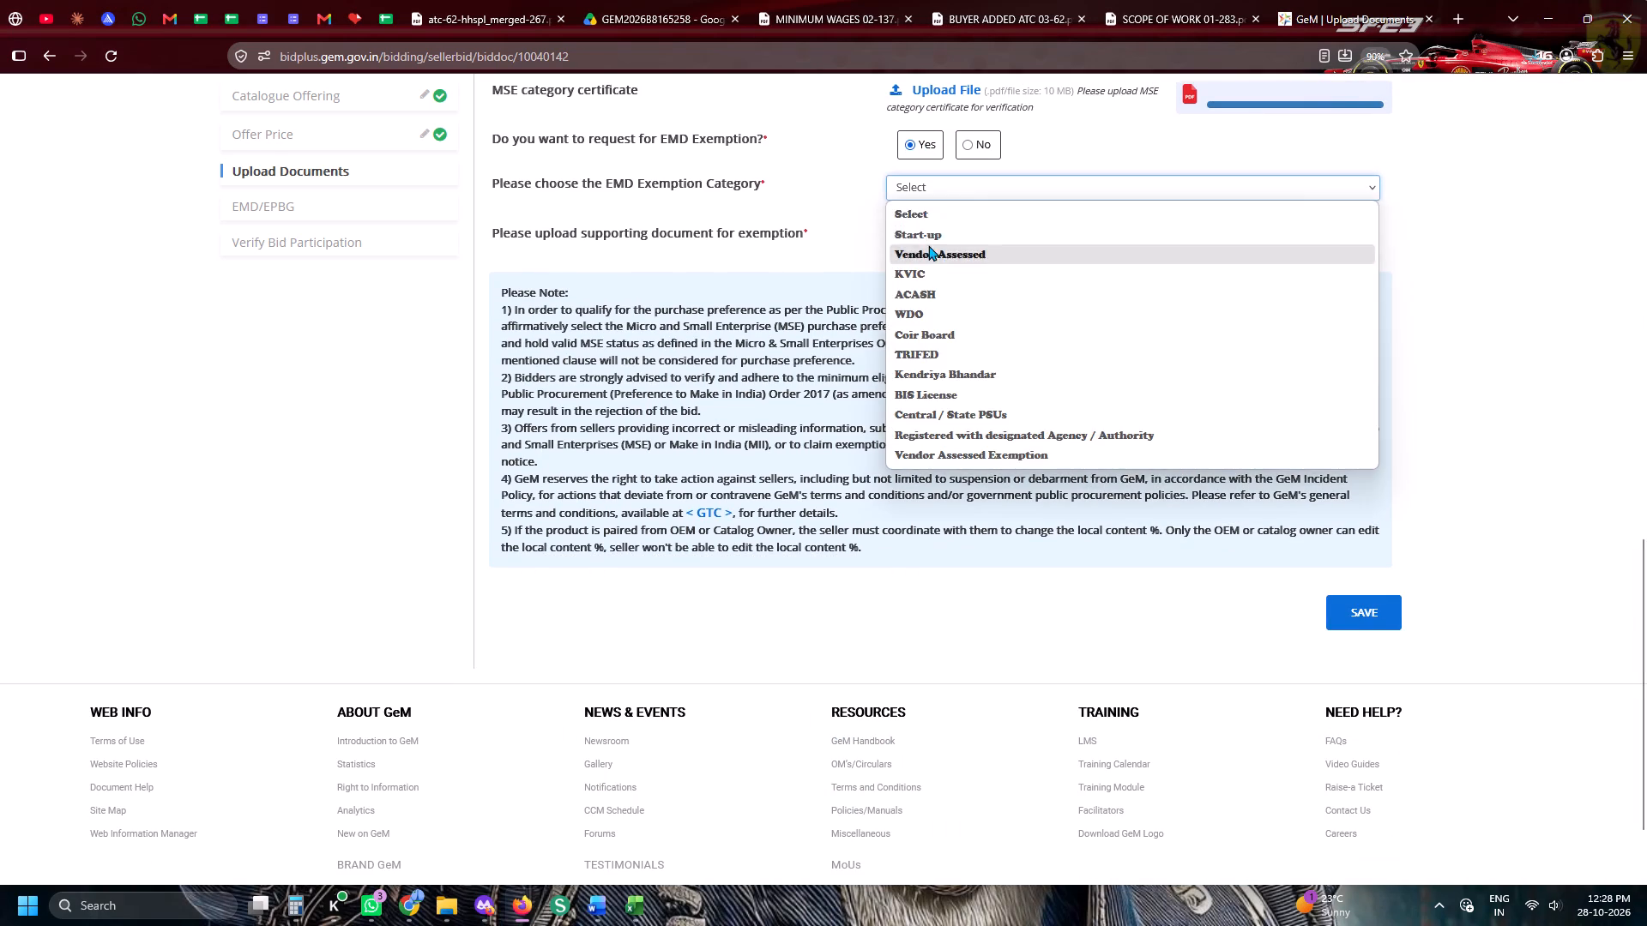
left_click(928, 245)
left_click(945, 491)
left_click(945, 498)
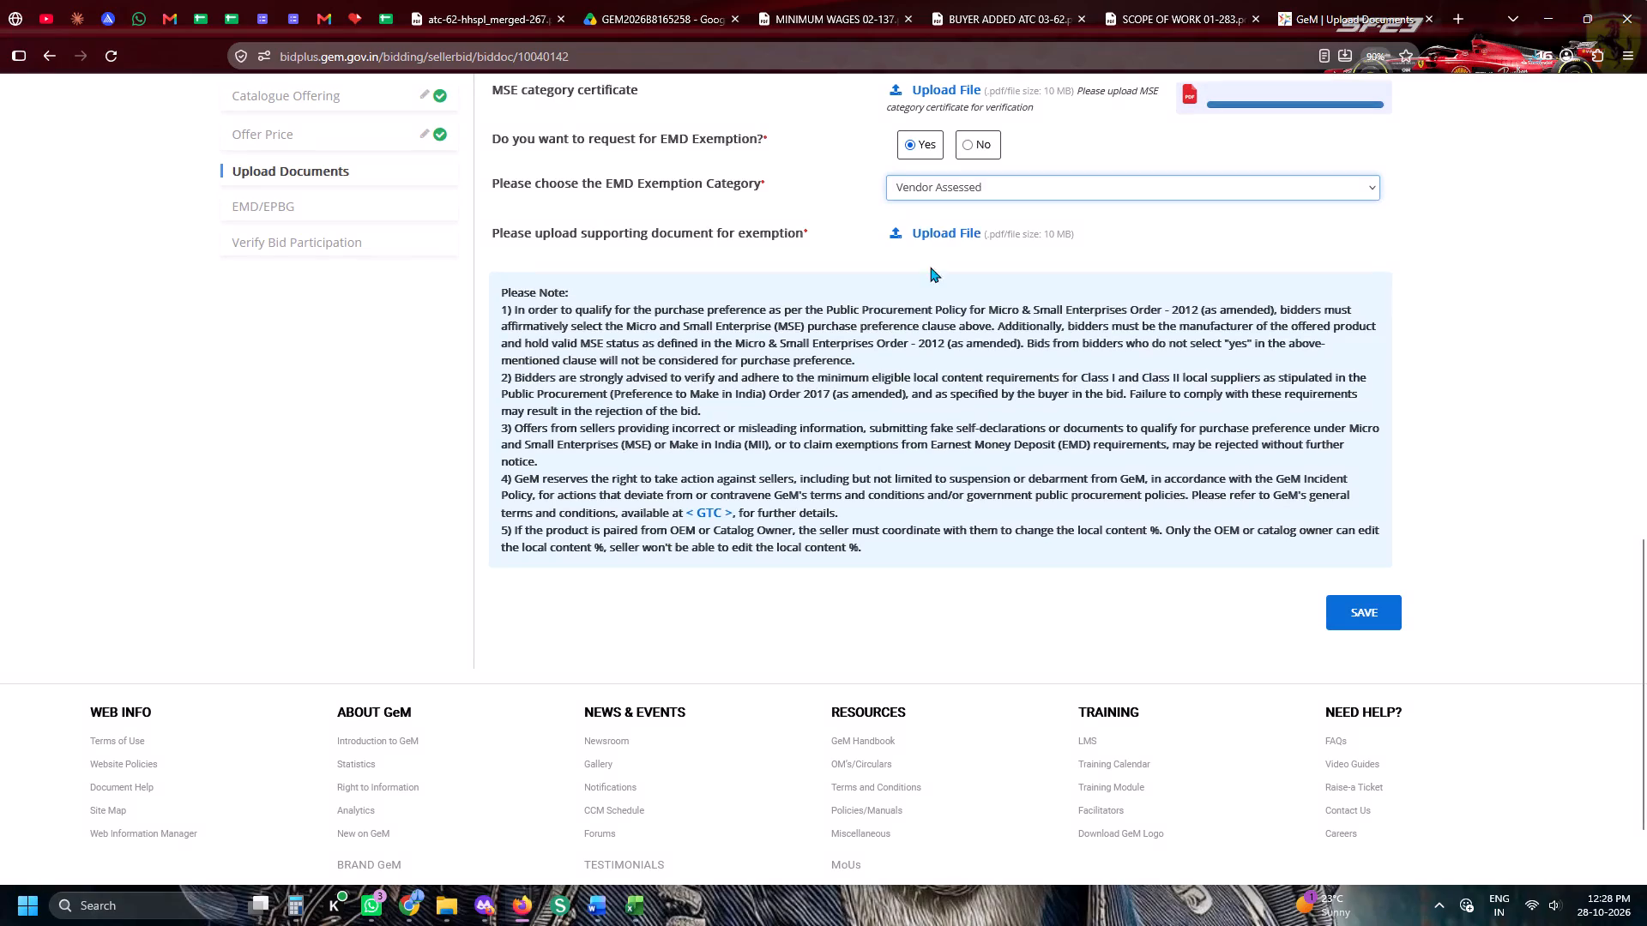
left_click(915, 194)
left_click(918, 237)
Upload startup-msme-merged-hhspl as the supporting document for the EMD exemption.
left_click(919, 250)
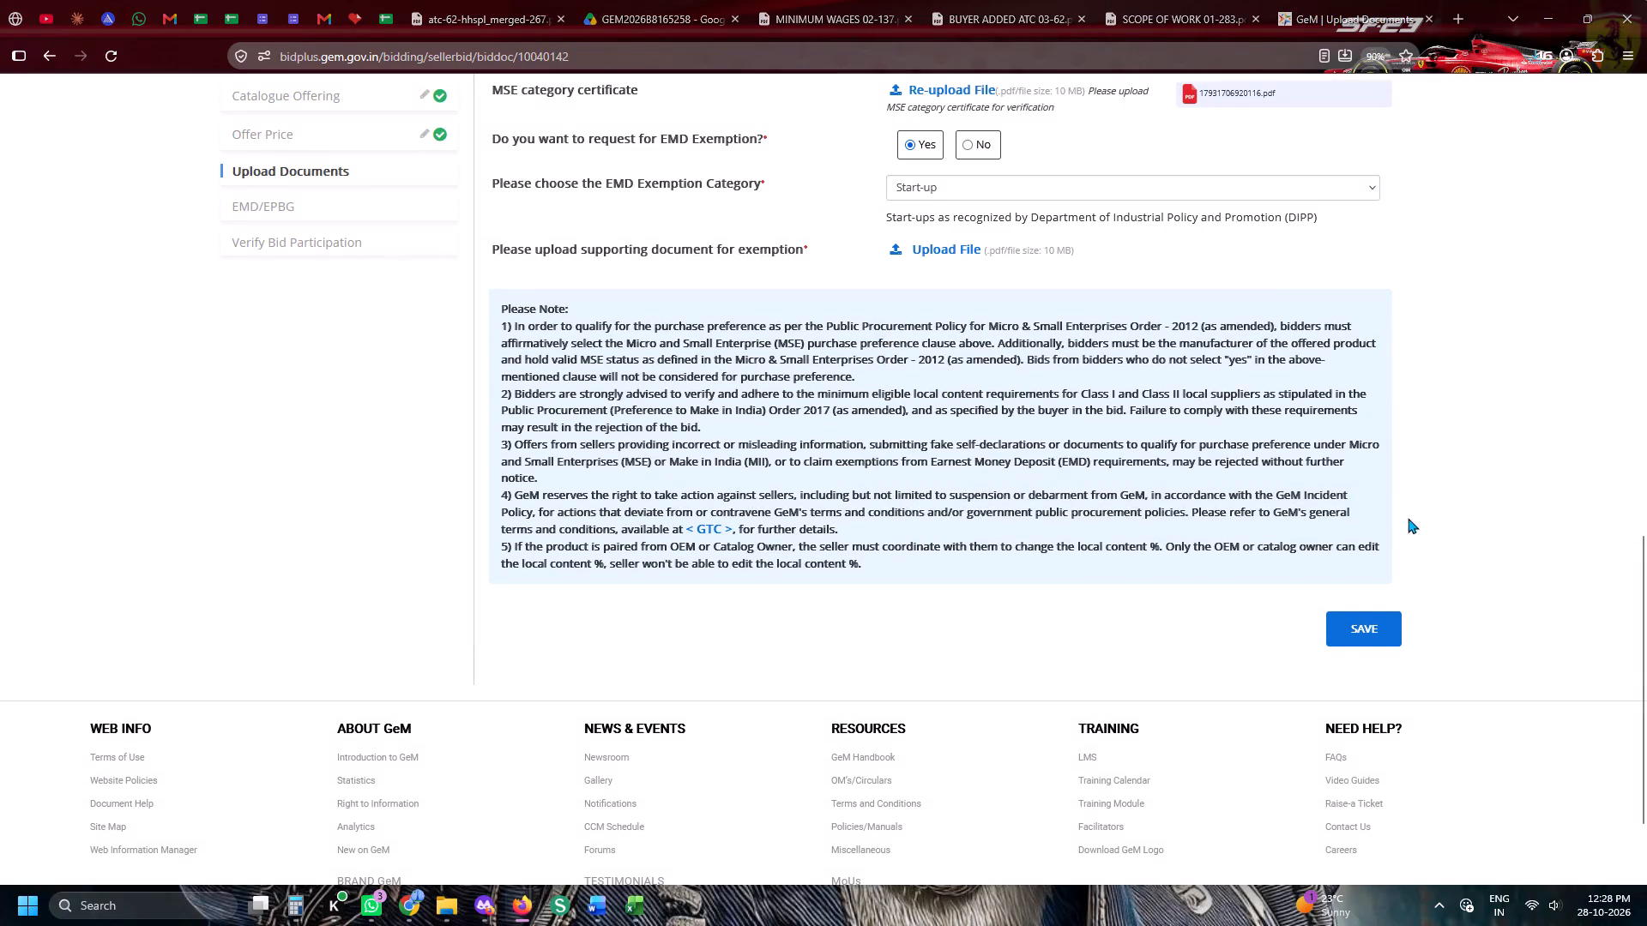
scroll(1468, 568, "down", 10)
double_click(1463, 710)
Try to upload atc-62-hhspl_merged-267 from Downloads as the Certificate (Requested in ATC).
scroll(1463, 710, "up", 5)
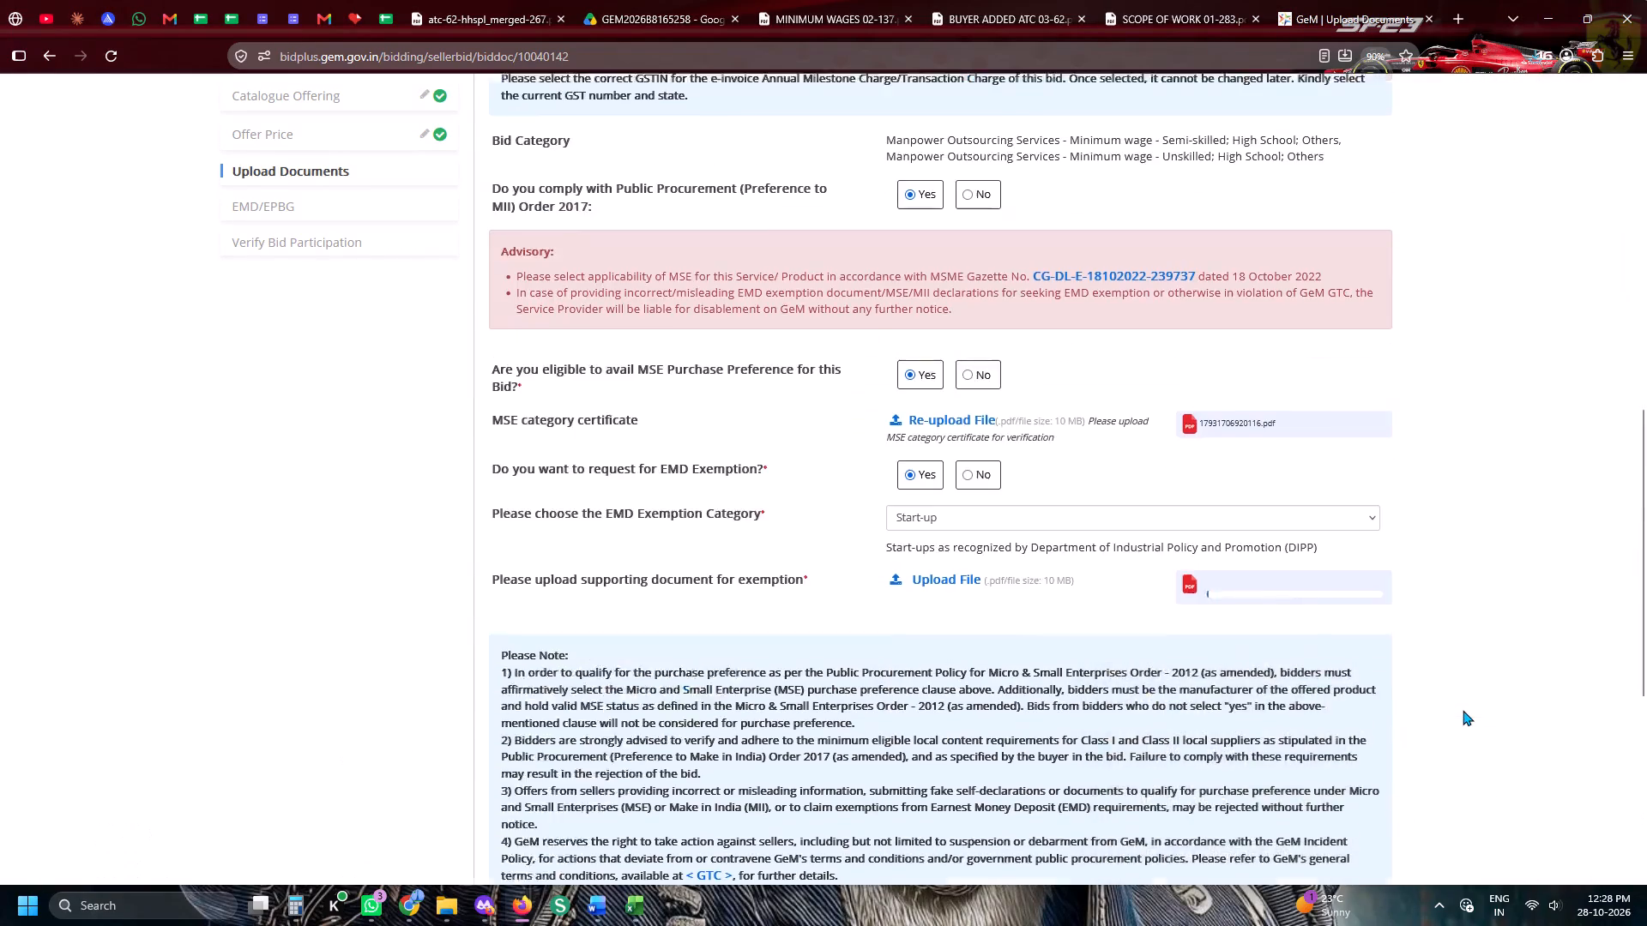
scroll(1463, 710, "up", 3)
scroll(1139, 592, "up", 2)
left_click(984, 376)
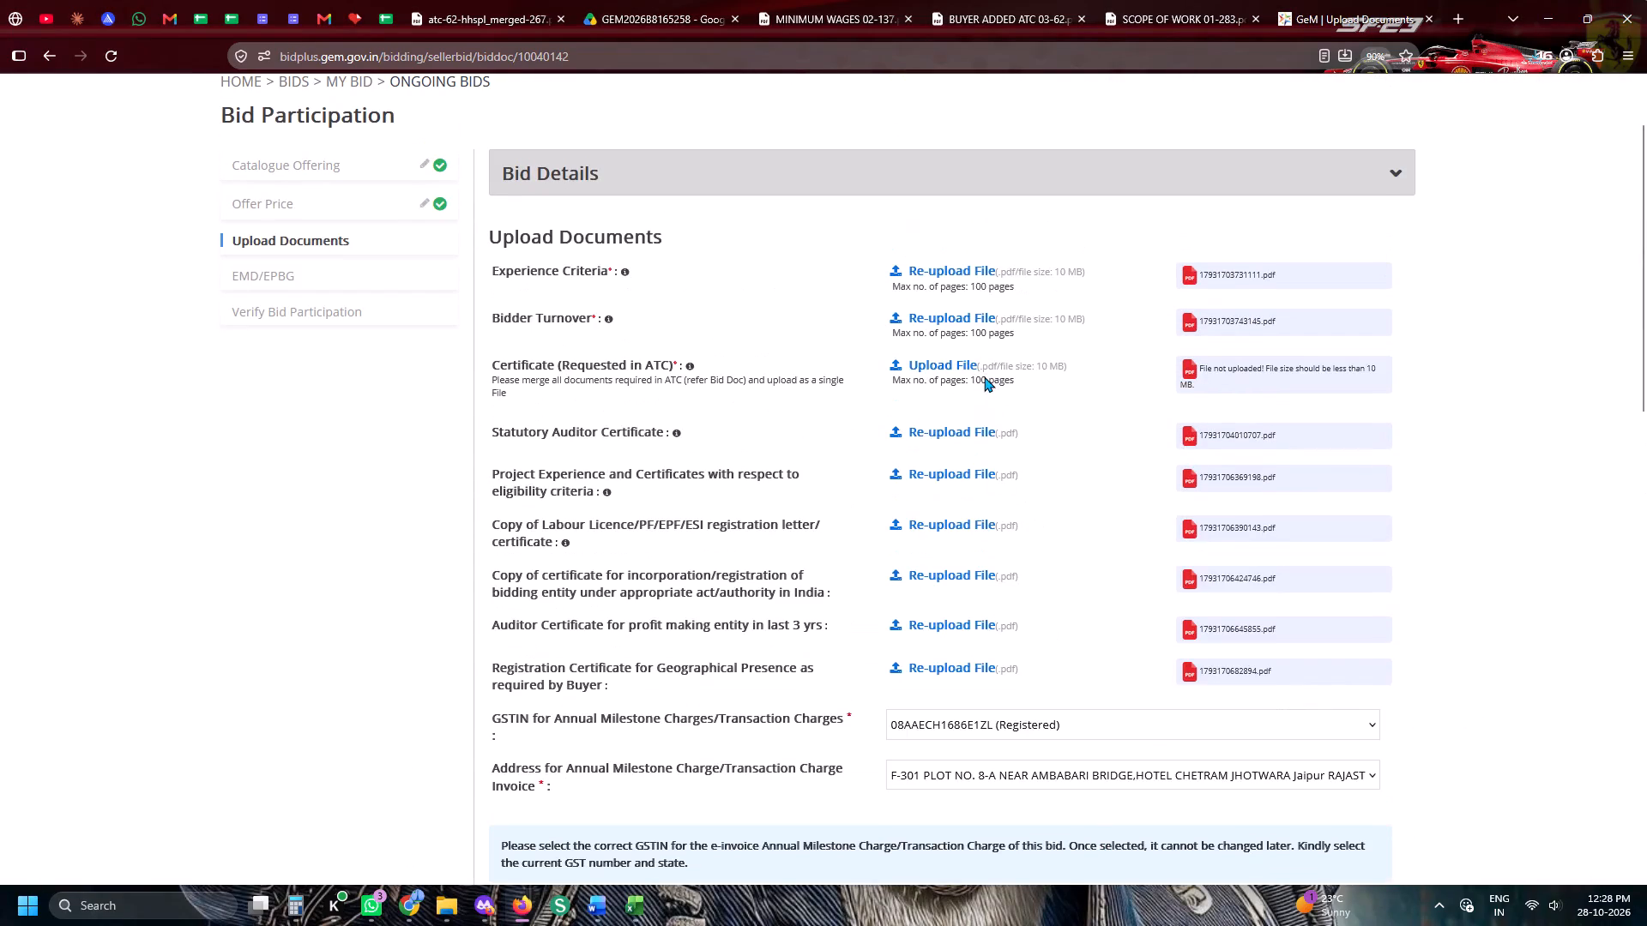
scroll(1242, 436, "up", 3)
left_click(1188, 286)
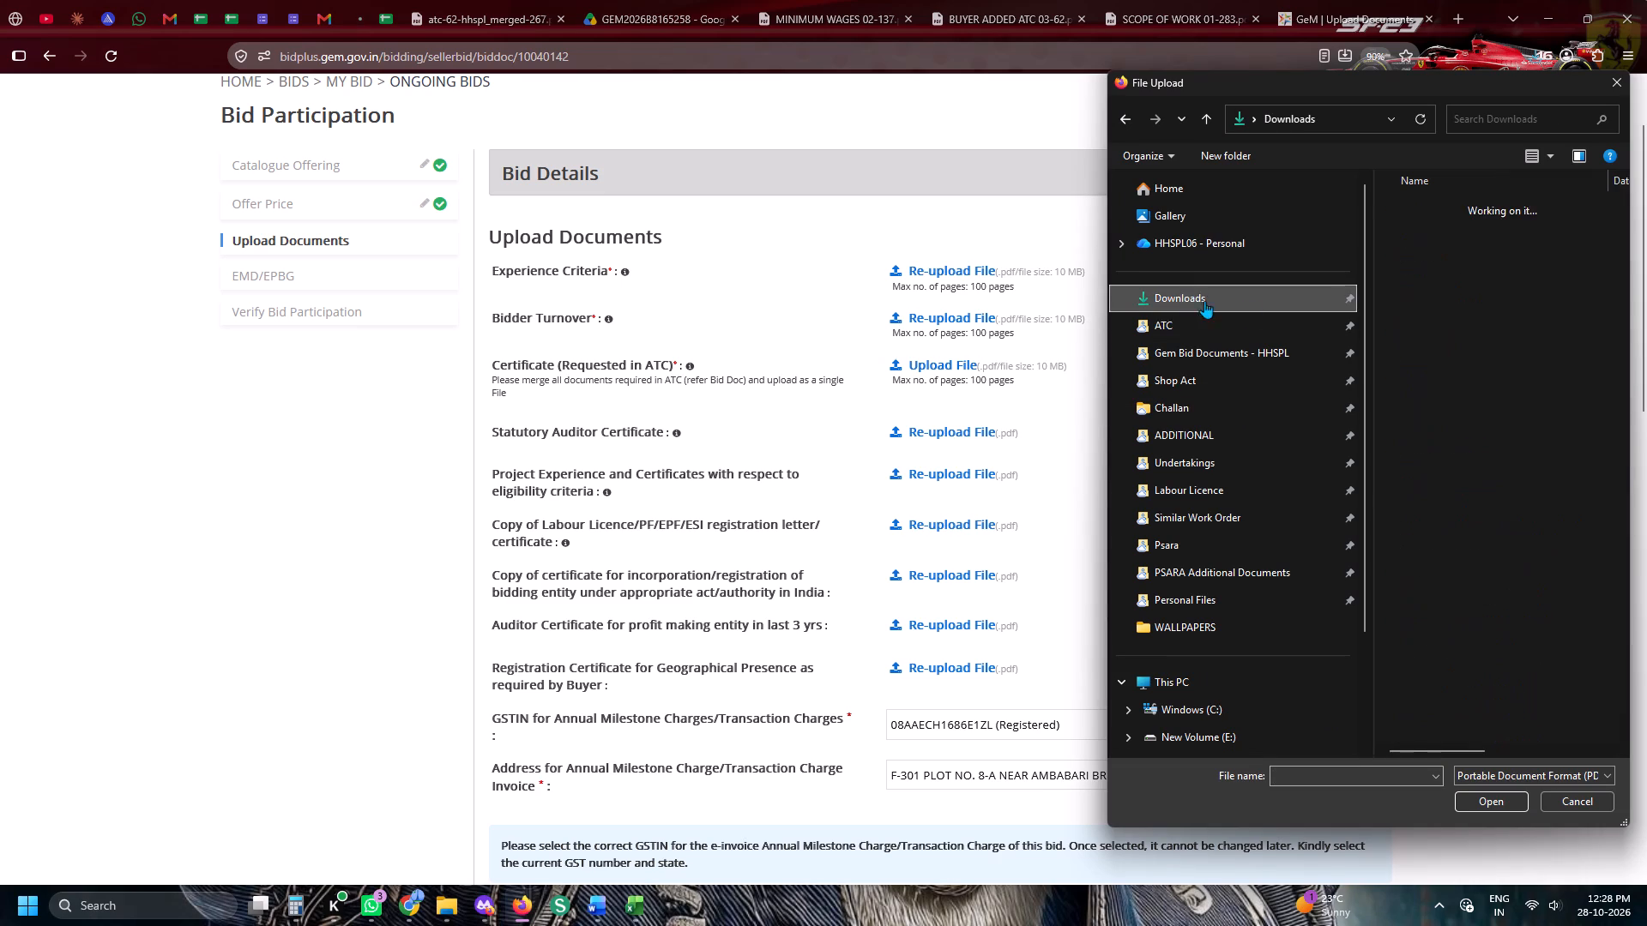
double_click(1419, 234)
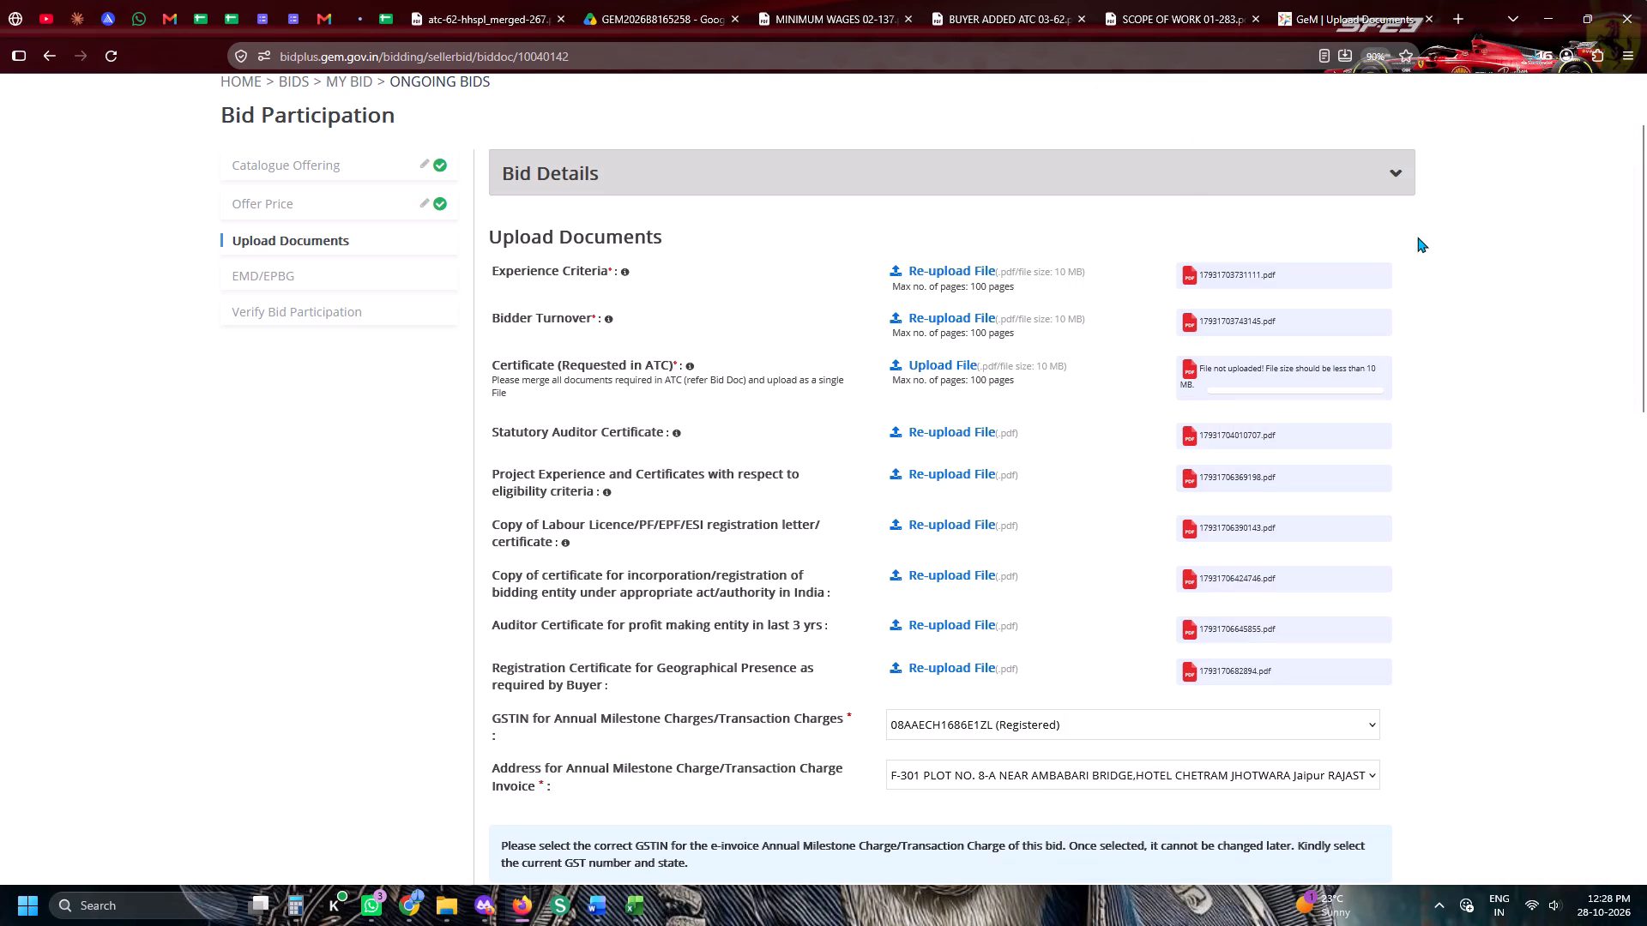
Download the compressed ATC PDF from iLovePDF.
left_click(360, 0)
left_click(824, 219)
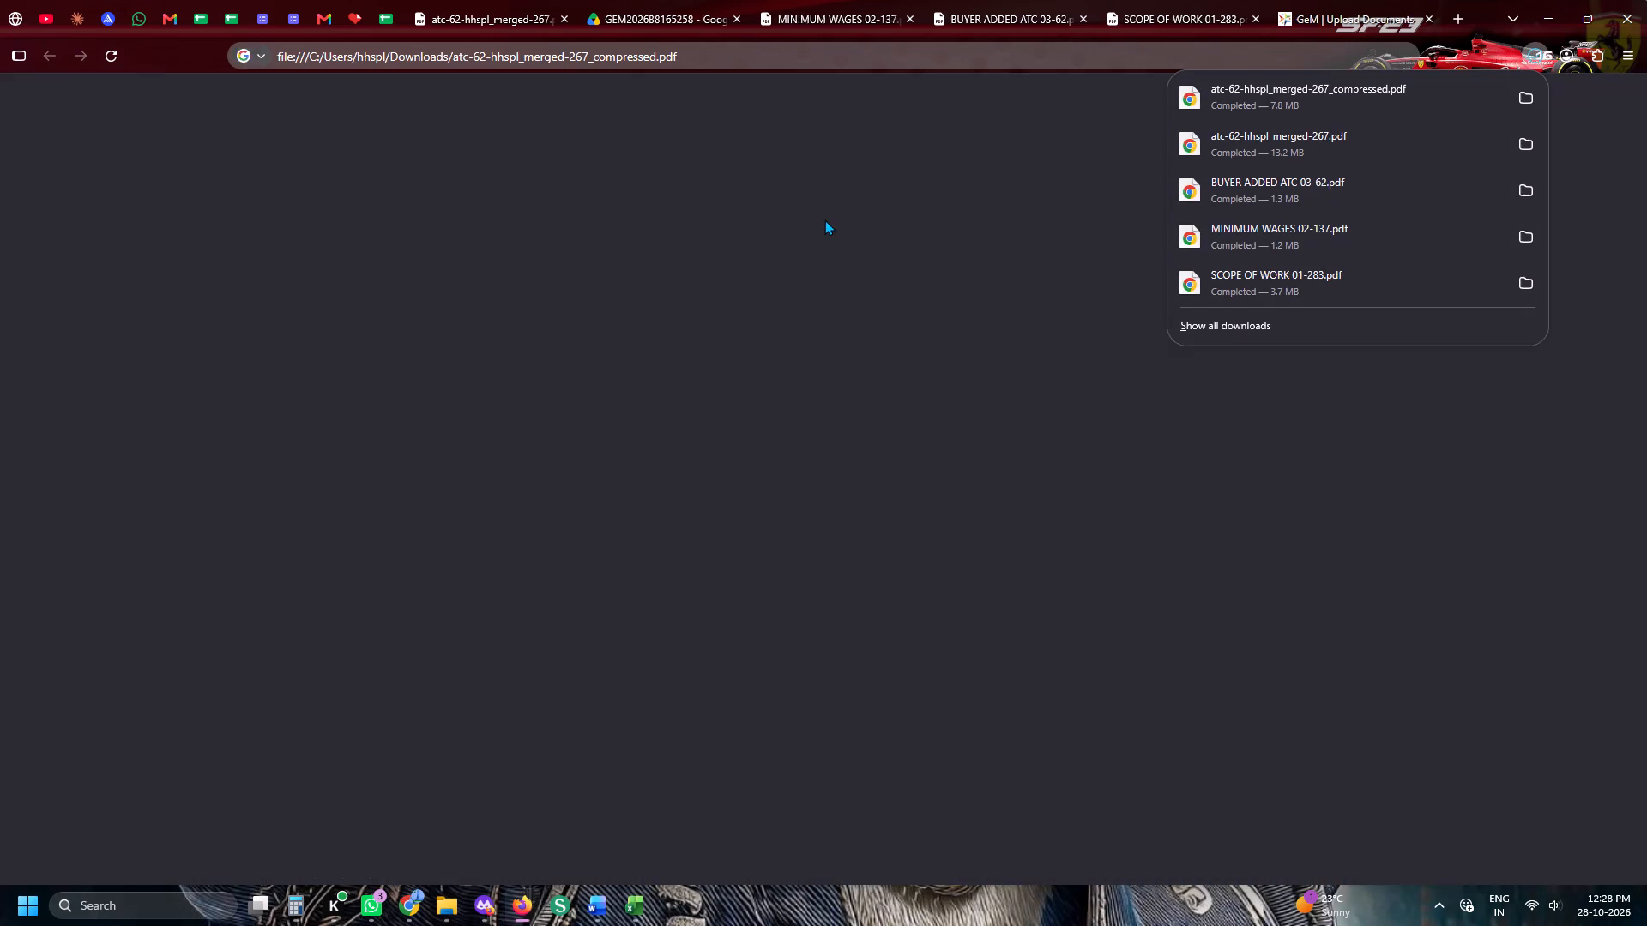
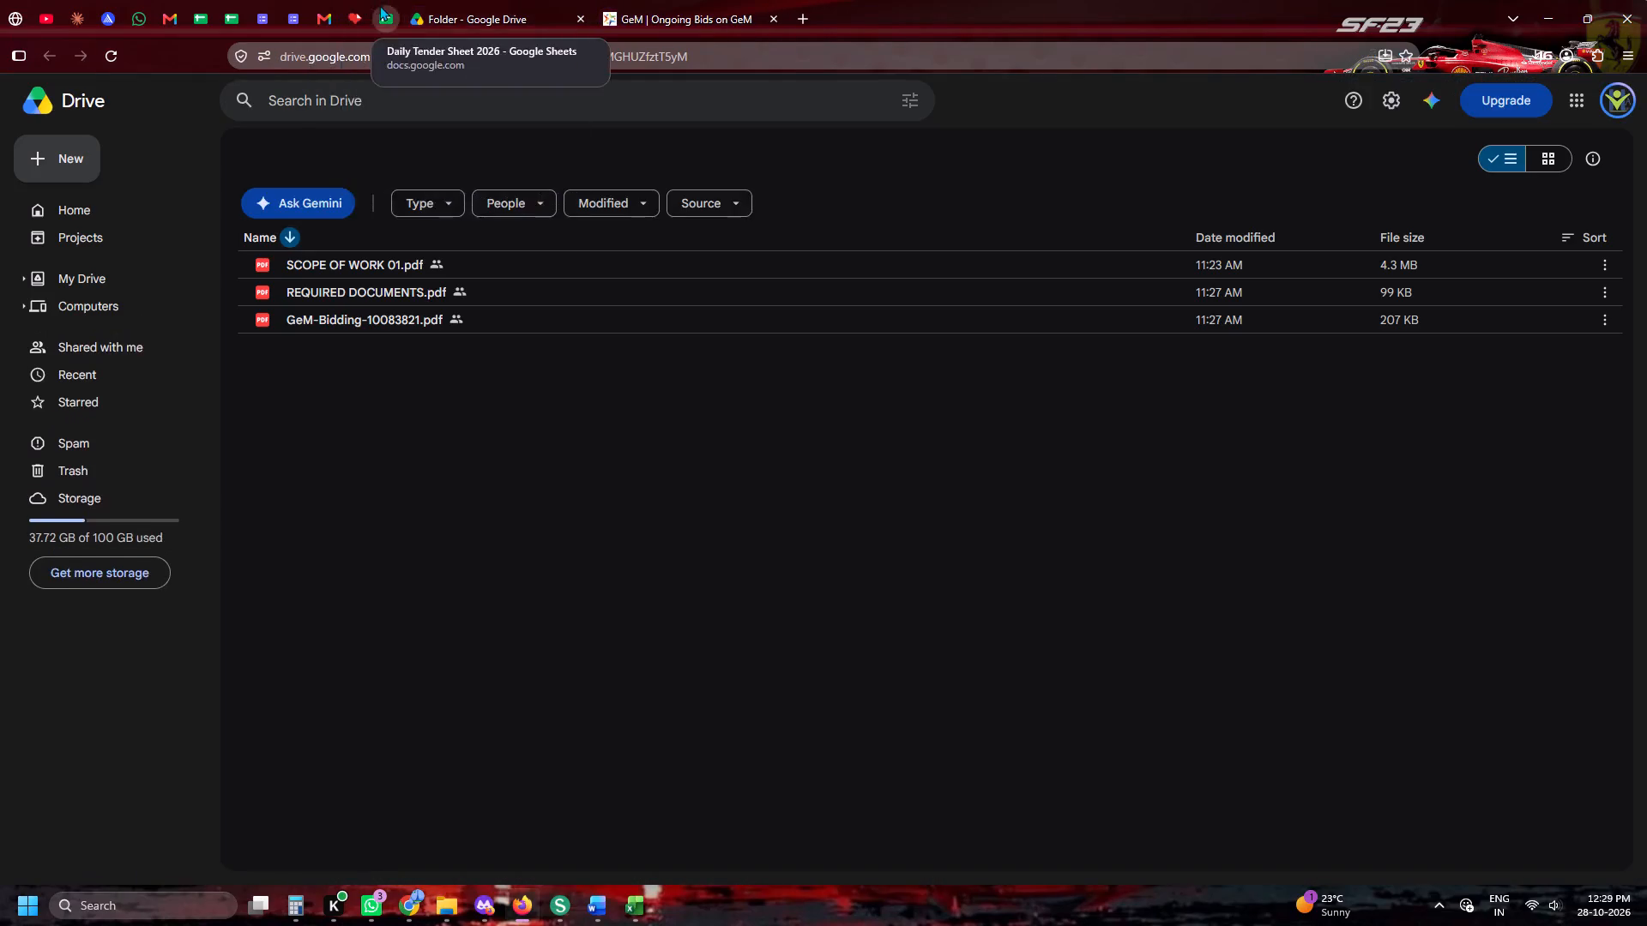
In the Daily Tender Sheet row for GEM/2026/B/8202901, enter MK as Harshnath's Tender Filler and copy in Fill Date 28-10-26-MK.
left_click(379, 5)
left_click(812, 374)
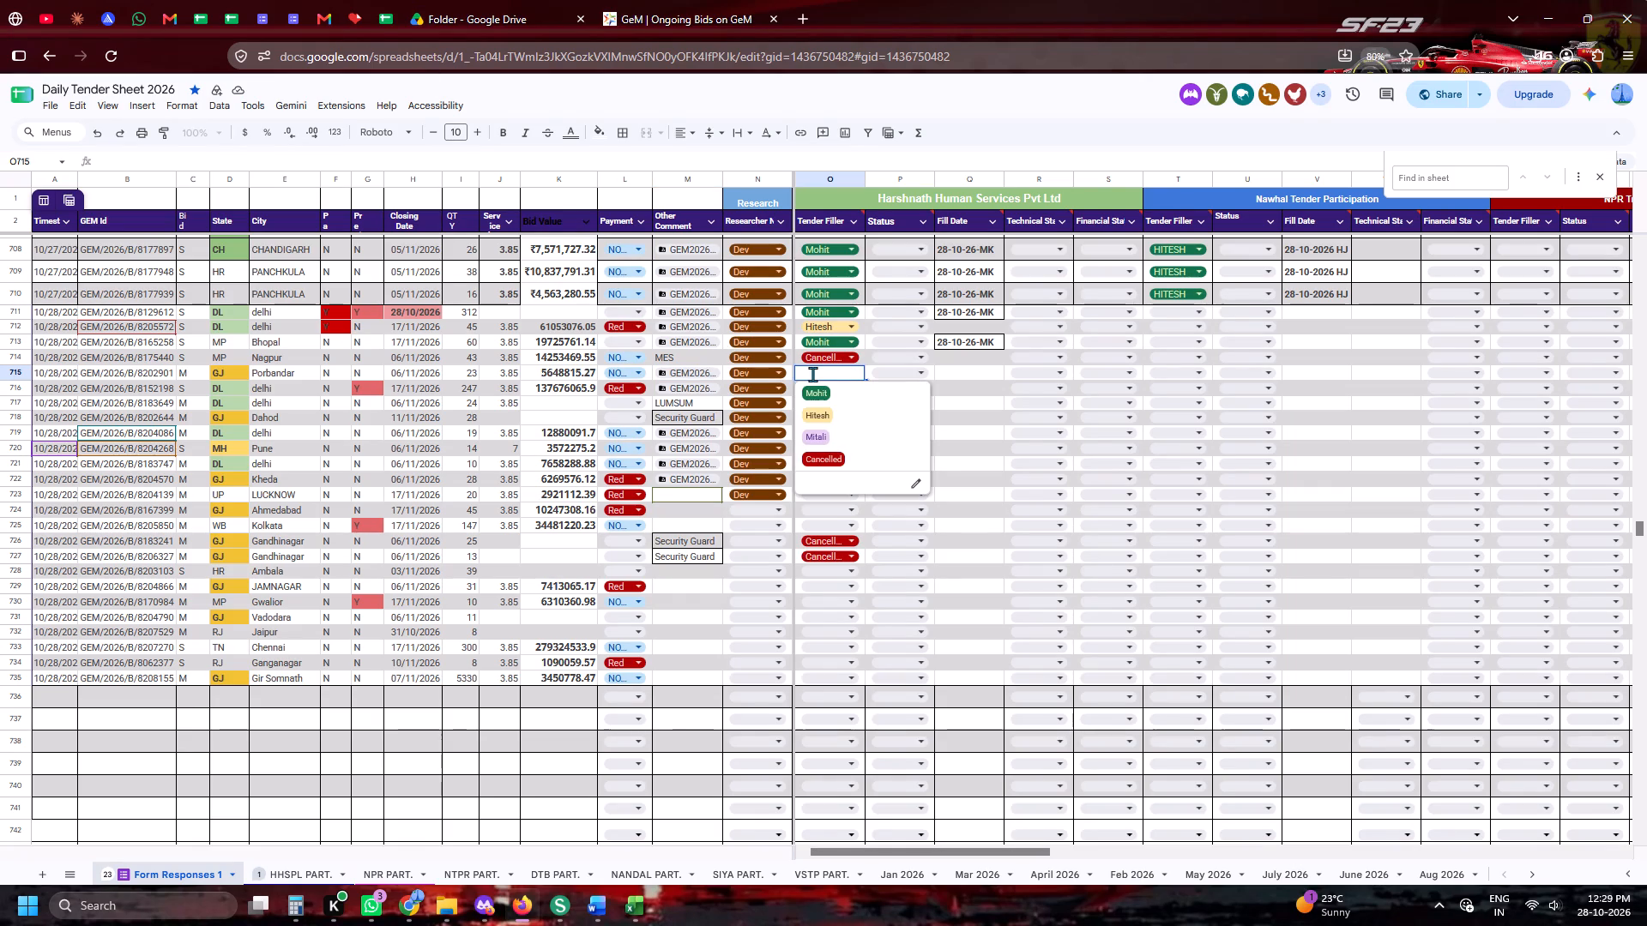
type("MK")
key("Tab")
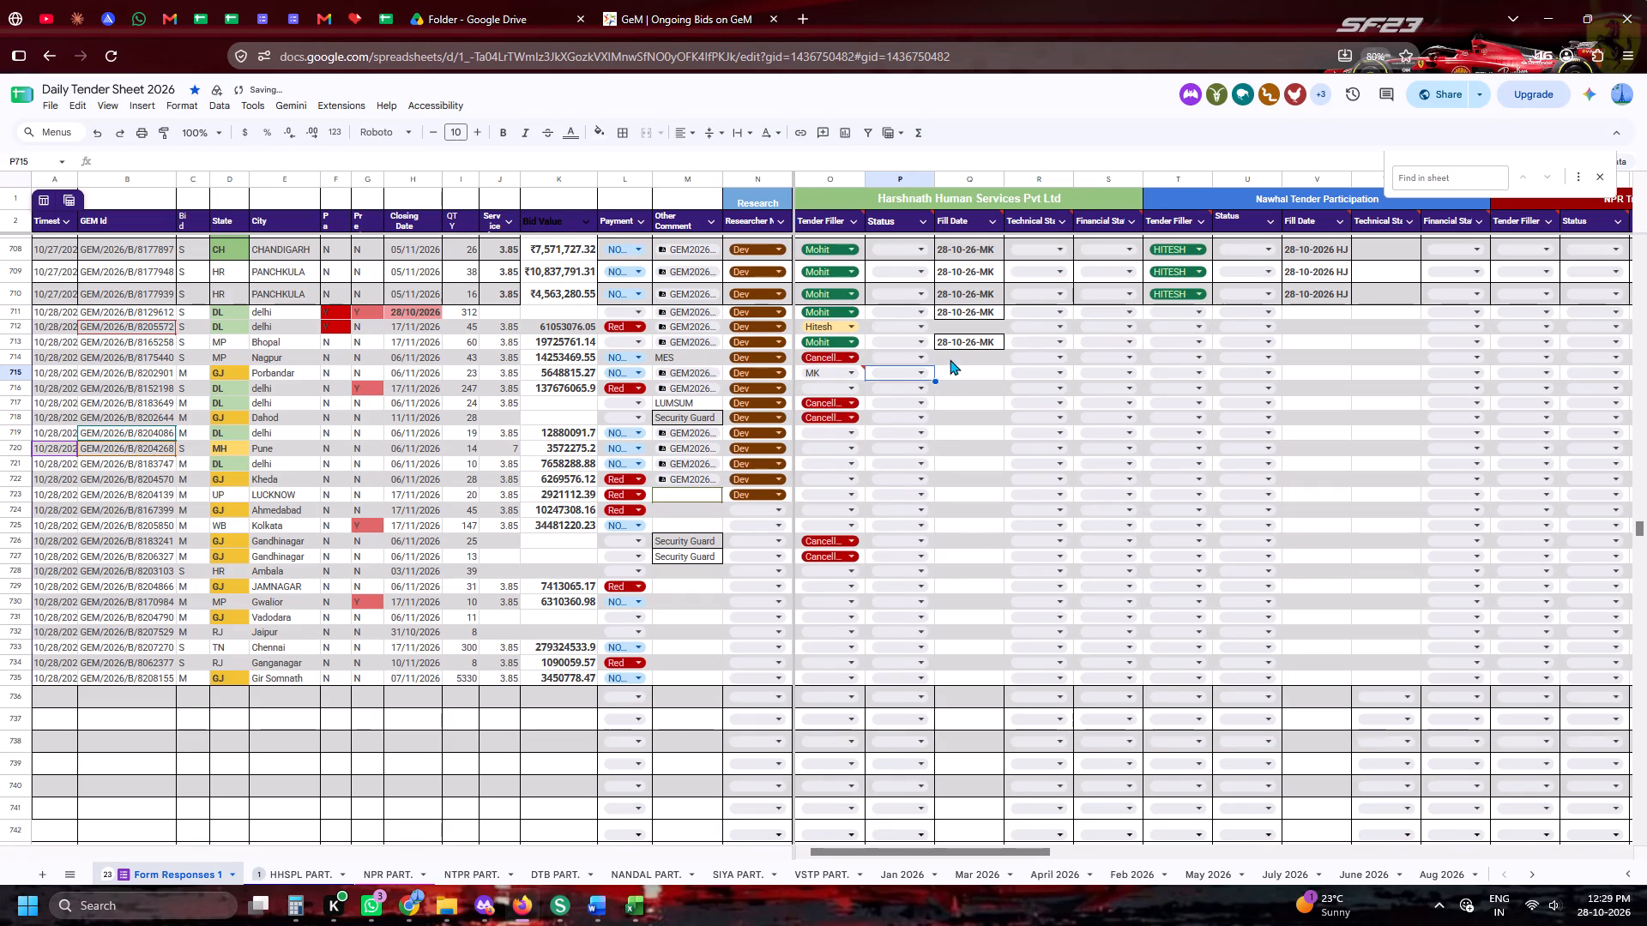
left_click(958, 337)
key("ctrl+c")
left_click(982, 376)
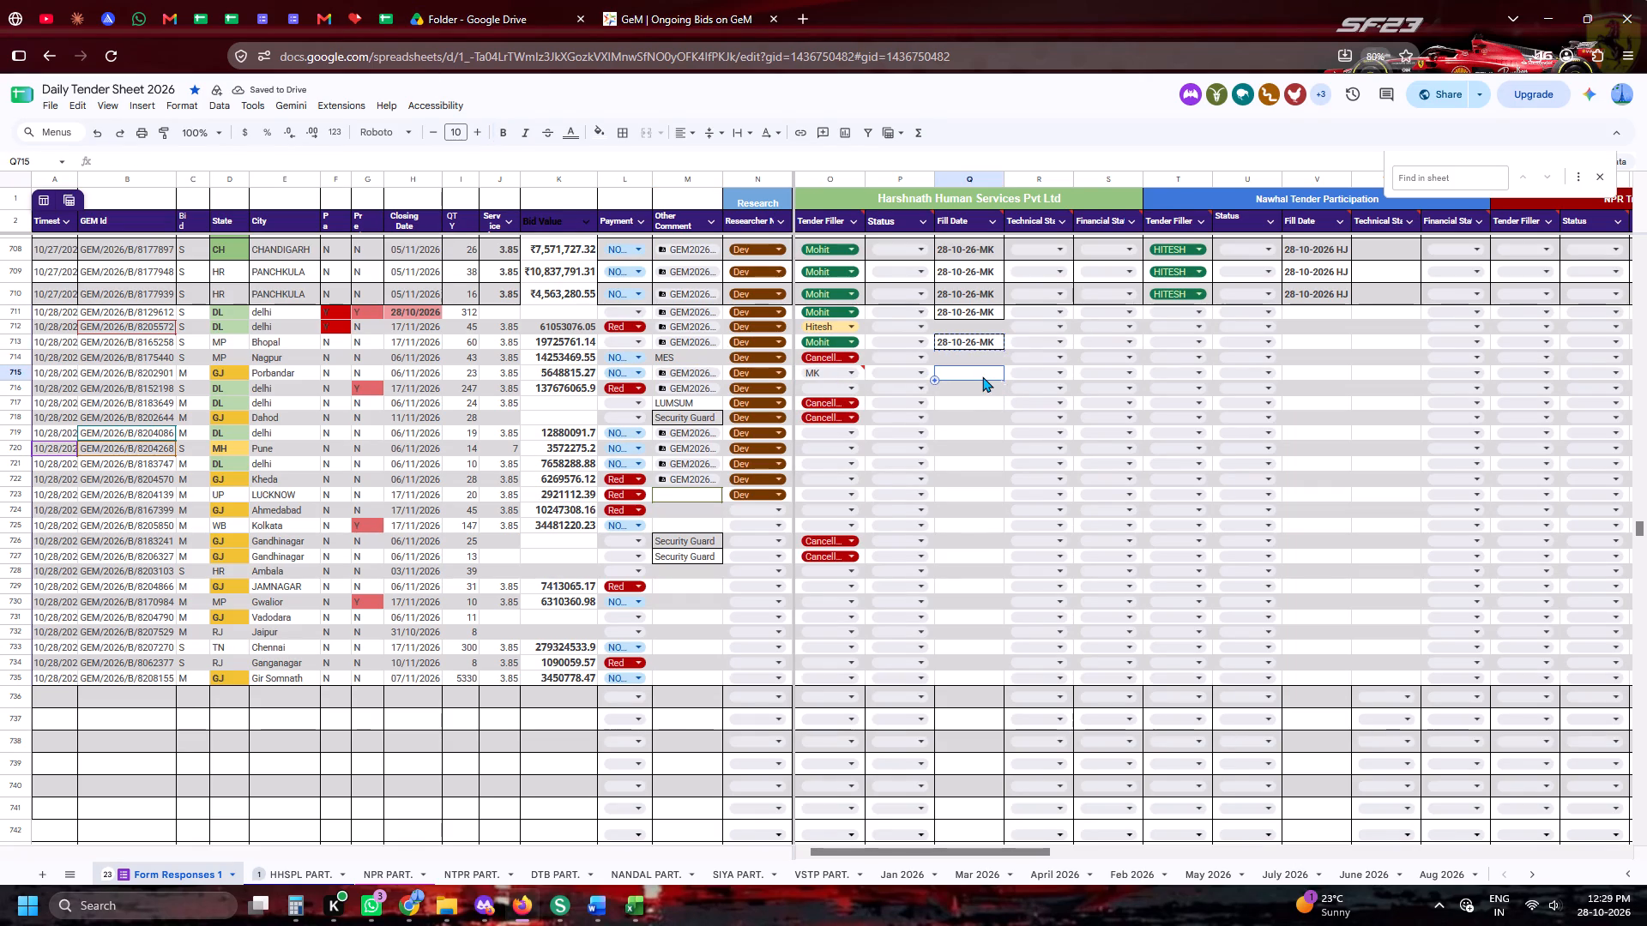
key("ctrl+v")
left_click(0, 374)
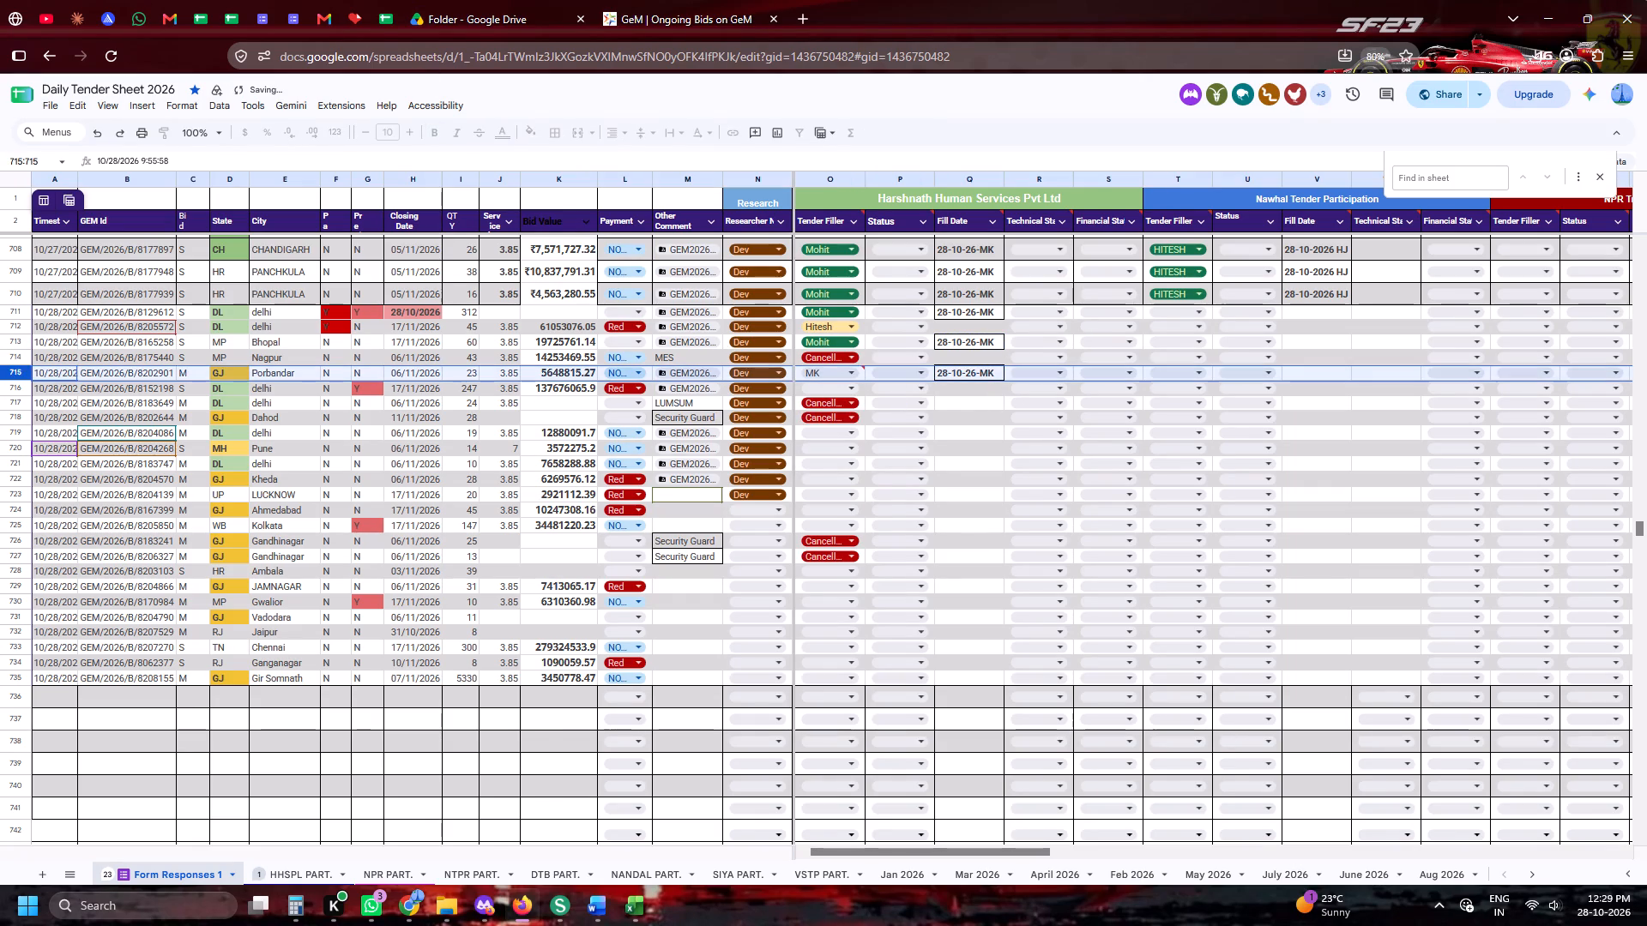
Open REQUIRED DOCUMENTS.pdf in the GEM2026B8202901 Drive folder and review the bid's document requirements.
left_click(490, 0)
left_click(352, 293)
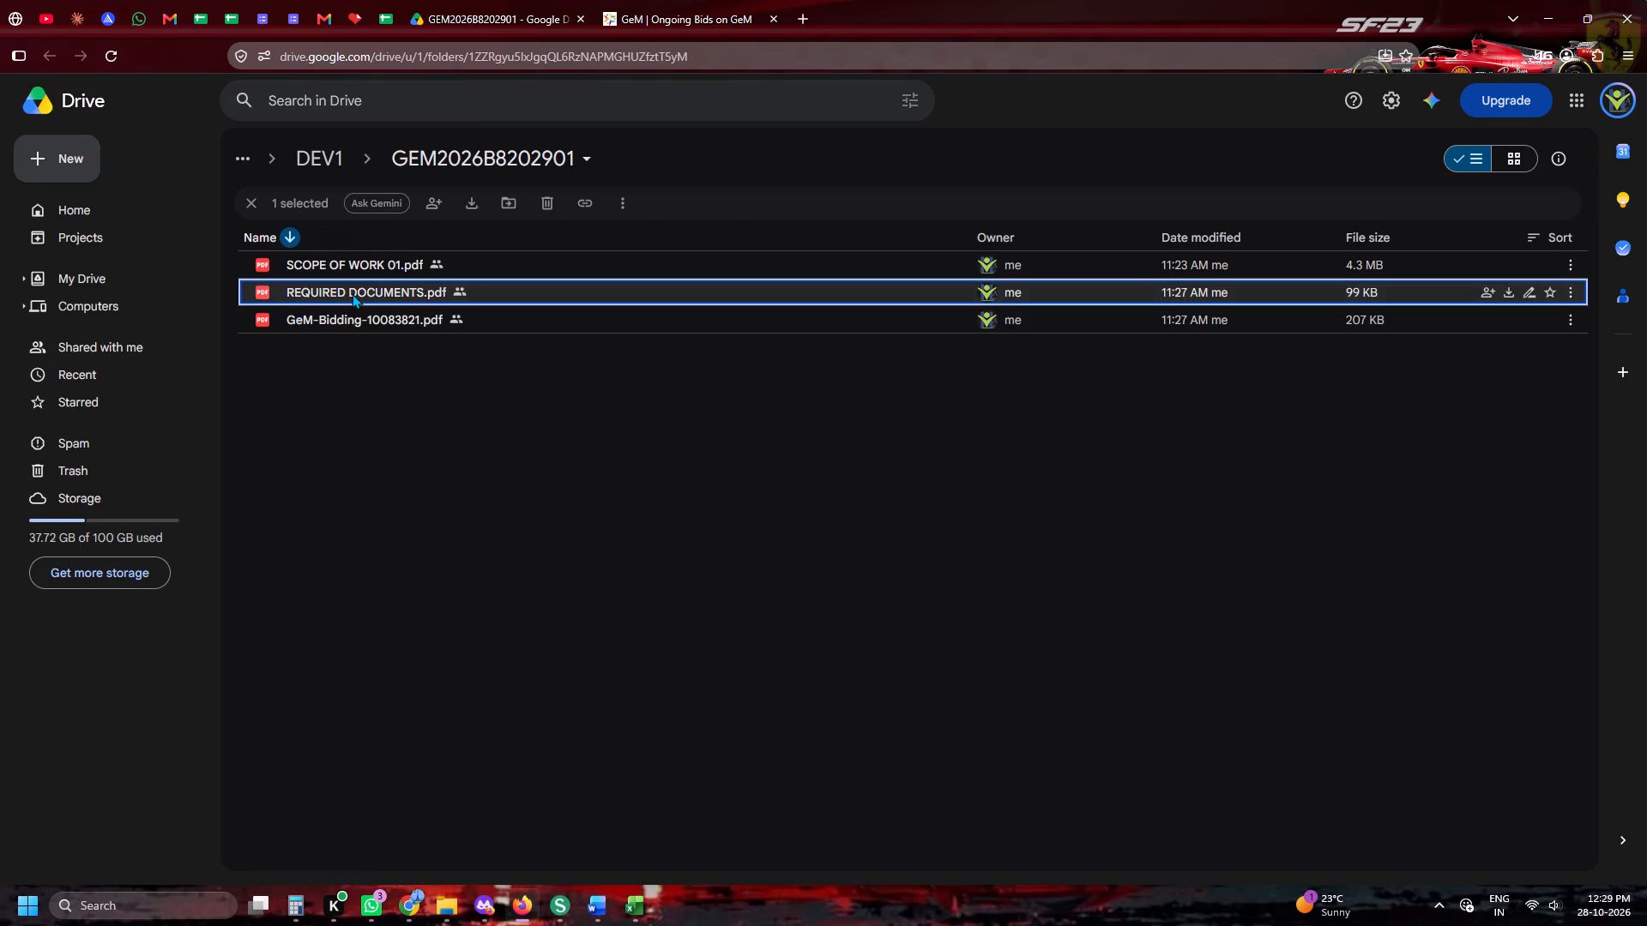
double_click(352, 293)
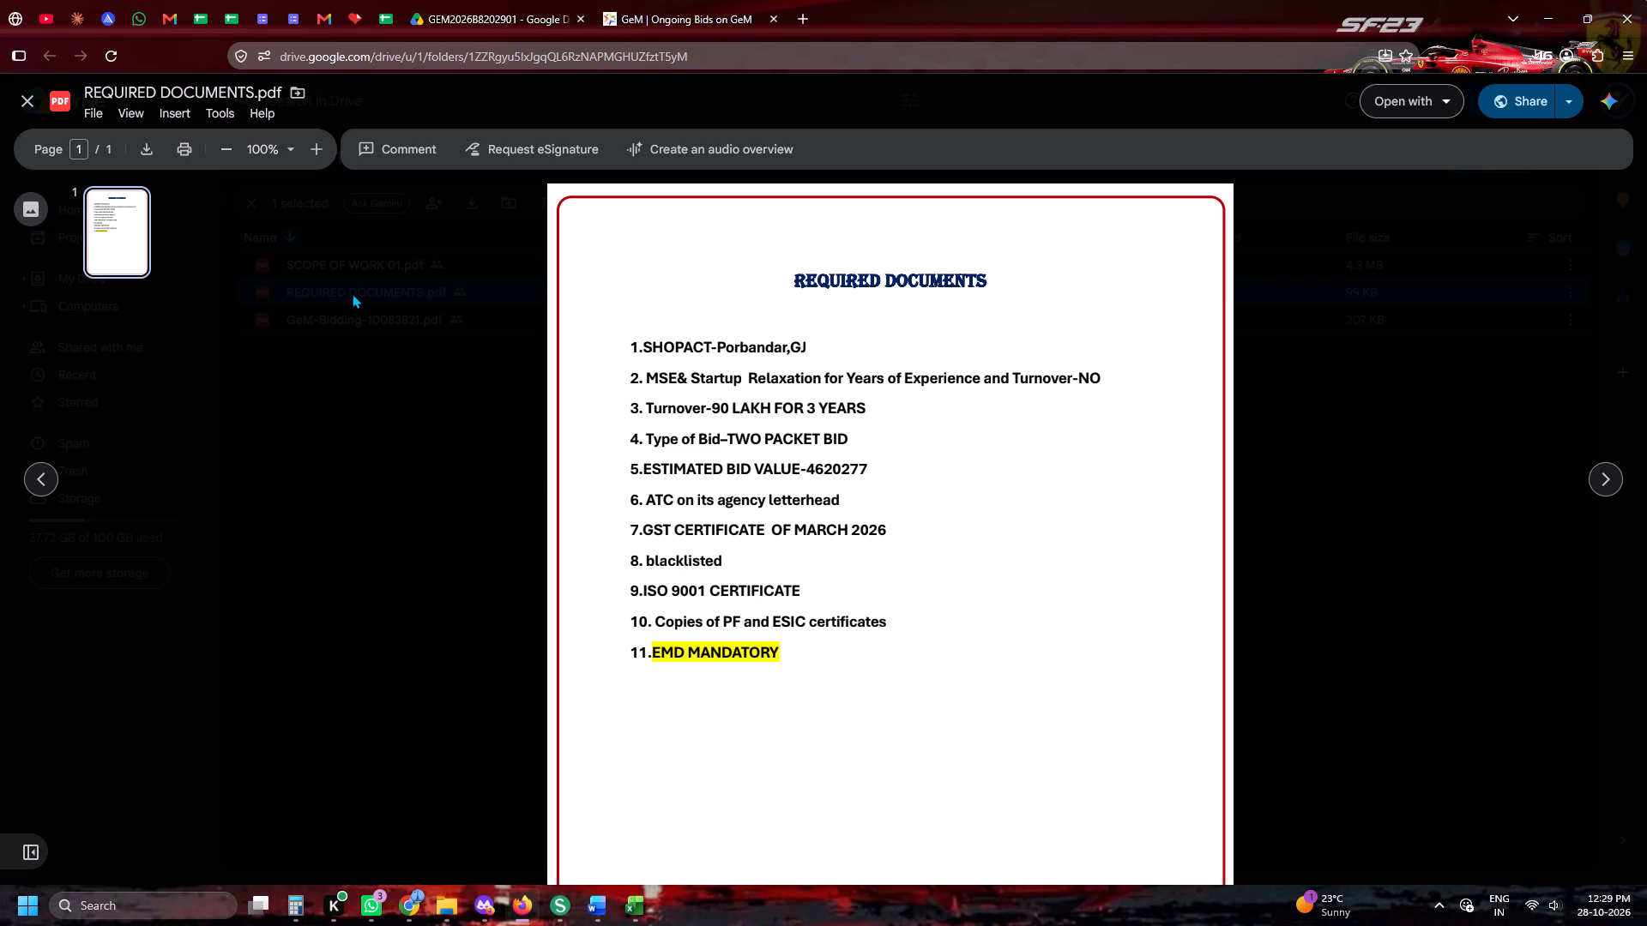
Copy bid number GEM/2026/B/8202901 from the Daily Tender Sheet and look it up on GeM using Exact Bid Search.
left_click(678, 0)
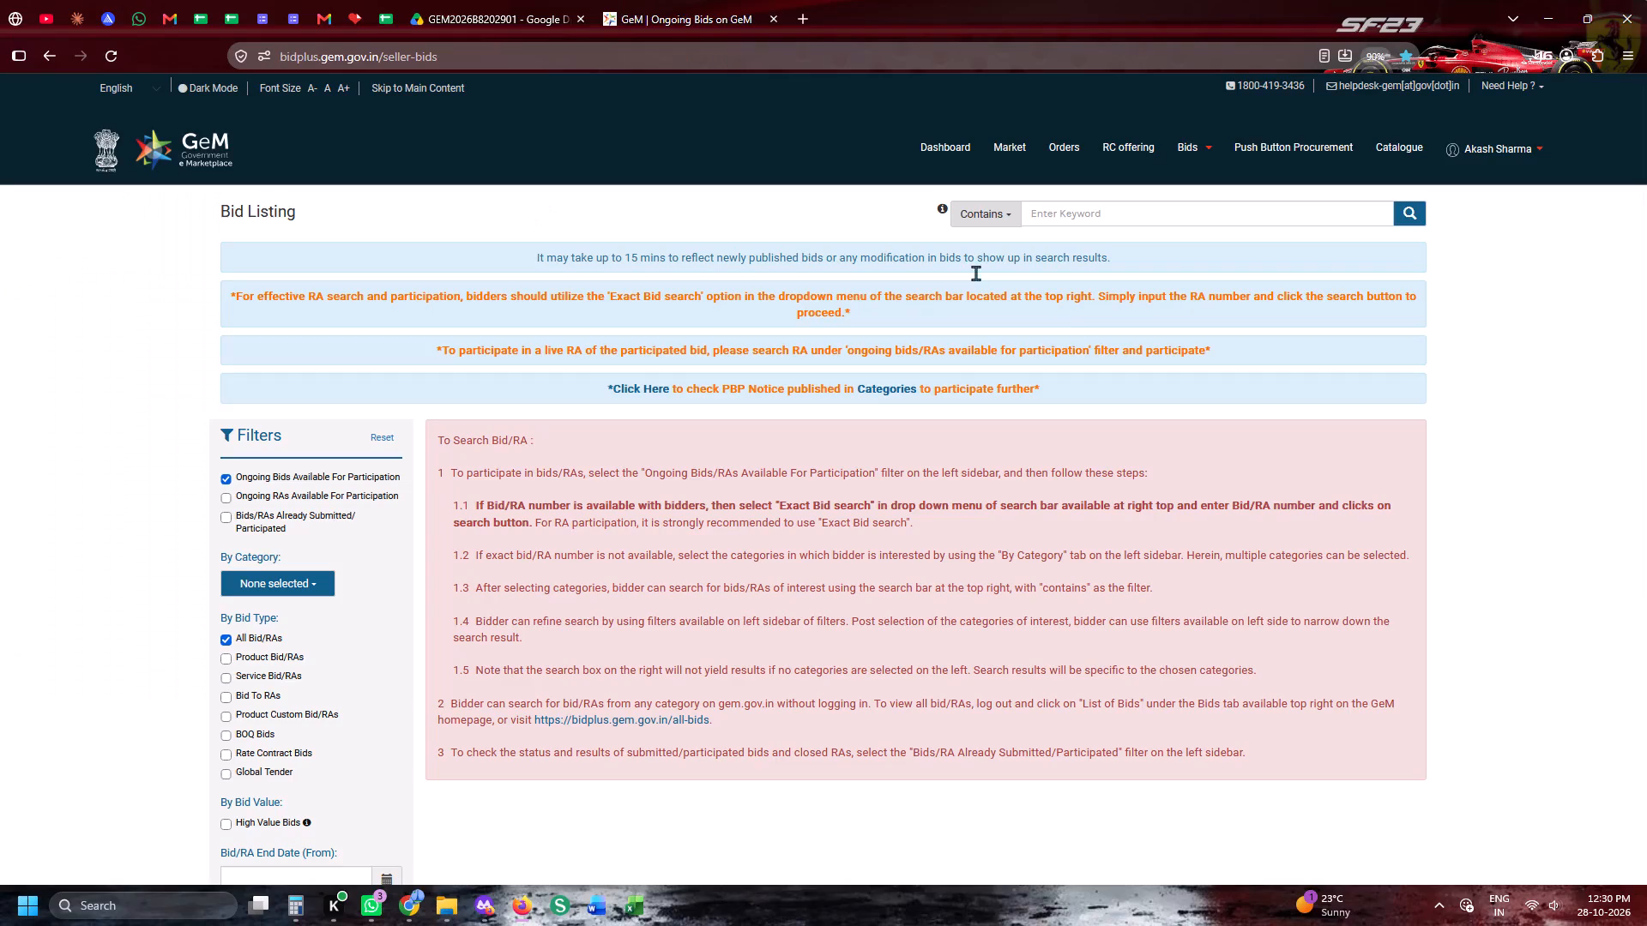
left_click(369, 21)
left_click(372, 21)
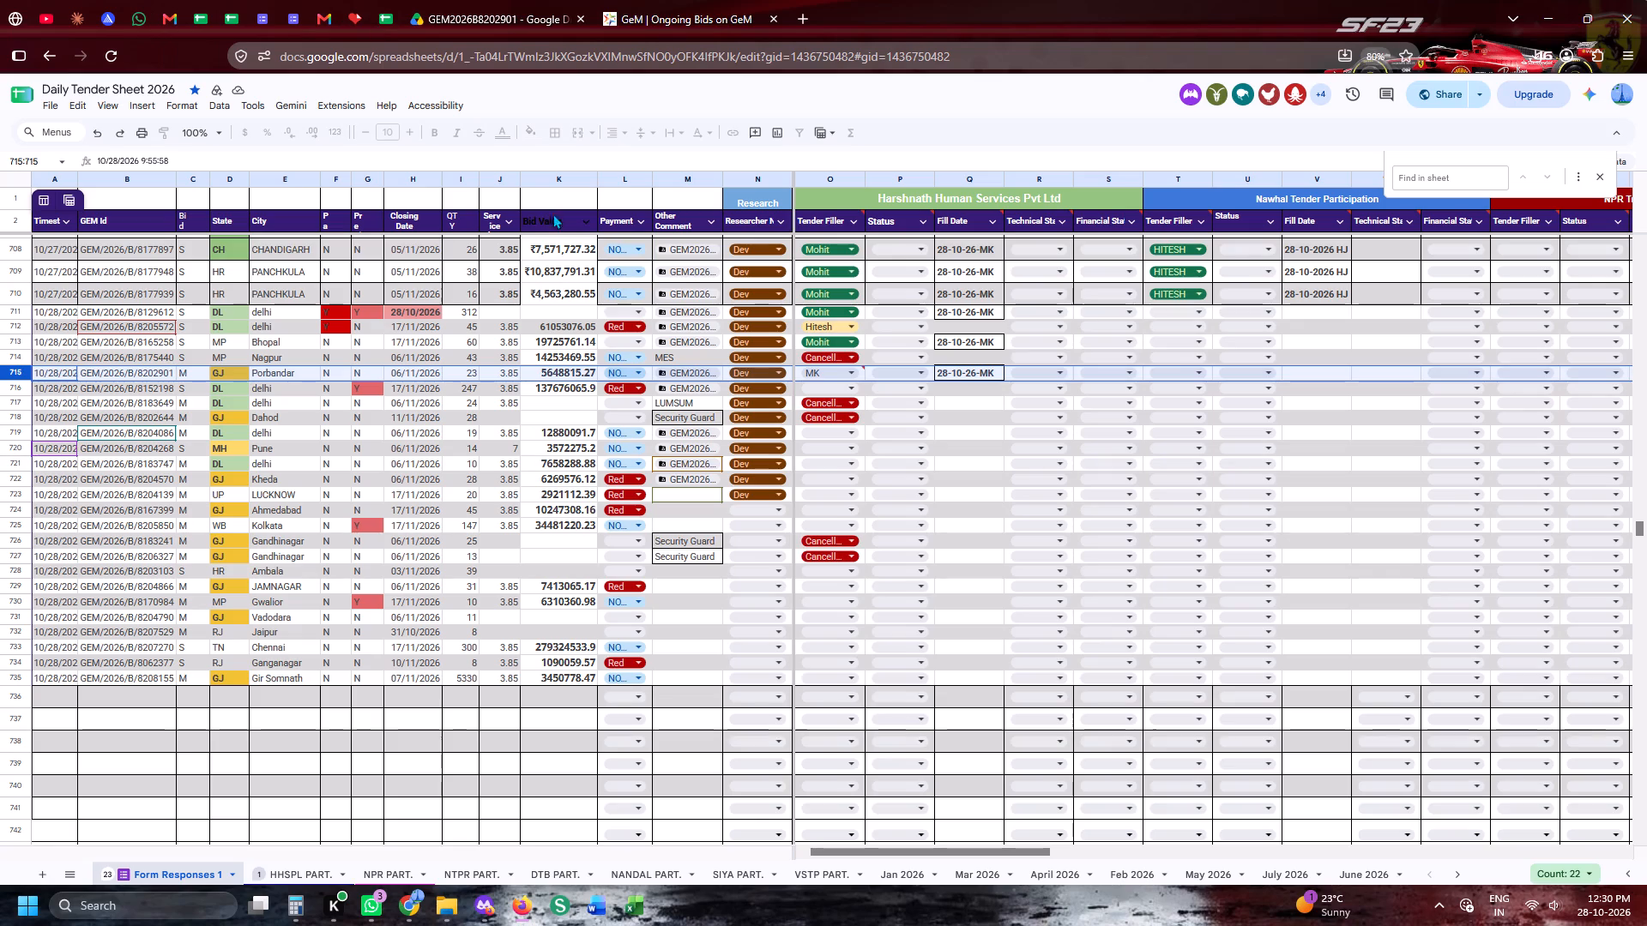
left_click(172, 373)
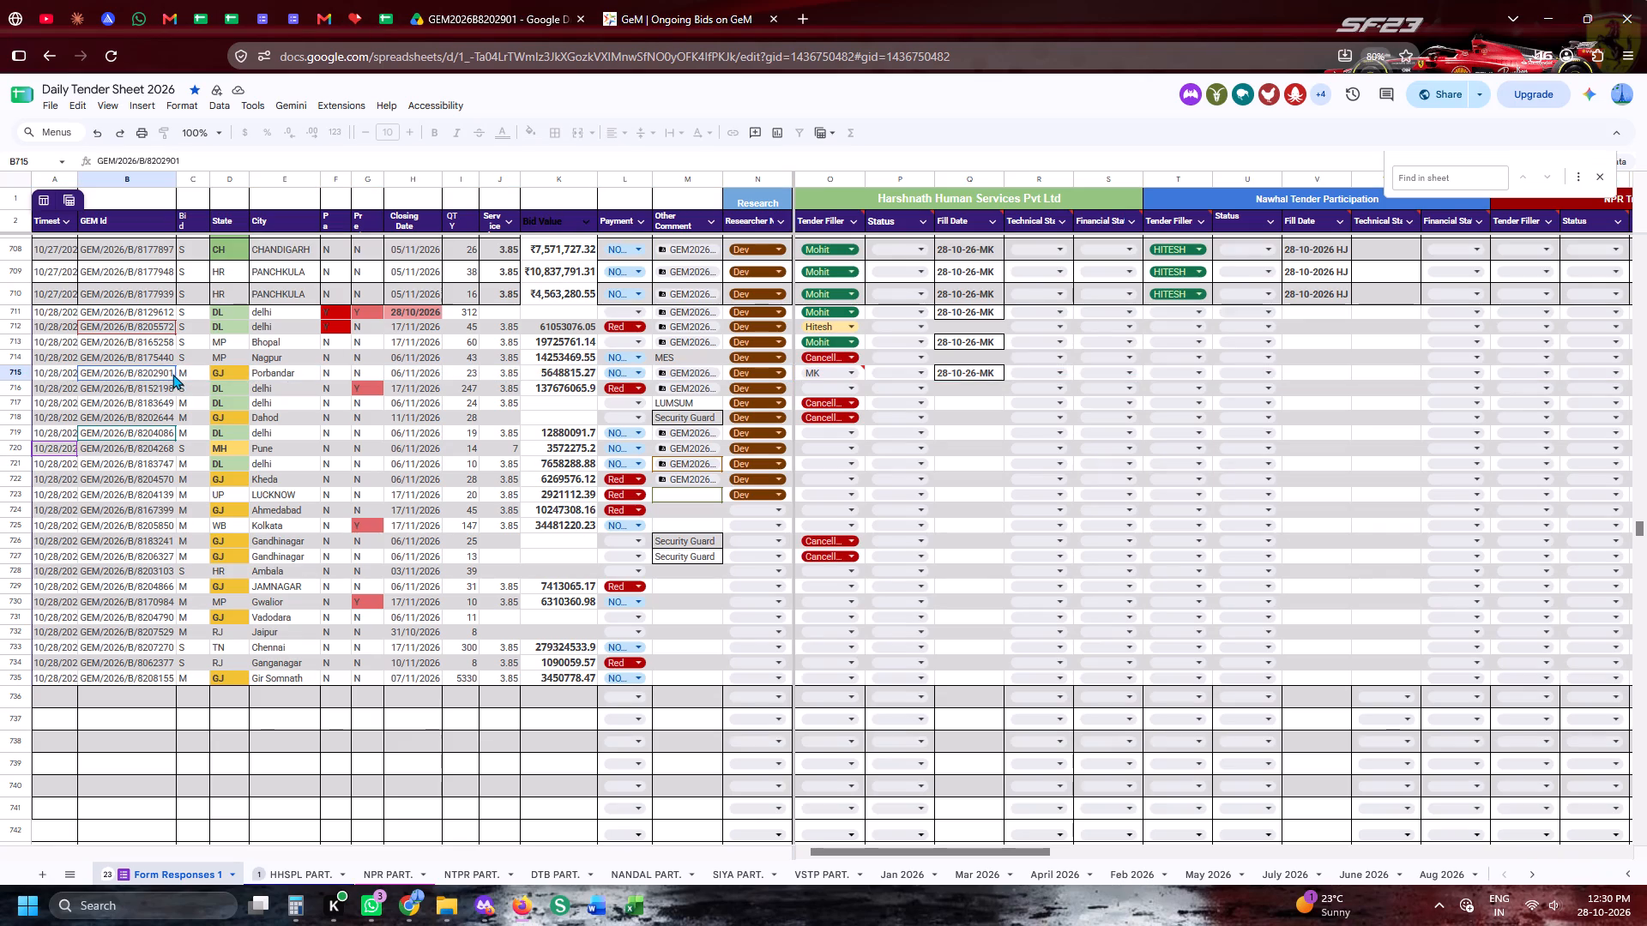
key("ctrl+c")
key("ctrl+c")
key("ctrl+c")
left_click(705, 15)
left_click(1071, 203)
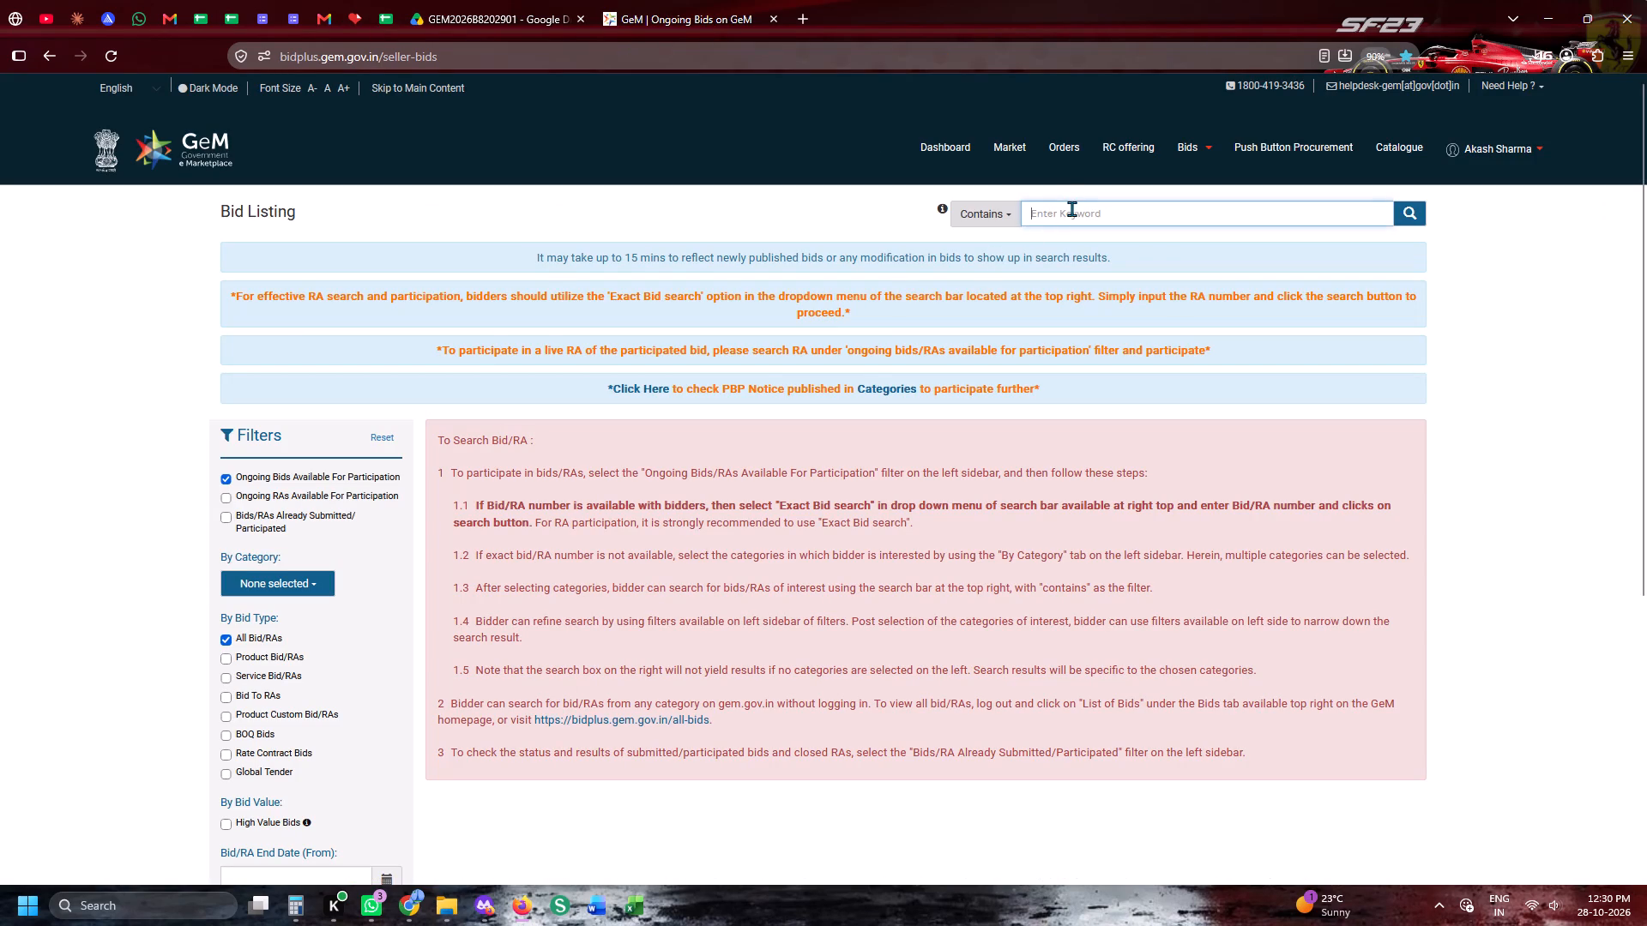
key("ctrl+v")
left_click(998, 211)
left_click(1012, 312)
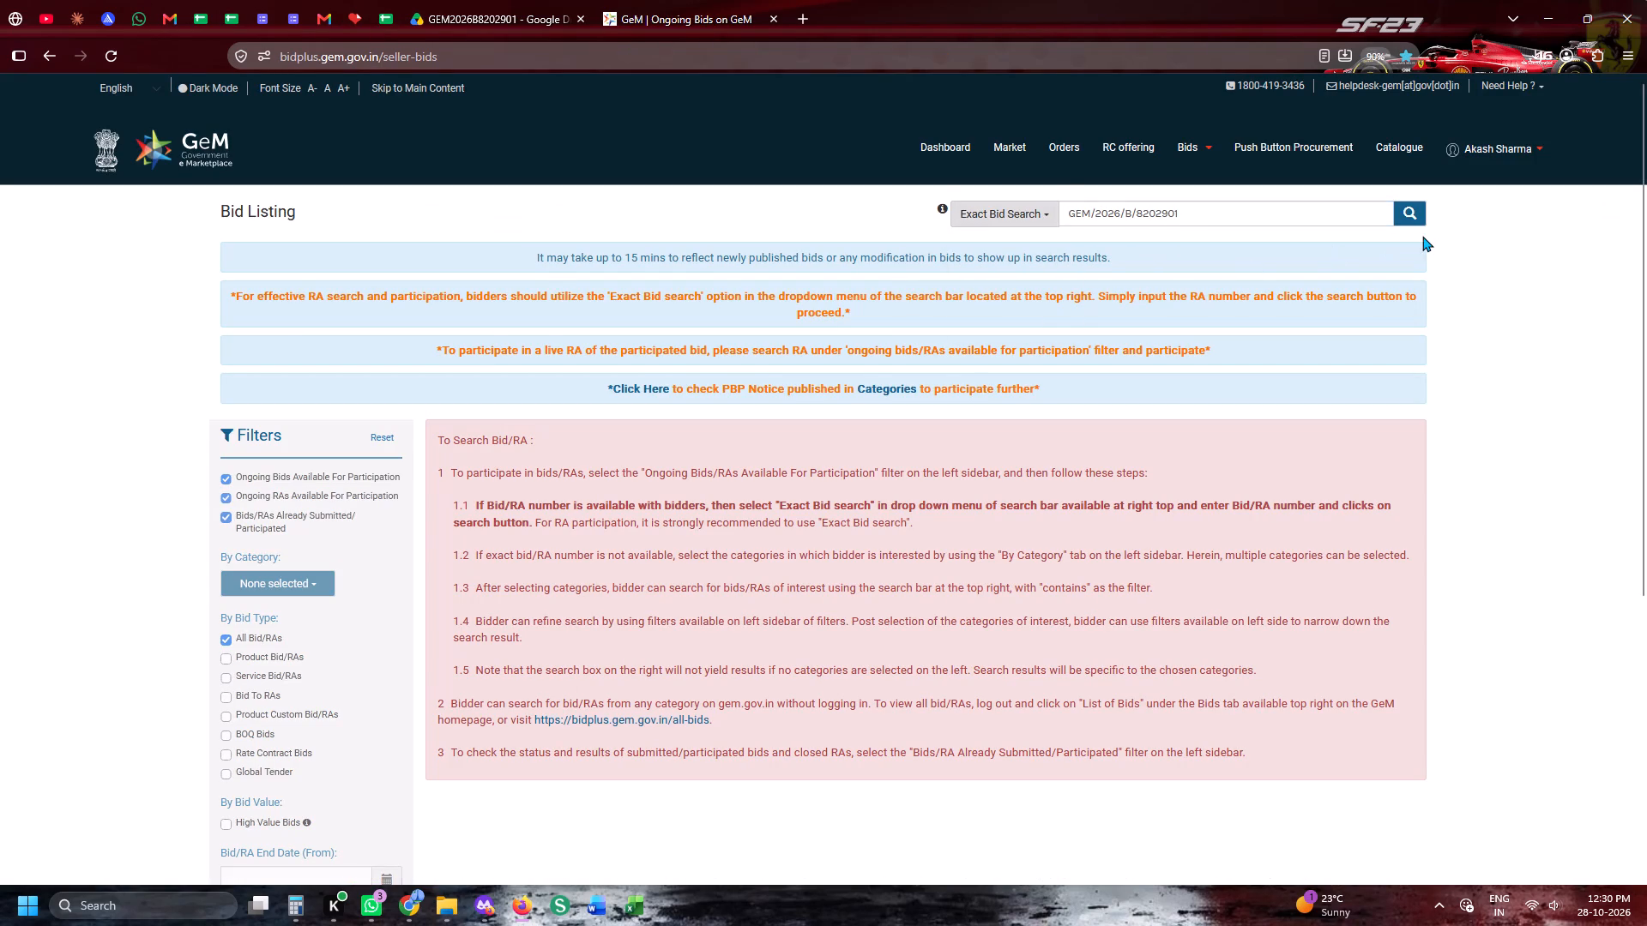
left_click(1417, 220)
Start participating in the bid and save the beneficial ownership declaration with No, No and Yes for points 1 to 3.
left_click(1343, 587)
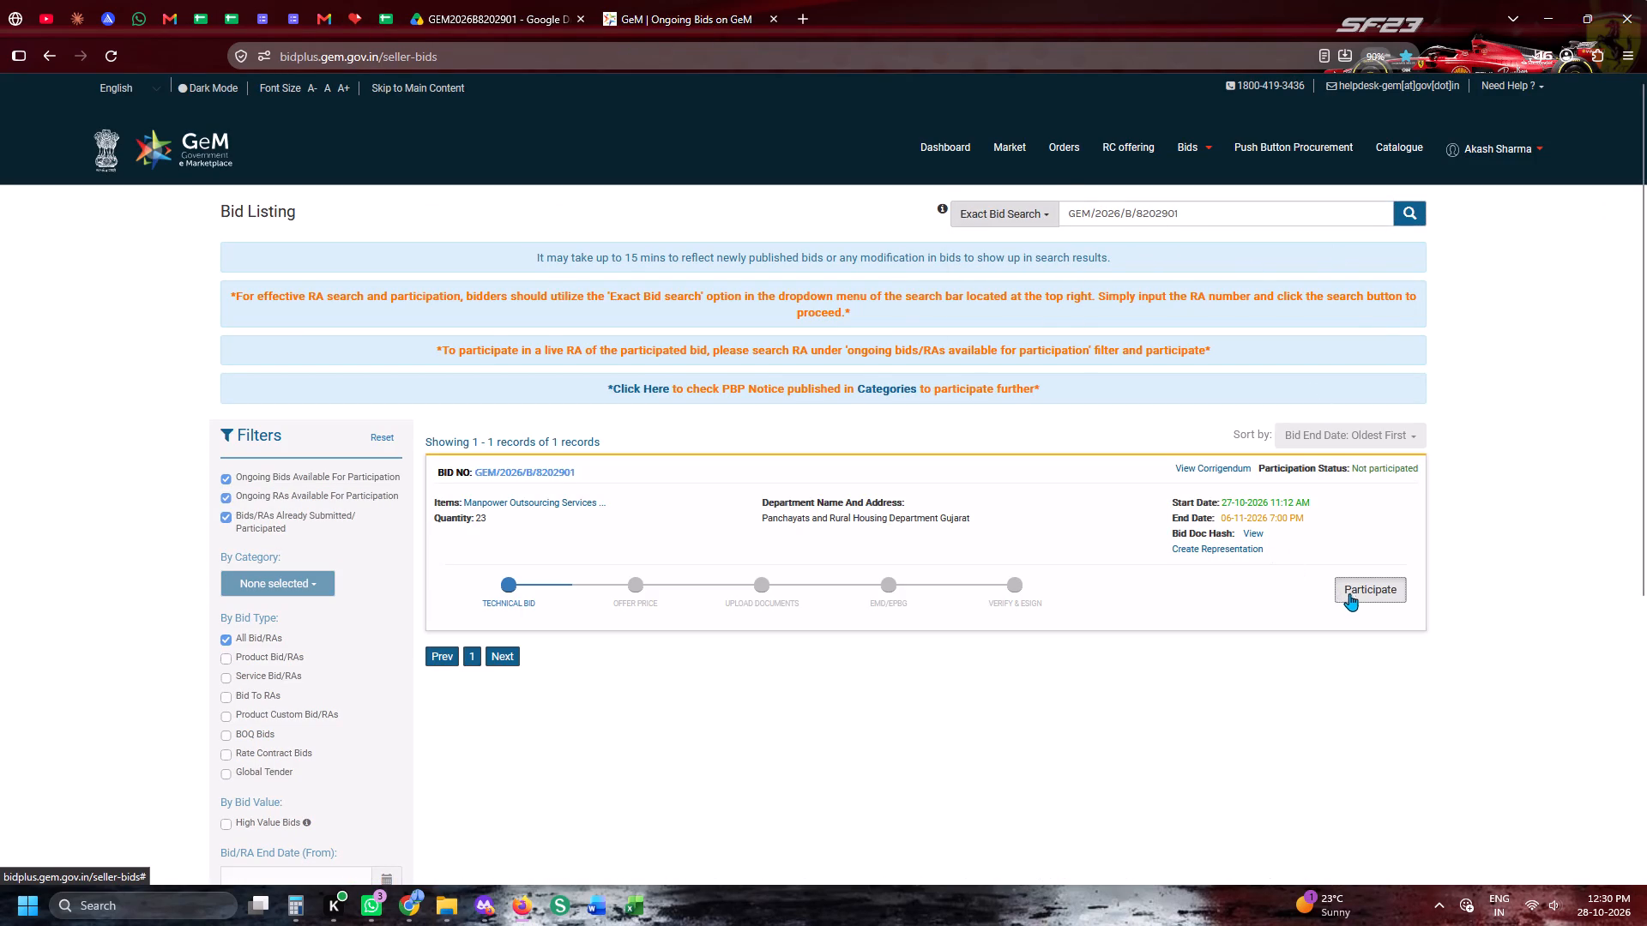
left_click(967, 215)
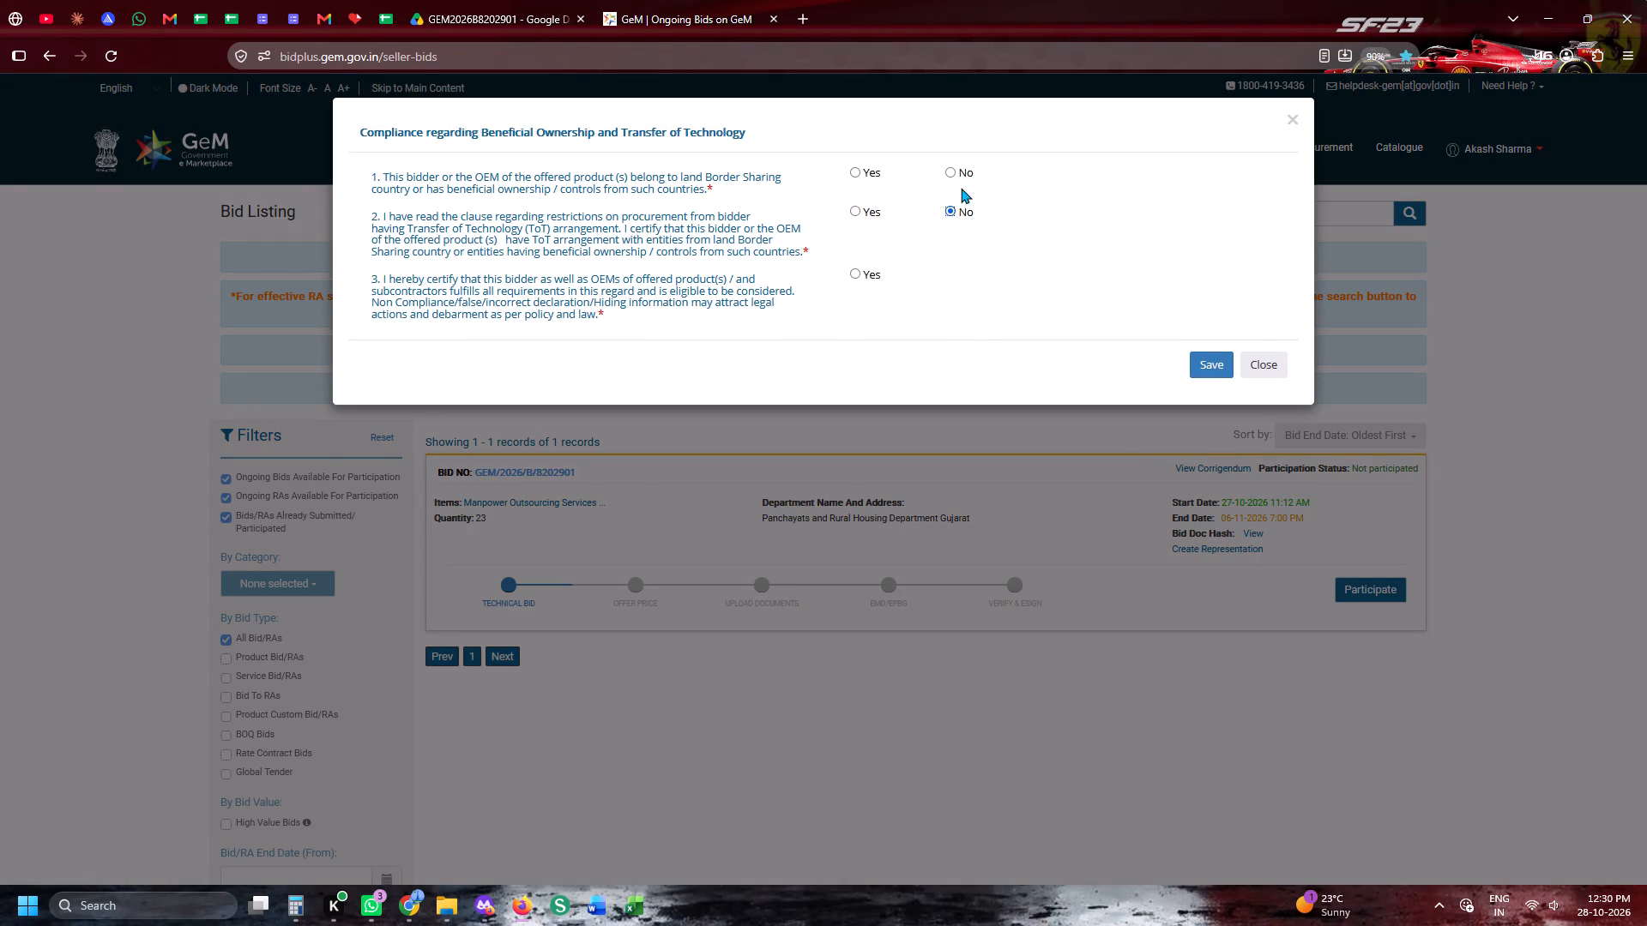
left_click(961, 169)
left_click(872, 270)
left_click(1215, 369)
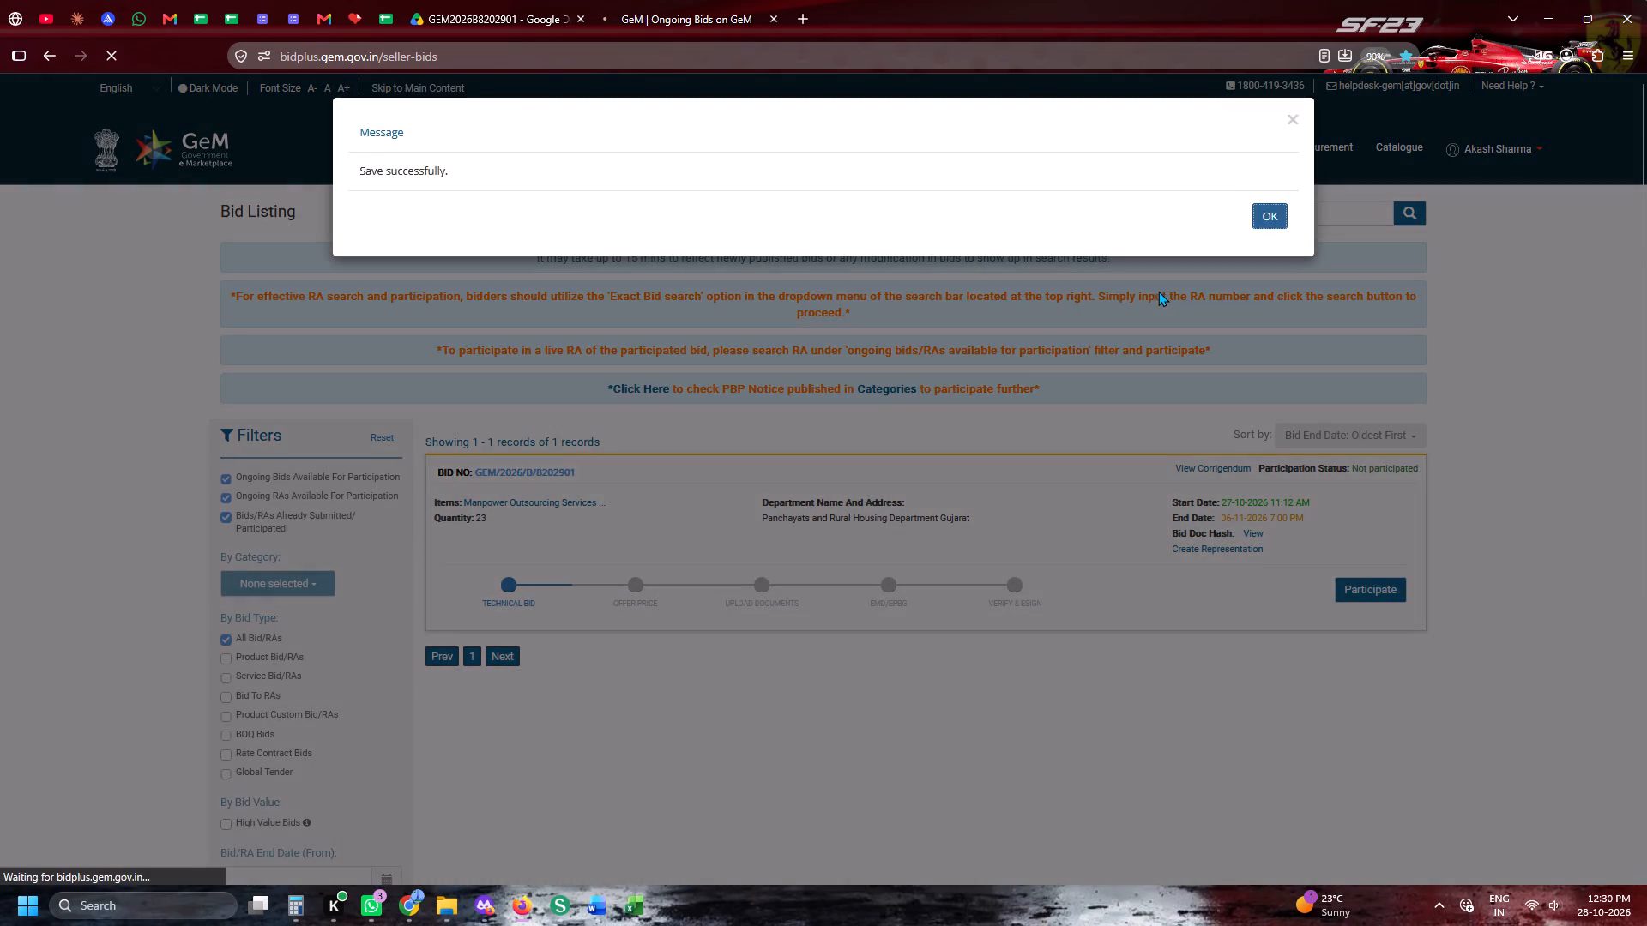
Select the catalogue for item 1 (Accountant), change the geographical presence state to Gujarat, and encrypt and save the offering.
scroll(1236, 416, "down", 7)
scroll(1236, 416, "up", 5)
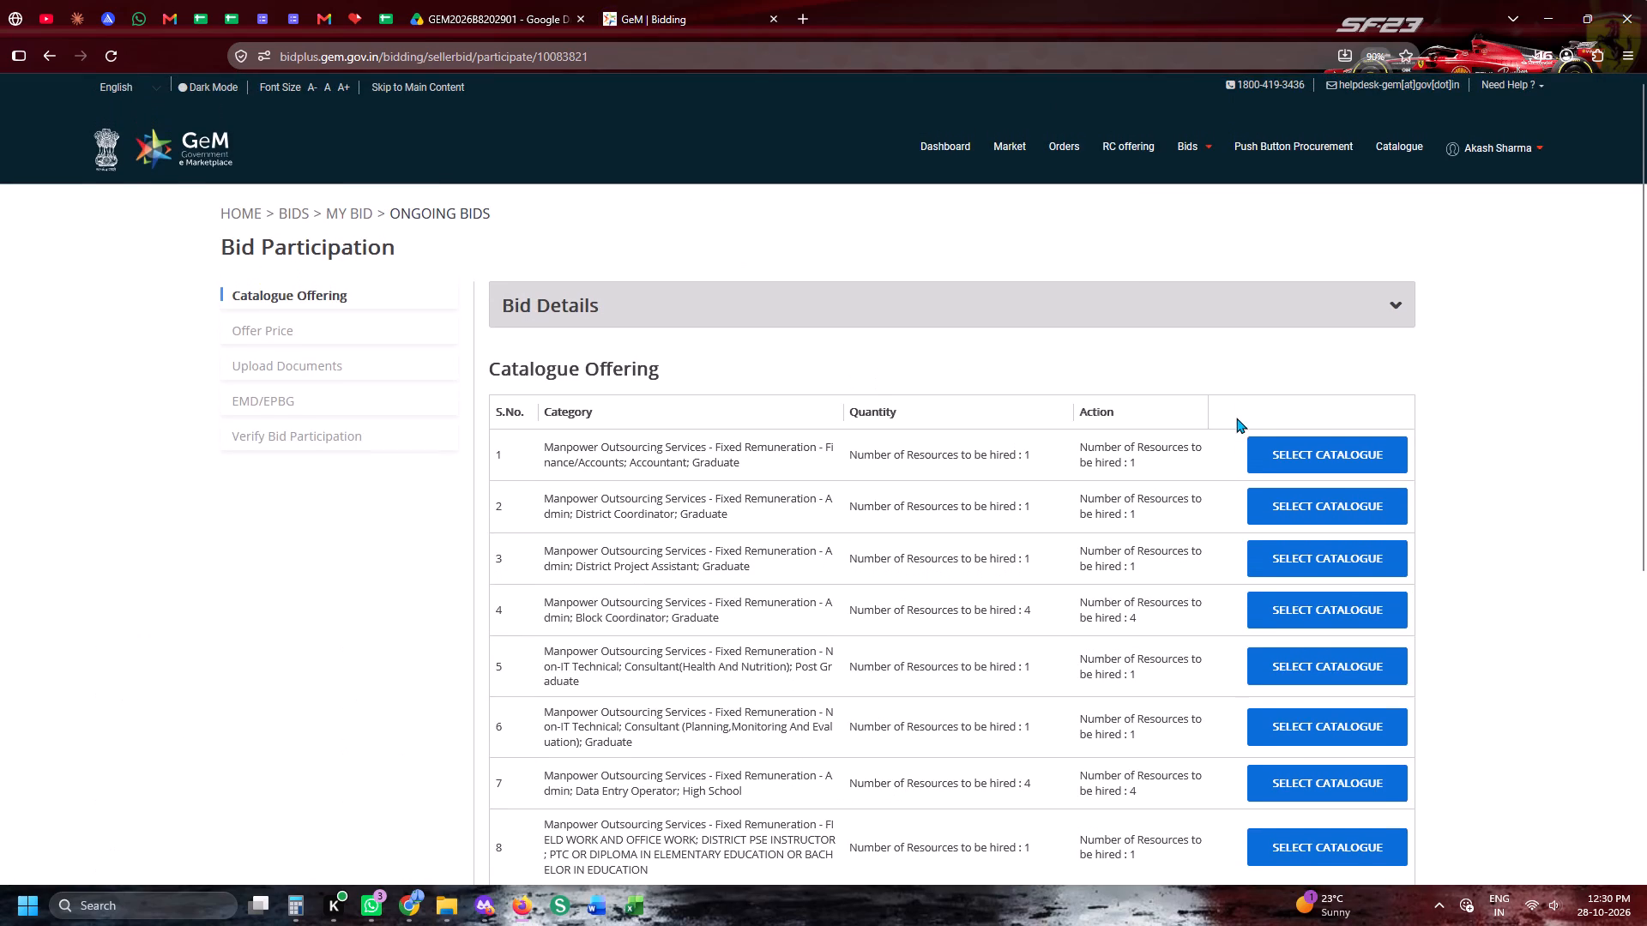
left_click(1247, 446)
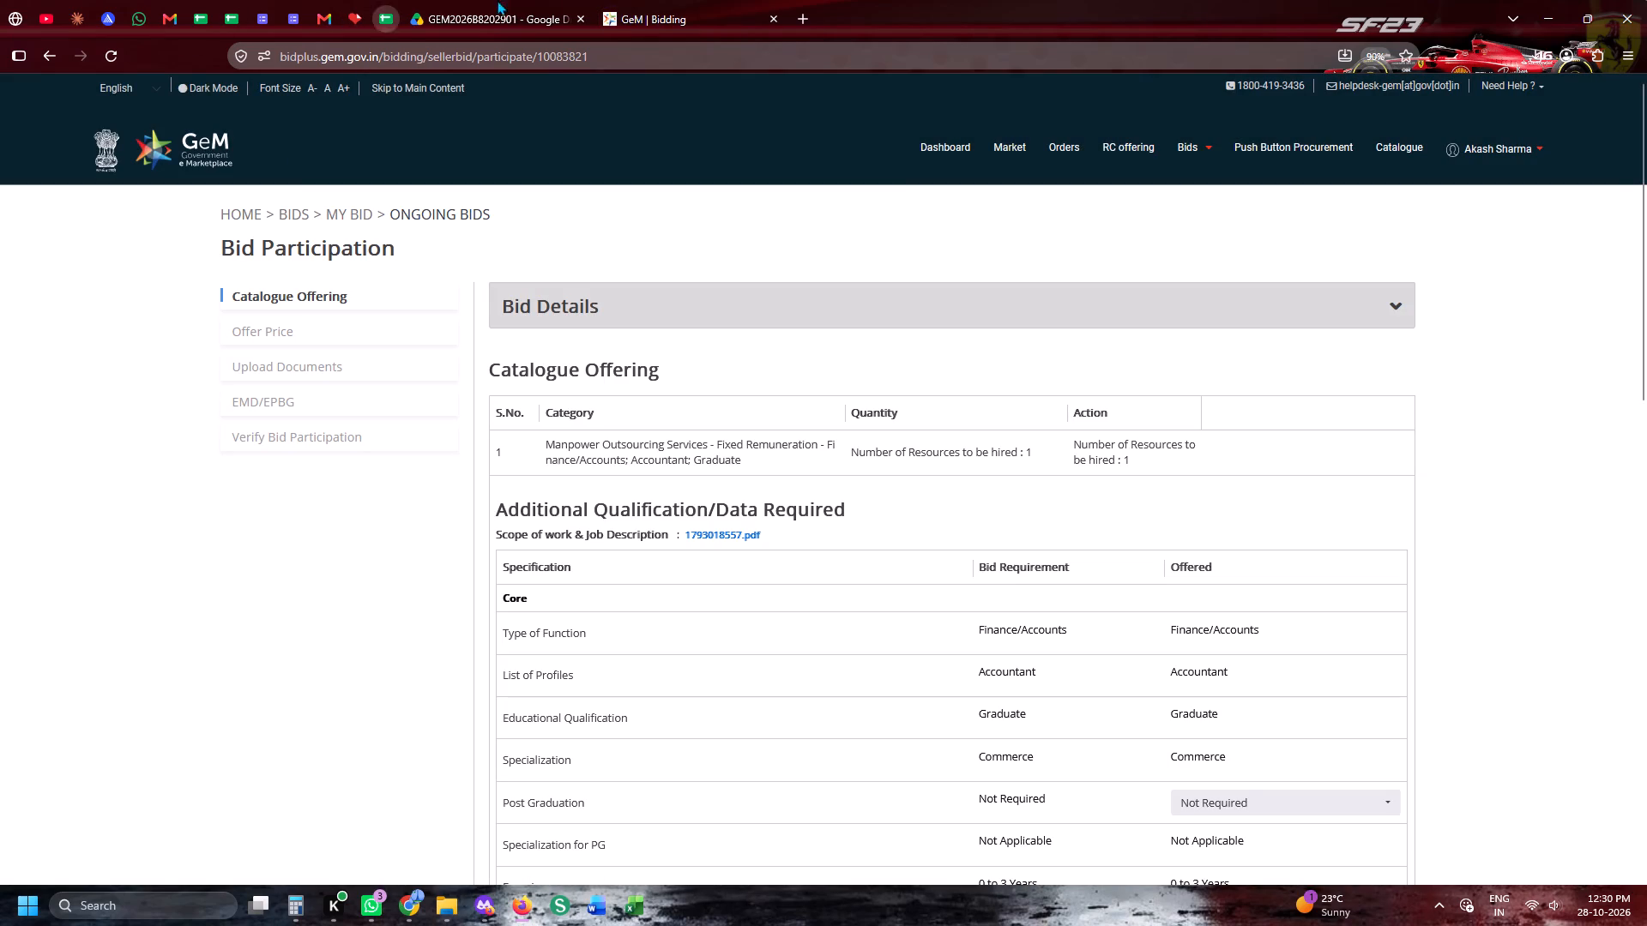
left_click(658, 0)
scroll(909, 290, "down", 5)
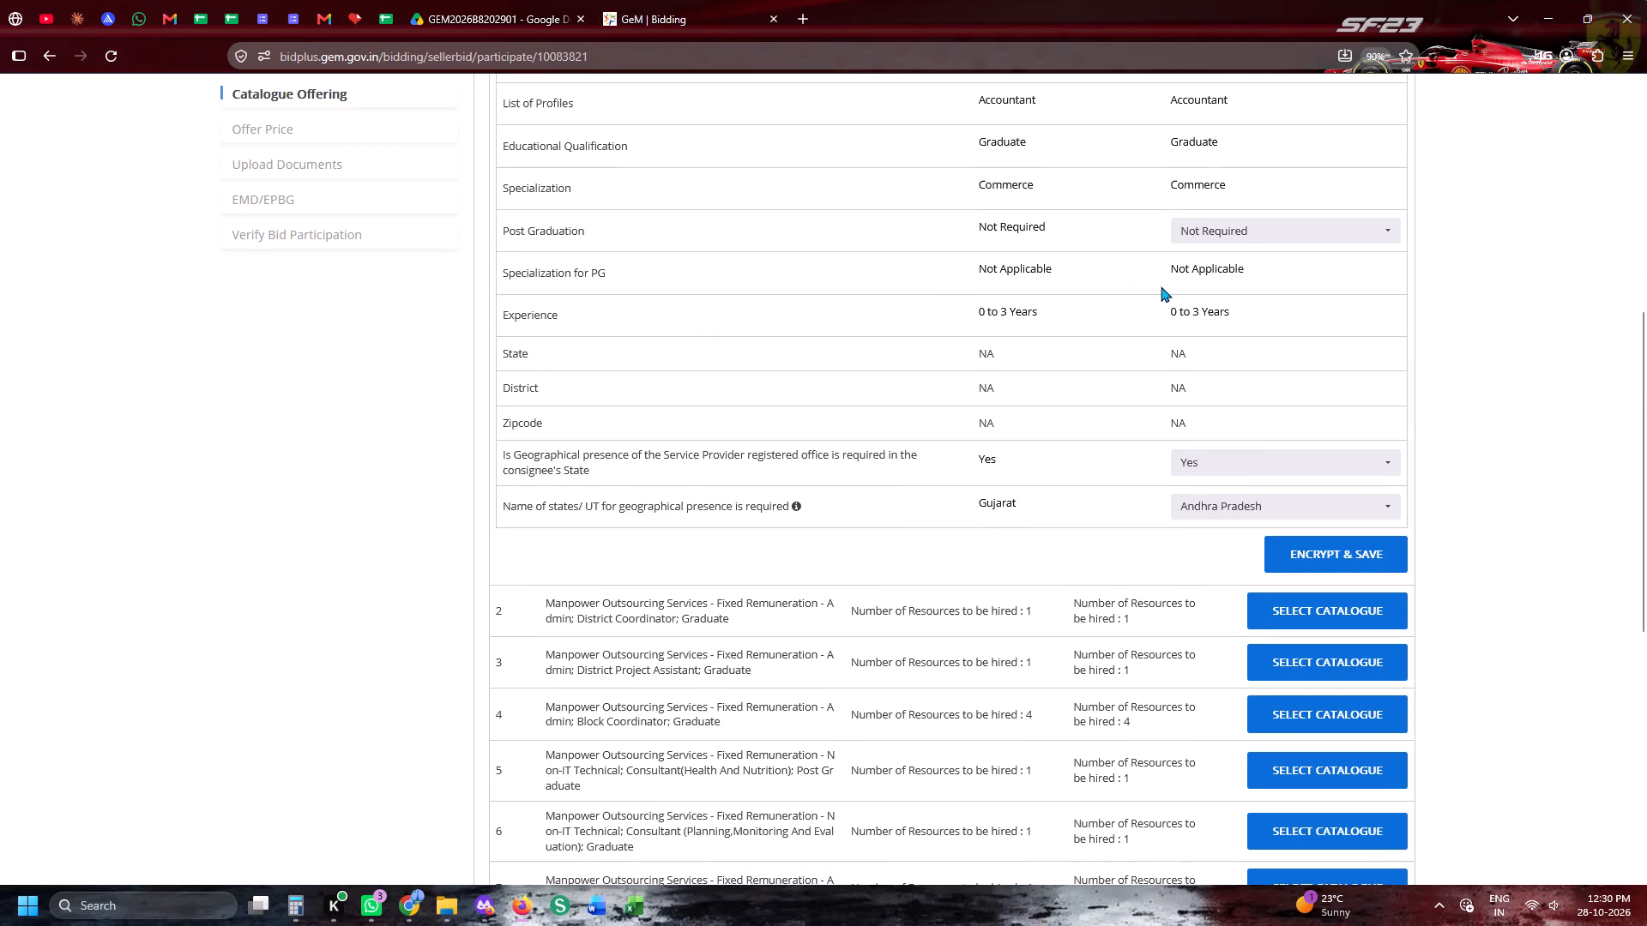
scroll(1161, 286, "down", 2)
left_click(1197, 286)
left_click(1218, 328)
left_click(1204, 294)
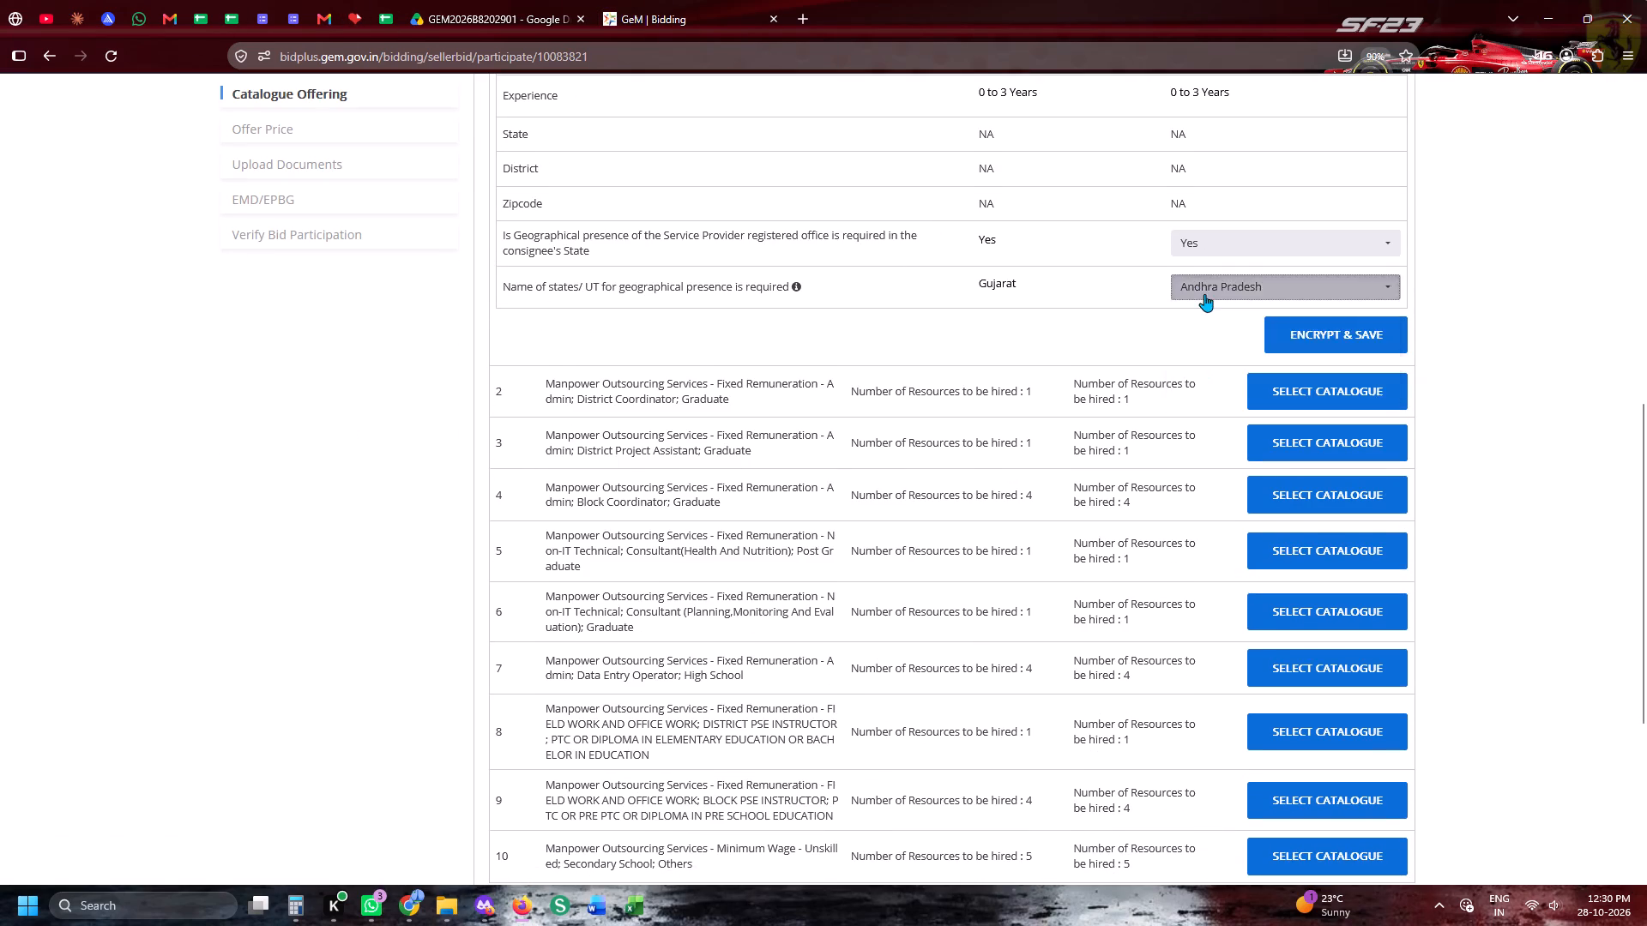
left_click(1205, 320)
left_click(1149, 314)
left_click(1212, 288)
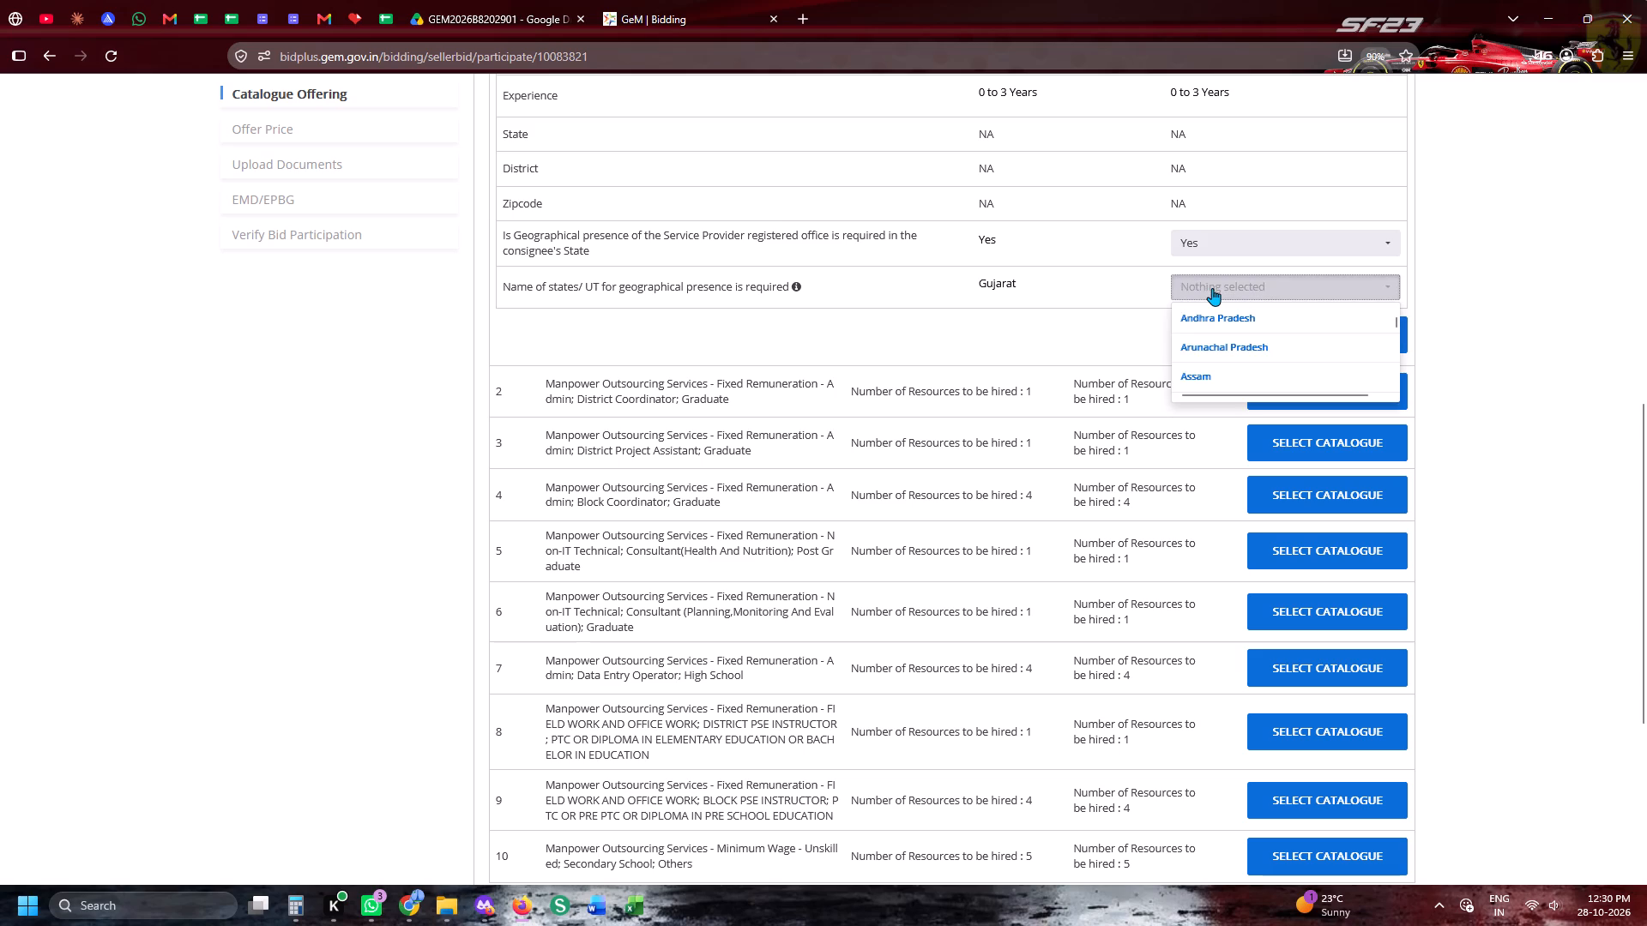
key("g")
key("g")
left_click(1195, 379)
left_click(1136, 354)
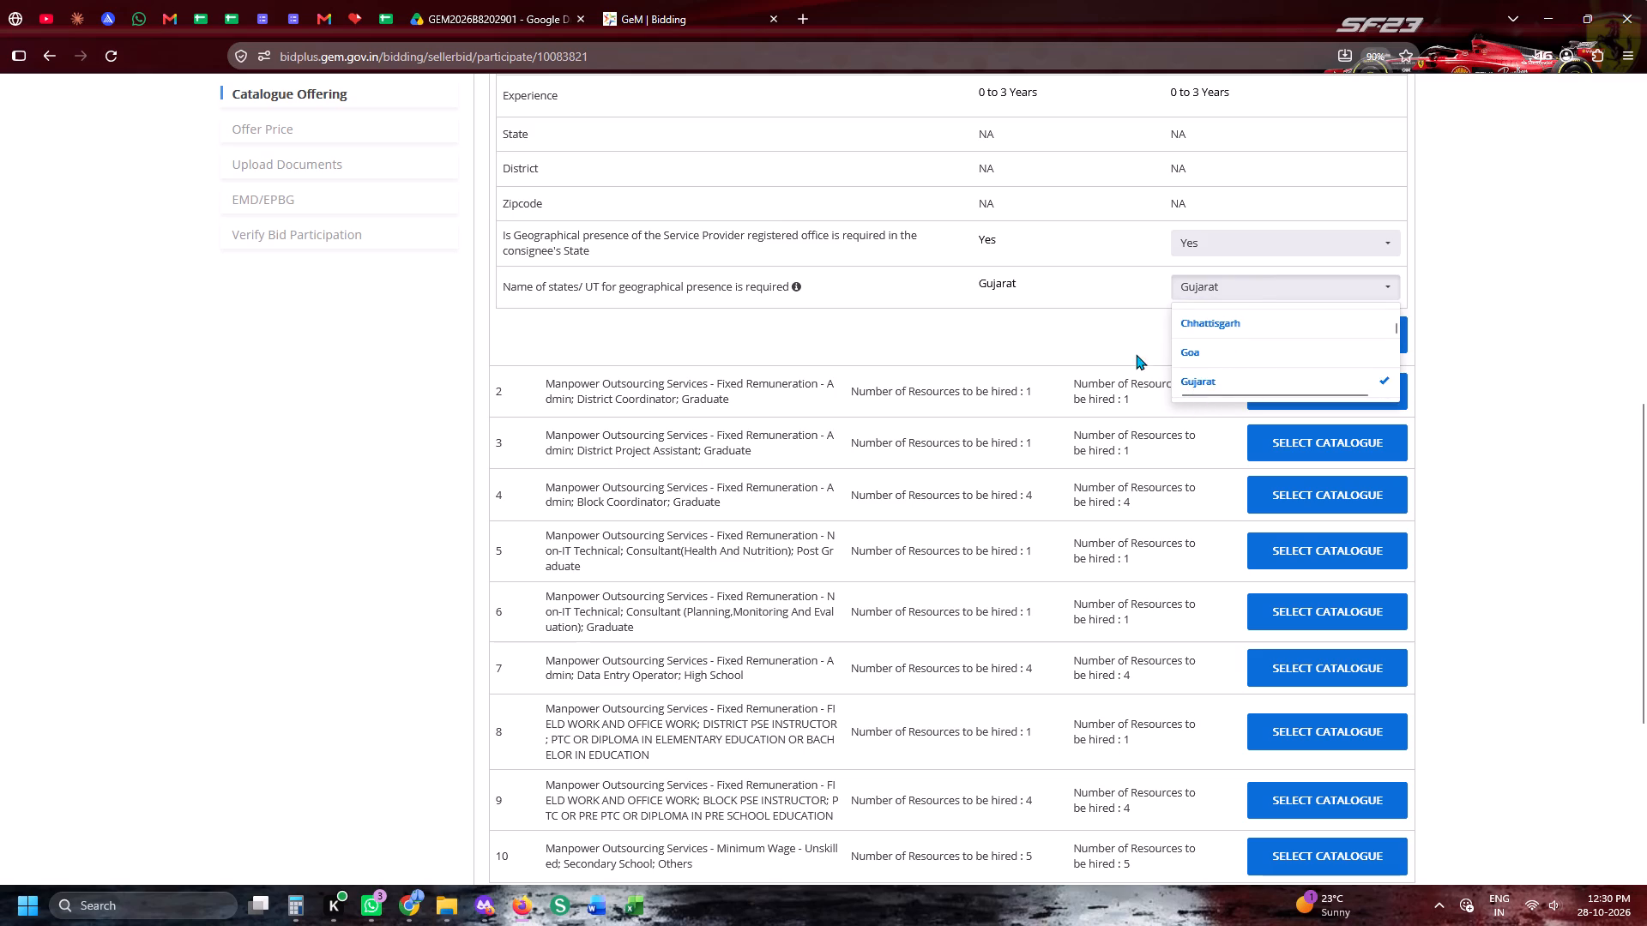
left_click(1288, 338)
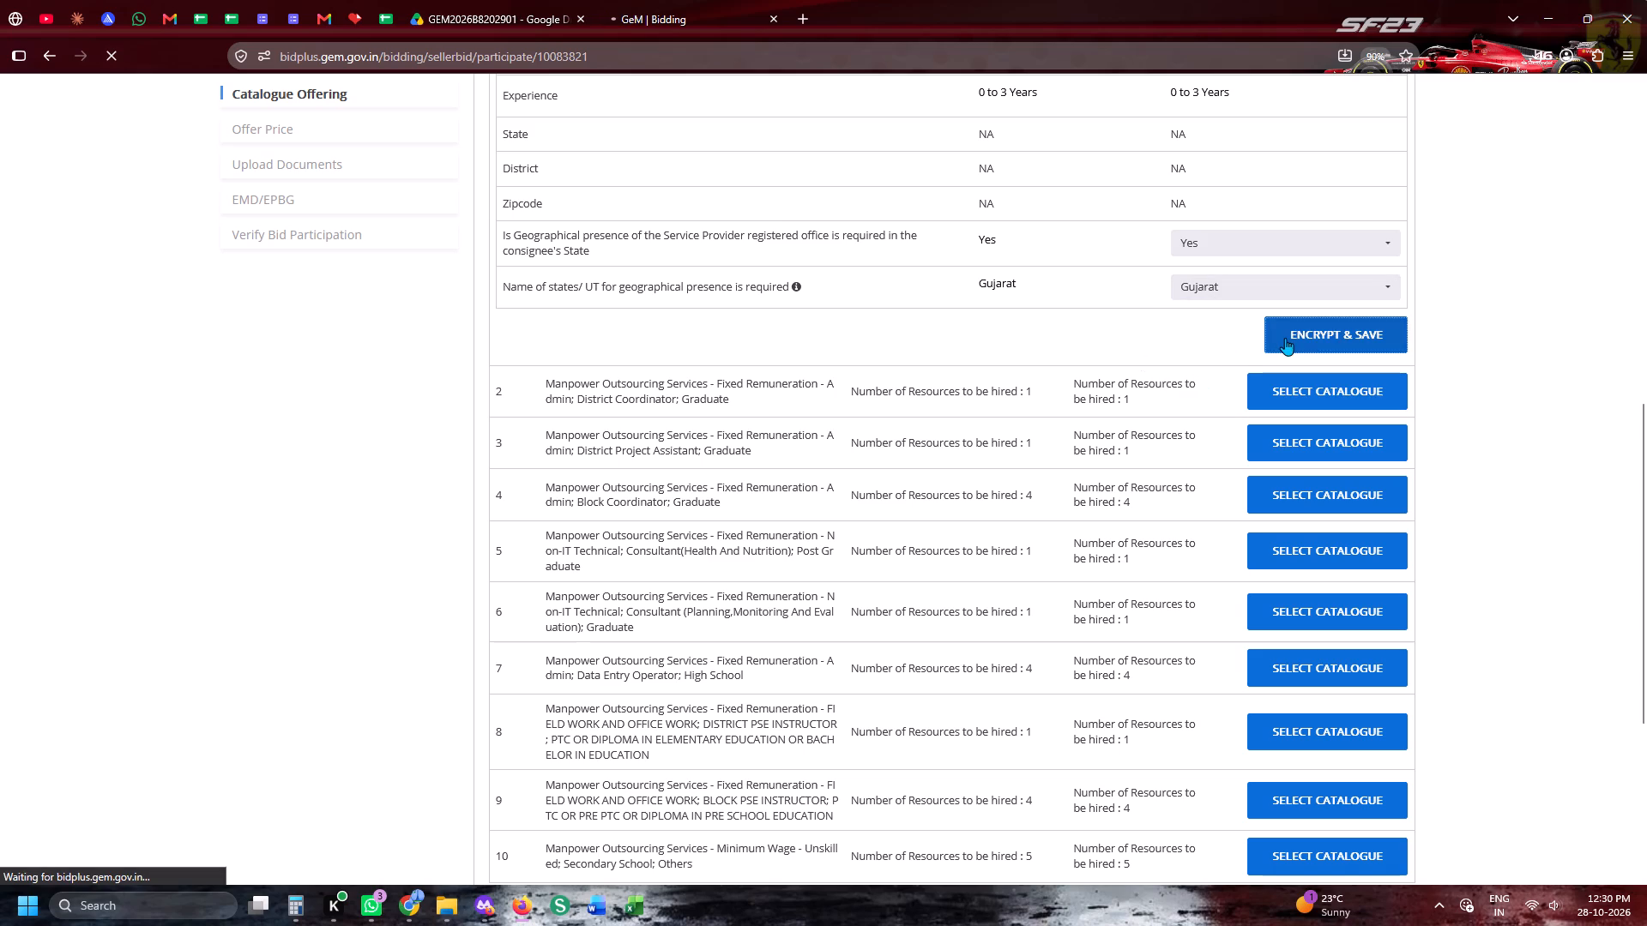
Select the catalogue for item 2 (District Coordinator), change the geographical presence state to Gujarat, and encrypt and save it.
left_click(1286, 507)
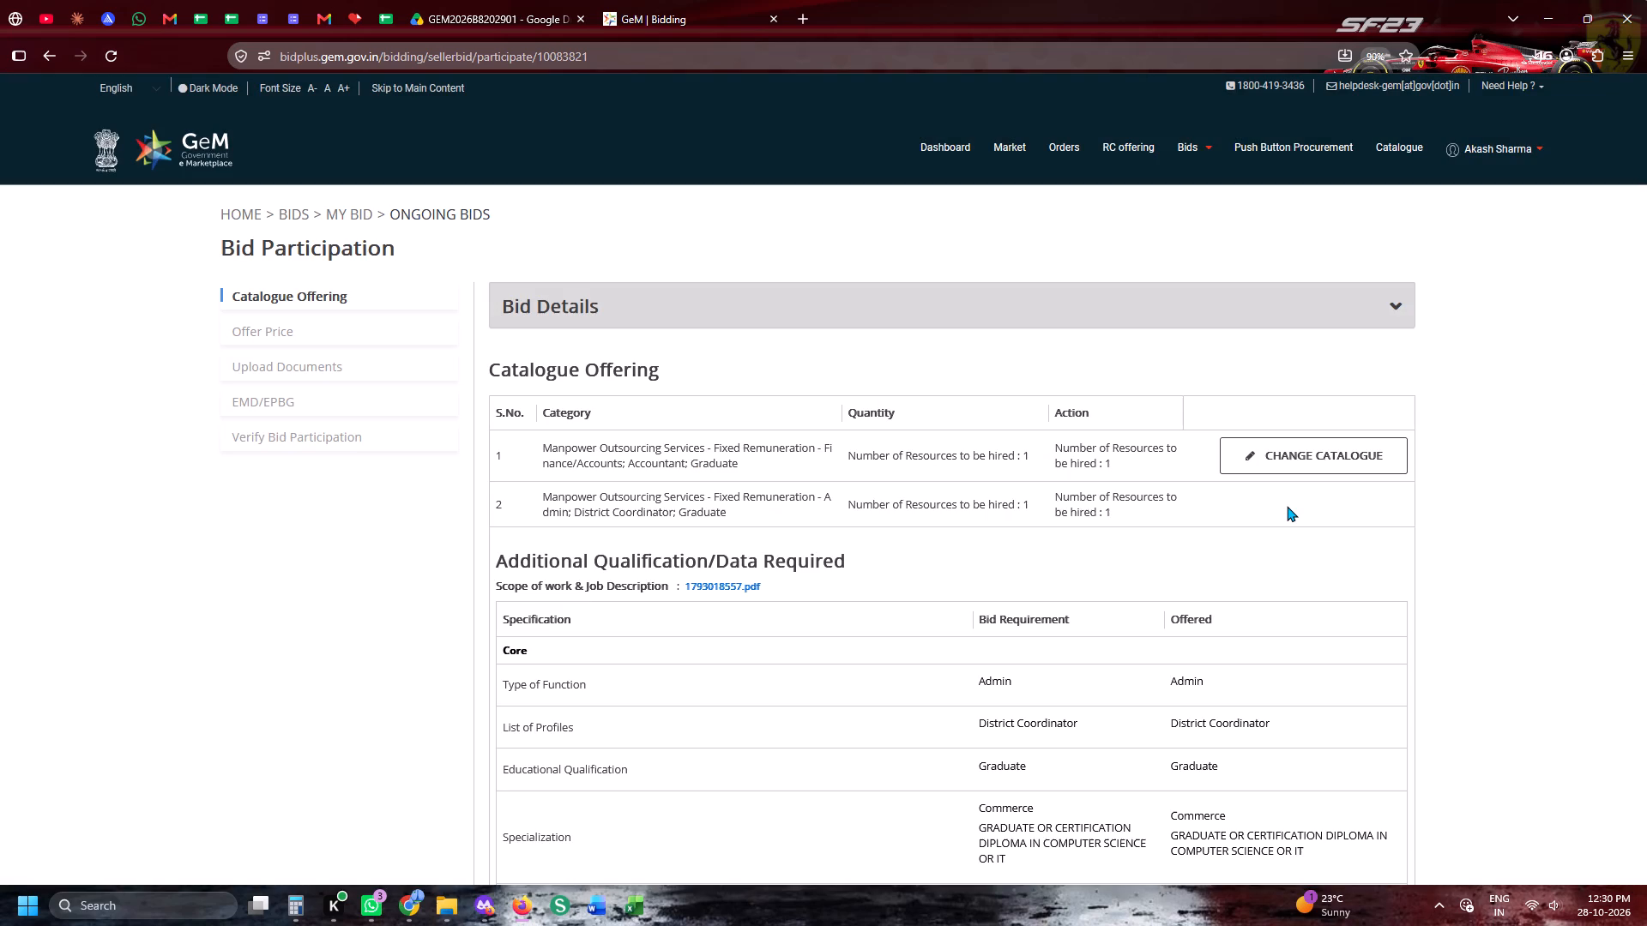
scroll(1287, 506, "down", 5)
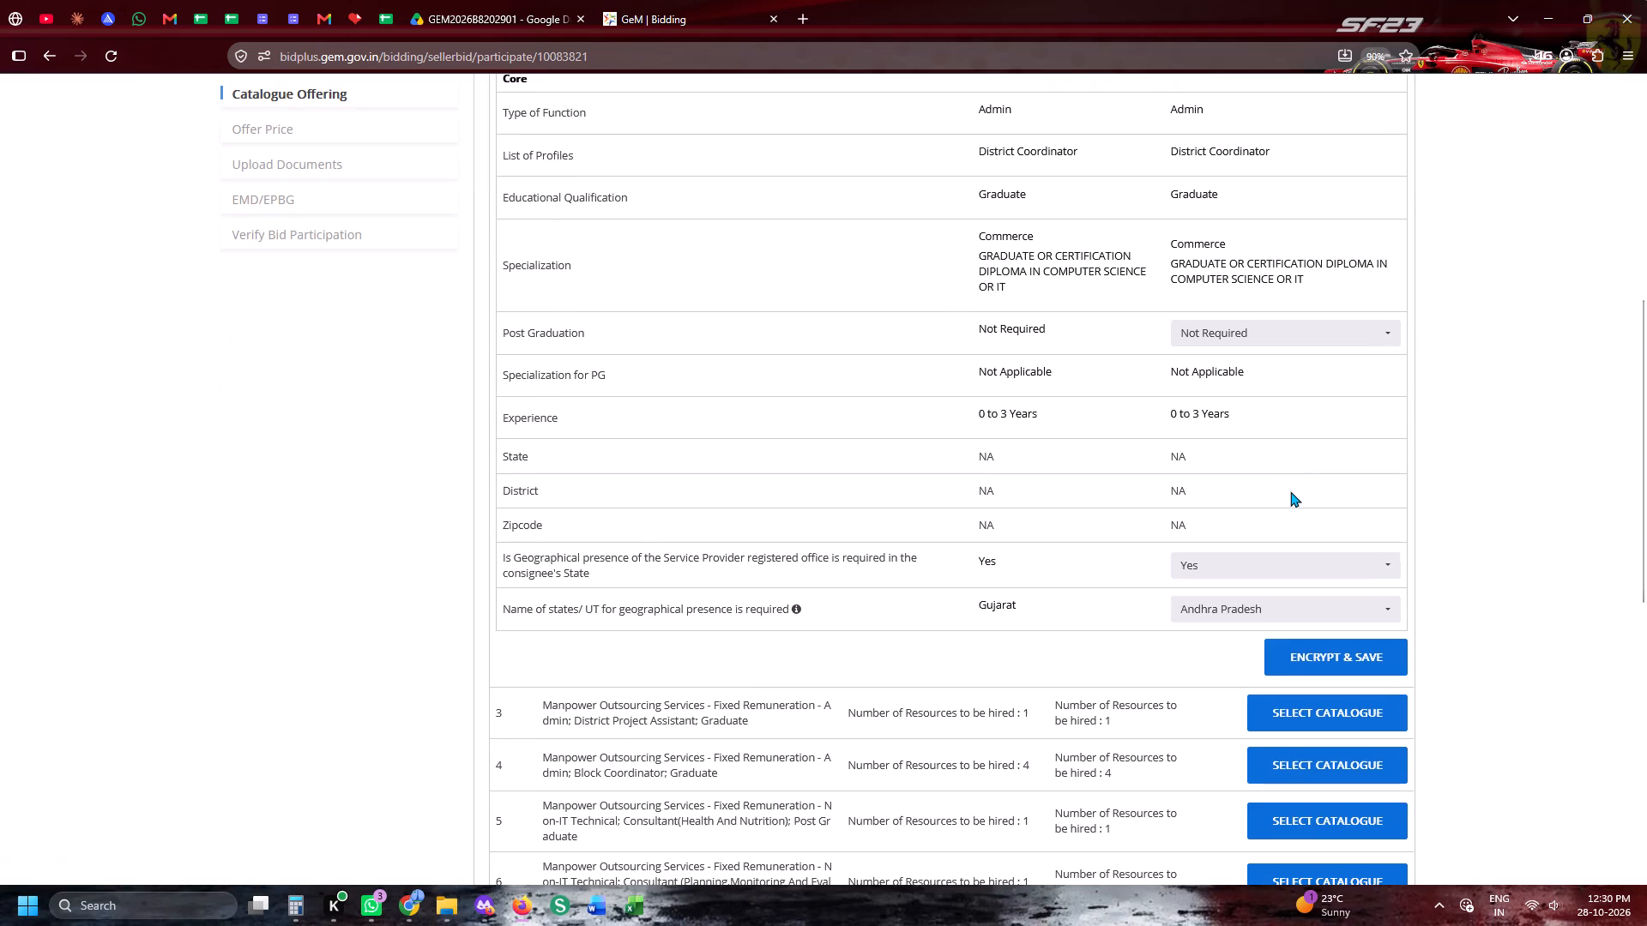
scroll(1205, 405, "down", 3)
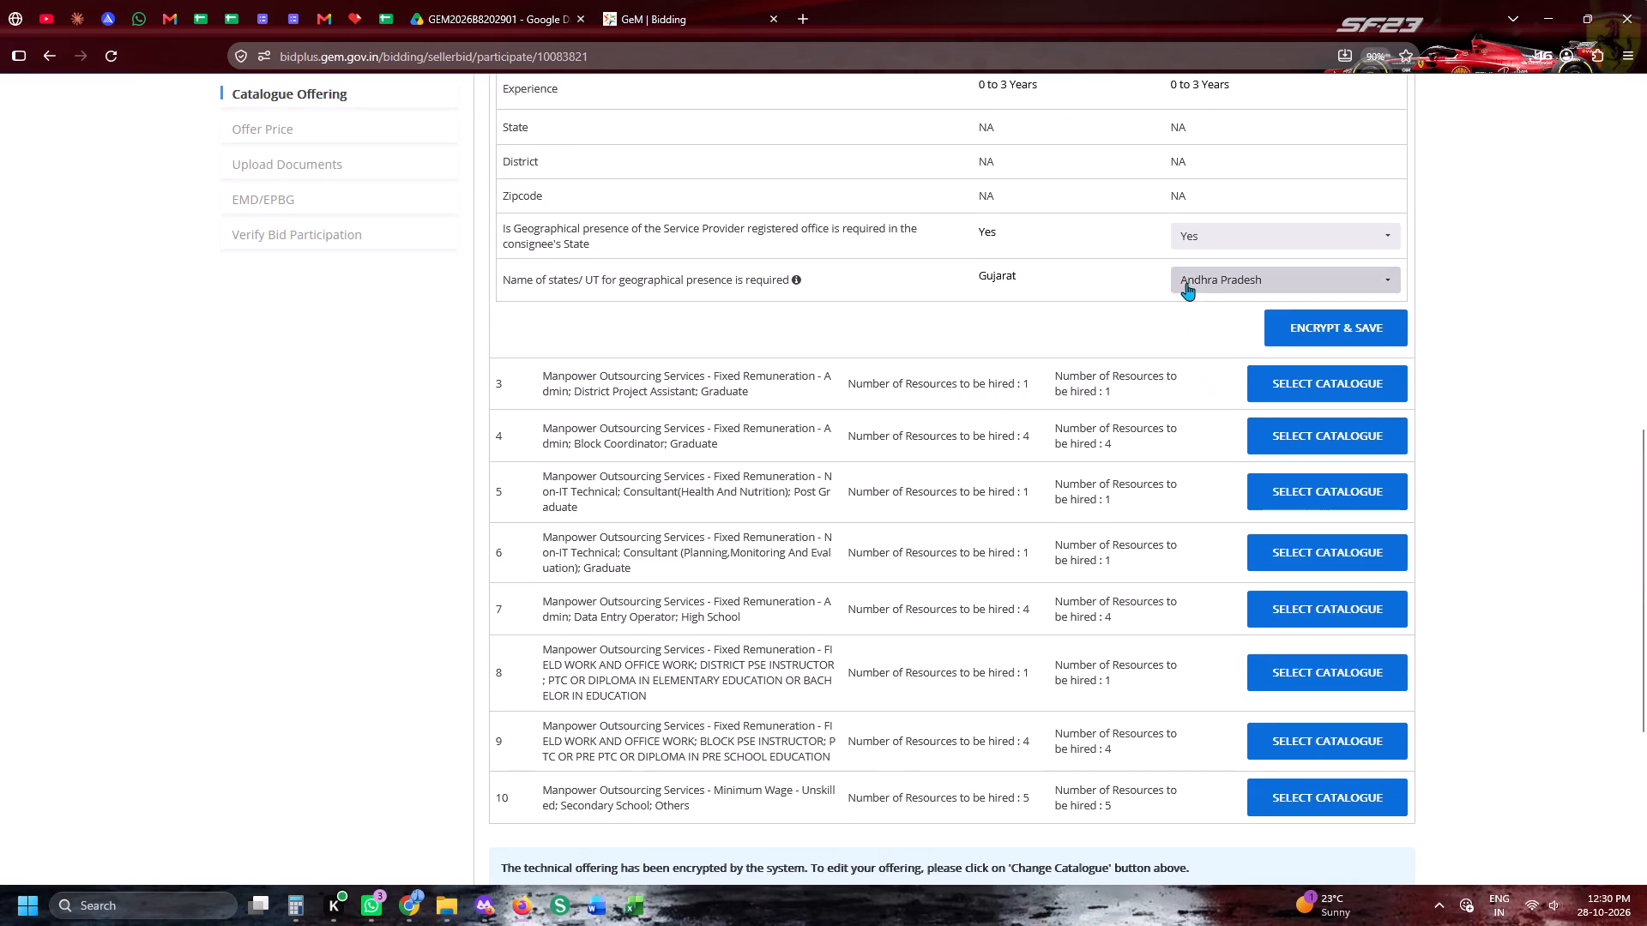
left_click(1196, 284)
left_click(1185, 310)
left_click(917, 317)
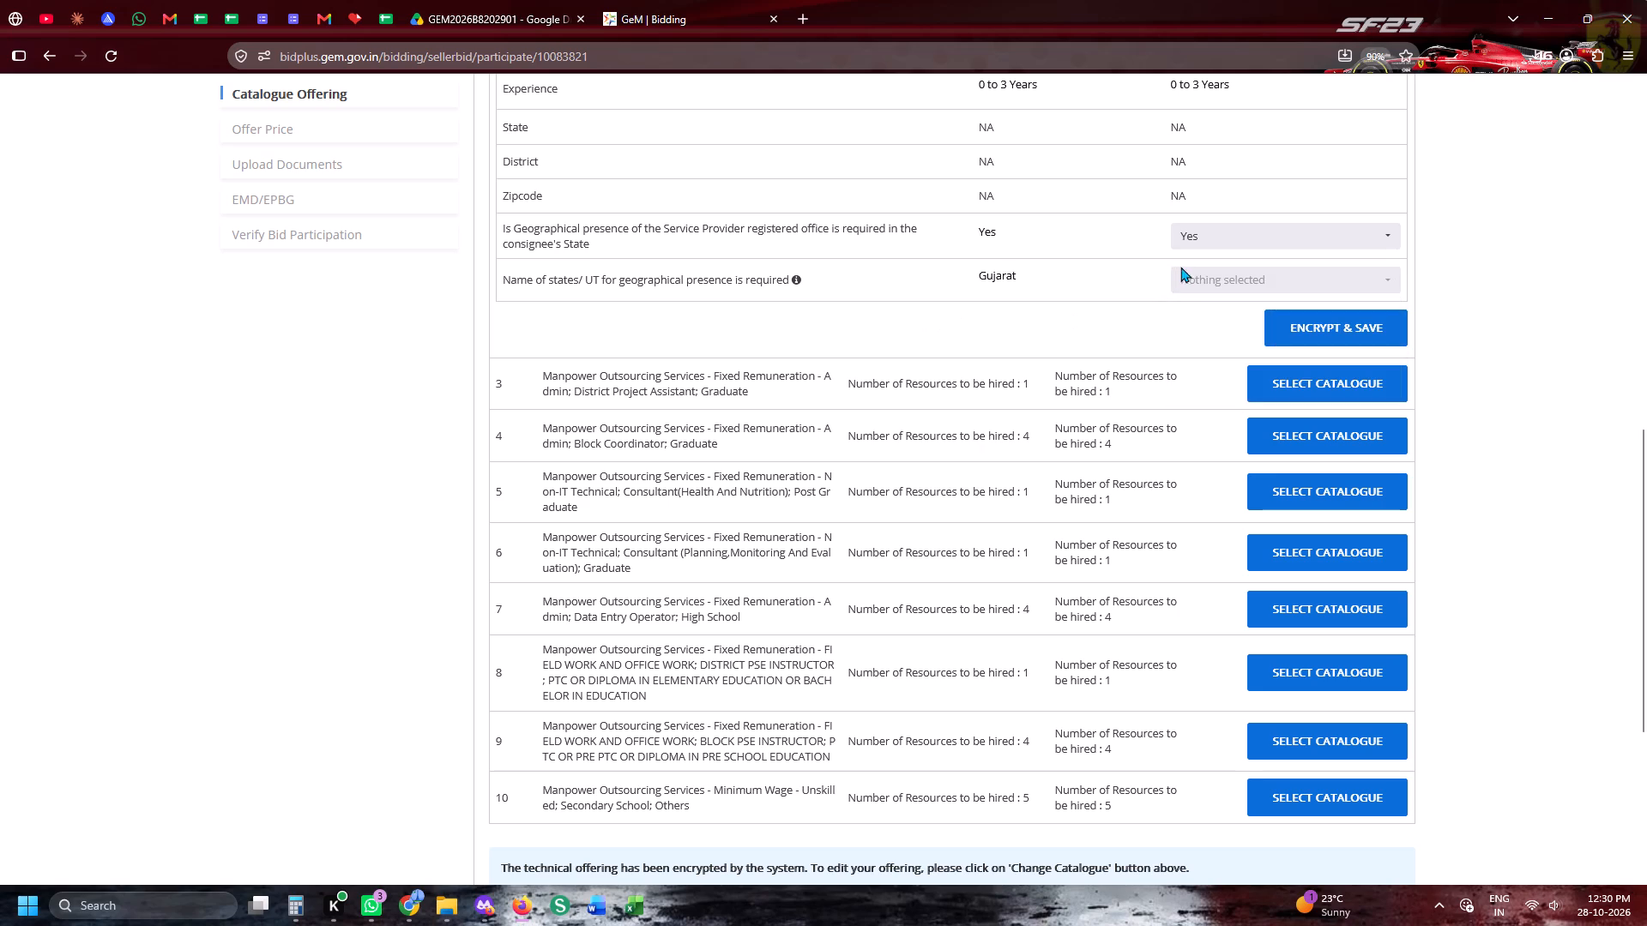
left_click(1185, 271)
key("g")
left_click(1206, 367)
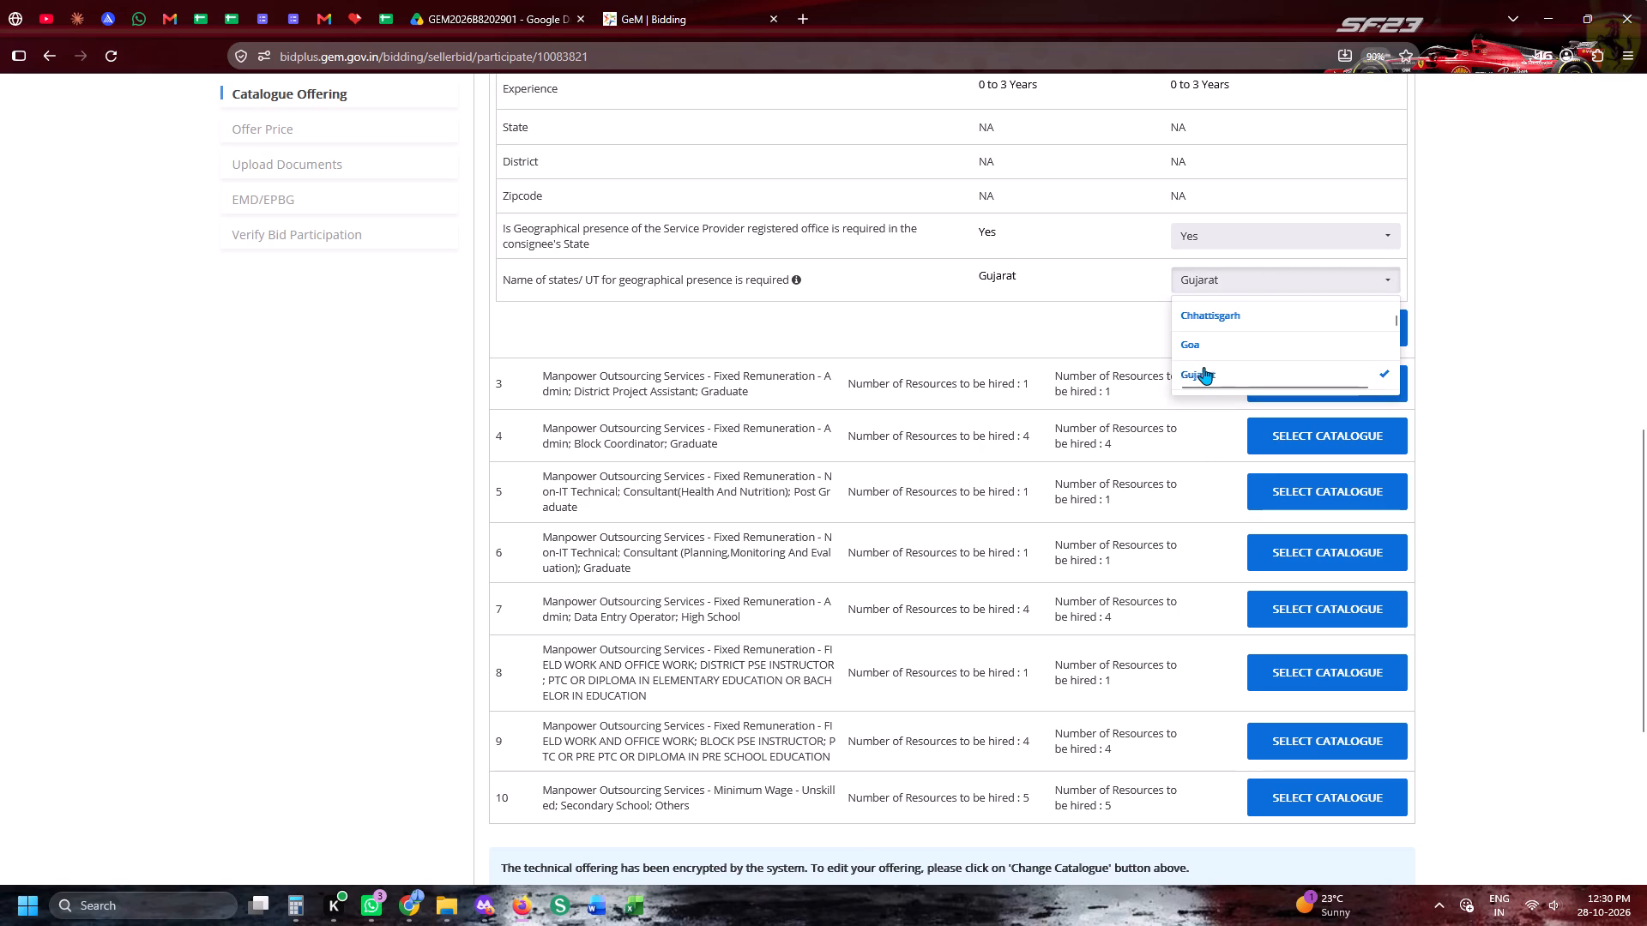
left_click(1162, 365)
left_click(1354, 352)
left_click(1346, 336)
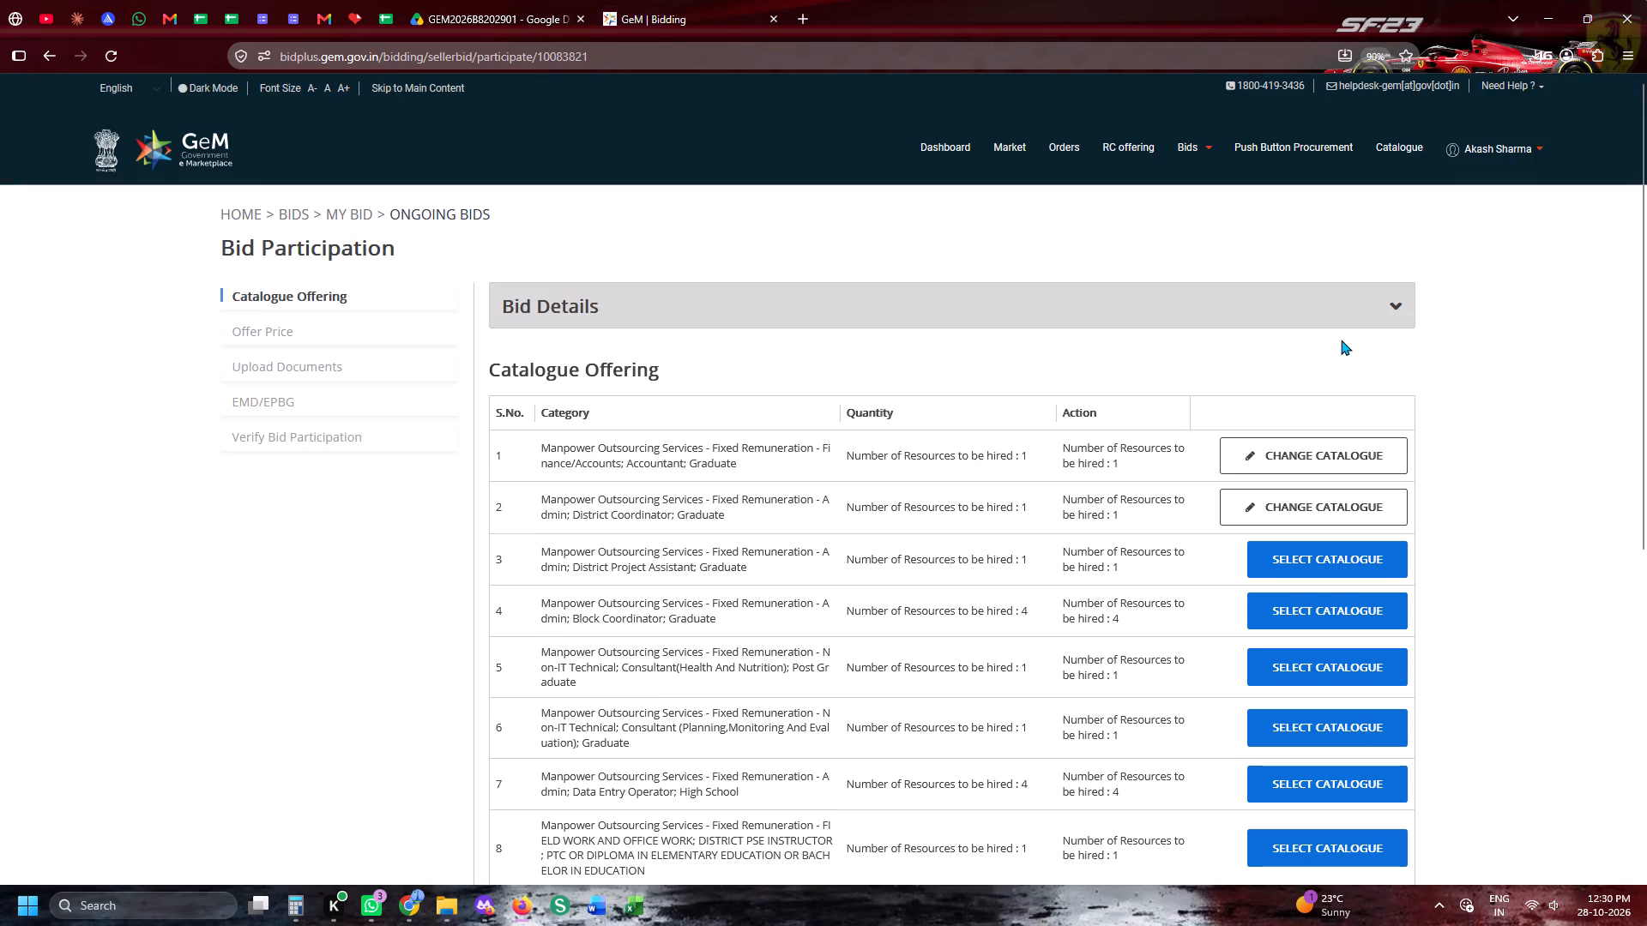
Select the catalogue for item 3 (District Project Assistant), change the geographical presence state to Gujarat, and encrypt and save it.
left_click(1310, 550)
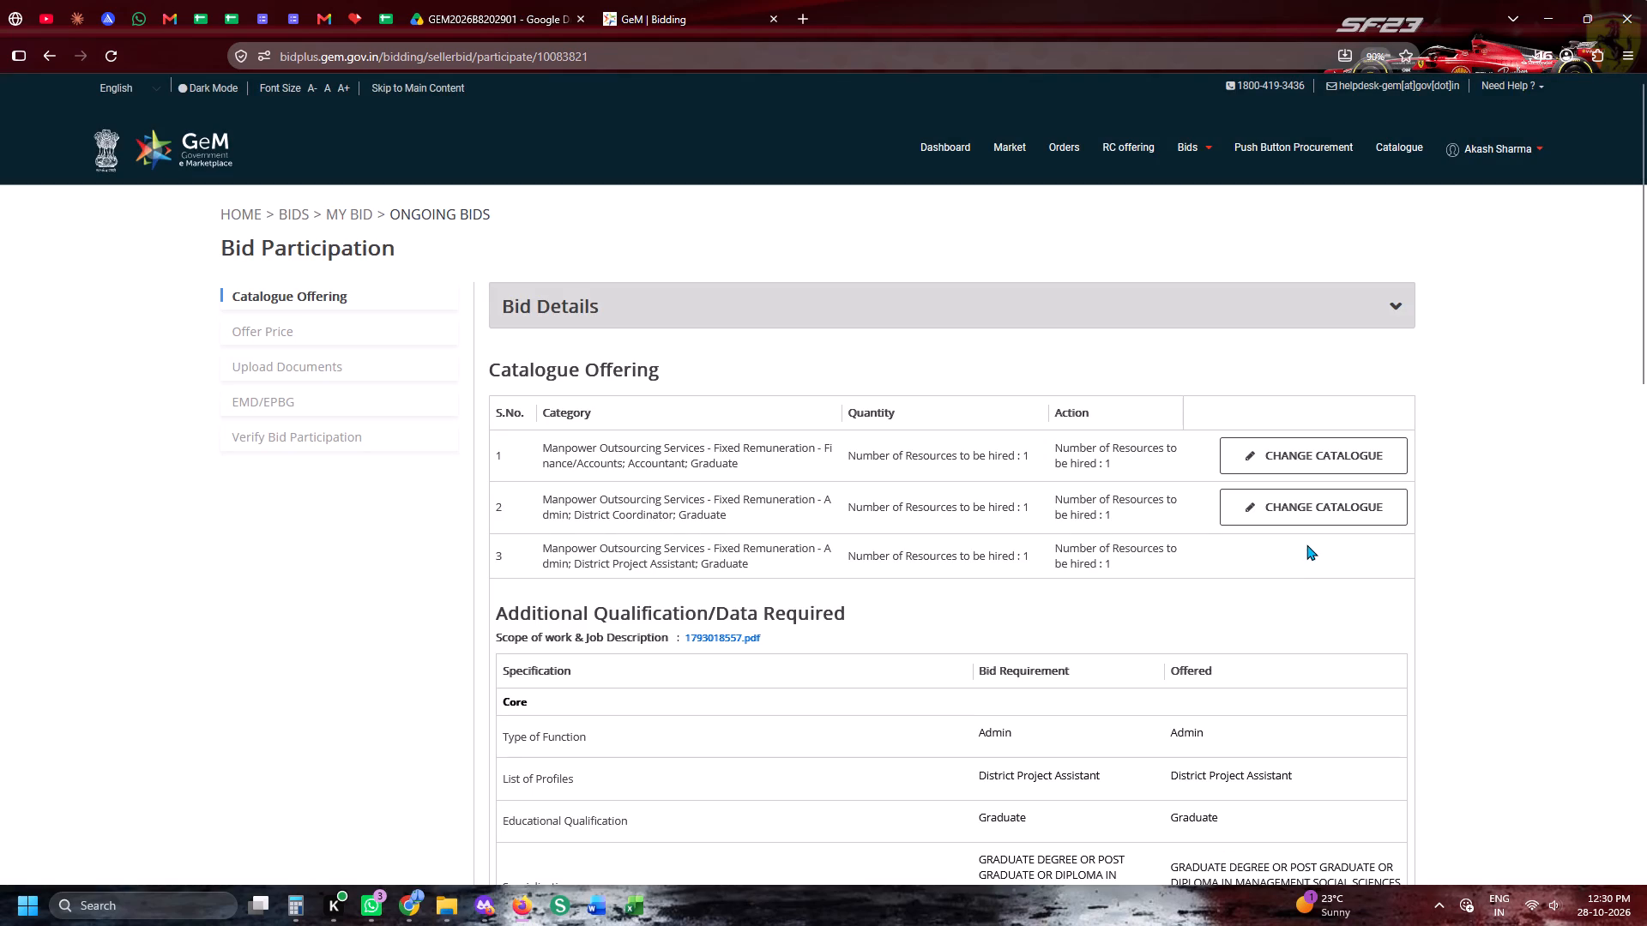
scroll(1306, 544, "down", 3)
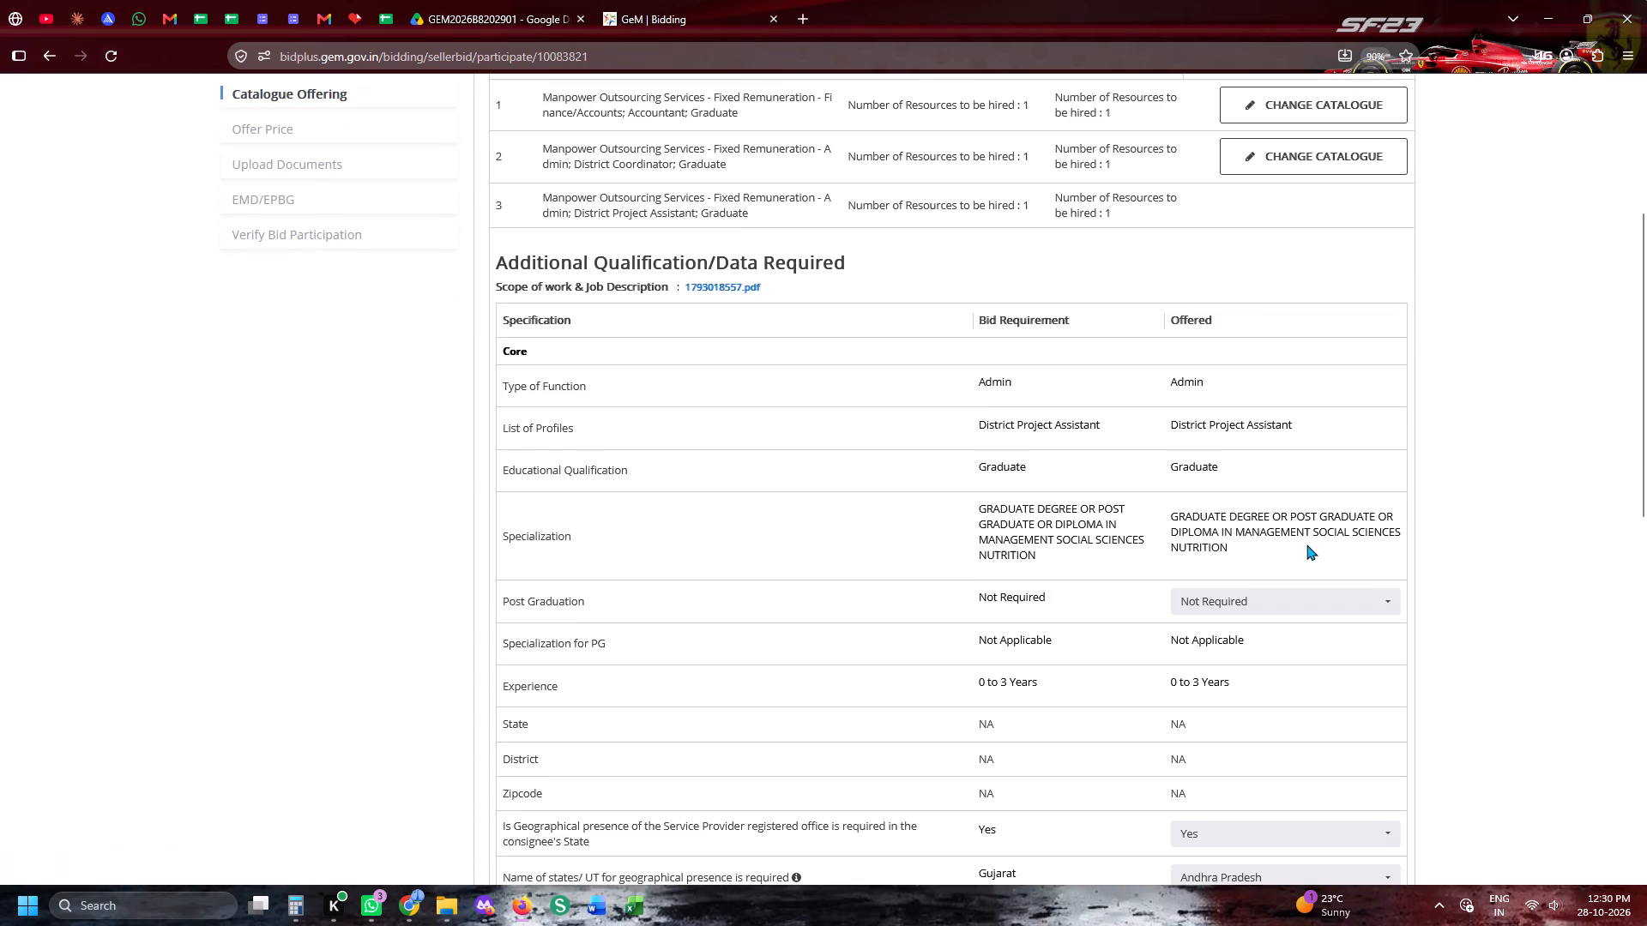
scroll(1267, 457, "down", 5)
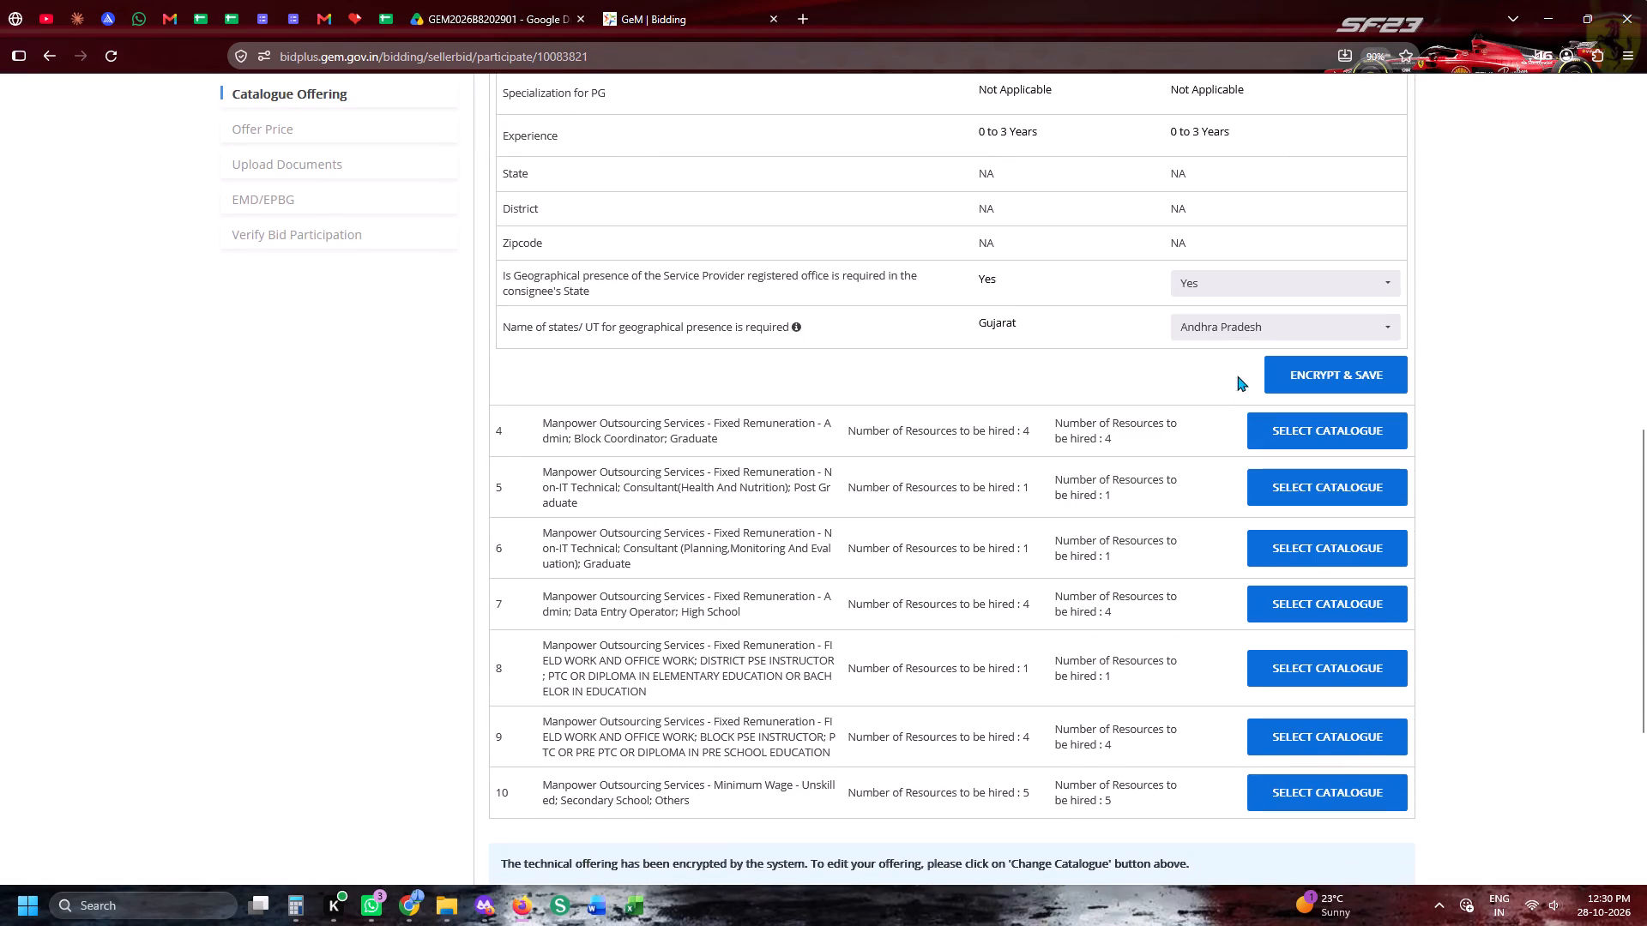
left_click(1225, 335)
left_click(1223, 363)
left_click(1094, 358)
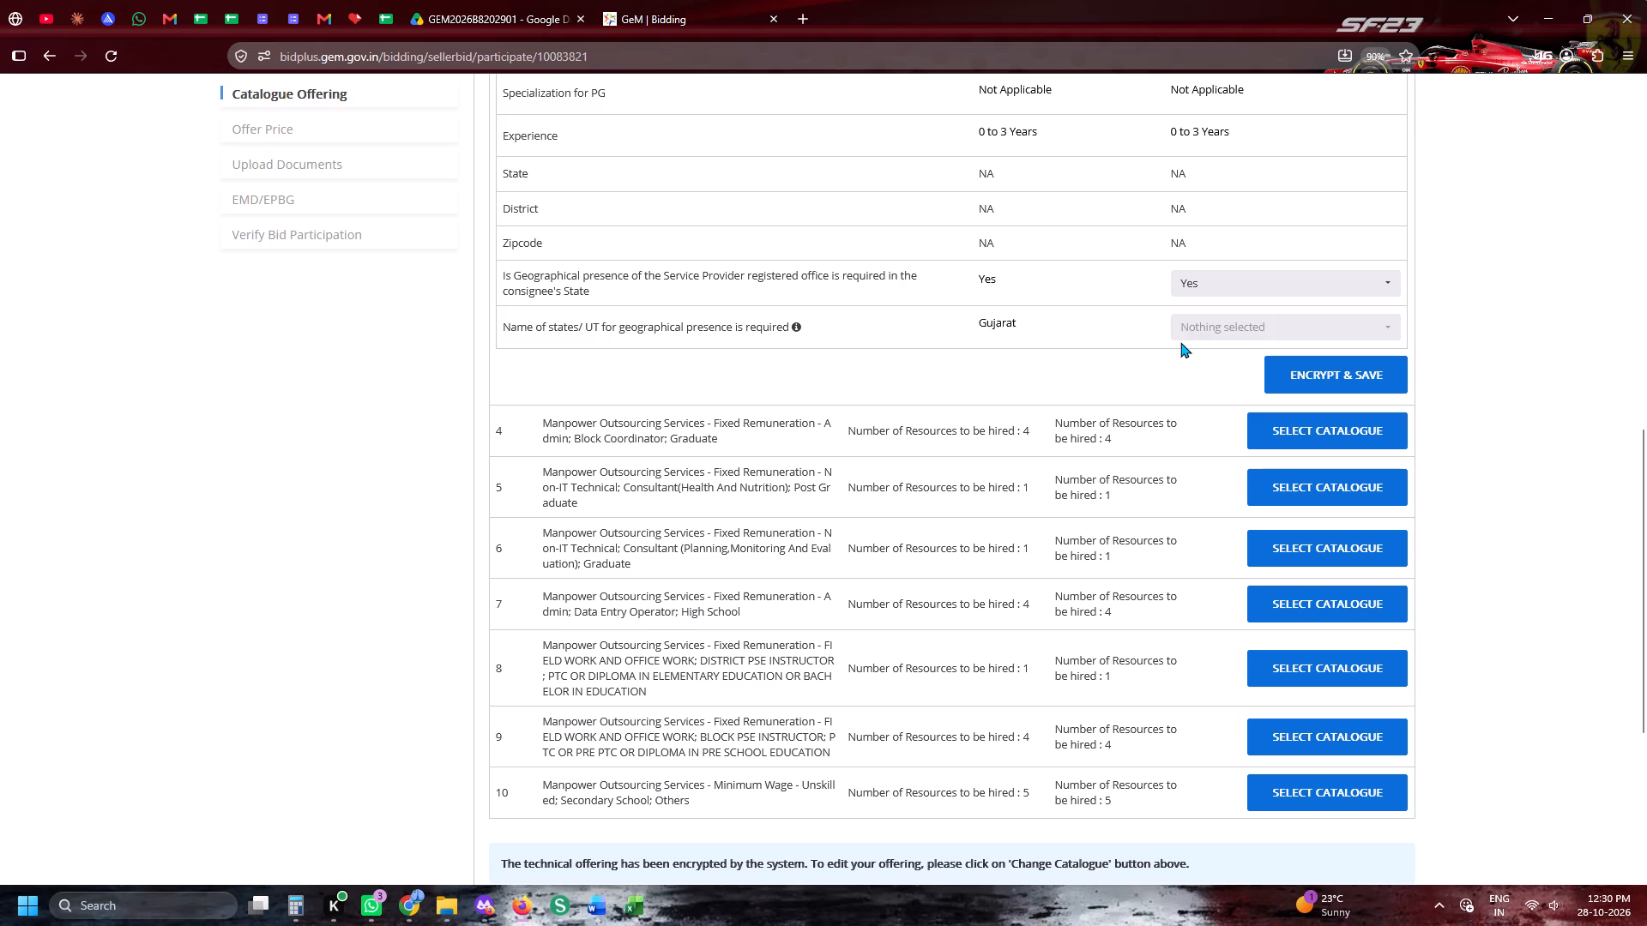
left_click(1188, 337)
key("g")
left_click(1192, 414)
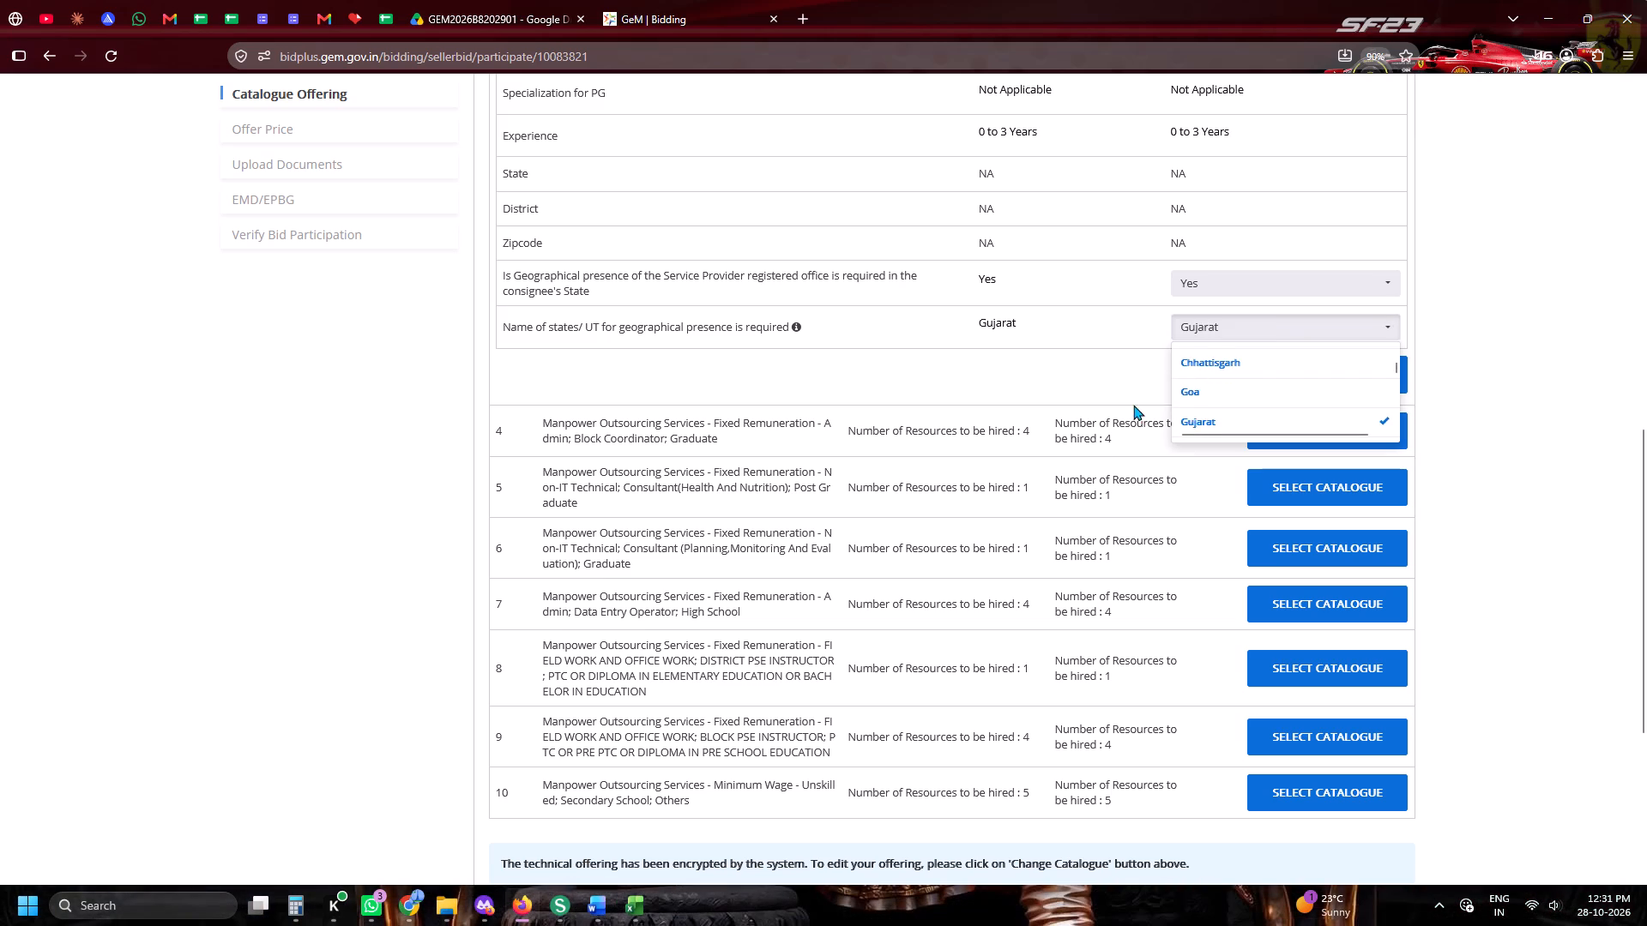
left_click(1133, 405)
left_click(1404, 349)
left_click(1392, 361)
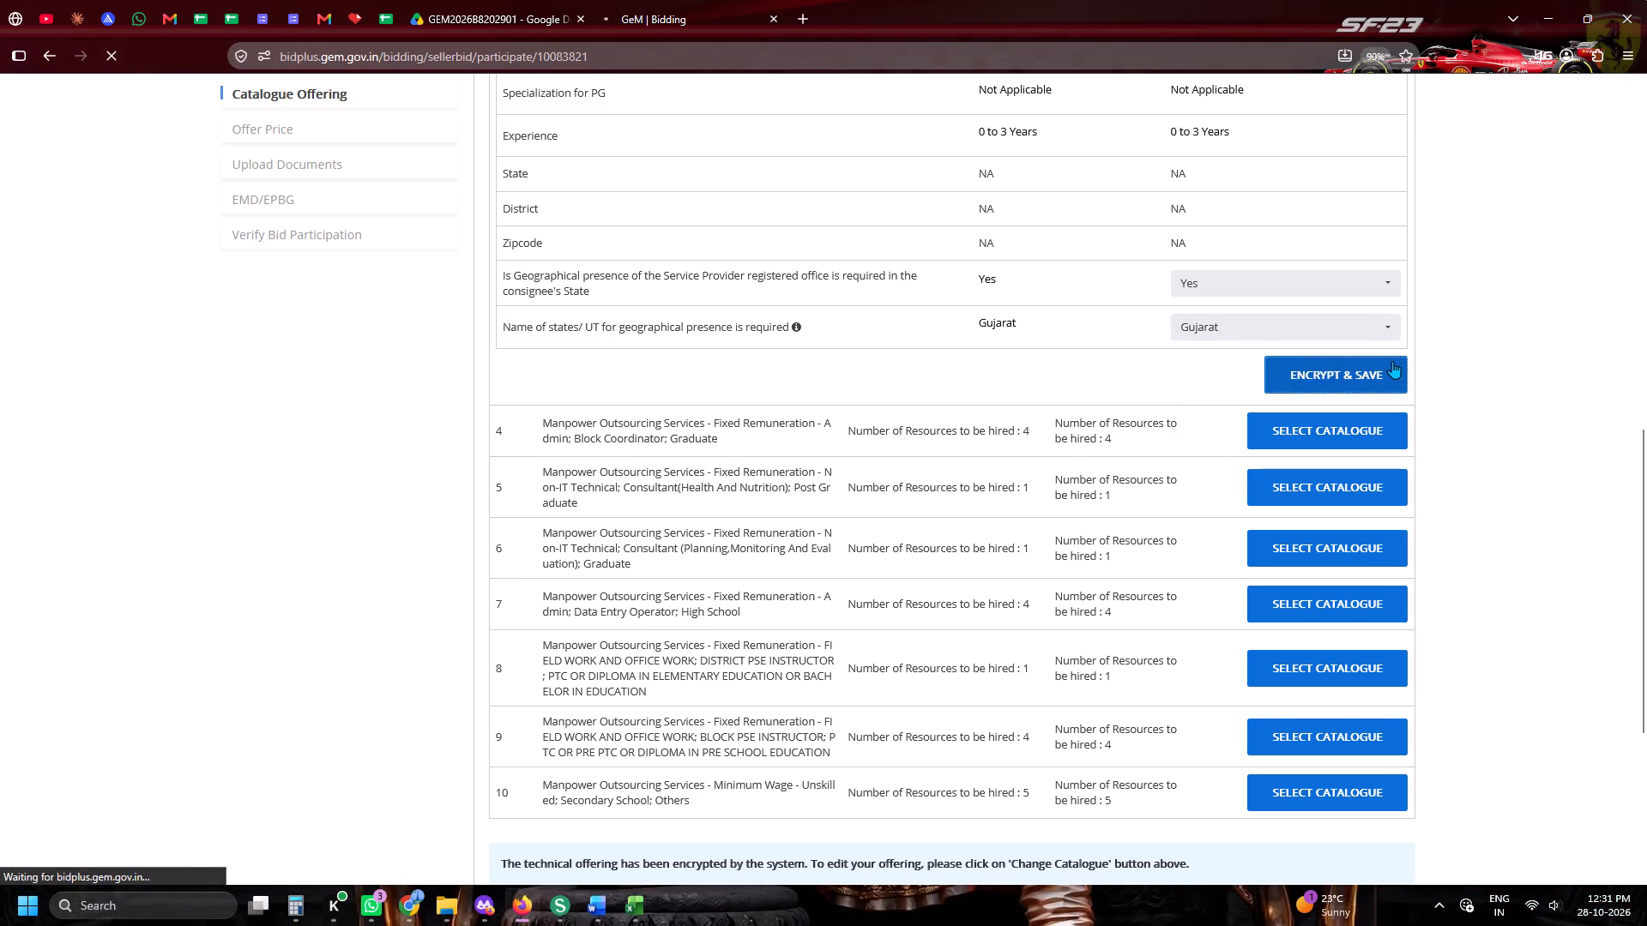
Select the catalogue for item 4 (Block Coordinator), change the geographical presence state to Gujarat, and encrypt and save it.
scroll(1392, 361, "down", 4)
left_click(1308, 162)
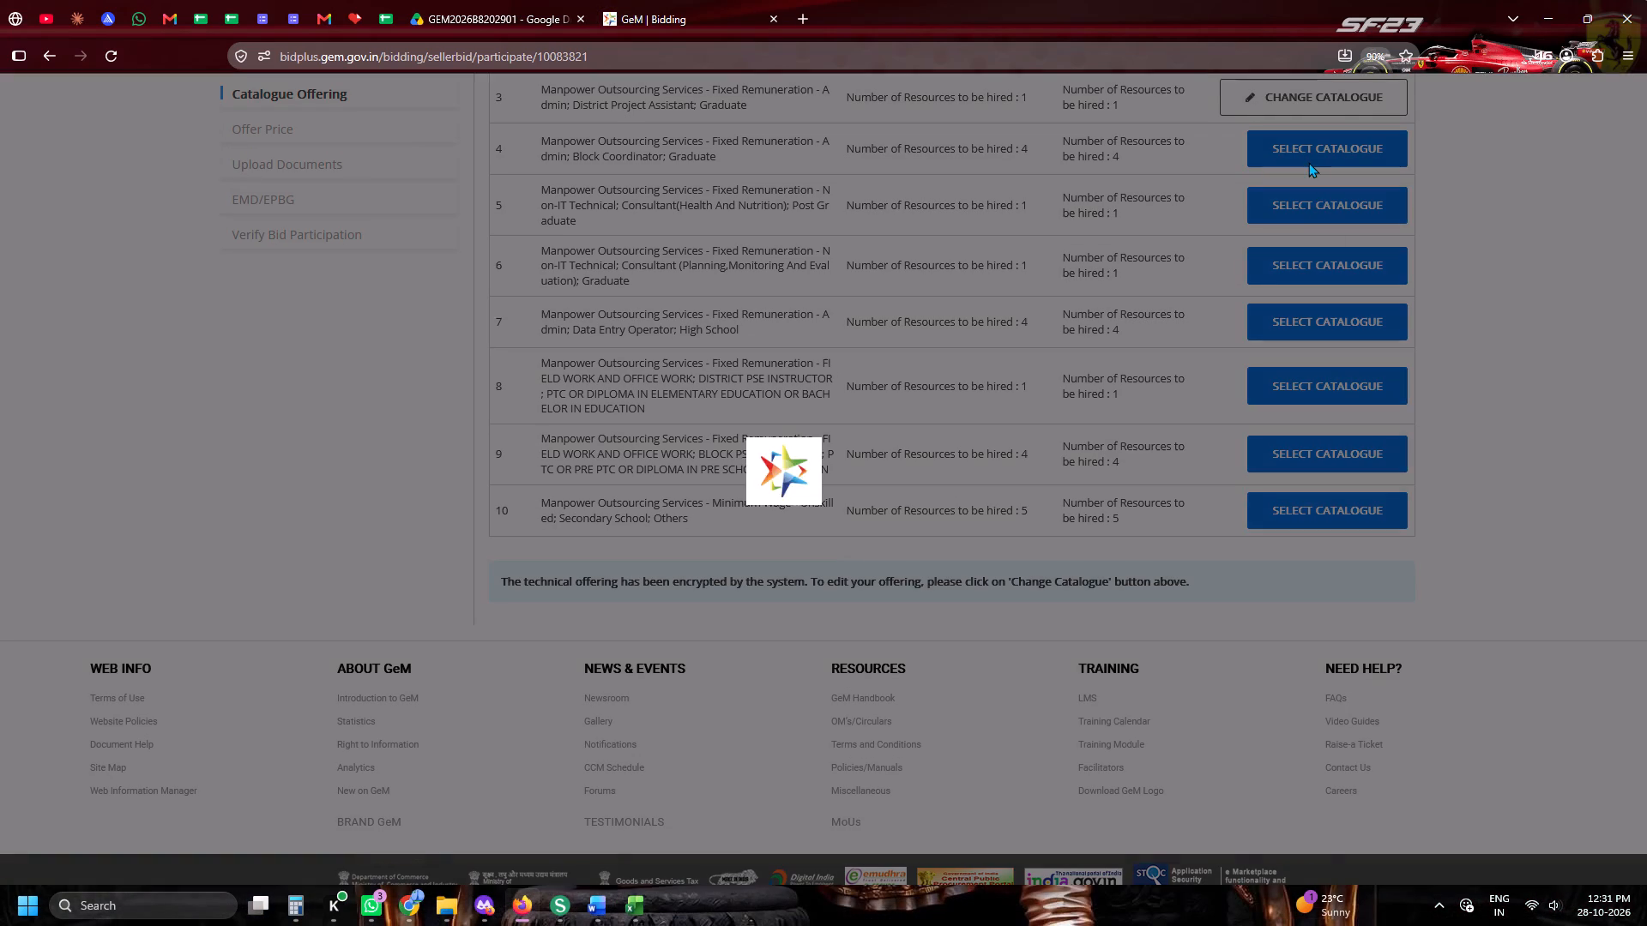
scroll(1207, 410, "down", 5)
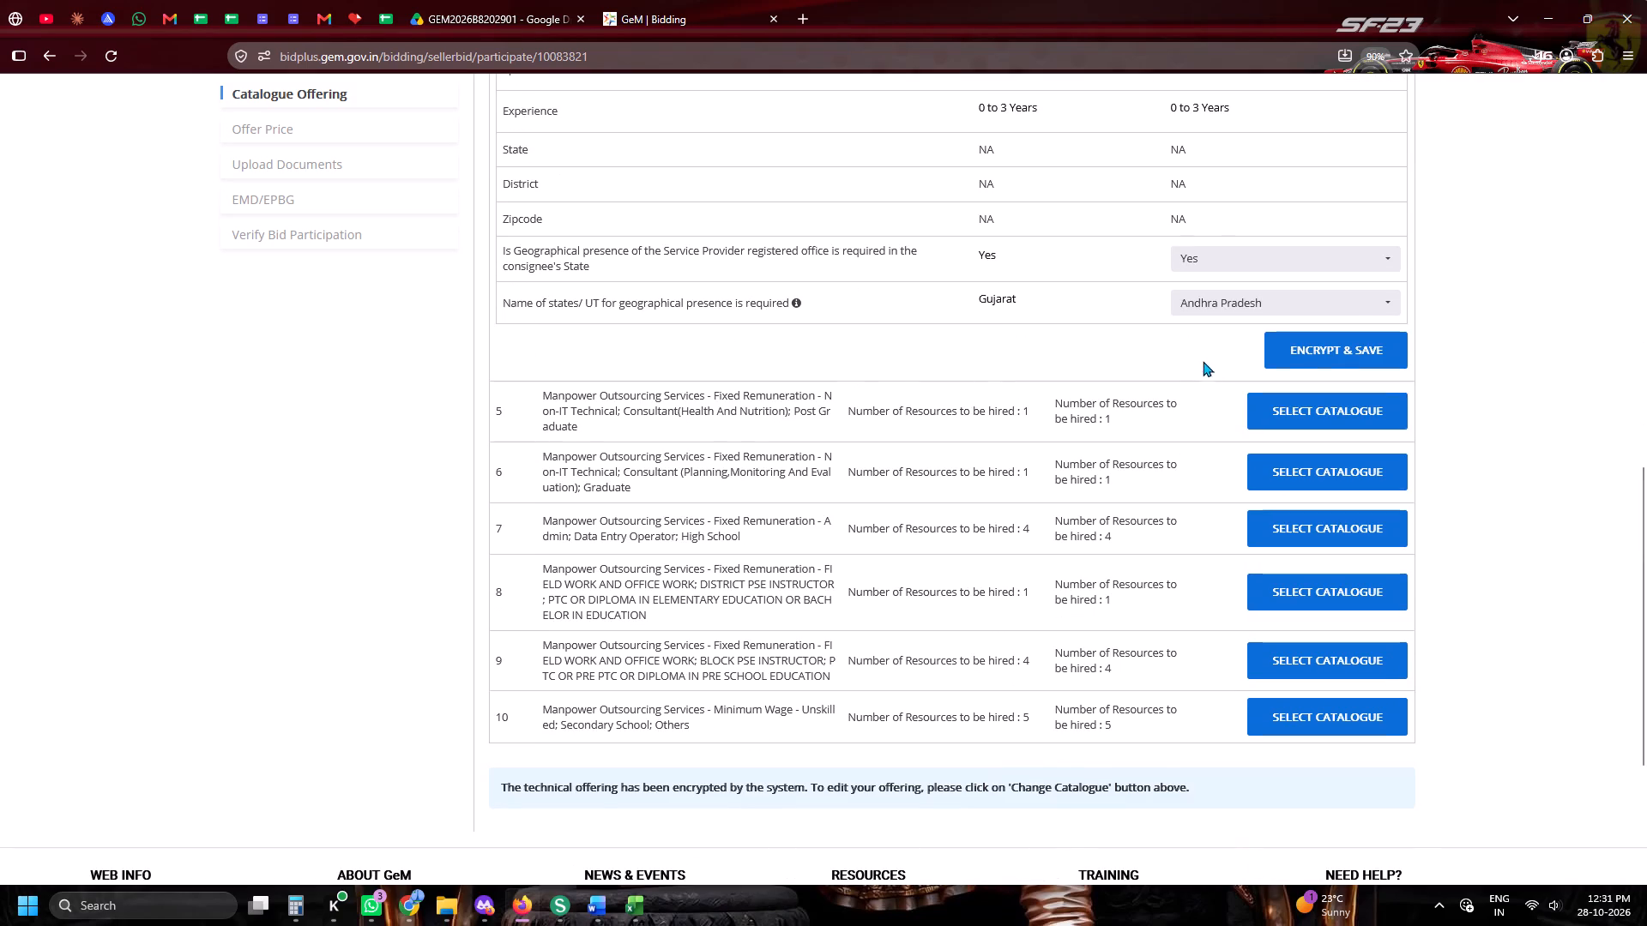
left_click(1198, 315)
left_click(1200, 341)
left_click(1102, 340)
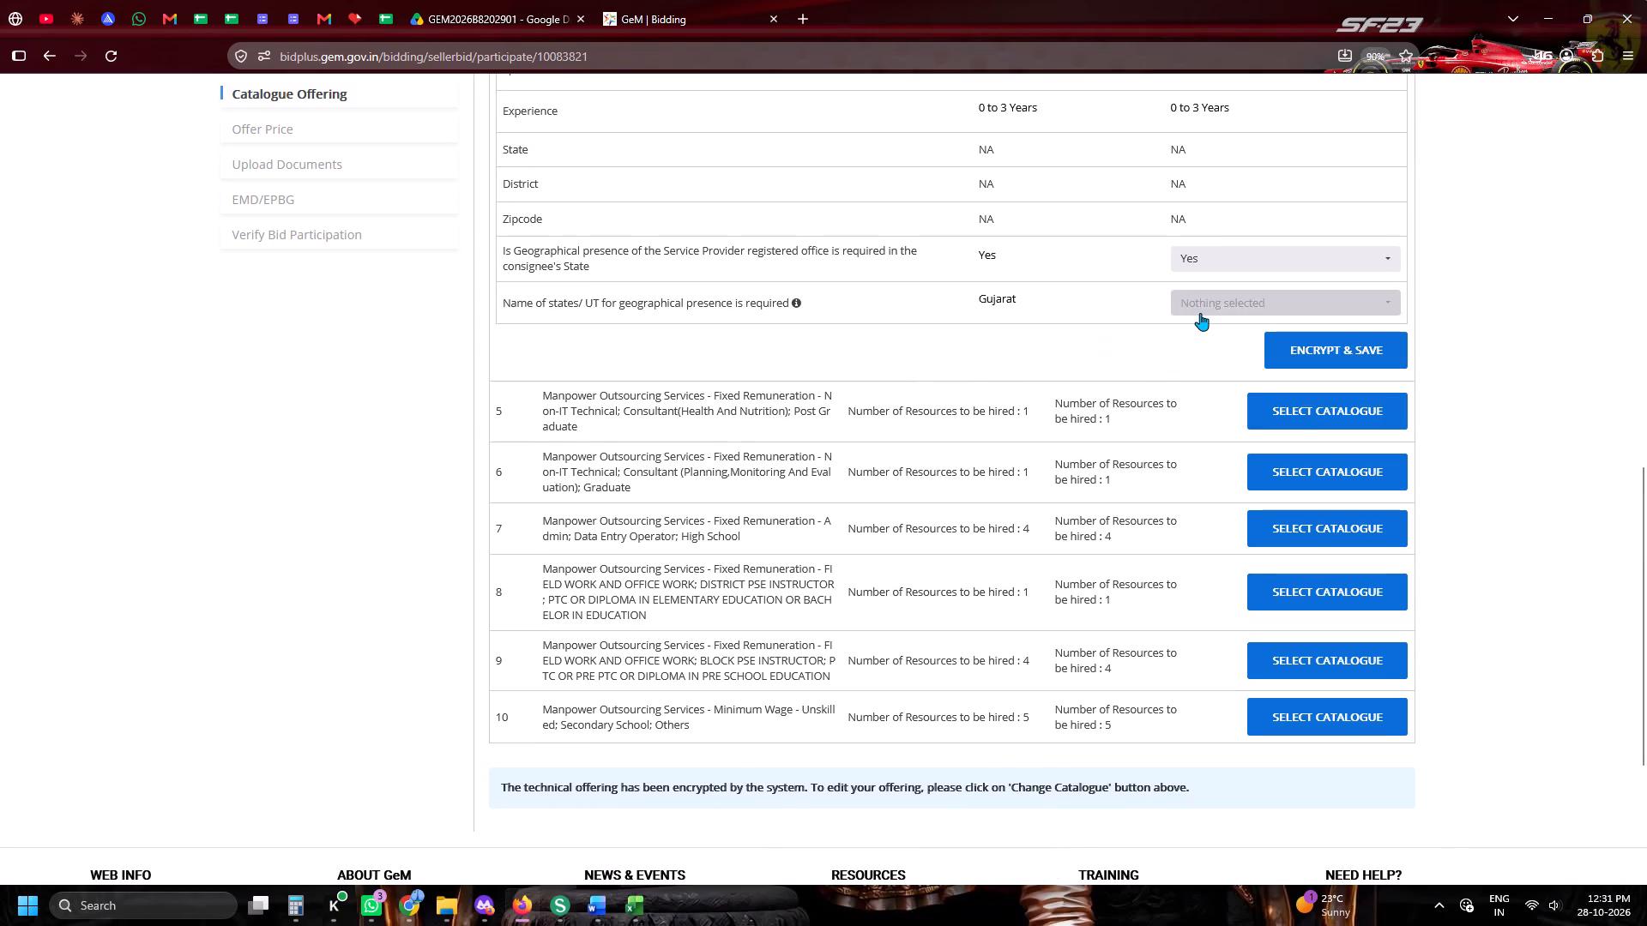
left_click(1200, 313)
key("g")
left_click(1200, 393)
left_click(1005, 376)
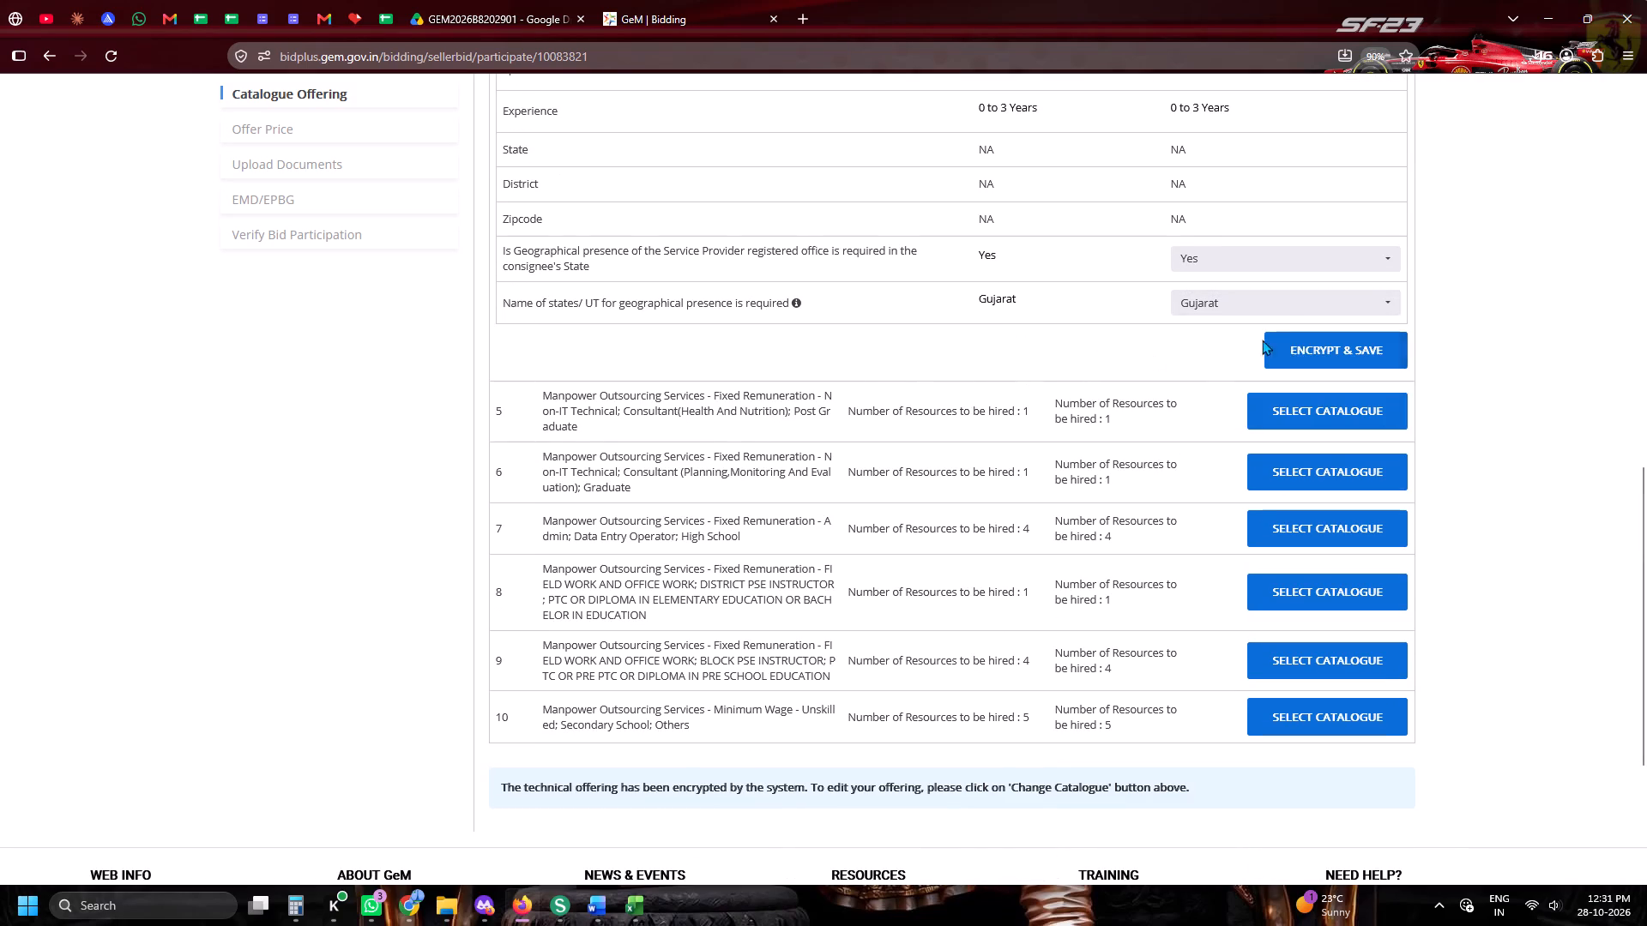
left_click(1331, 348)
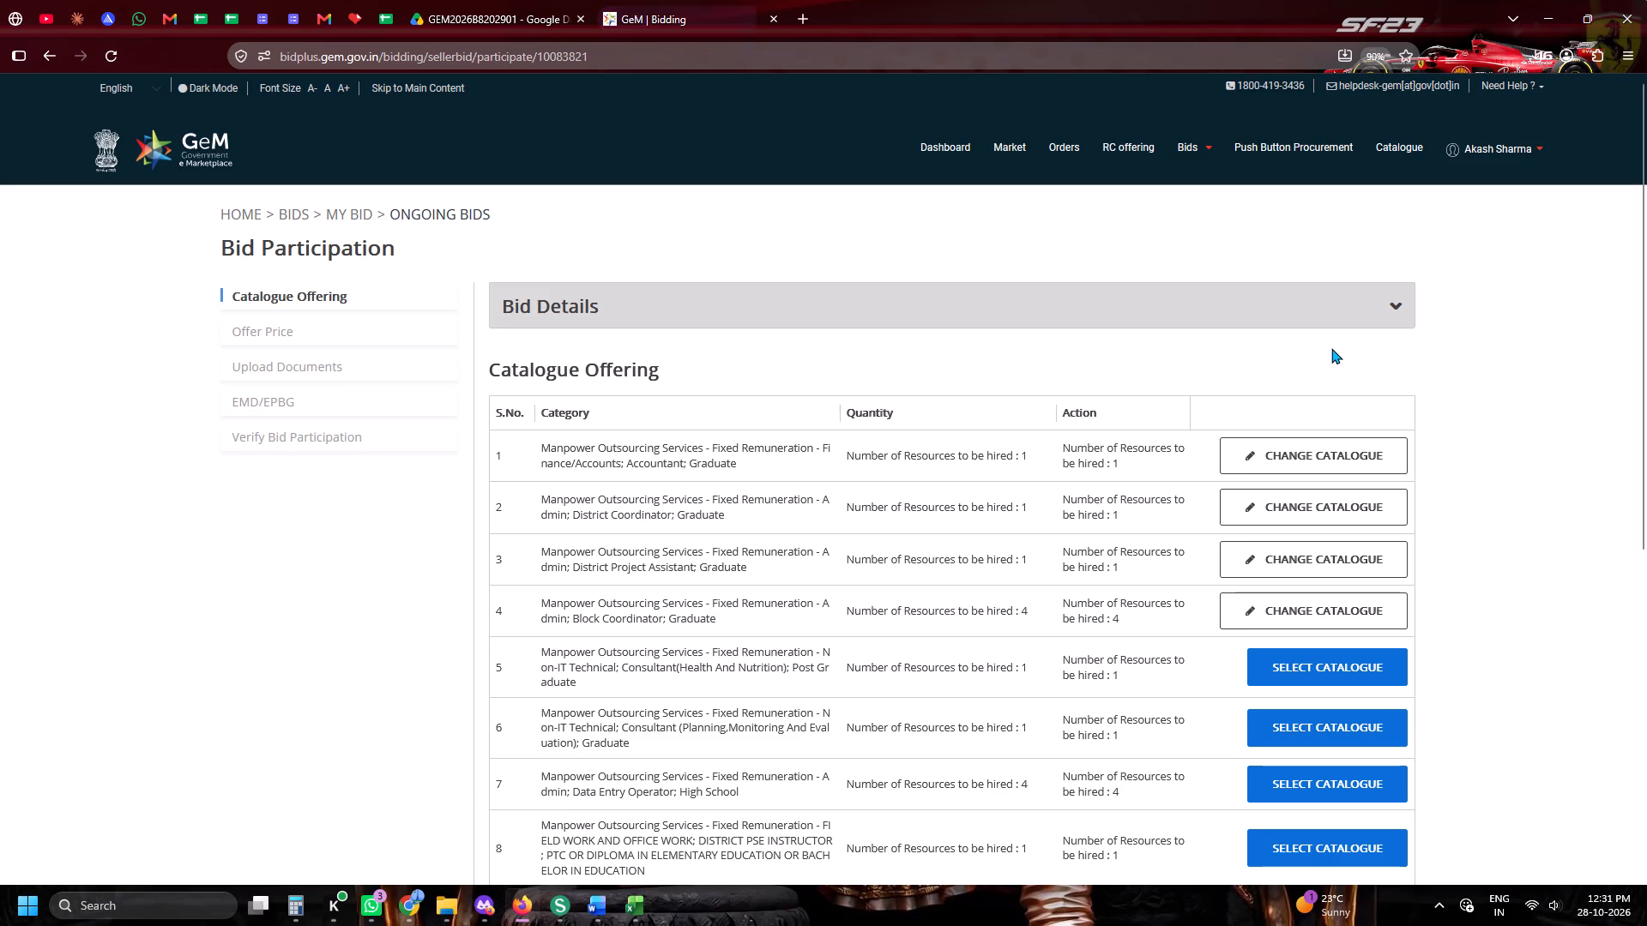
Select the catalogue for item 5 (Consultant, Health and Nutrition) and set the offered Post Graduation to Required.
scroll(1331, 348, "down", 5)
left_click(1318, 133)
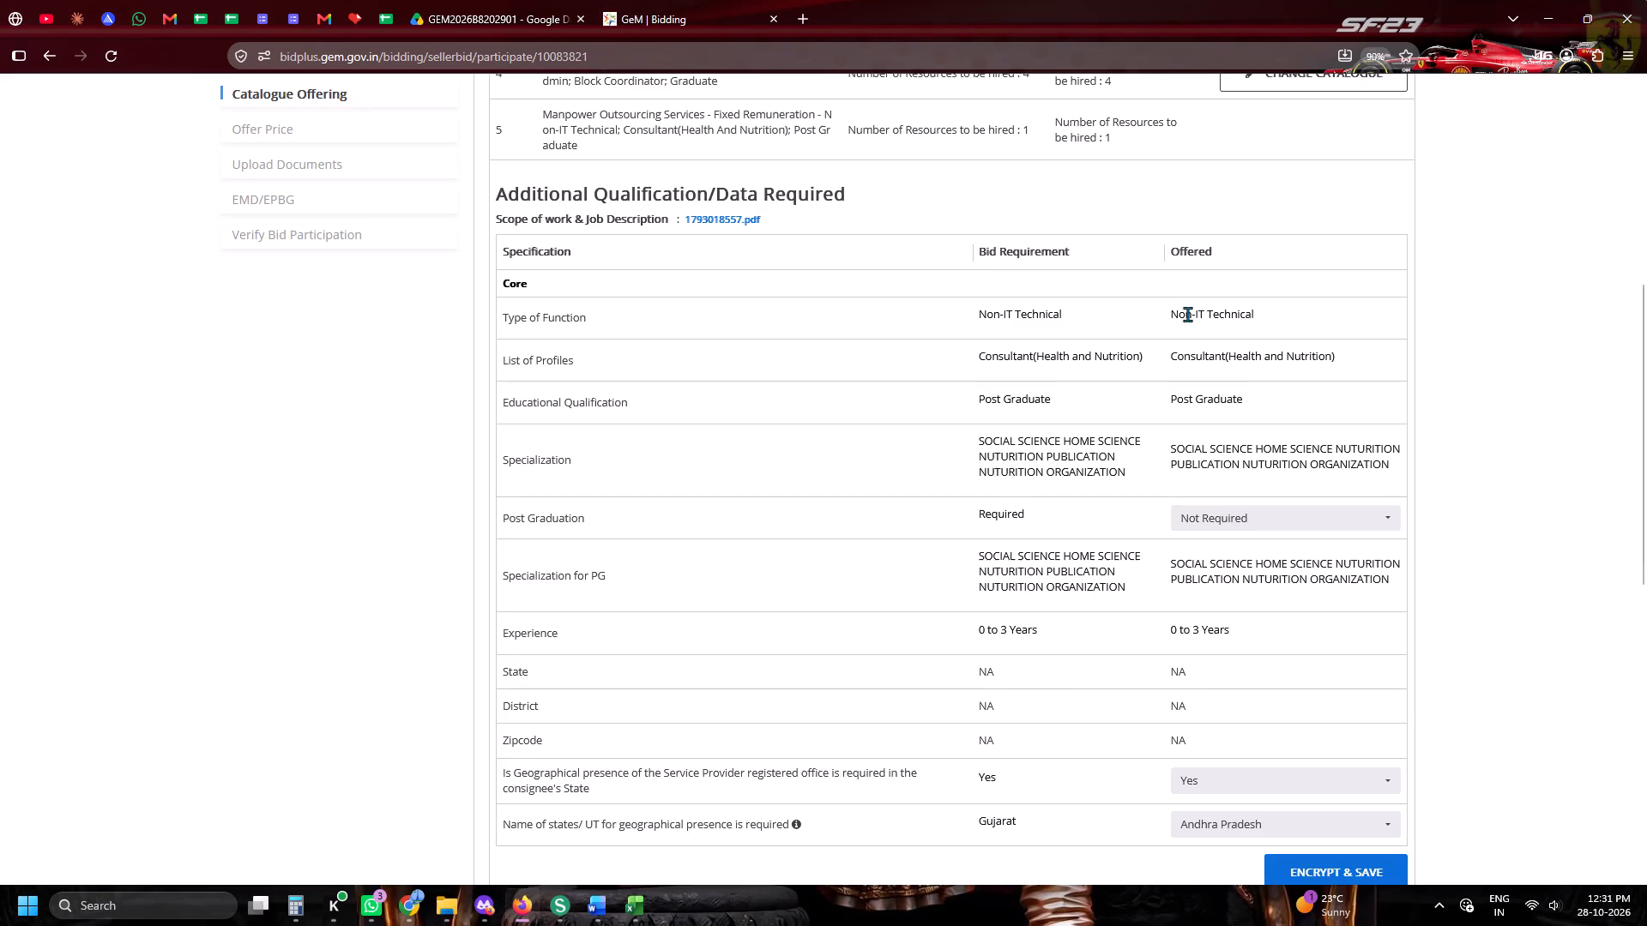
scroll(1188, 317, "down", 2)
left_click(1191, 292)
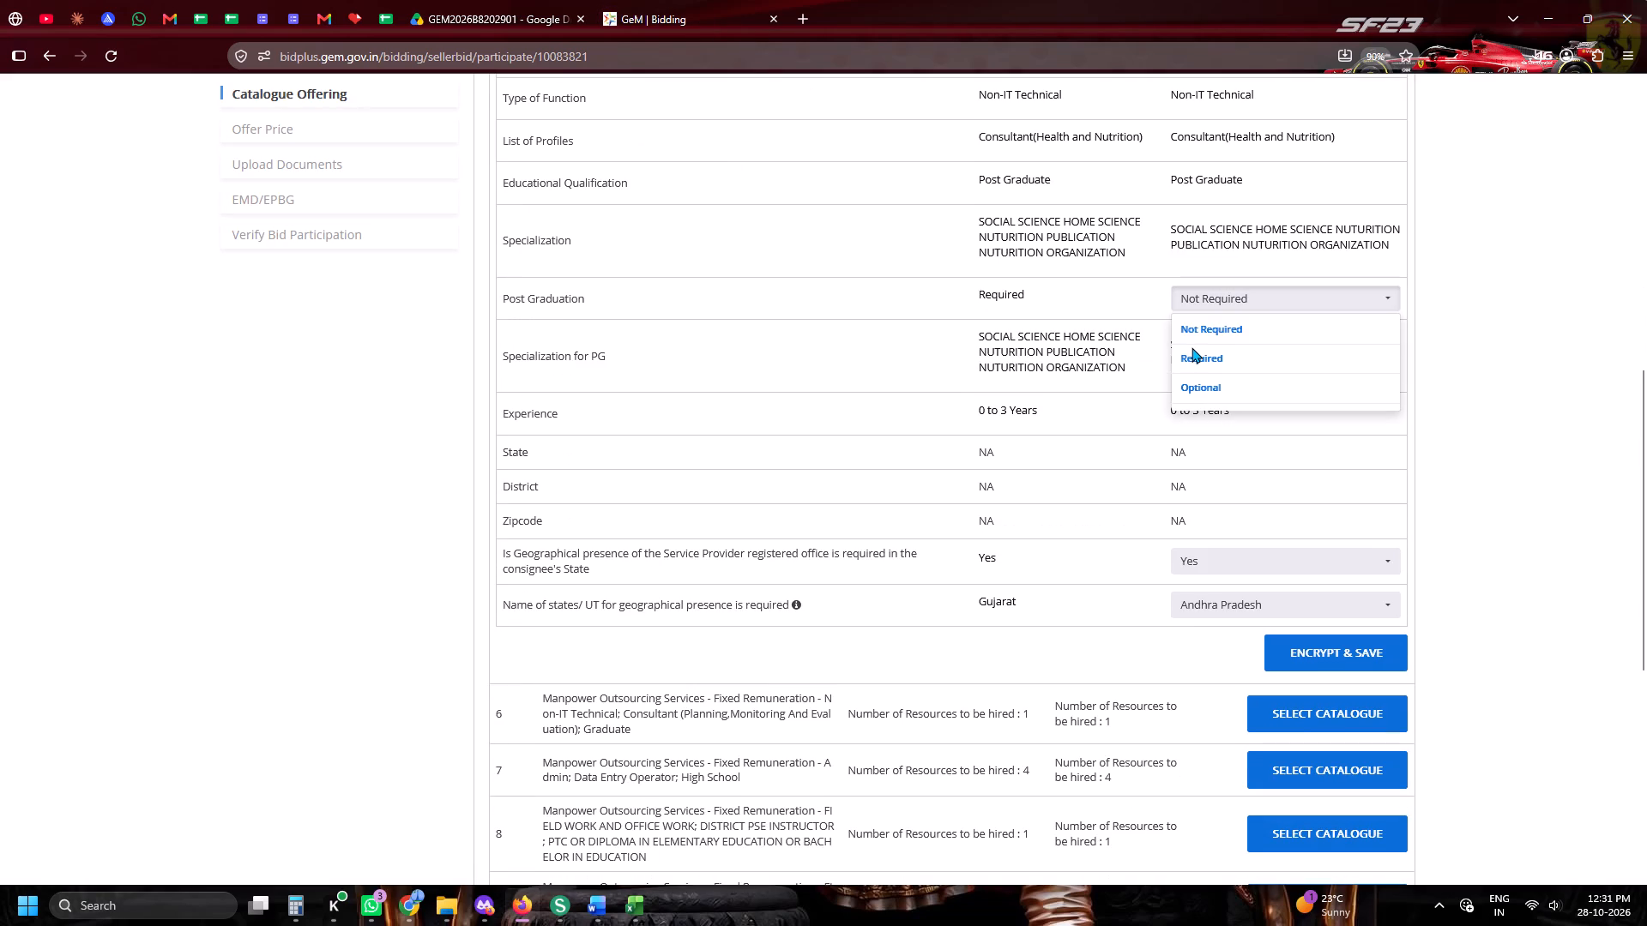
left_click(1193, 359)
Change item 5's geographical presence state from Andhra Pradesh to Gujarat, and encrypt and save the offering.
scroll(1196, 344, "down", 4)
left_click(1202, 176)
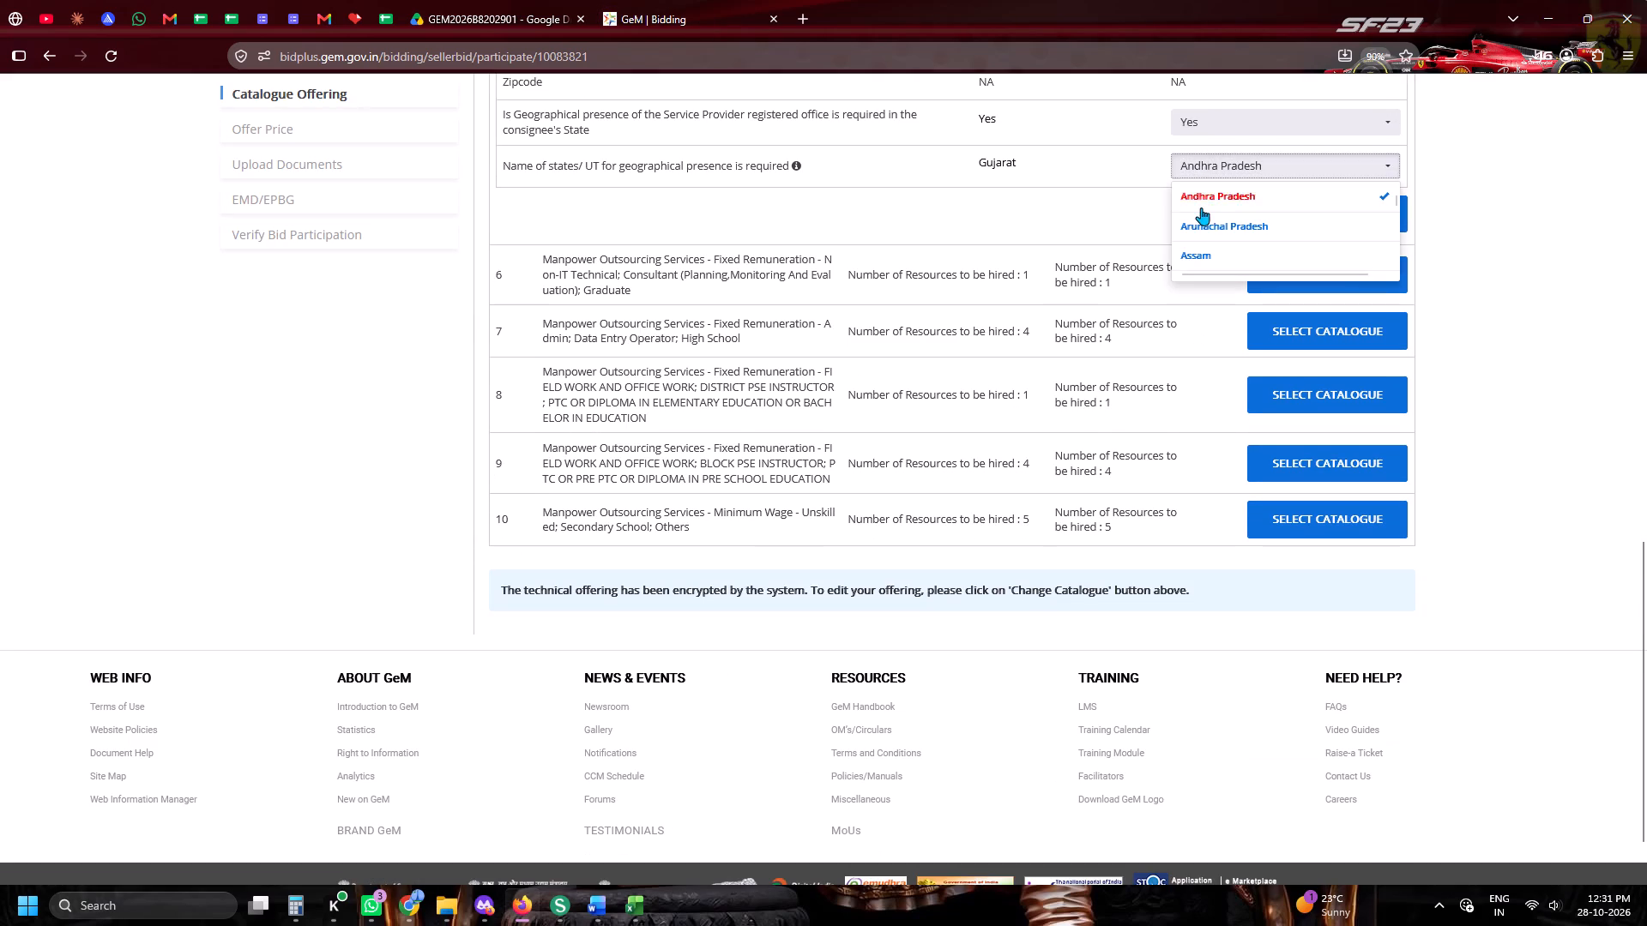
left_click(1198, 198)
left_click(1042, 202)
left_click(1198, 166)
key("g")
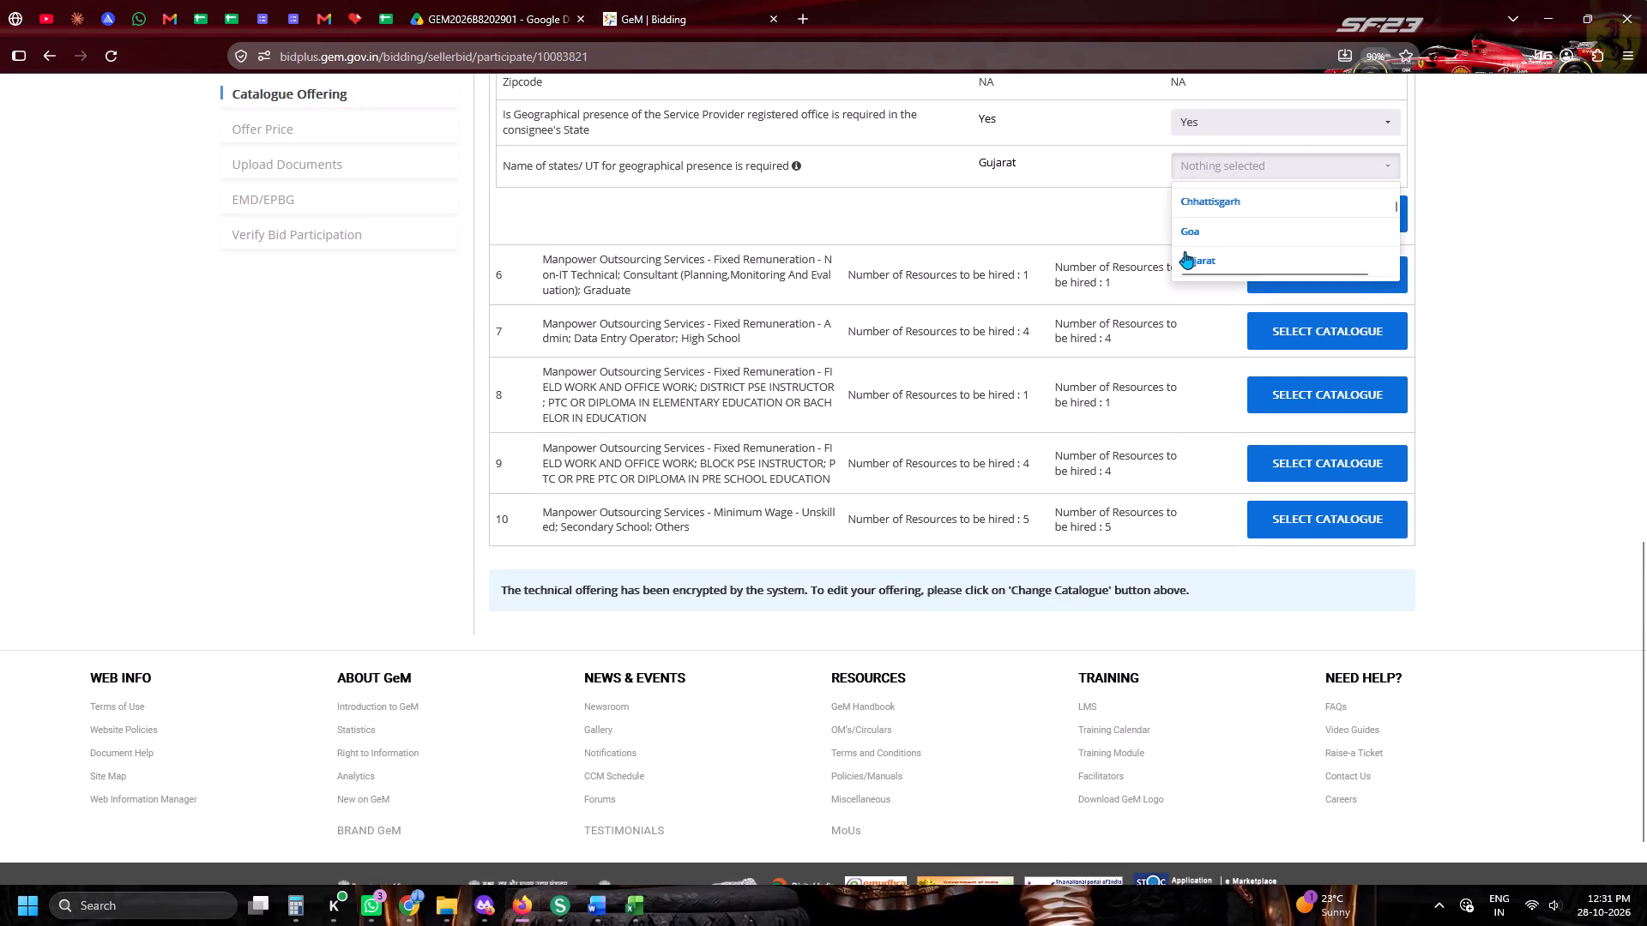
left_click(1176, 249)
left_click(1109, 217)
left_click(1288, 153)
left_click(1288, 171)
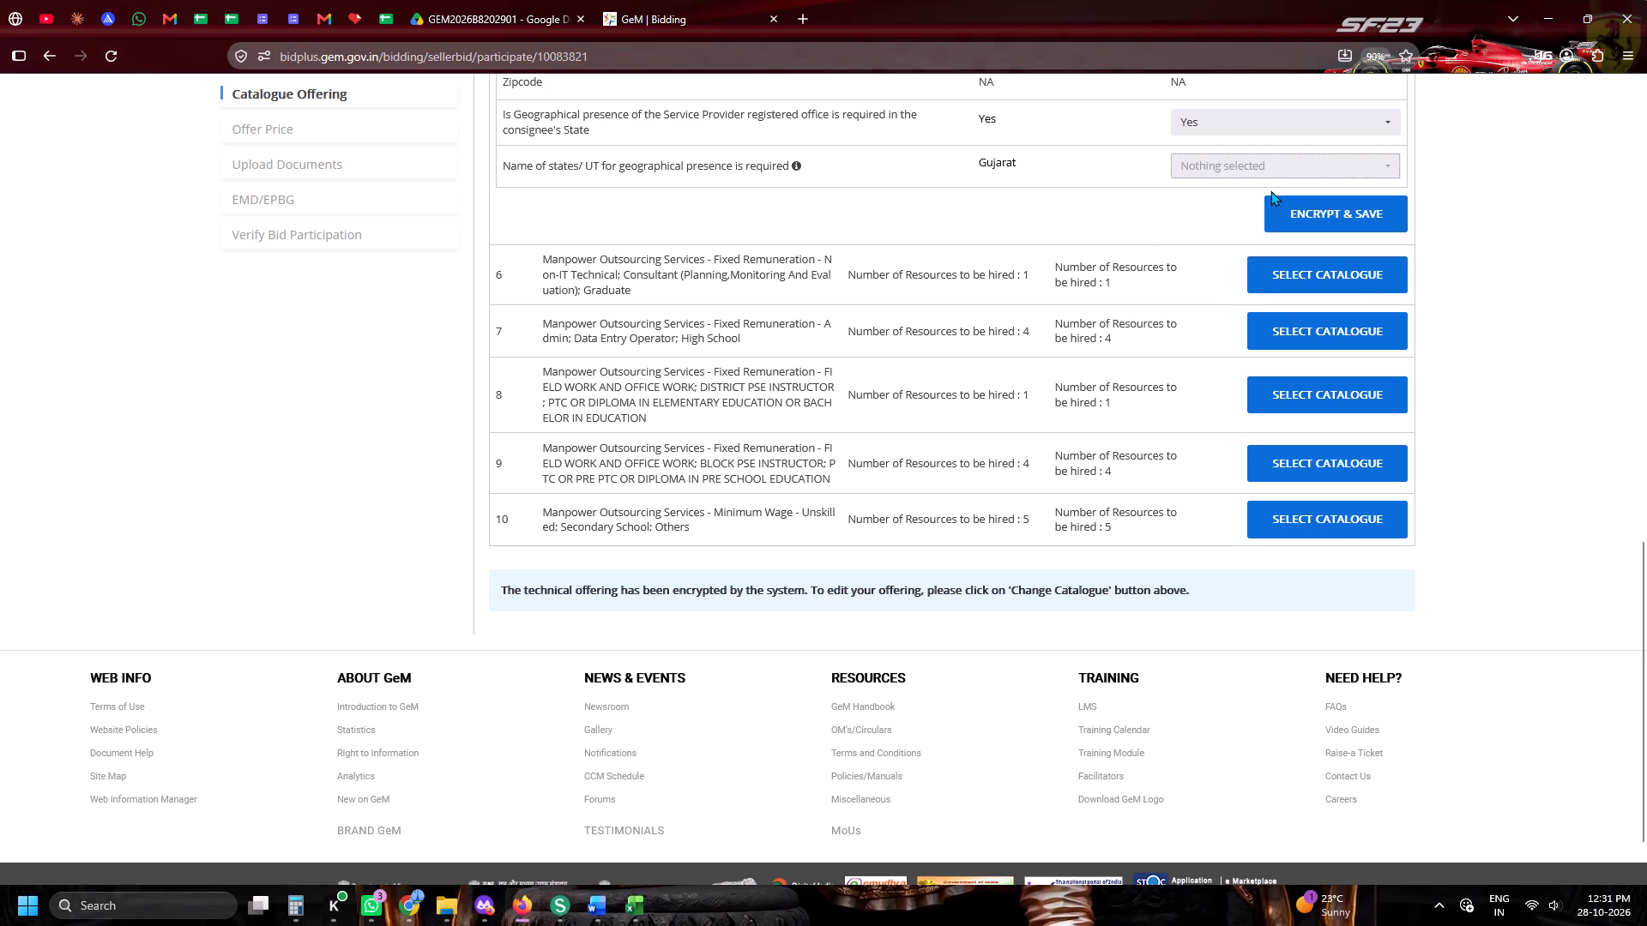
left_click(1263, 185)
left_click(1226, 137)
left_click(1232, 171)
left_click(1210, 251)
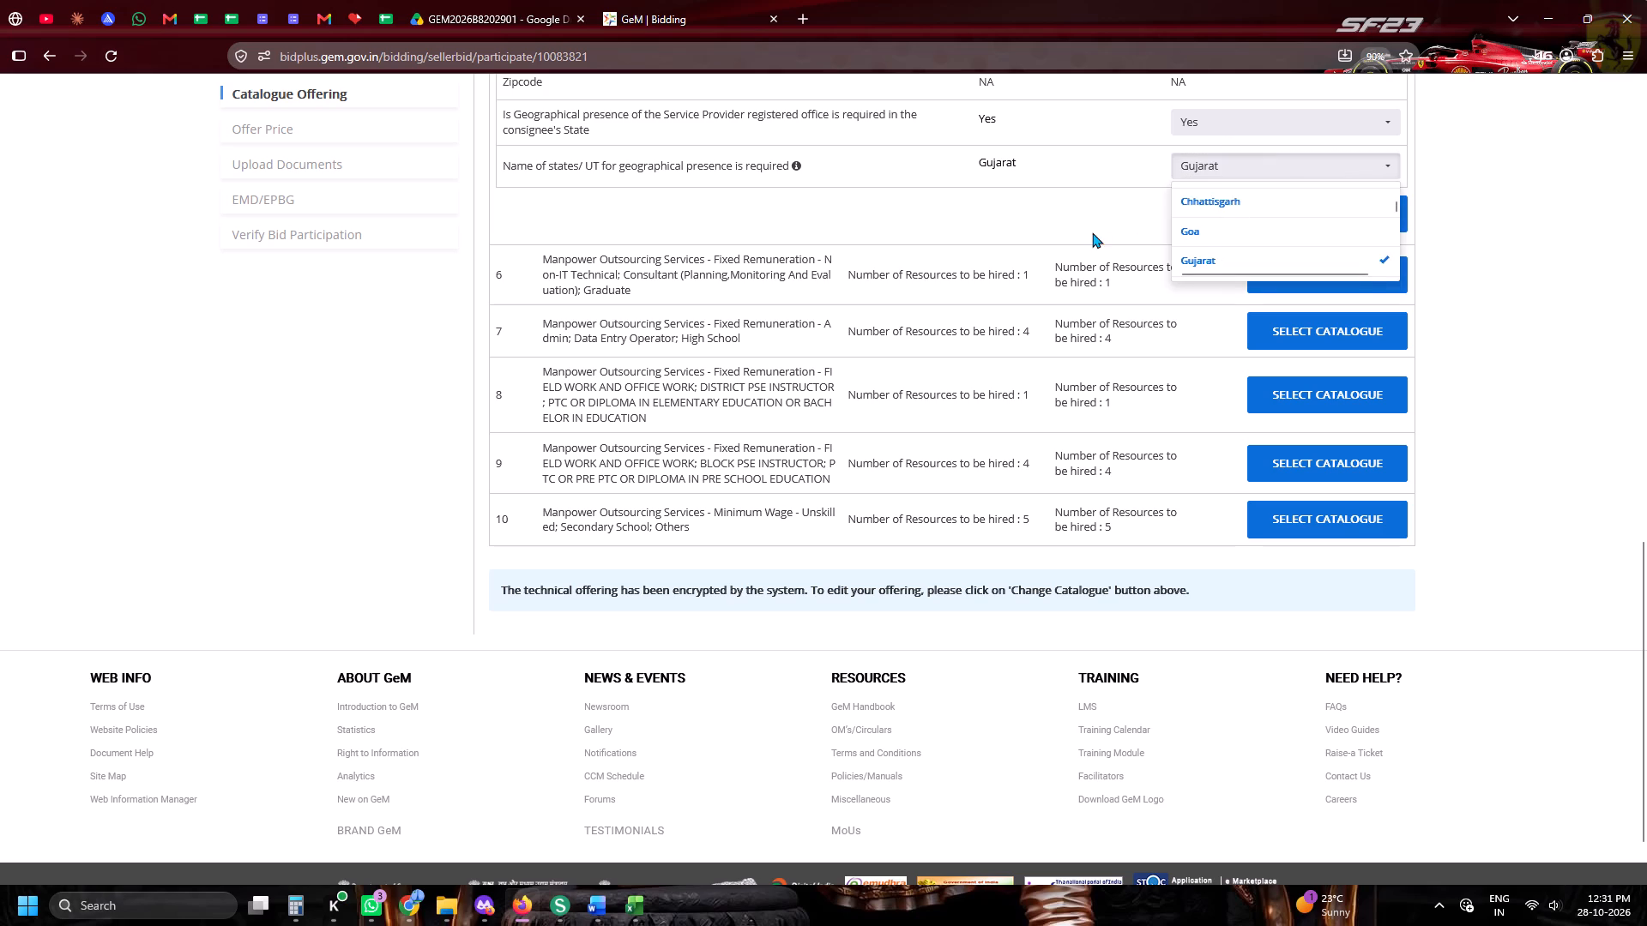
left_click(1092, 232)
left_click(1333, 213)
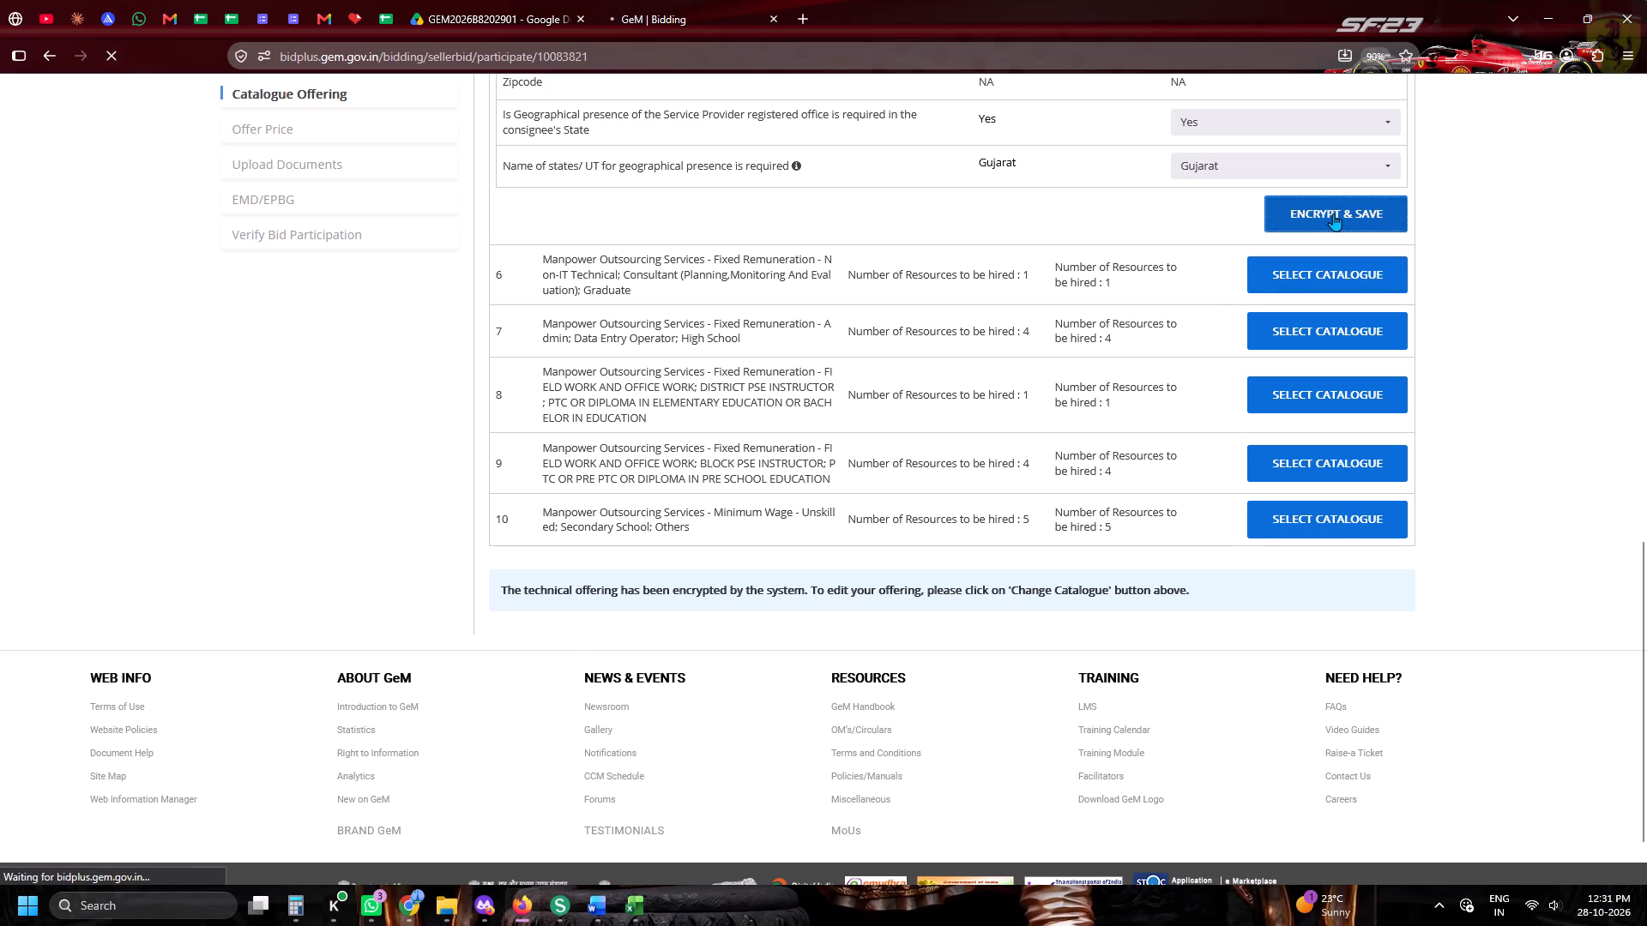
Select the catalogue for item 6 (Consultant, Planning, Monitoring and Evaluation), change the geographical presence state to Gujarat, and encrypt and save it.
scroll(1333, 213, "down", 5)
left_click(1333, 194)
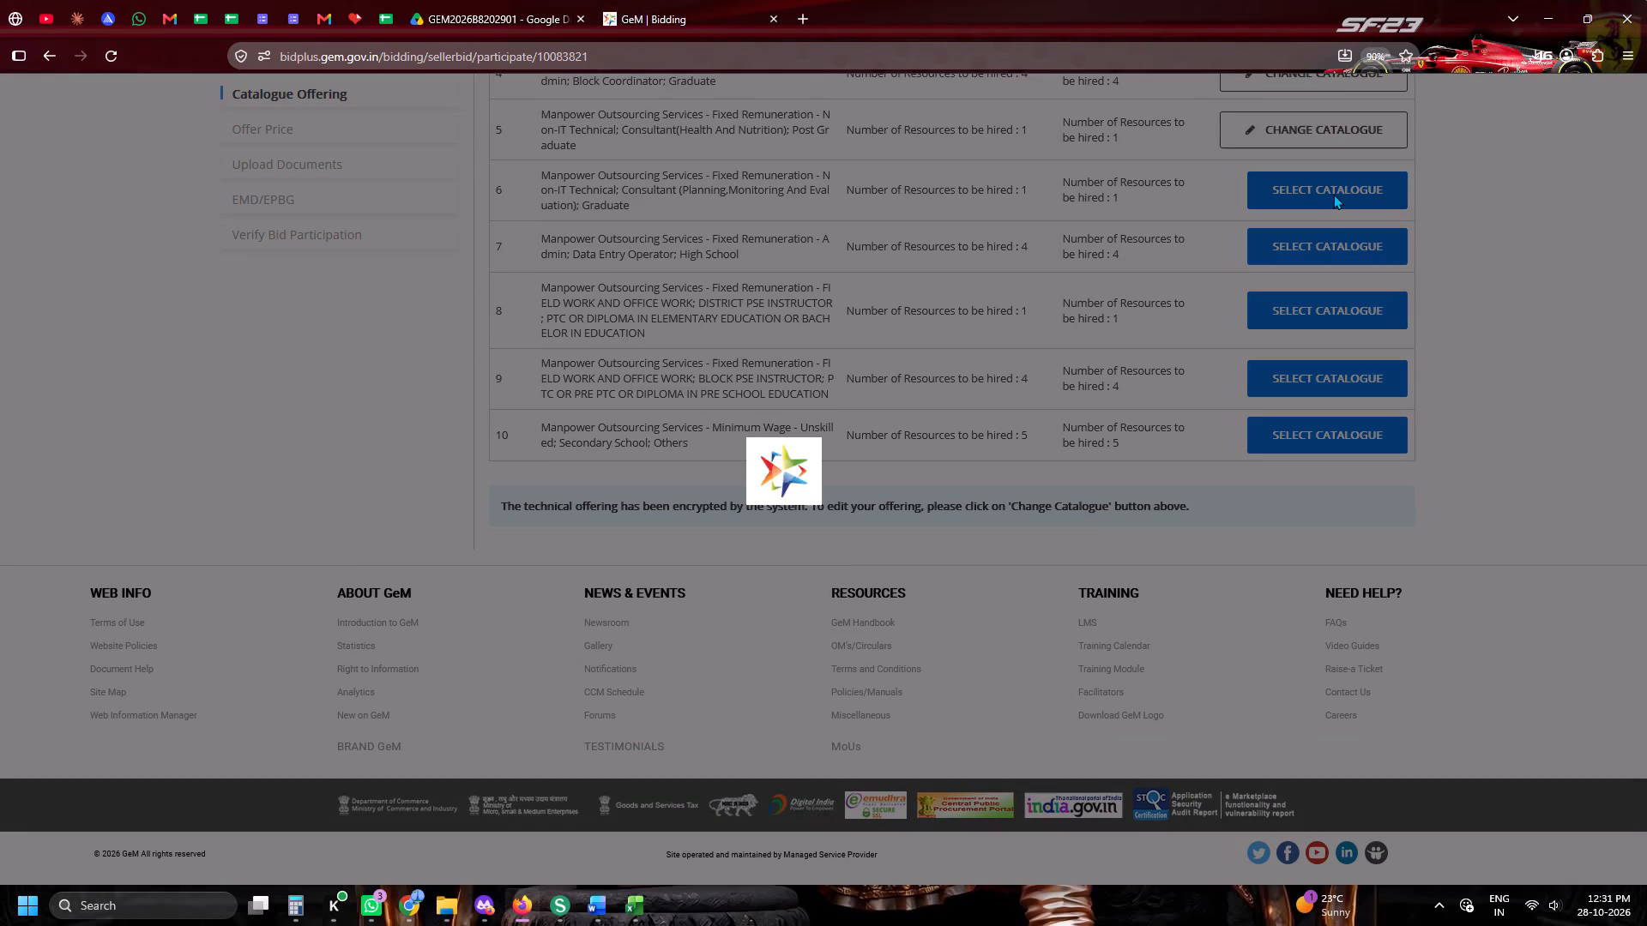
scroll(1333, 194, "down", 3)
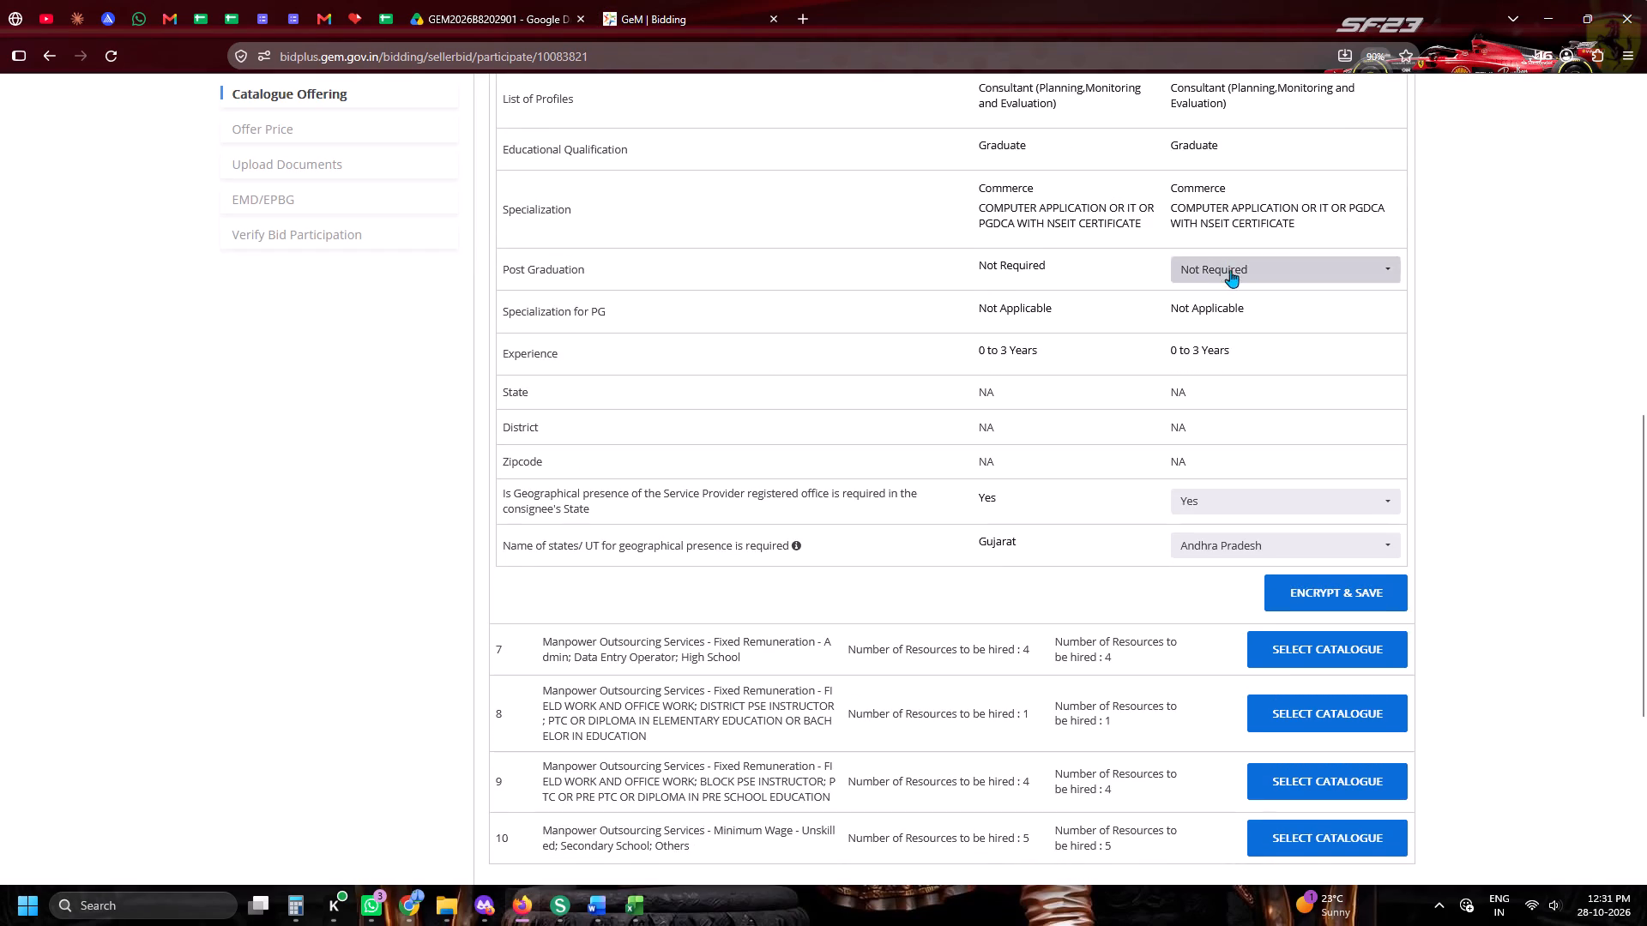
scroll(1225, 340, "down", 2)
left_click(1216, 316)
left_click(1194, 364)
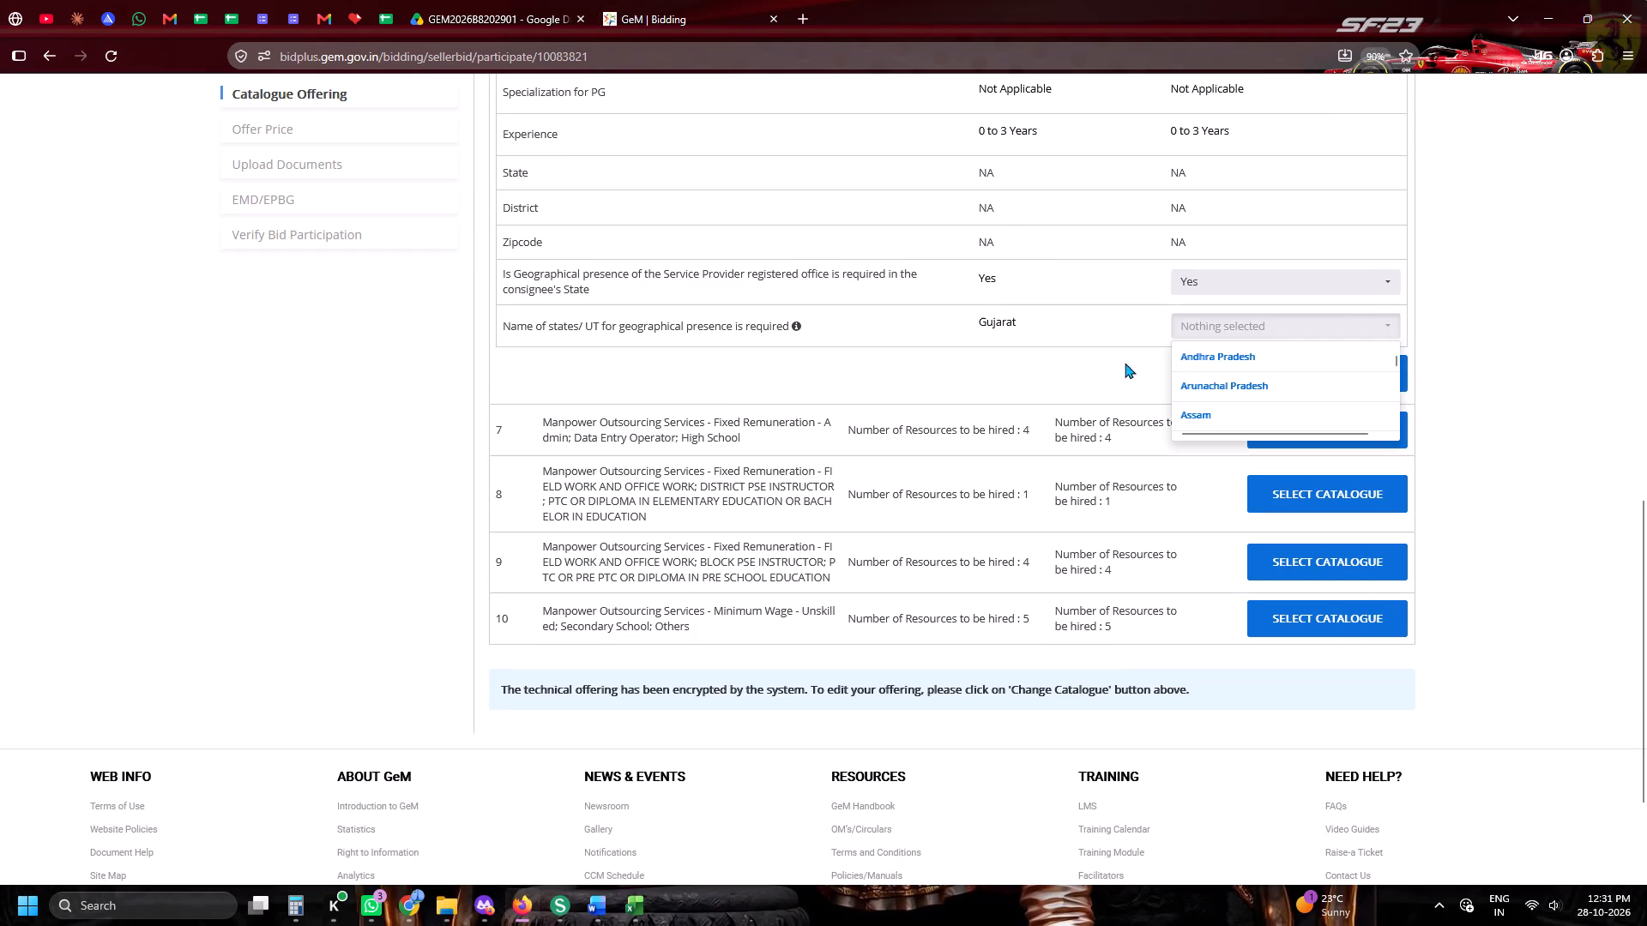
left_click(1125, 363)
left_click(1218, 328)
key("g")
key("g")
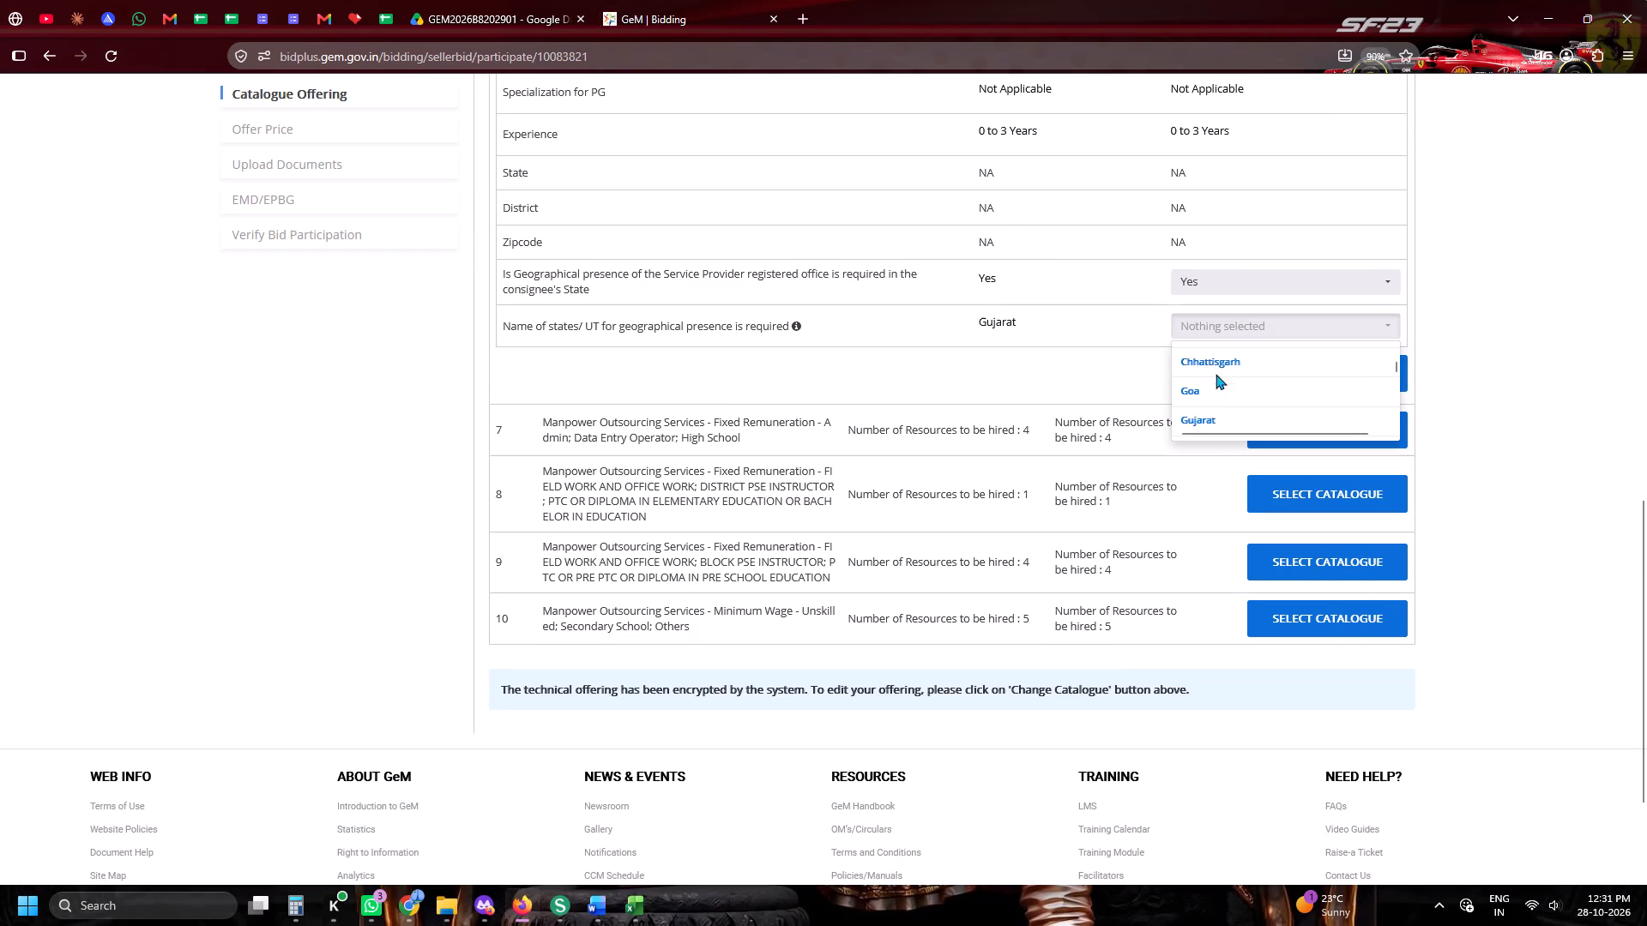
left_click(1205, 422)
left_click(1086, 404)
left_click(1355, 366)
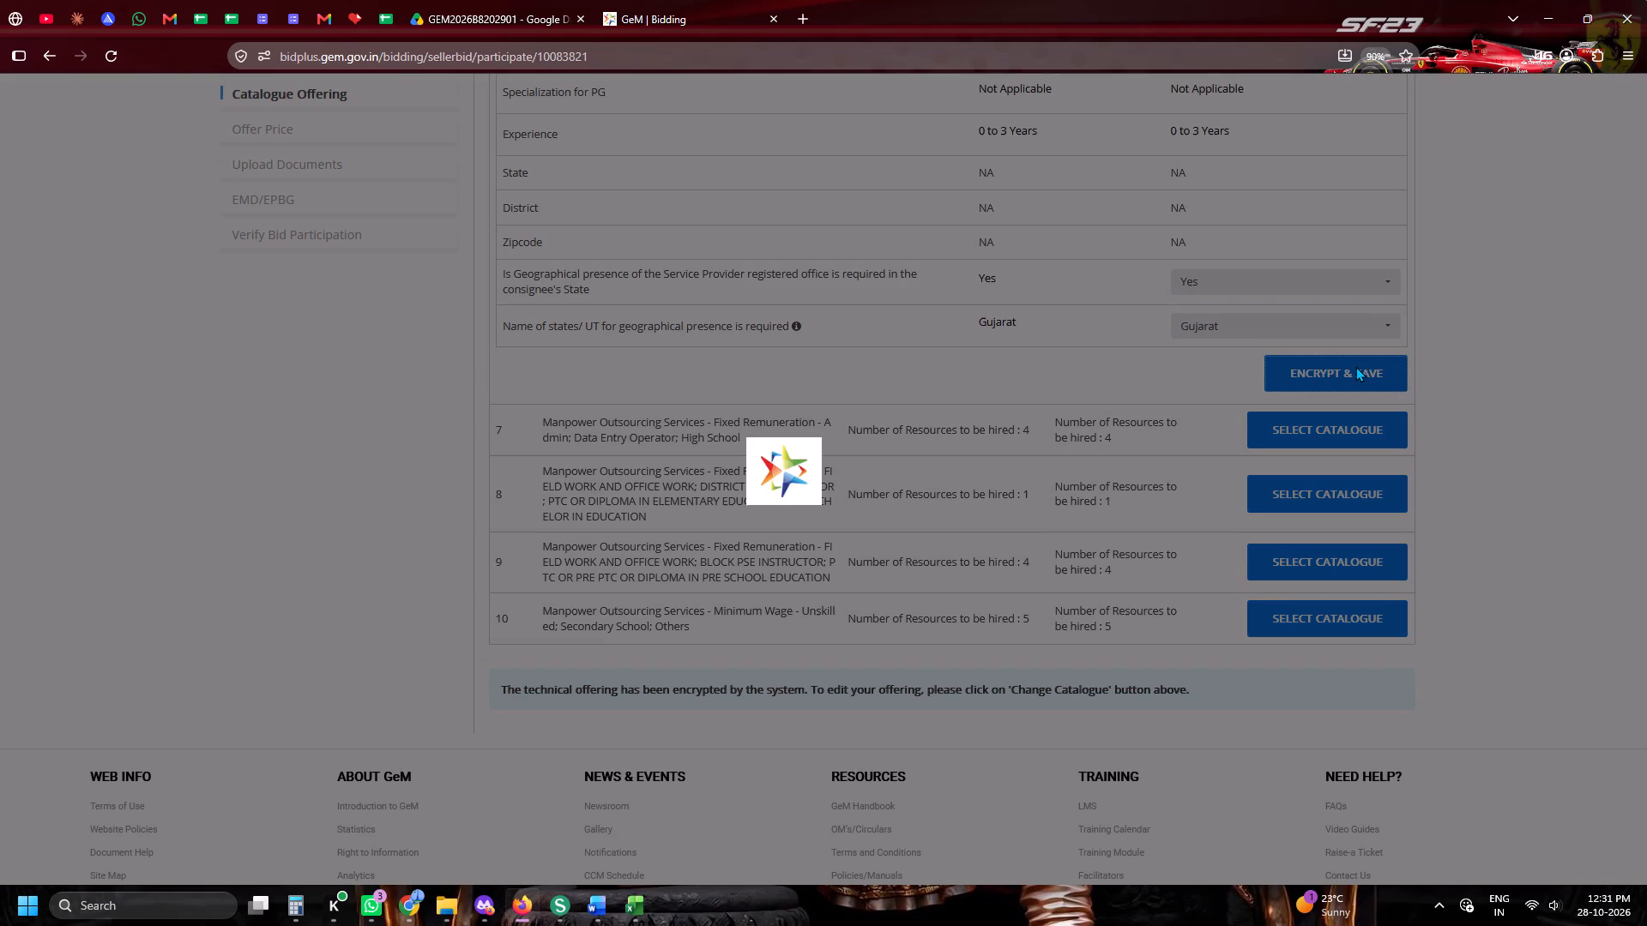
scroll(1355, 366, "down", 5)
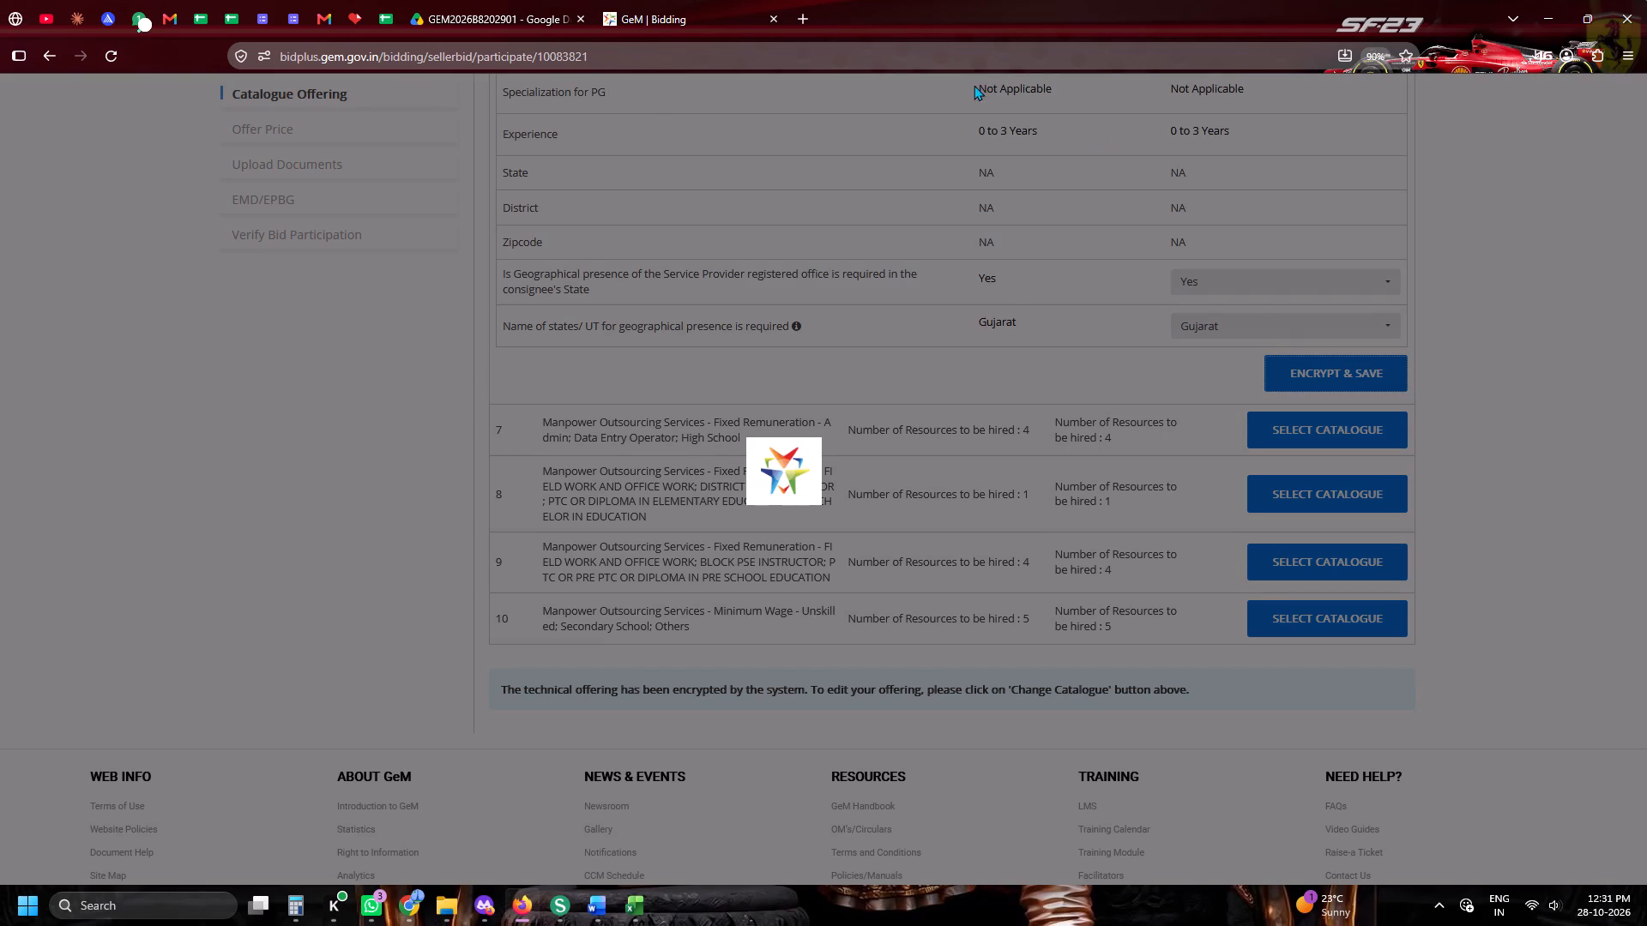
left_click(1302, 353)
left_click(1302, 358)
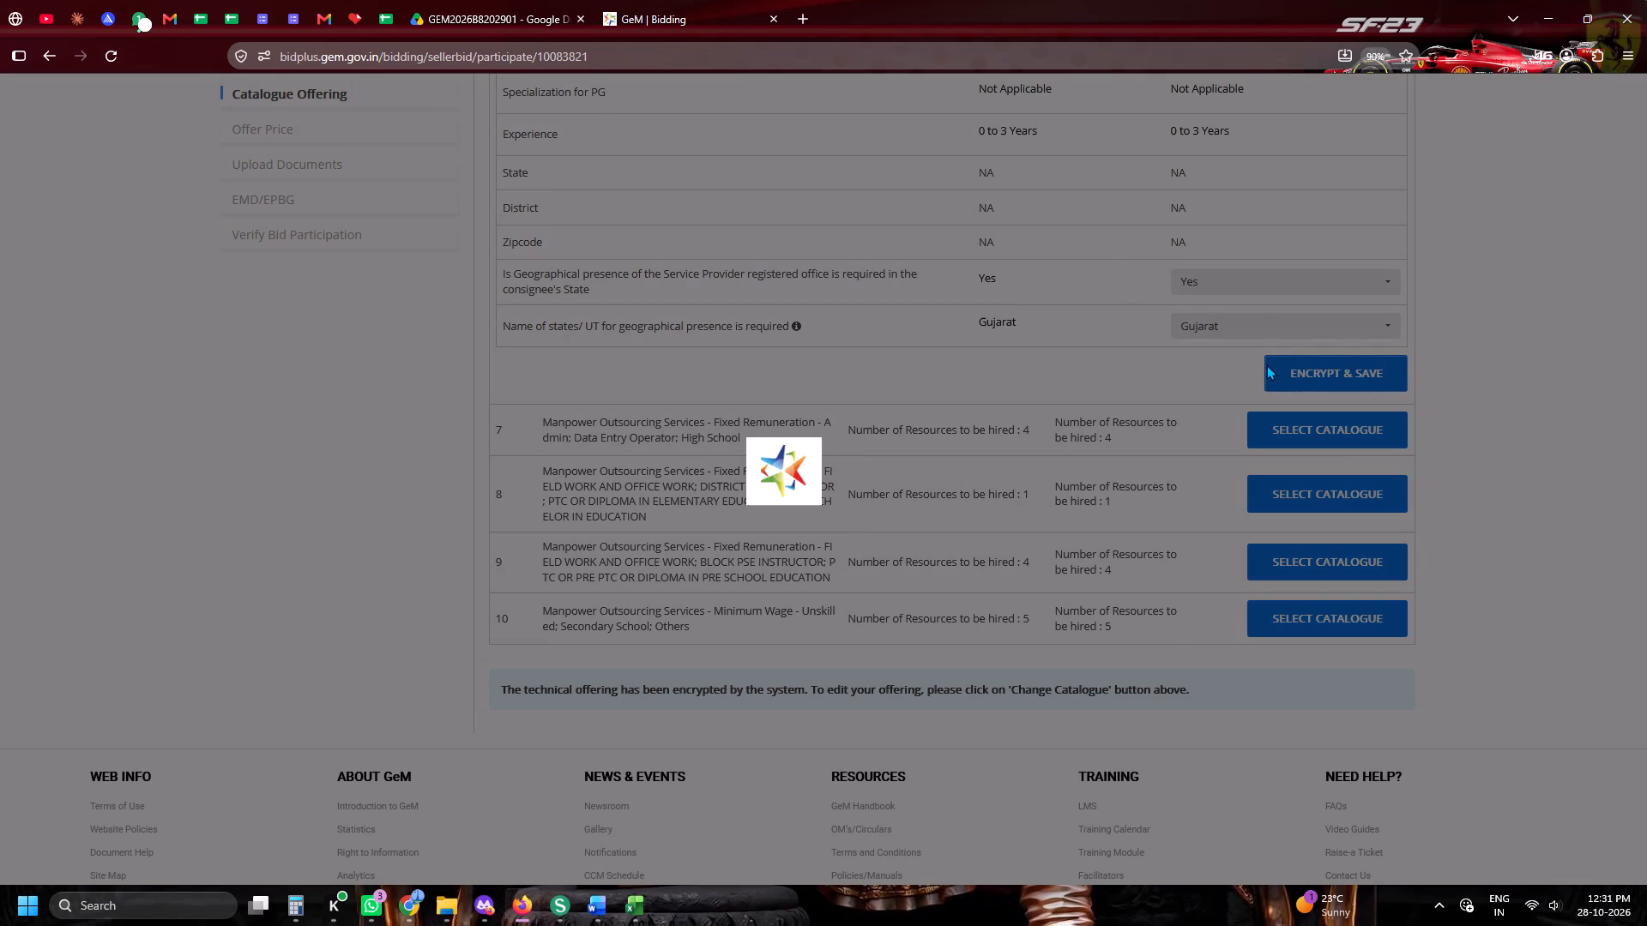
Switch to the Google Drive tab to review the bid's REQUIRED DOCUMENTS.pdf.
left_click(503, 0)
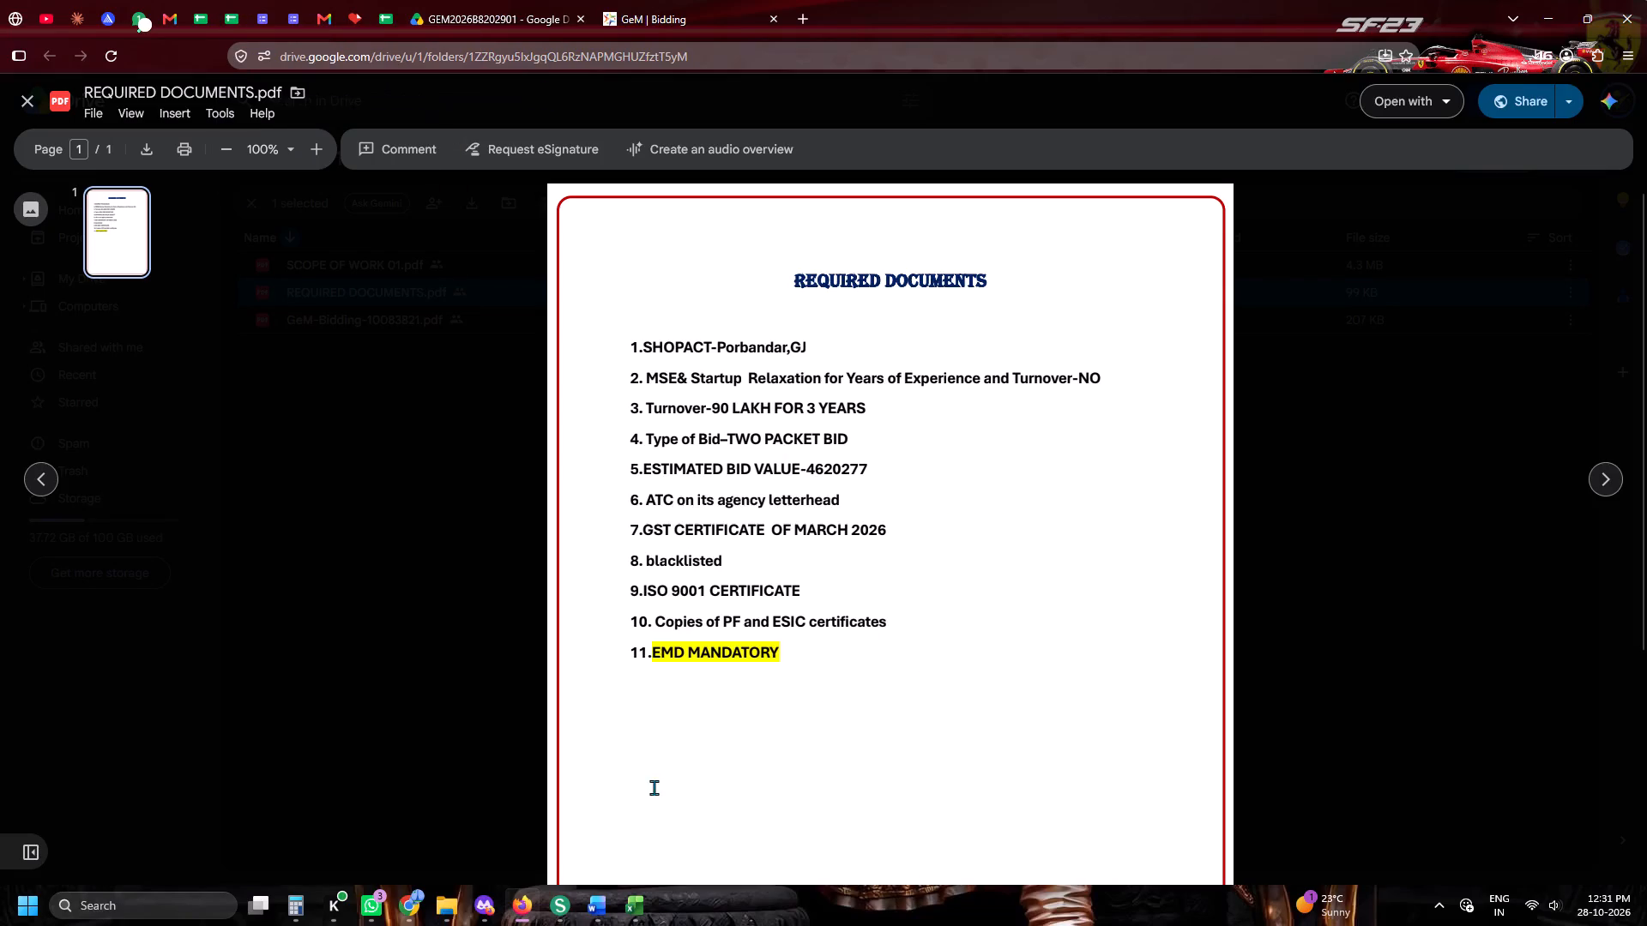
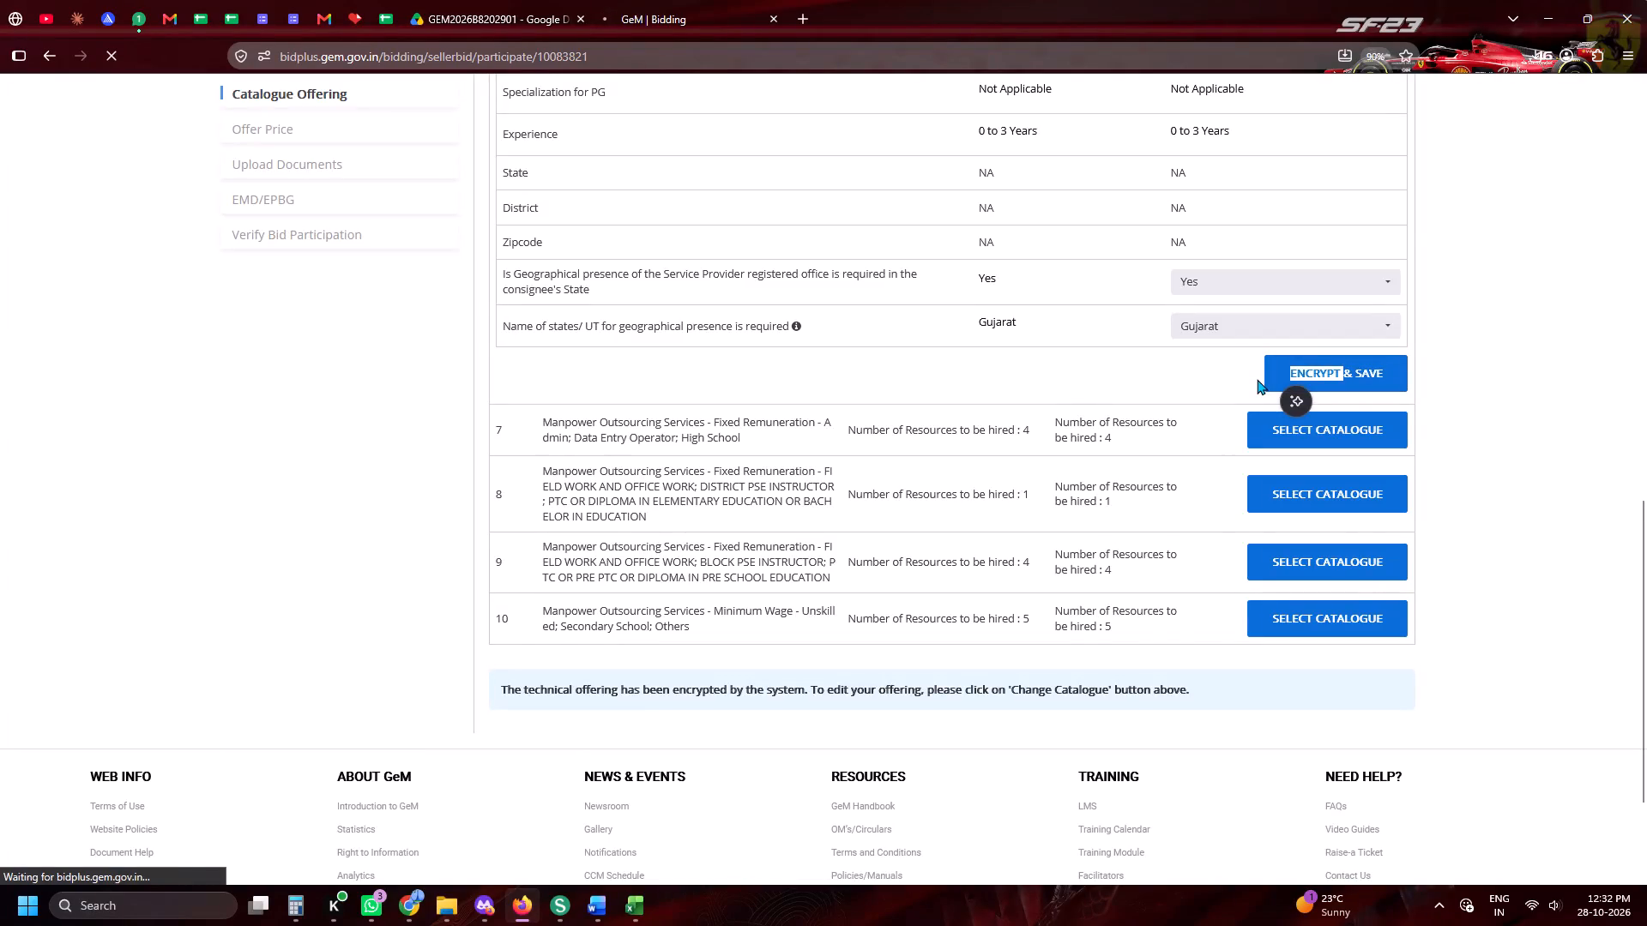
Select the catalogue for item 7 (Data Entry Operator), set the geographical presence state to Gujarat only, and encrypt and save it.
scroll(1257, 379, "down", 5)
left_click(1287, 252)
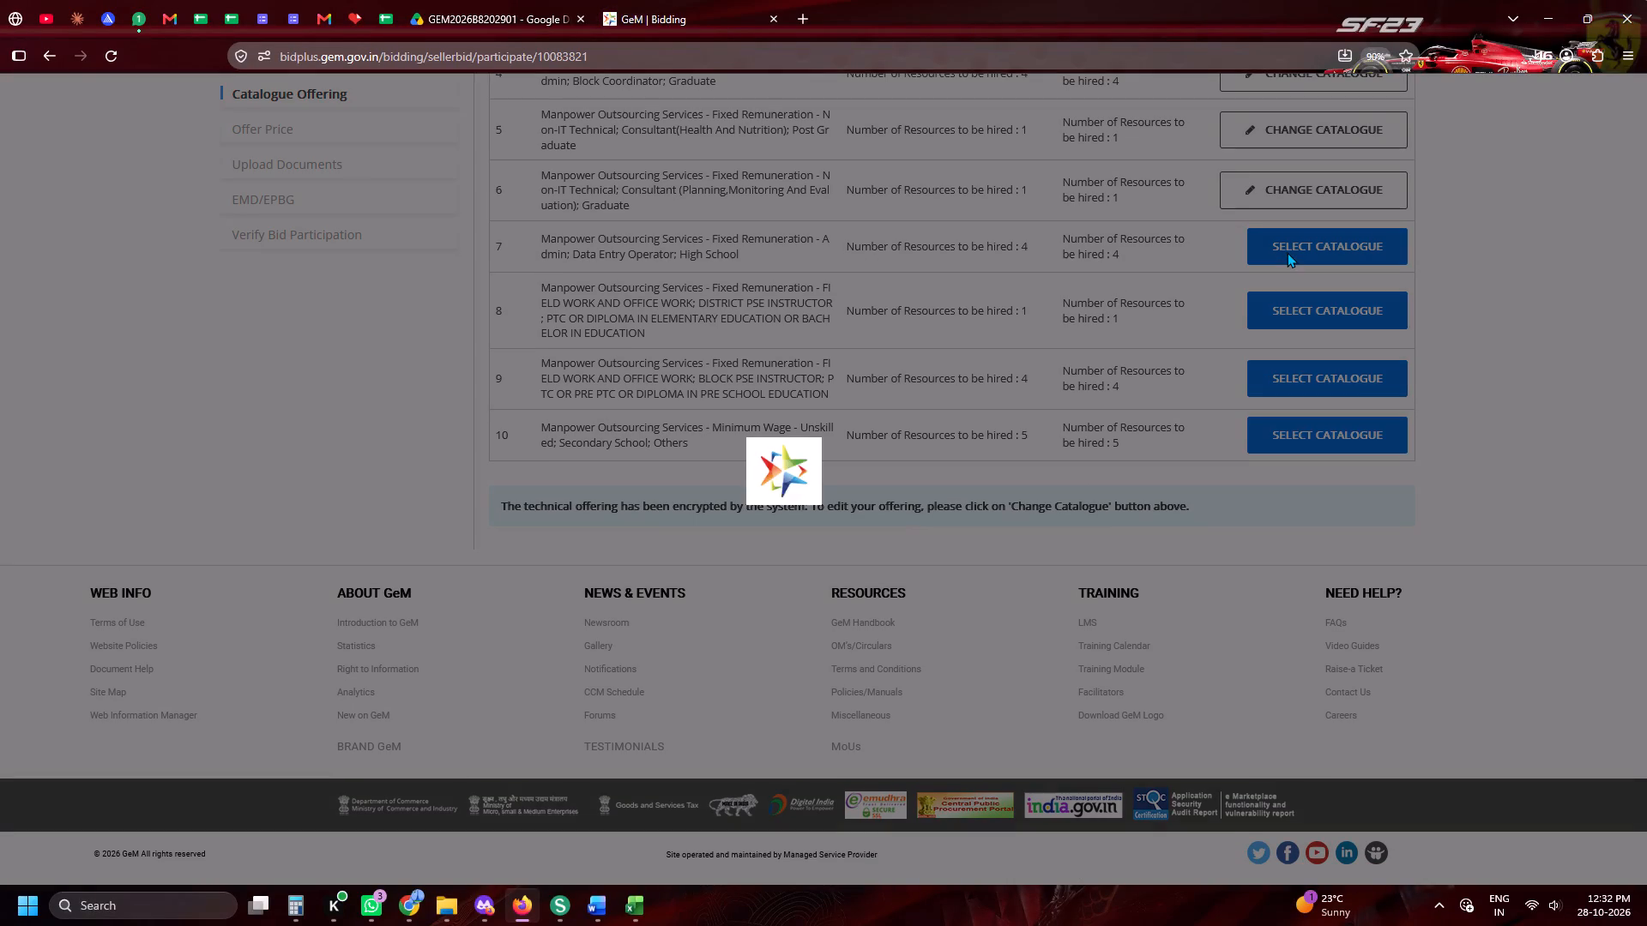
scroll(1287, 252, "down", 5)
scroll(1283, 253, "up", 2)
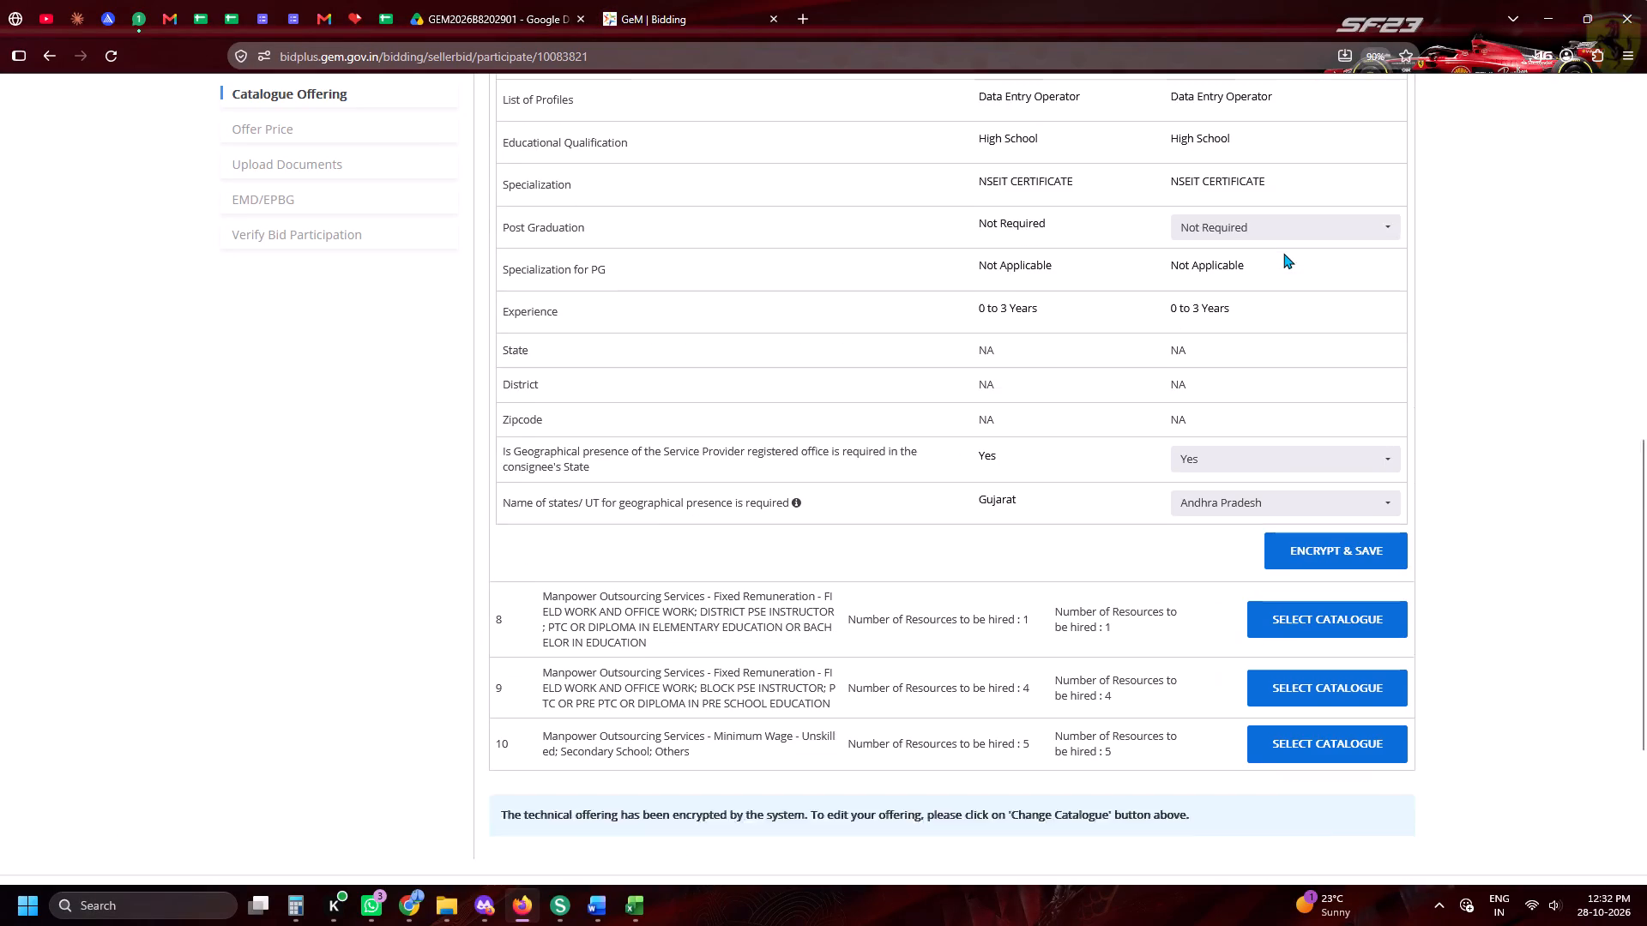
scroll(1264, 269, "down", 3)
left_click(1237, 213)
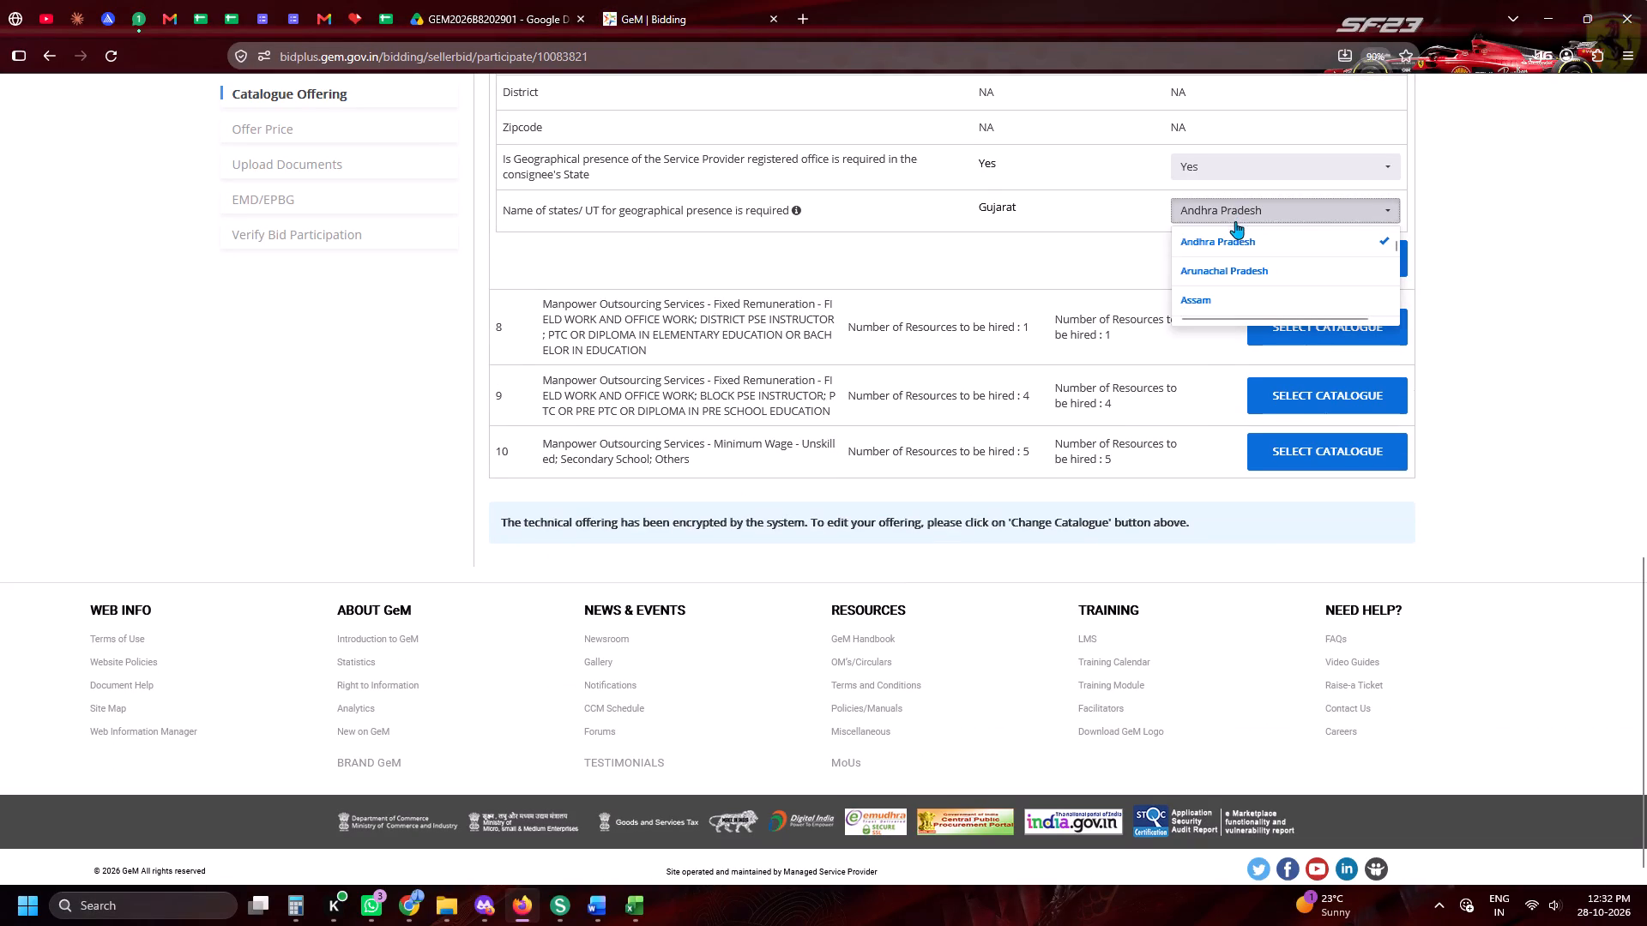
left_click(1234, 228)
left_click(1234, 220)
left_click(1234, 247)
left_click(1096, 224)
left_click(1225, 212)
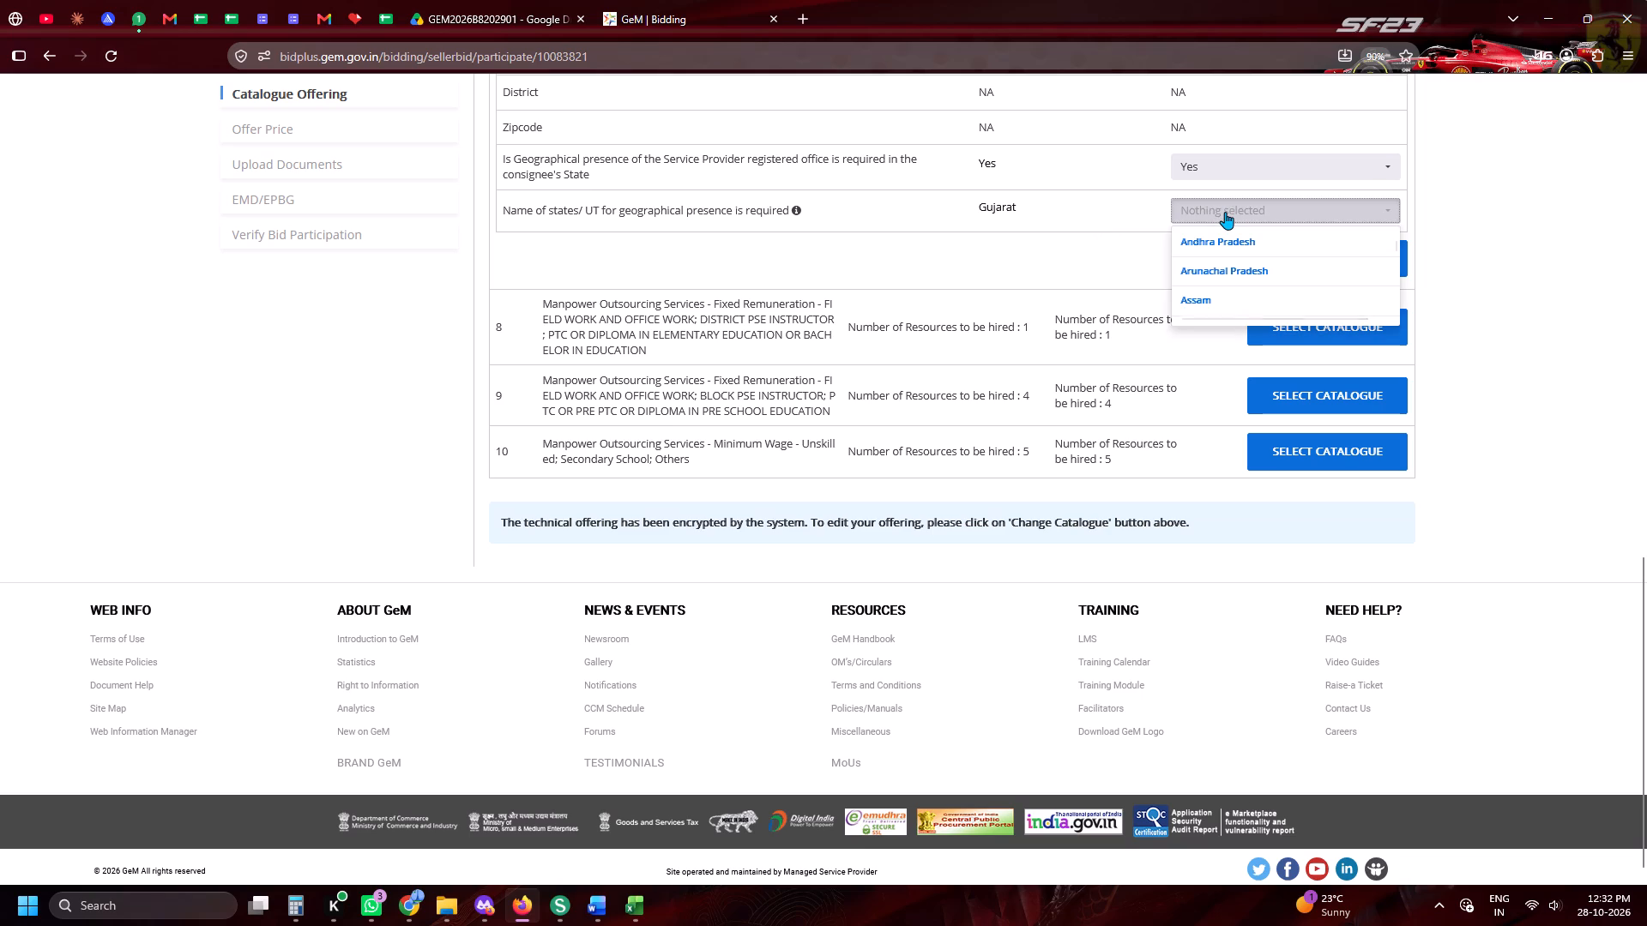
key("g")
key("g")
left_click(1211, 299)
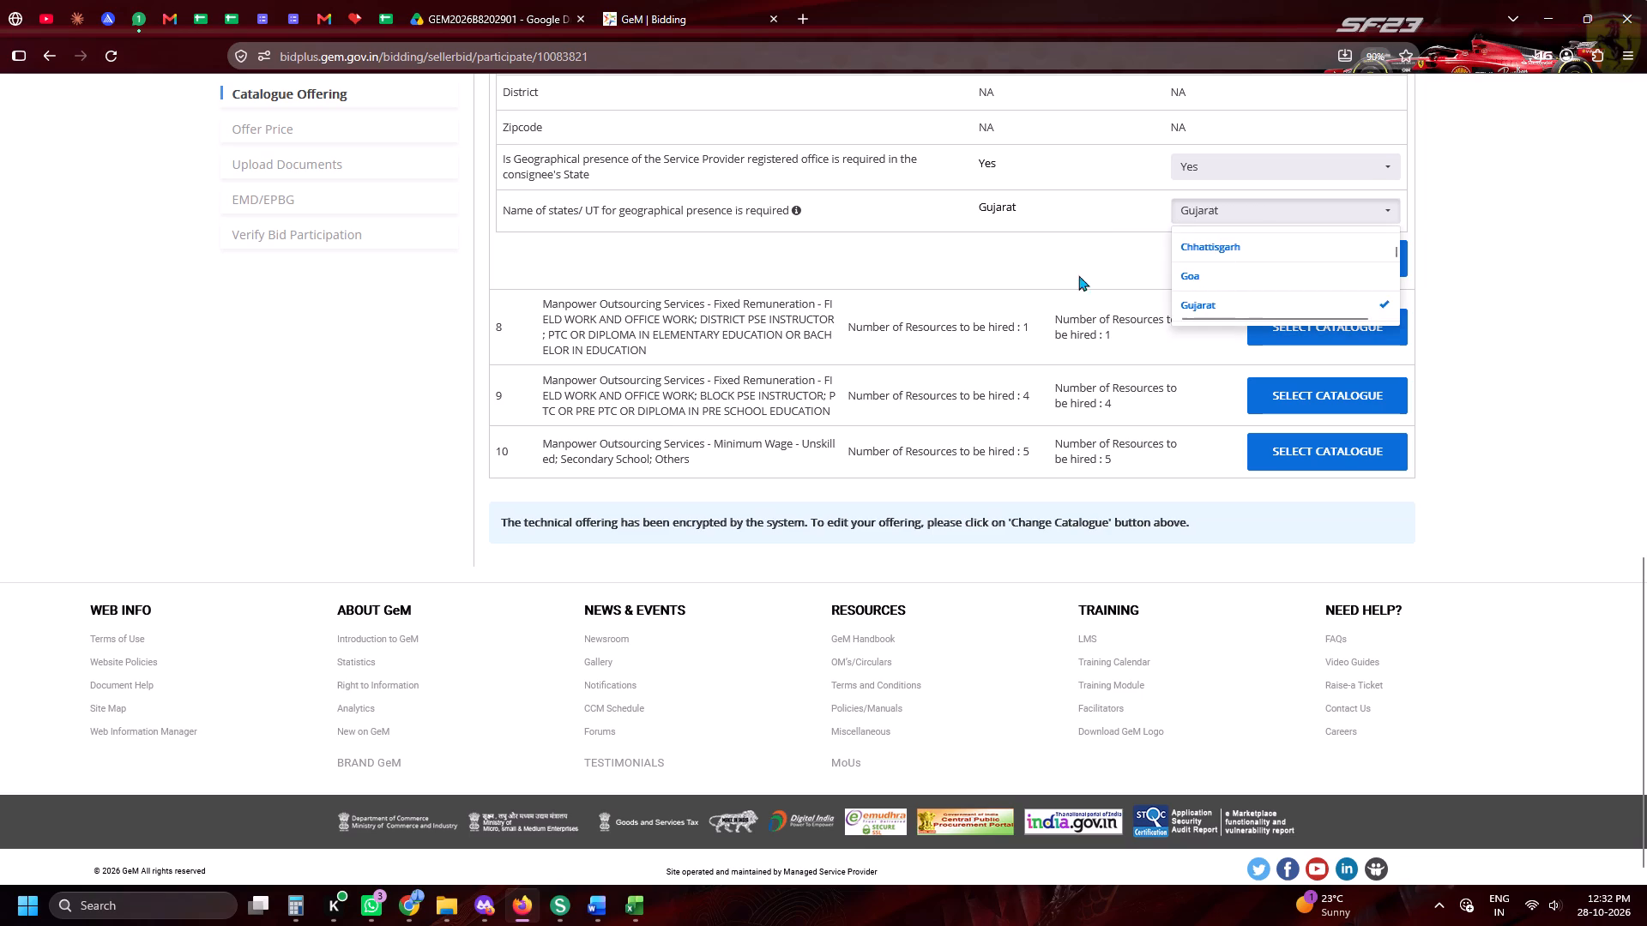
left_click(1054, 267)
left_click(1387, 251)
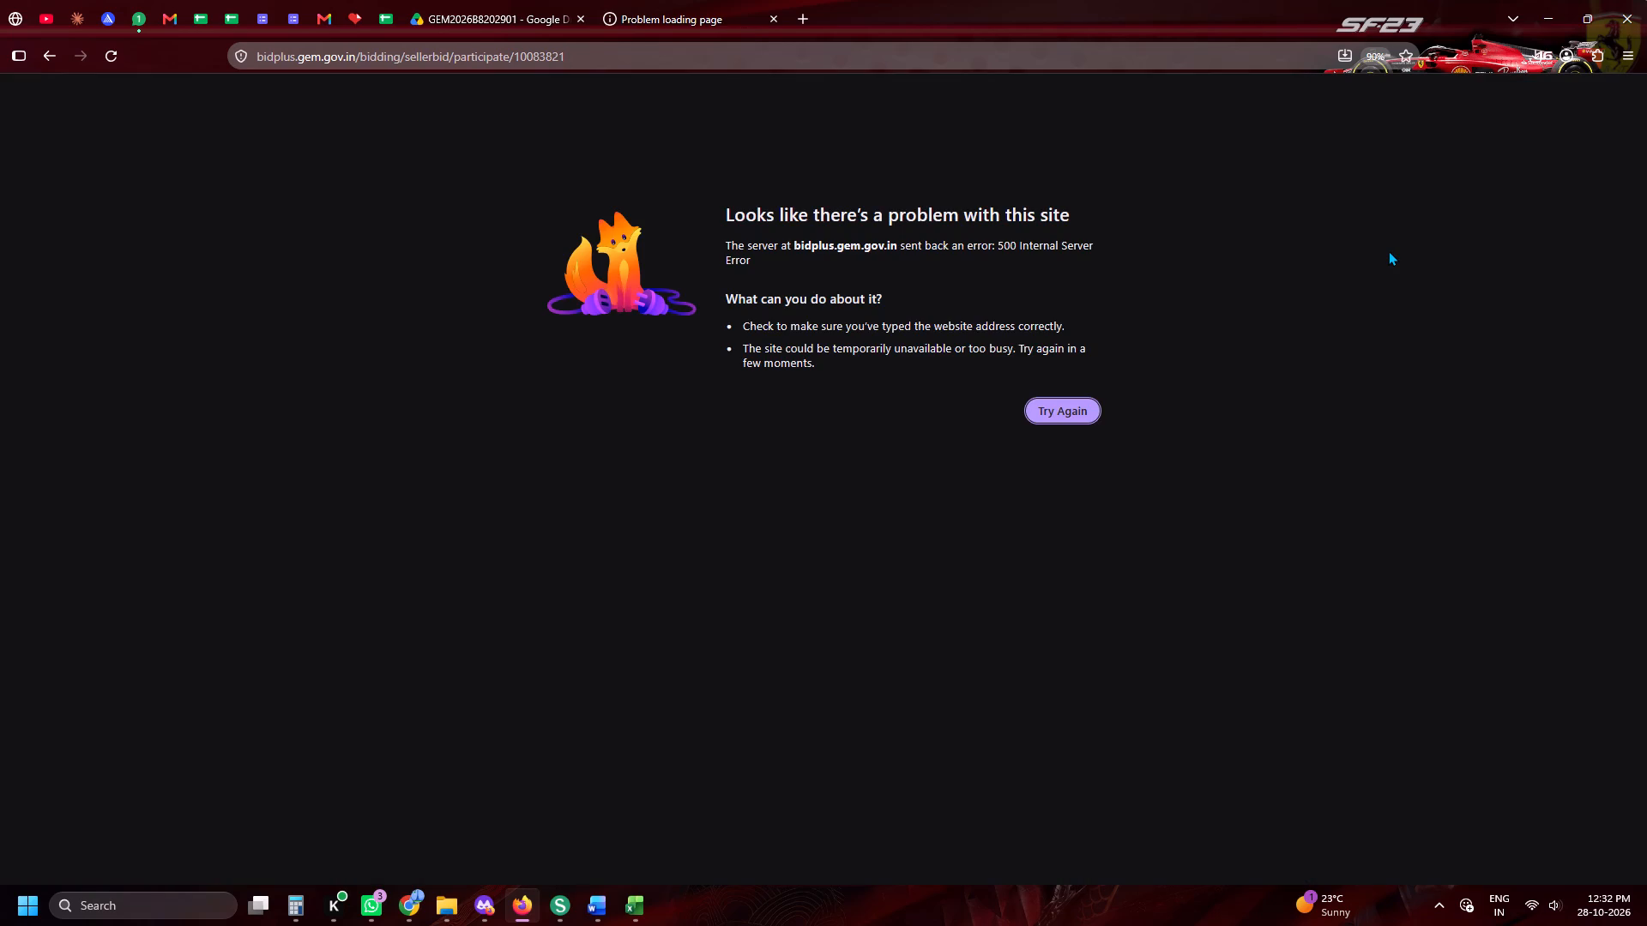
Retry loading the bid participation page.
left_click(1085, 398)
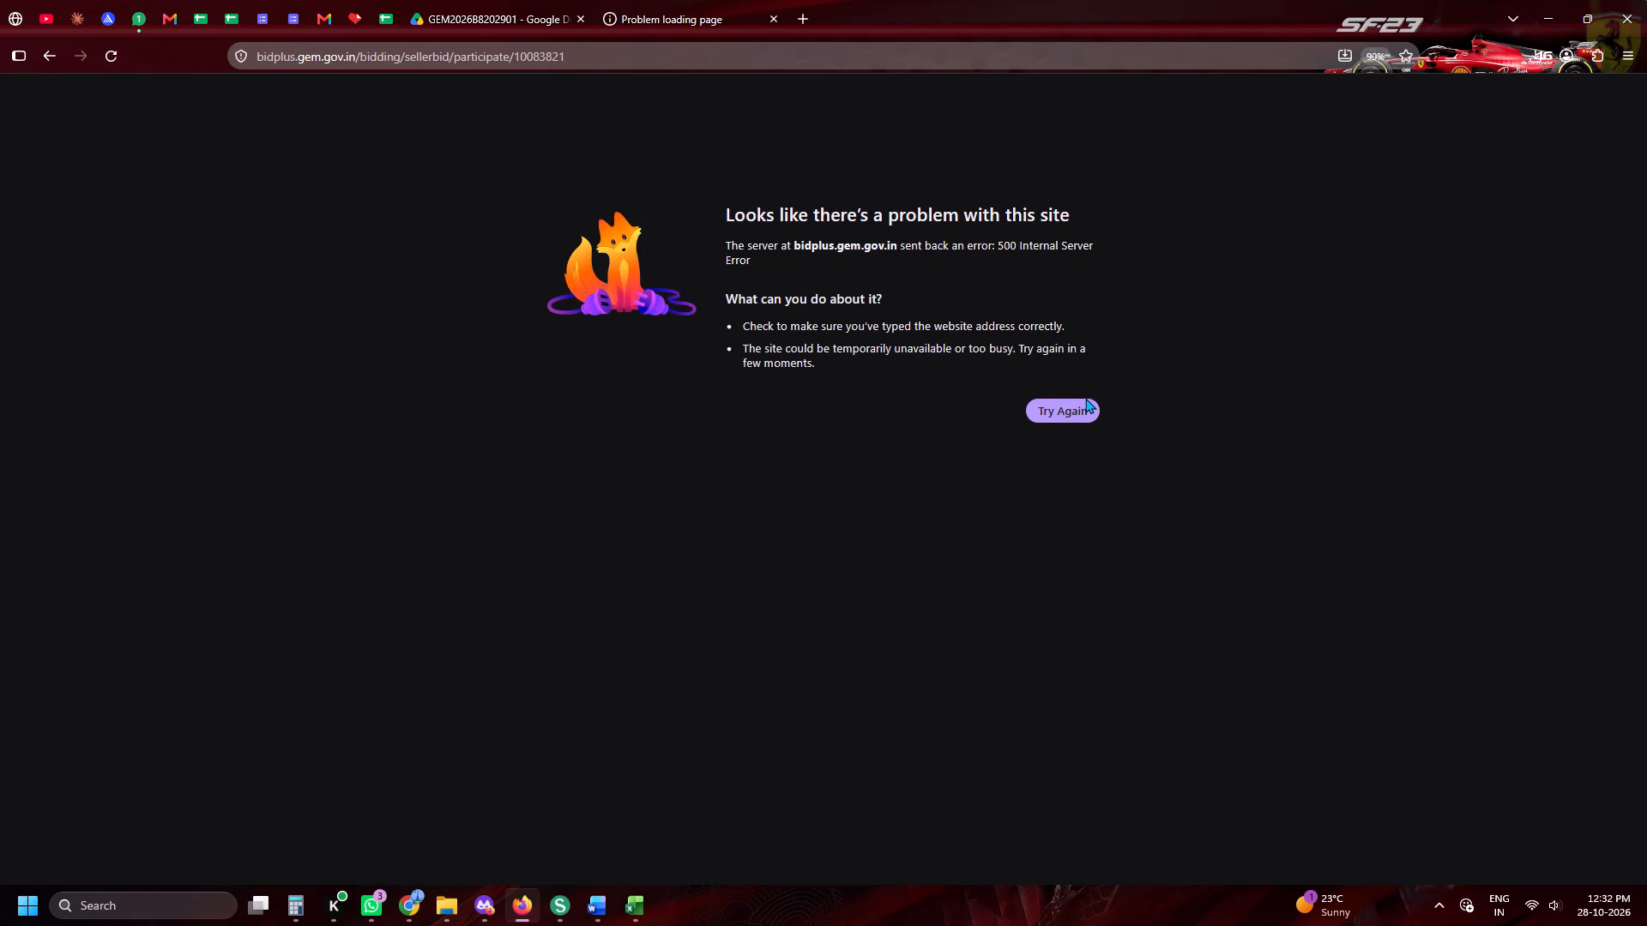
left_click(1073, 413)
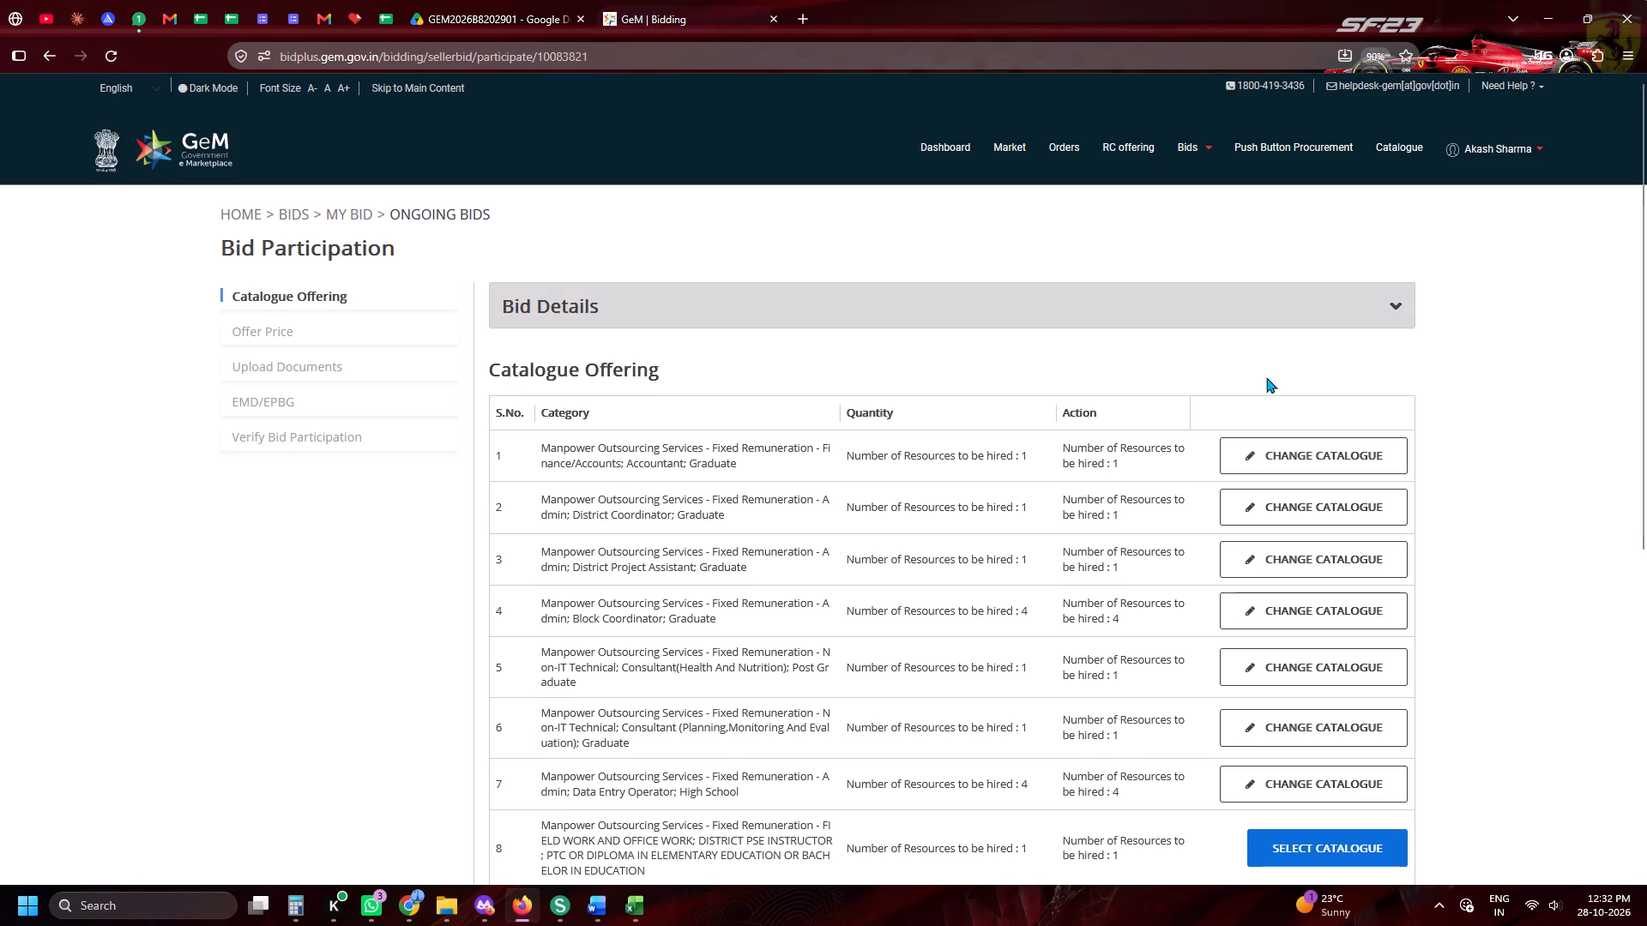
Select the catalogue for item 8 (District PSE Instructor), set the geographical presence state to Gujarat only, and encrypt and save it.
scroll(1300, 379, "down", 5)
left_click(1293, 314)
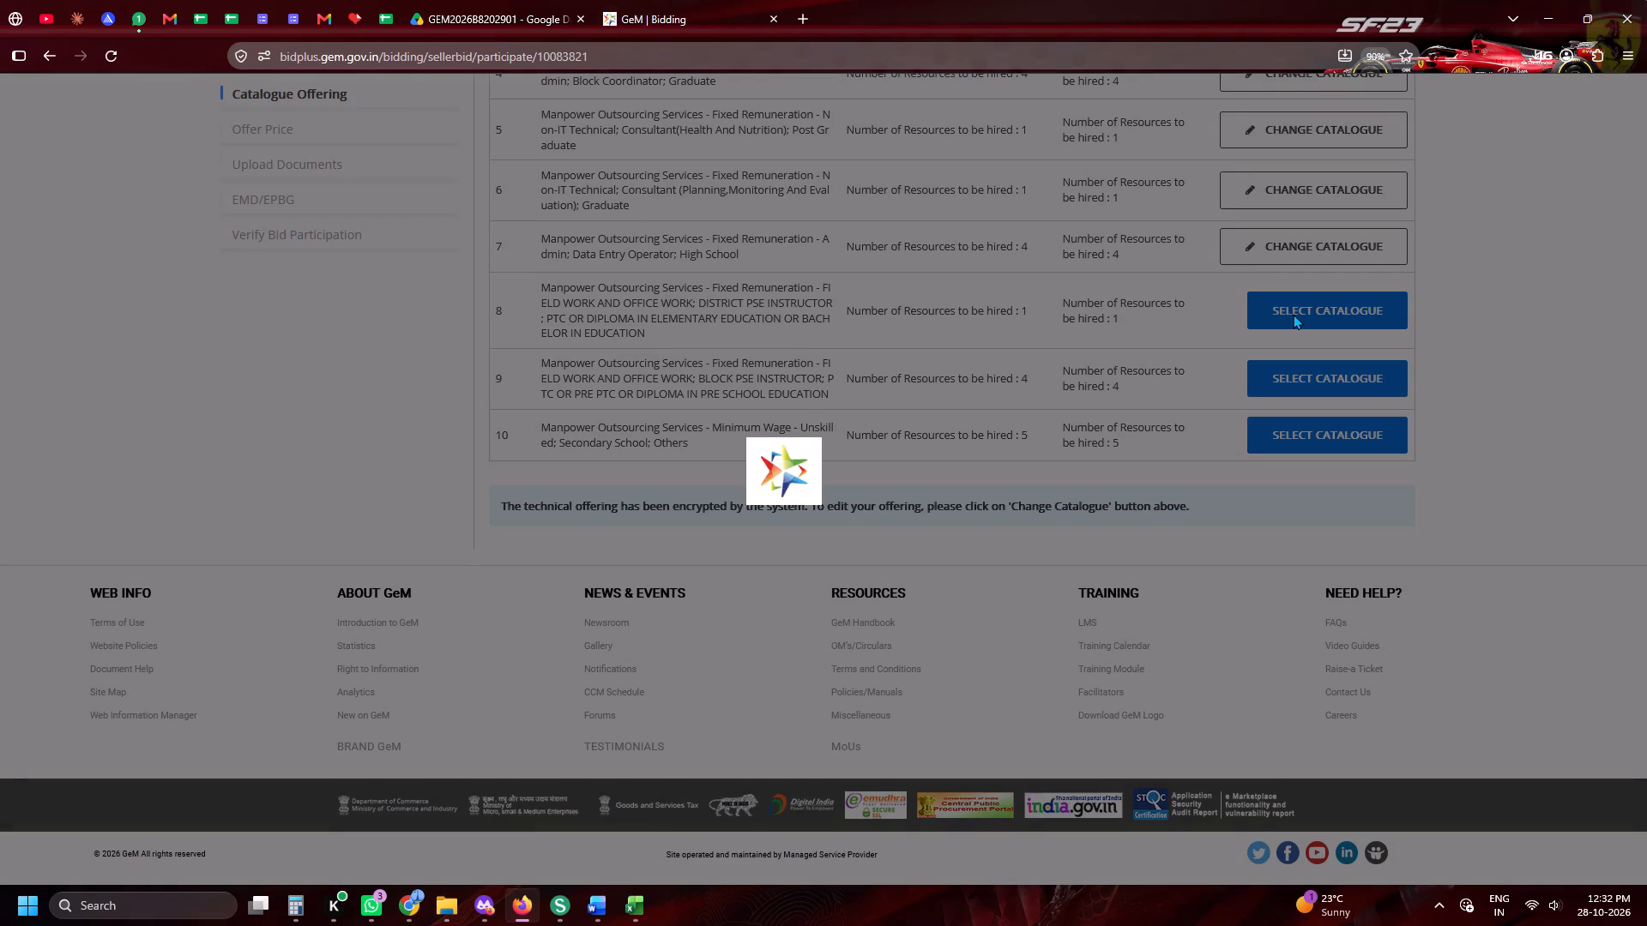
scroll(1293, 314, "down", 7)
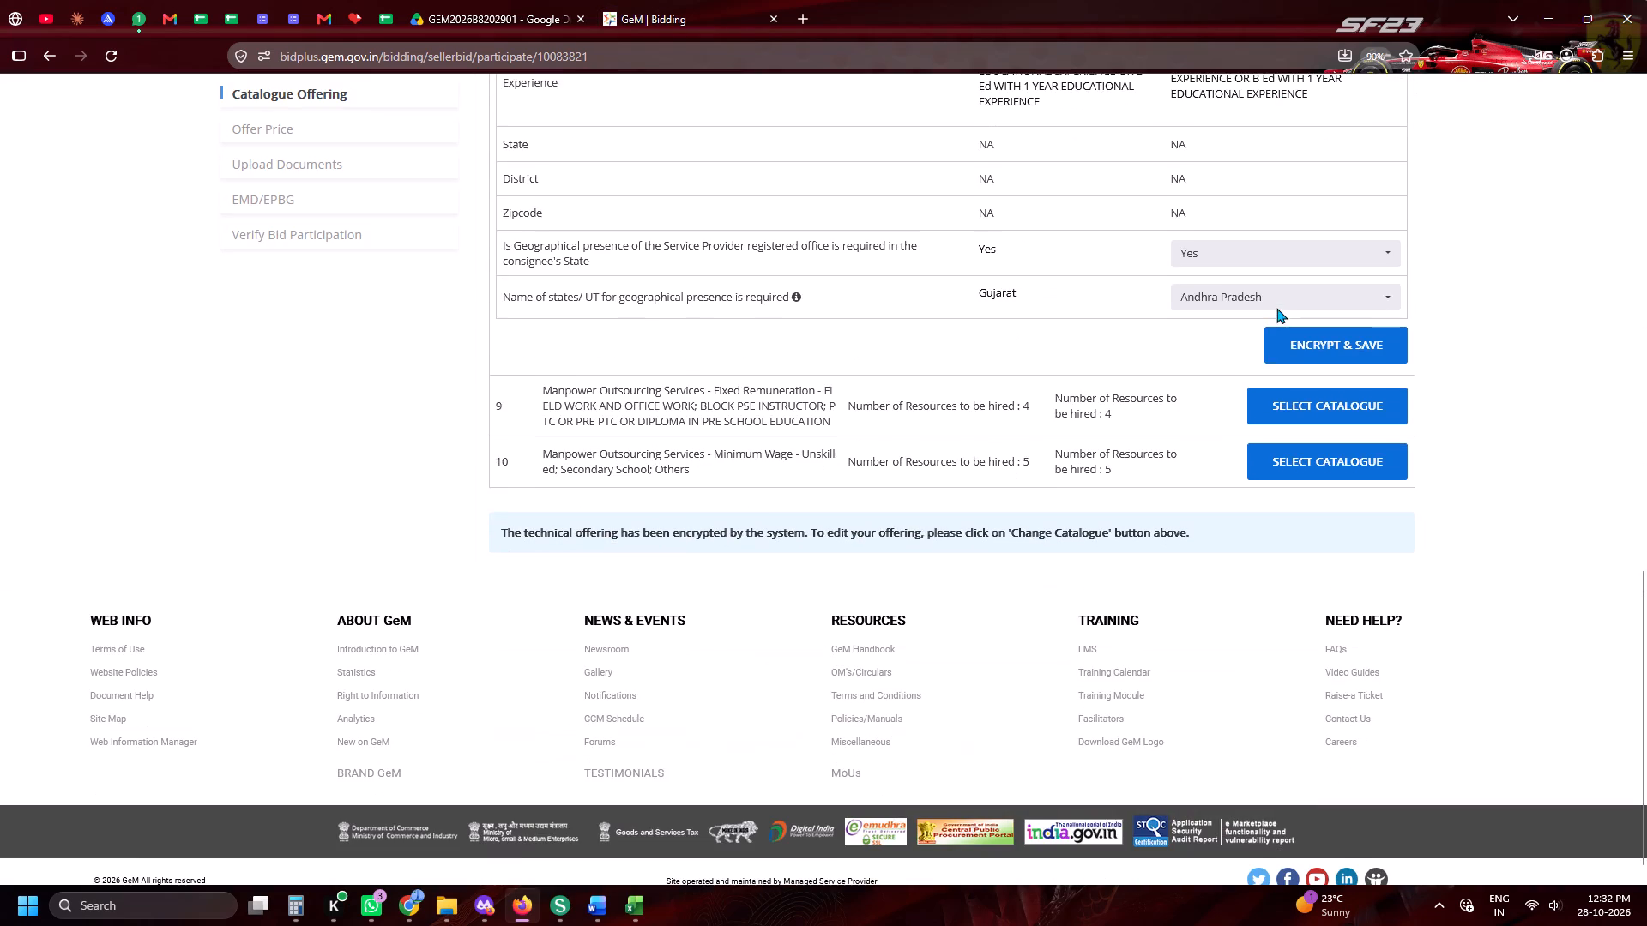
left_click(1276, 308)
left_click(1274, 295)
left_click(1270, 325)
left_click(1105, 299)
left_click(1216, 298)
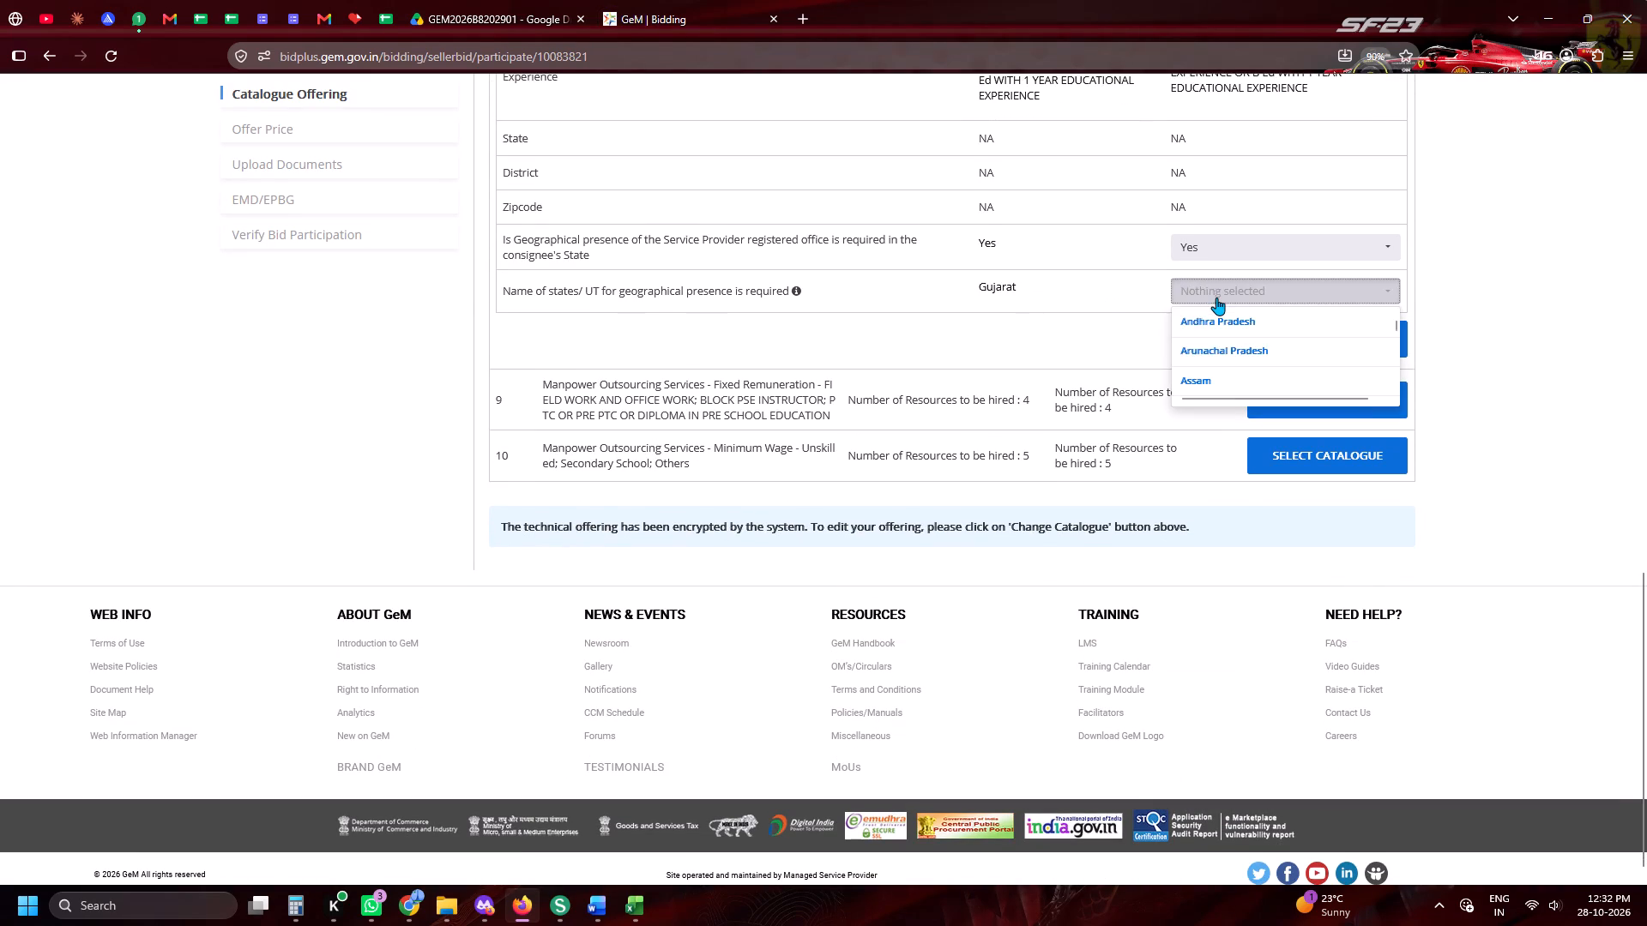
key("g")
key("g")
left_click(1202, 383)
left_click(1107, 344)
left_click(1389, 342)
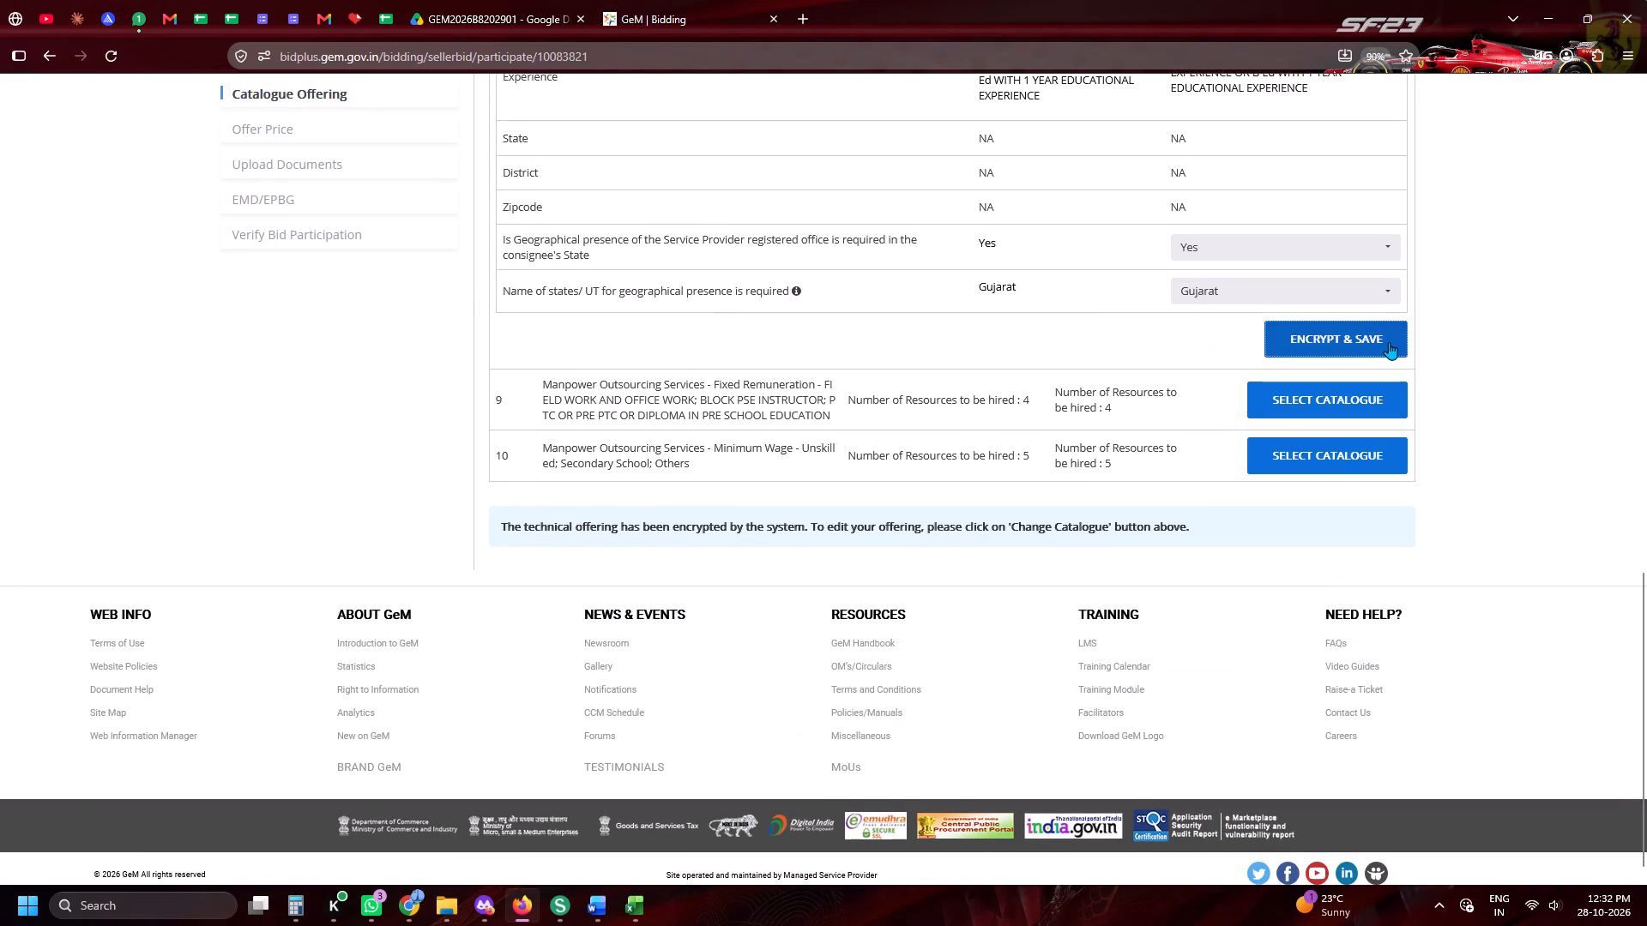
Select the catalogue for item 9 (Block PSE Instructor), set the geographical presence state to Gujarat only, and encrypt and save it.
scroll(1389, 342, "down", 6)
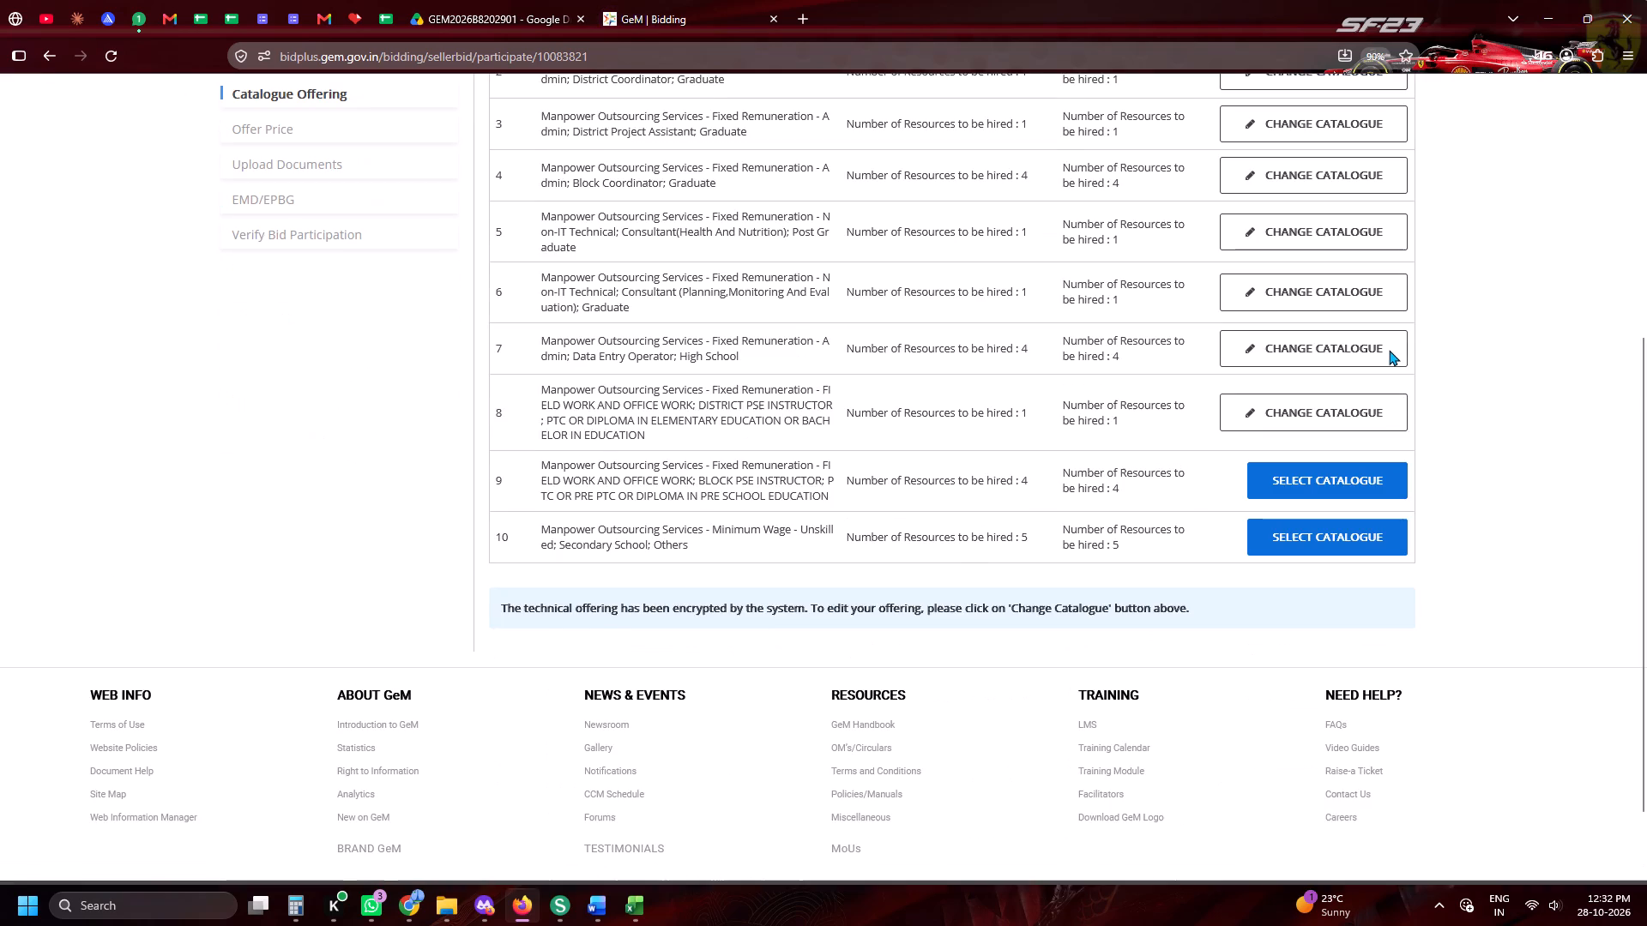
left_click(1385, 381)
scroll(1376, 392, "down", 2)
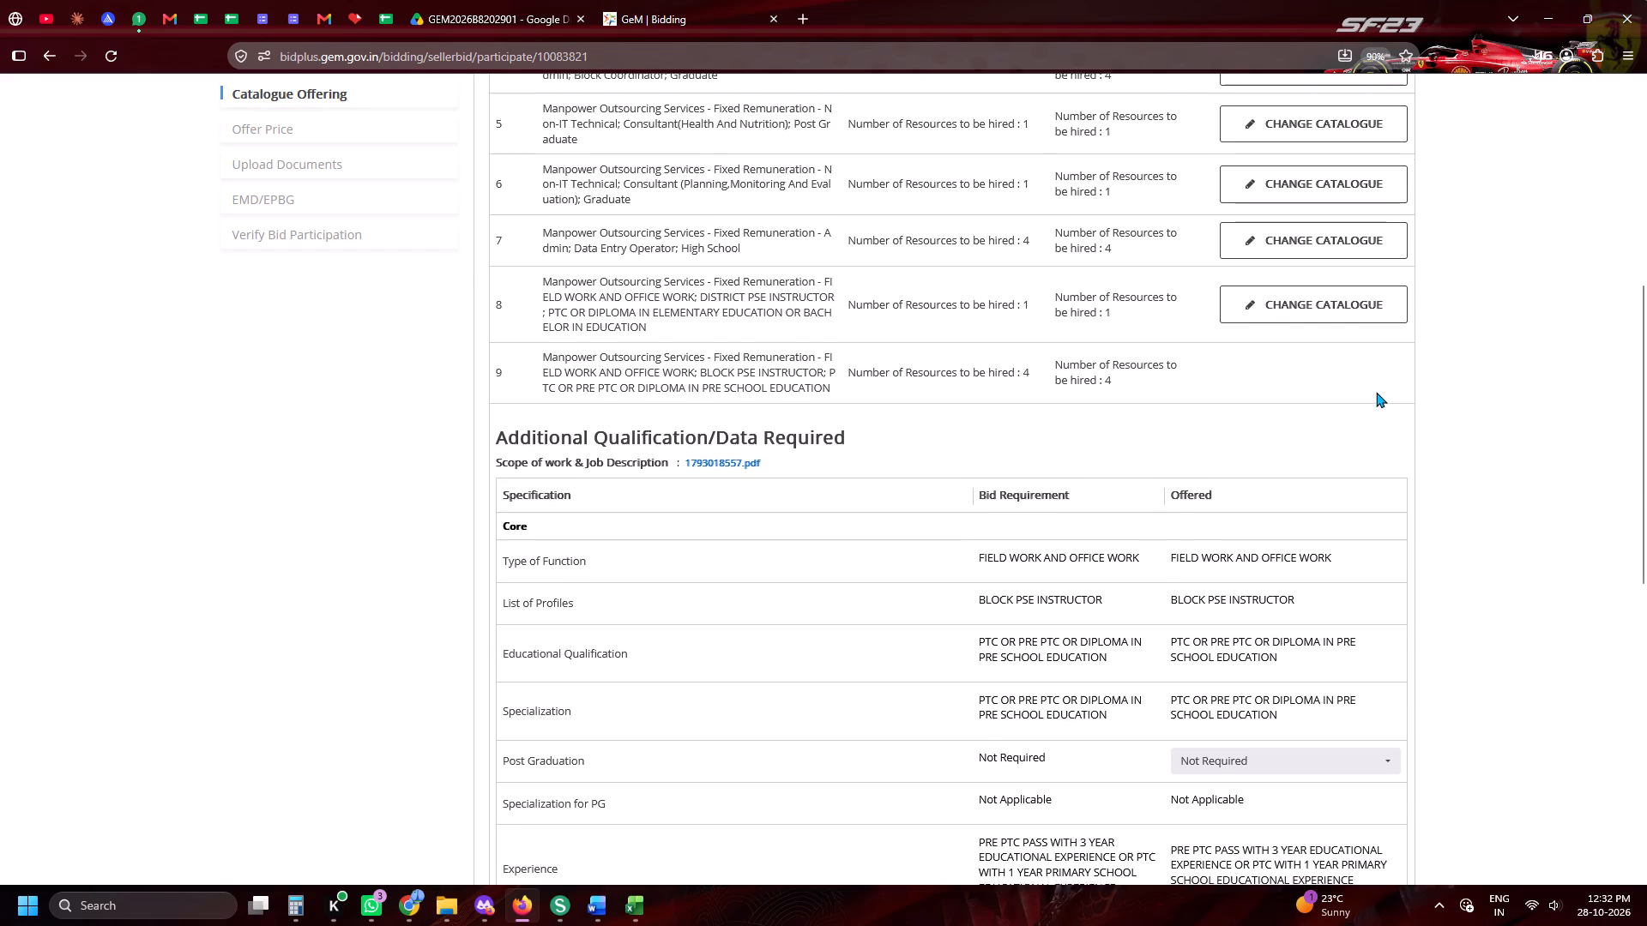
scroll(1376, 392, "down", 2)
scroll(1233, 430, "down", 2)
left_click(1228, 421)
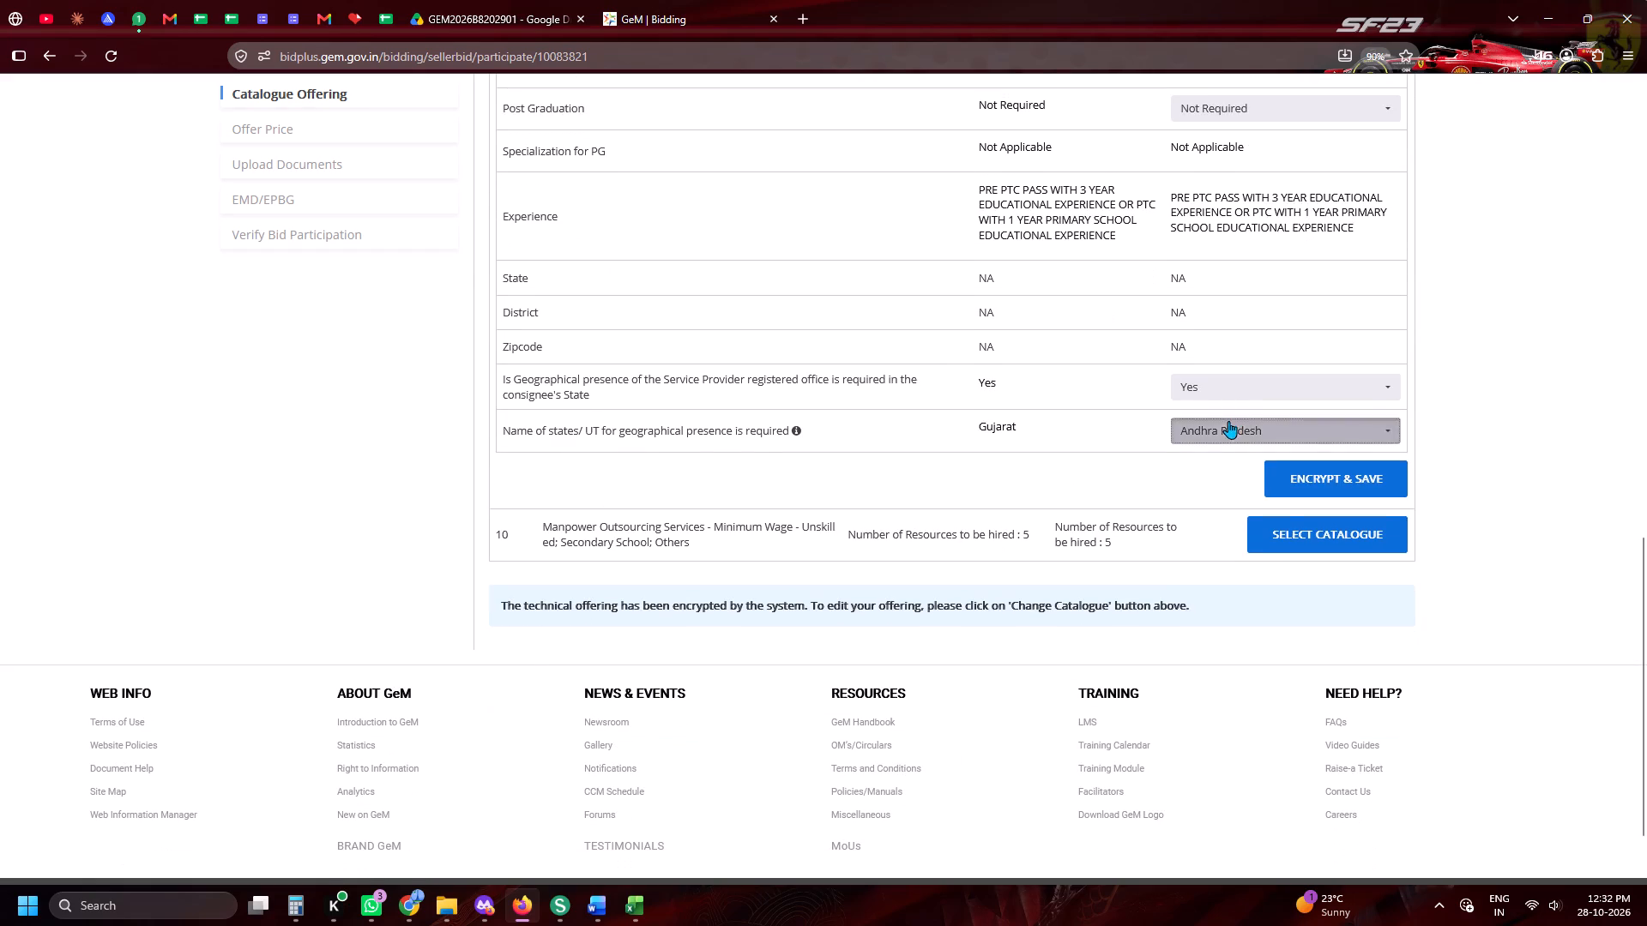
left_click(1230, 455)
left_click(1093, 460)
left_click(1210, 447)
left_click(1214, 439)
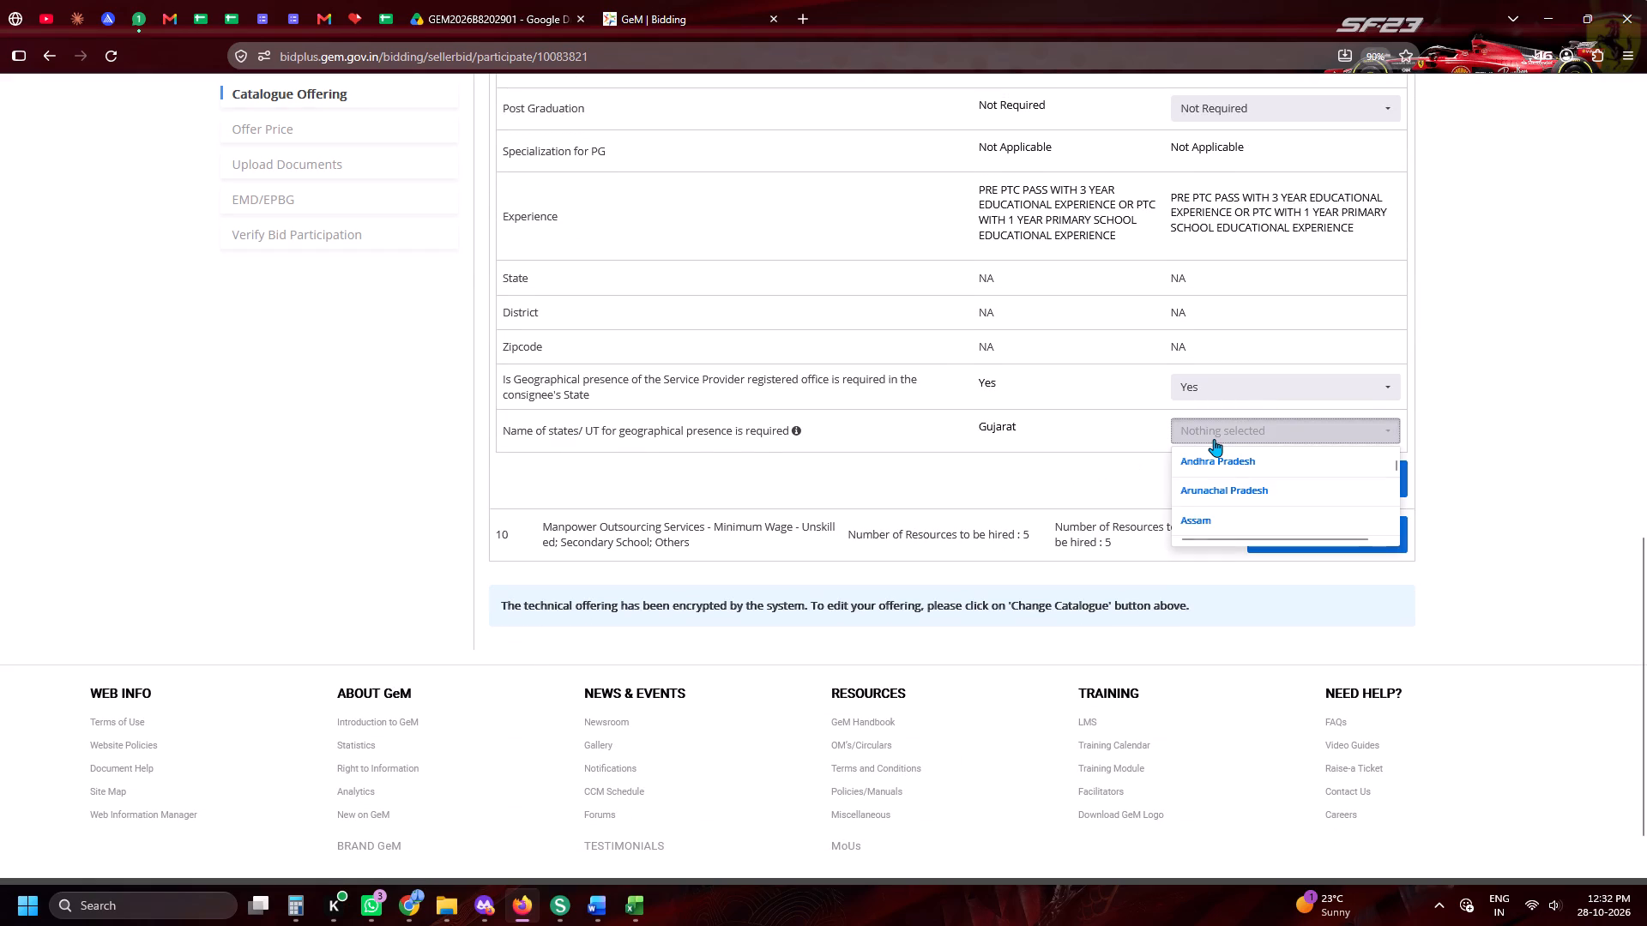
key("g")
left_click(1194, 516)
left_click(1028, 482)
left_click(1344, 472)
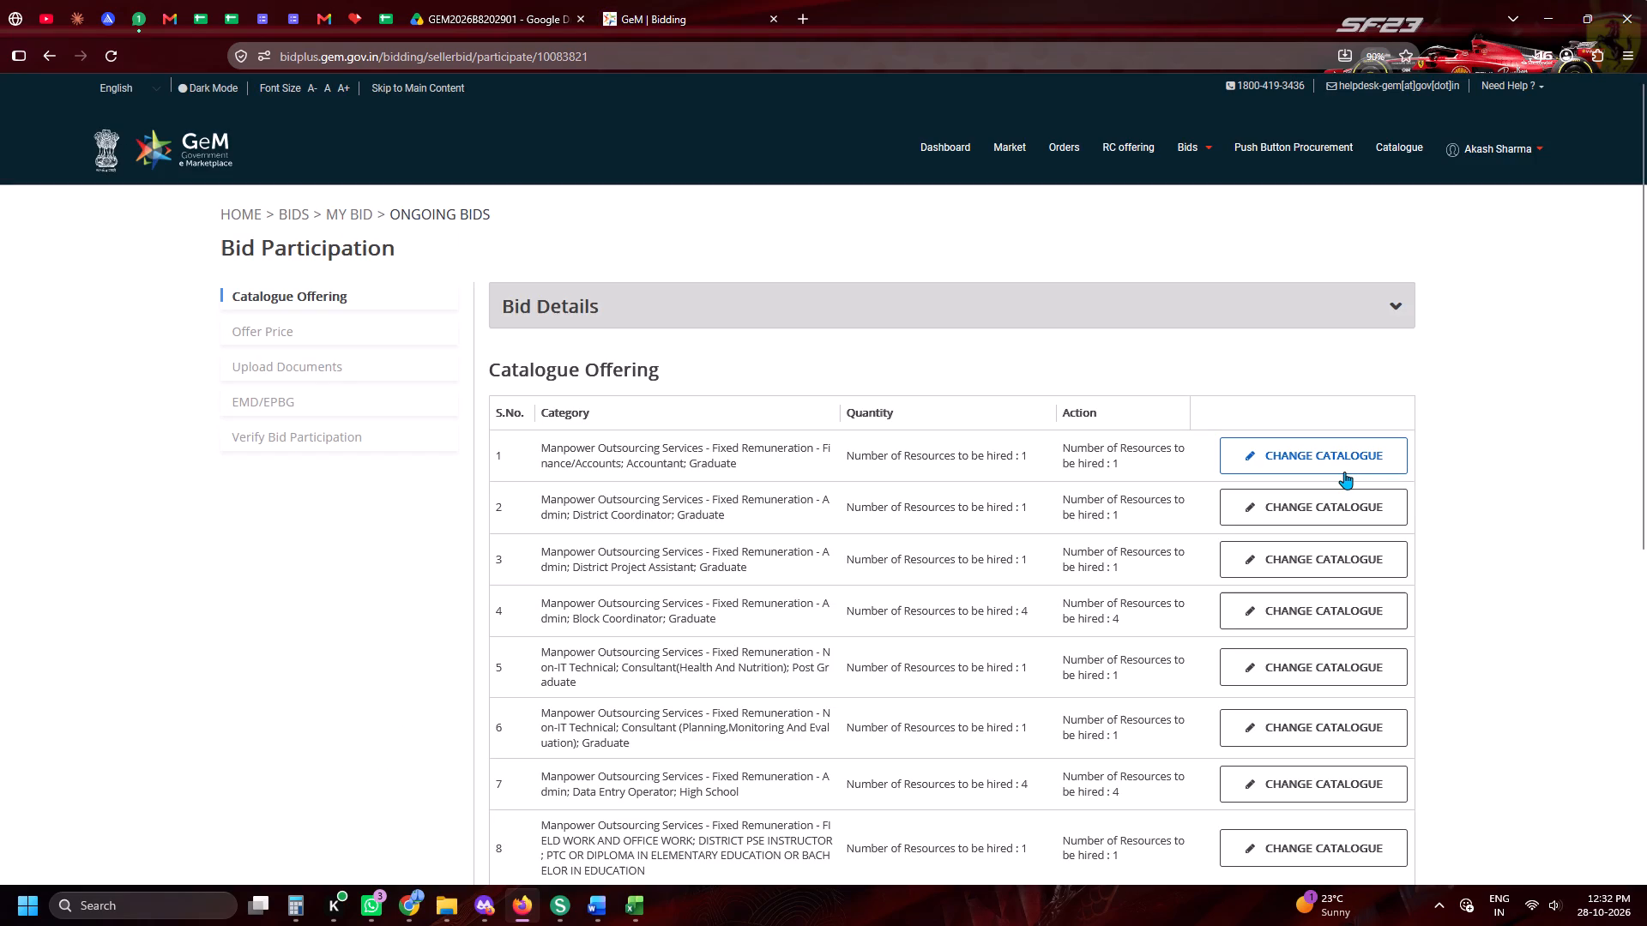
Select the catalogue for item 10 (Unskilled, Secondary School) and set the offered Type of Function to the bid requirement, Others.
key("End")
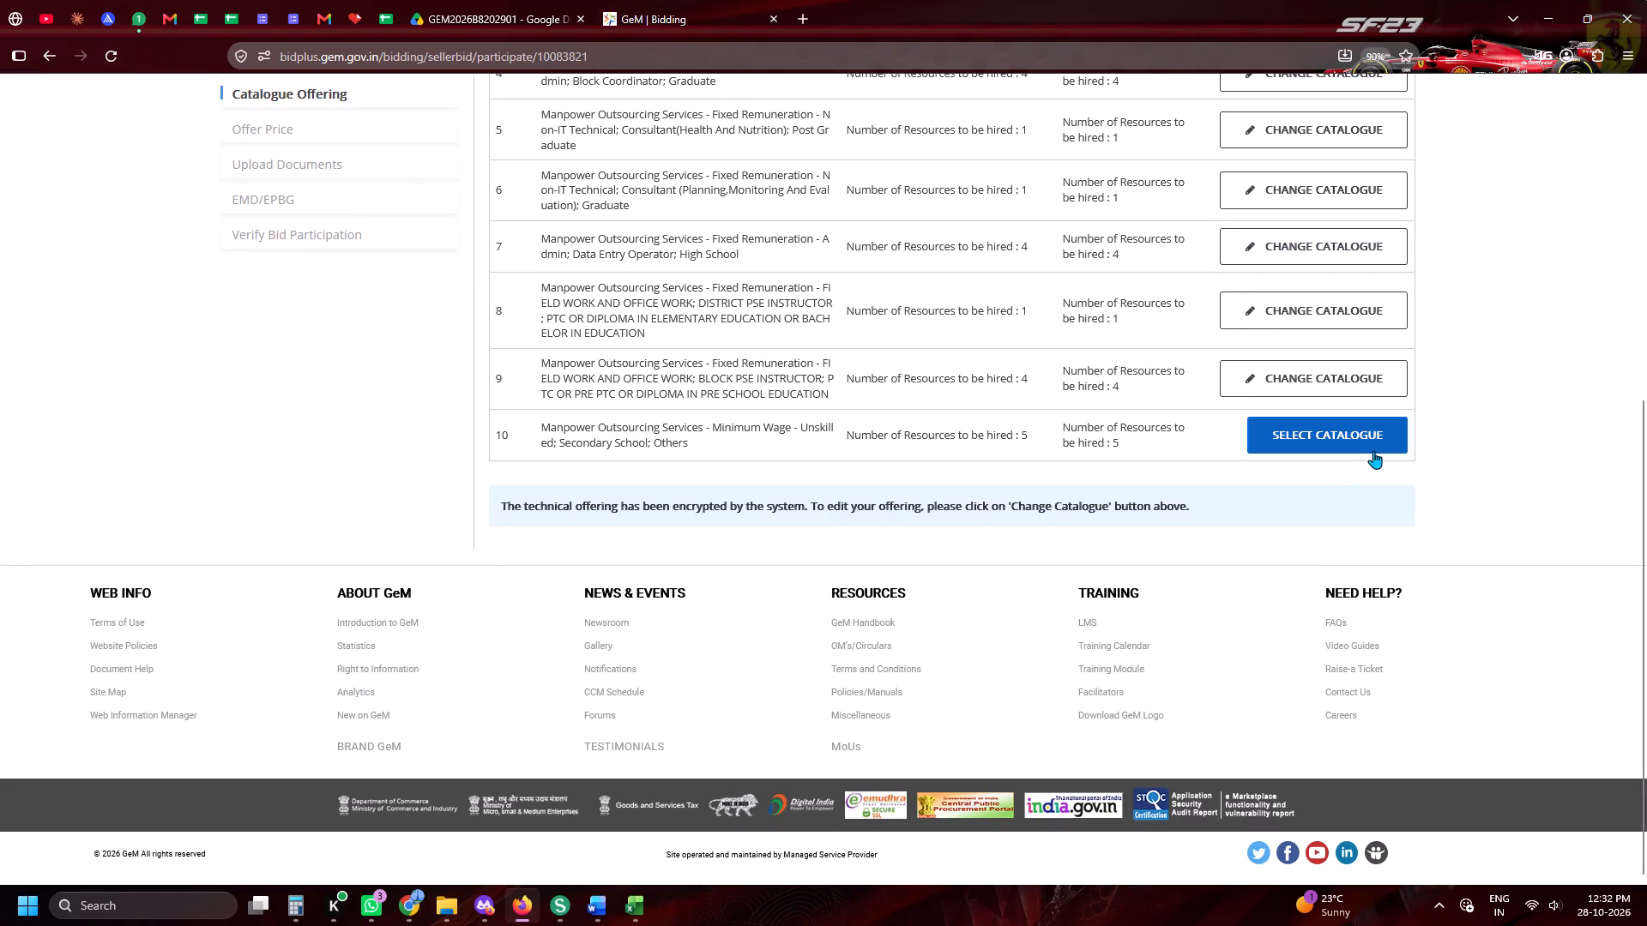
left_click(1373, 451)
scroll(1360, 447, "down", 5)
scroll(1216, 156, "up", 1)
left_click(1241, 178)
left_click(1128, 294)
left_click(1174, 264)
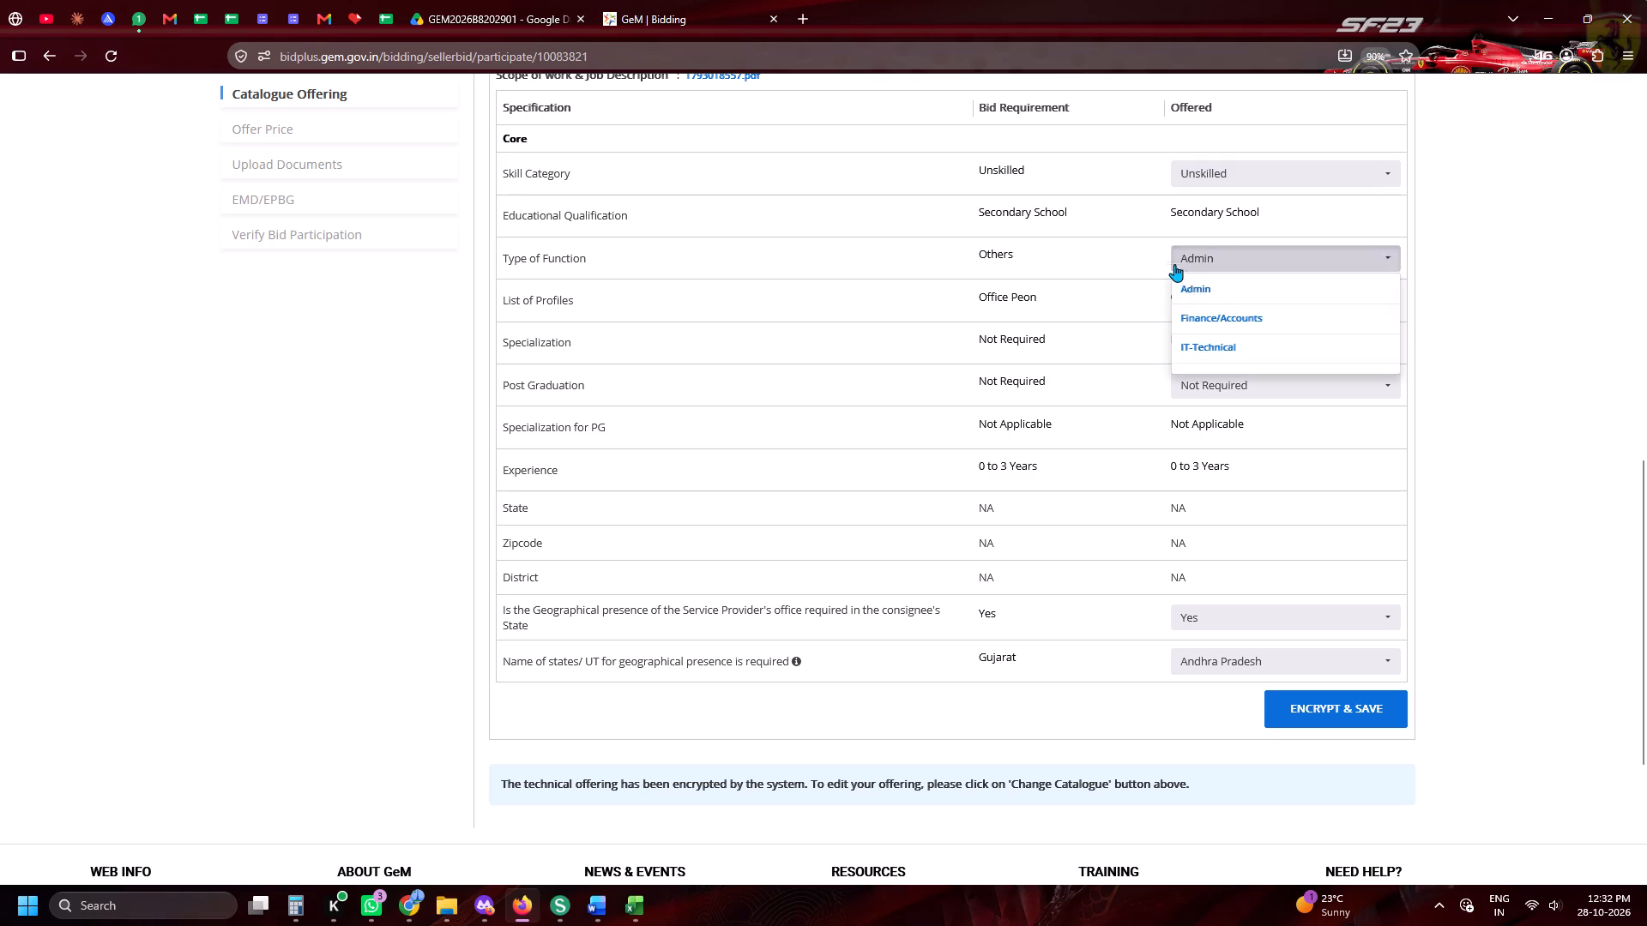
scroll(1198, 307, "down", 5)
left_click(1186, 347)
Set item 10's geographical presence state to Gujarat only, and encrypt and save the offering.
scroll(1187, 346, "down", 4)
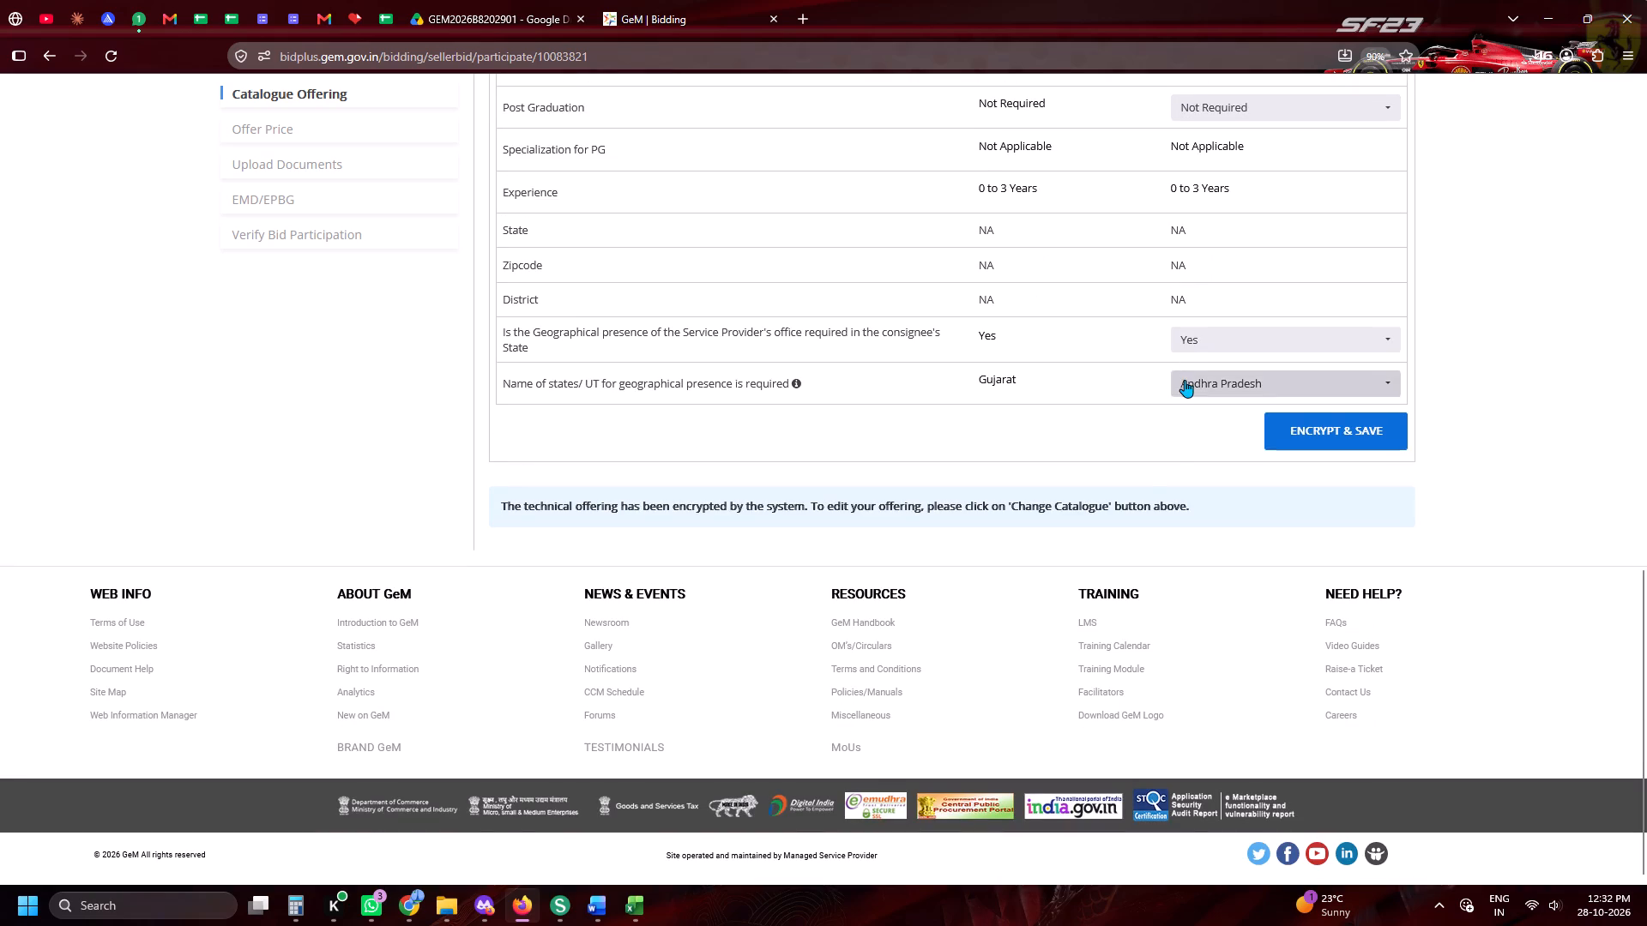
left_click(1185, 382)
left_click(1192, 414)
left_click(1091, 427)
left_click(1187, 386)
key("g")
key("g")
key("g")
key("g")
key("g")
key("g")
key("g")
key("g")
key("g")
key("g")
key("g")
key("g")
key("g")
key("g")
key("g")
key("g")
key("g")
key("g")
key("g")
key("g")
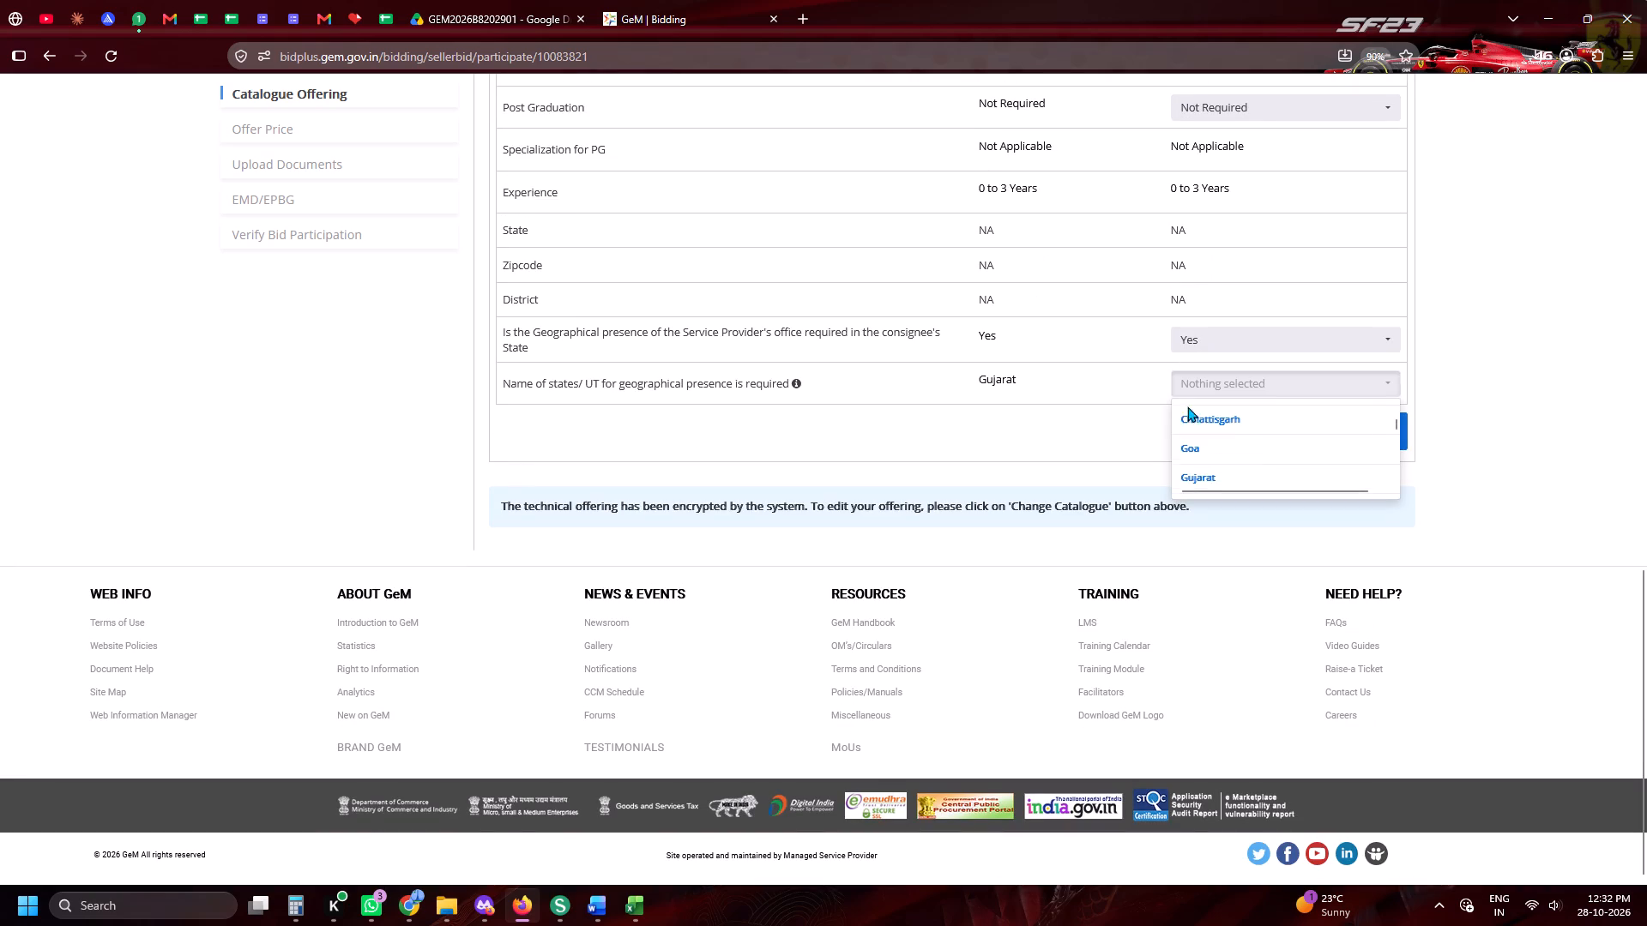
left_click(1193, 470)
left_click(1062, 448)
left_click(1376, 441)
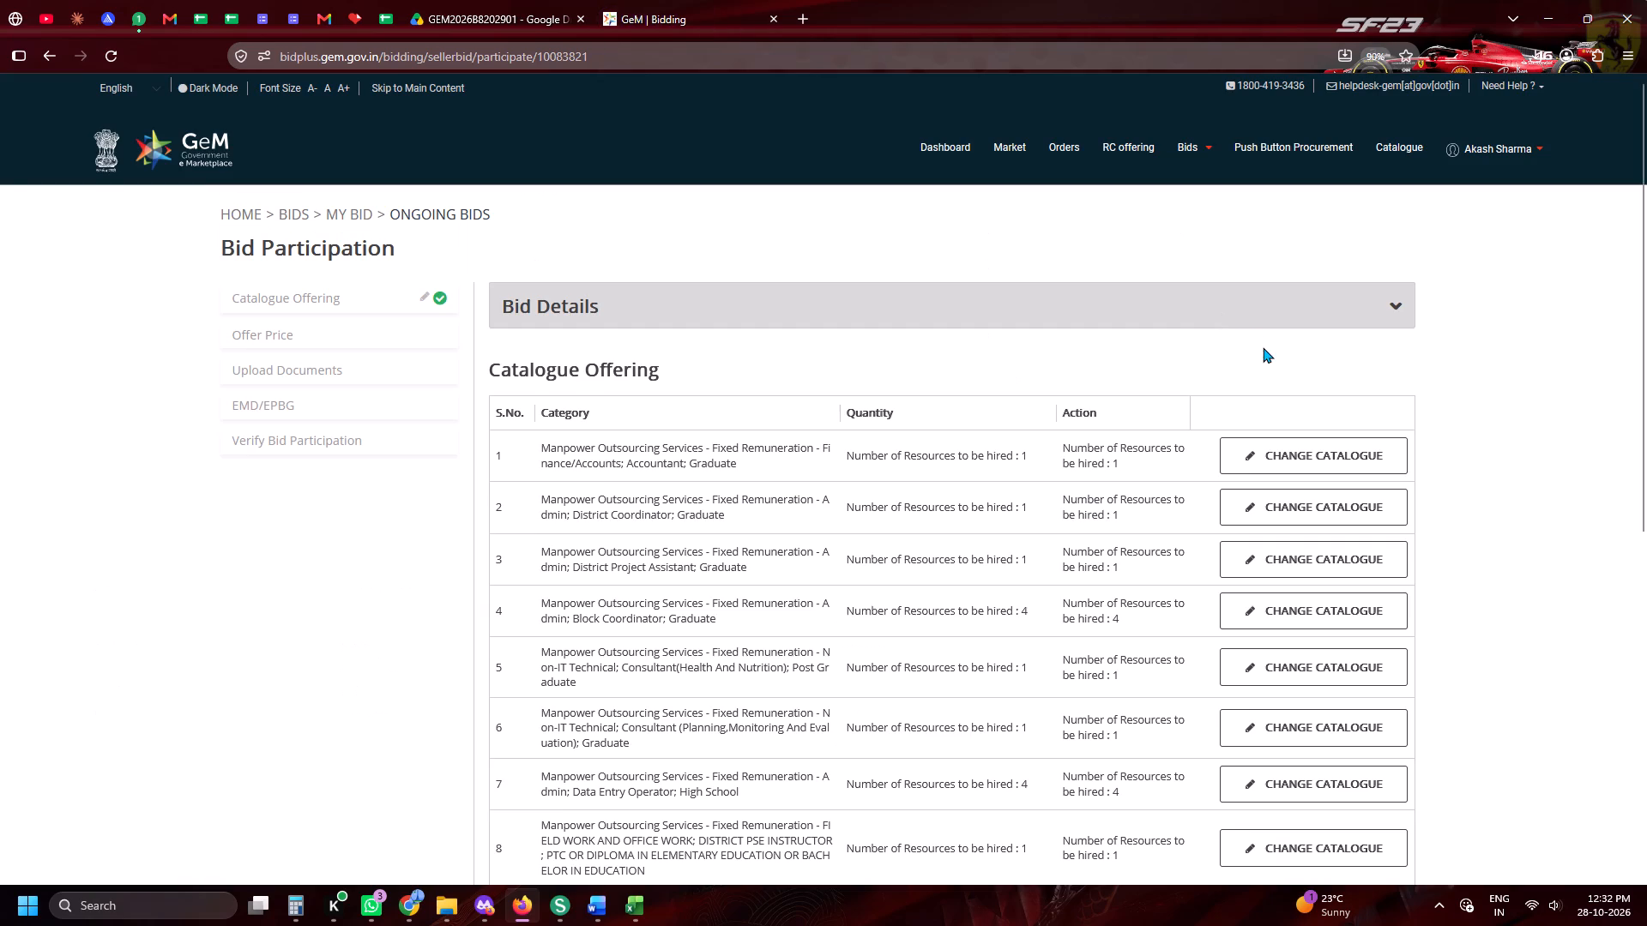
Continue from the completed catalogue offerings to the Offer Price stage.
scroll(1263, 347, "down", 6)
left_click(1366, 482)
left_click(1360, 478)
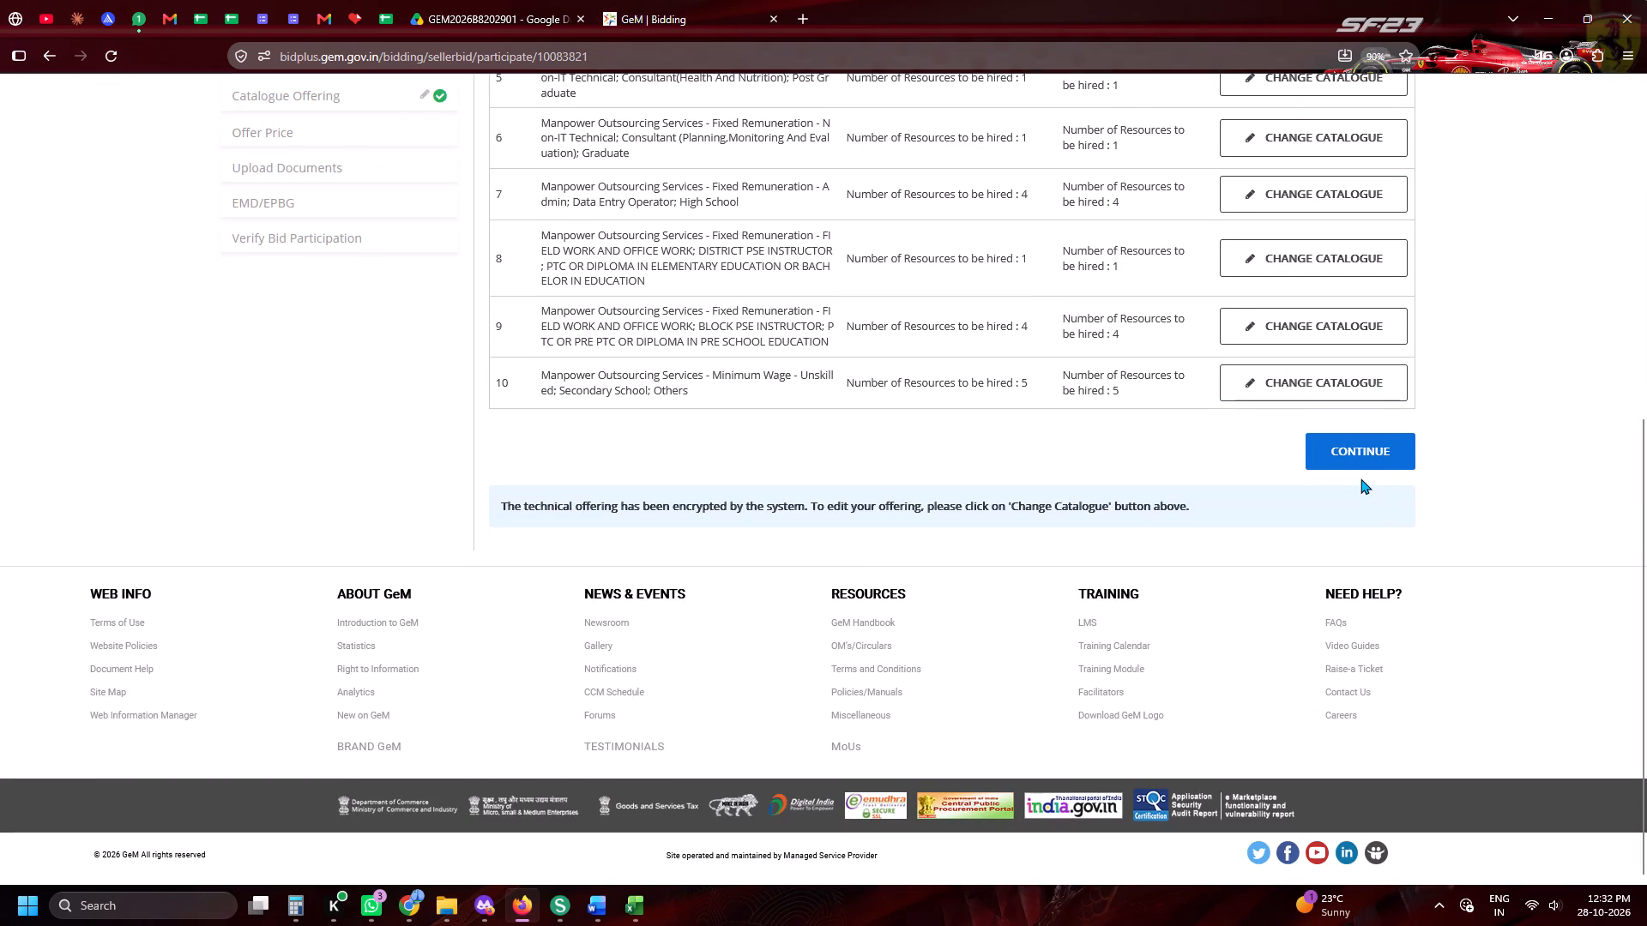
left_click(1353, 454)
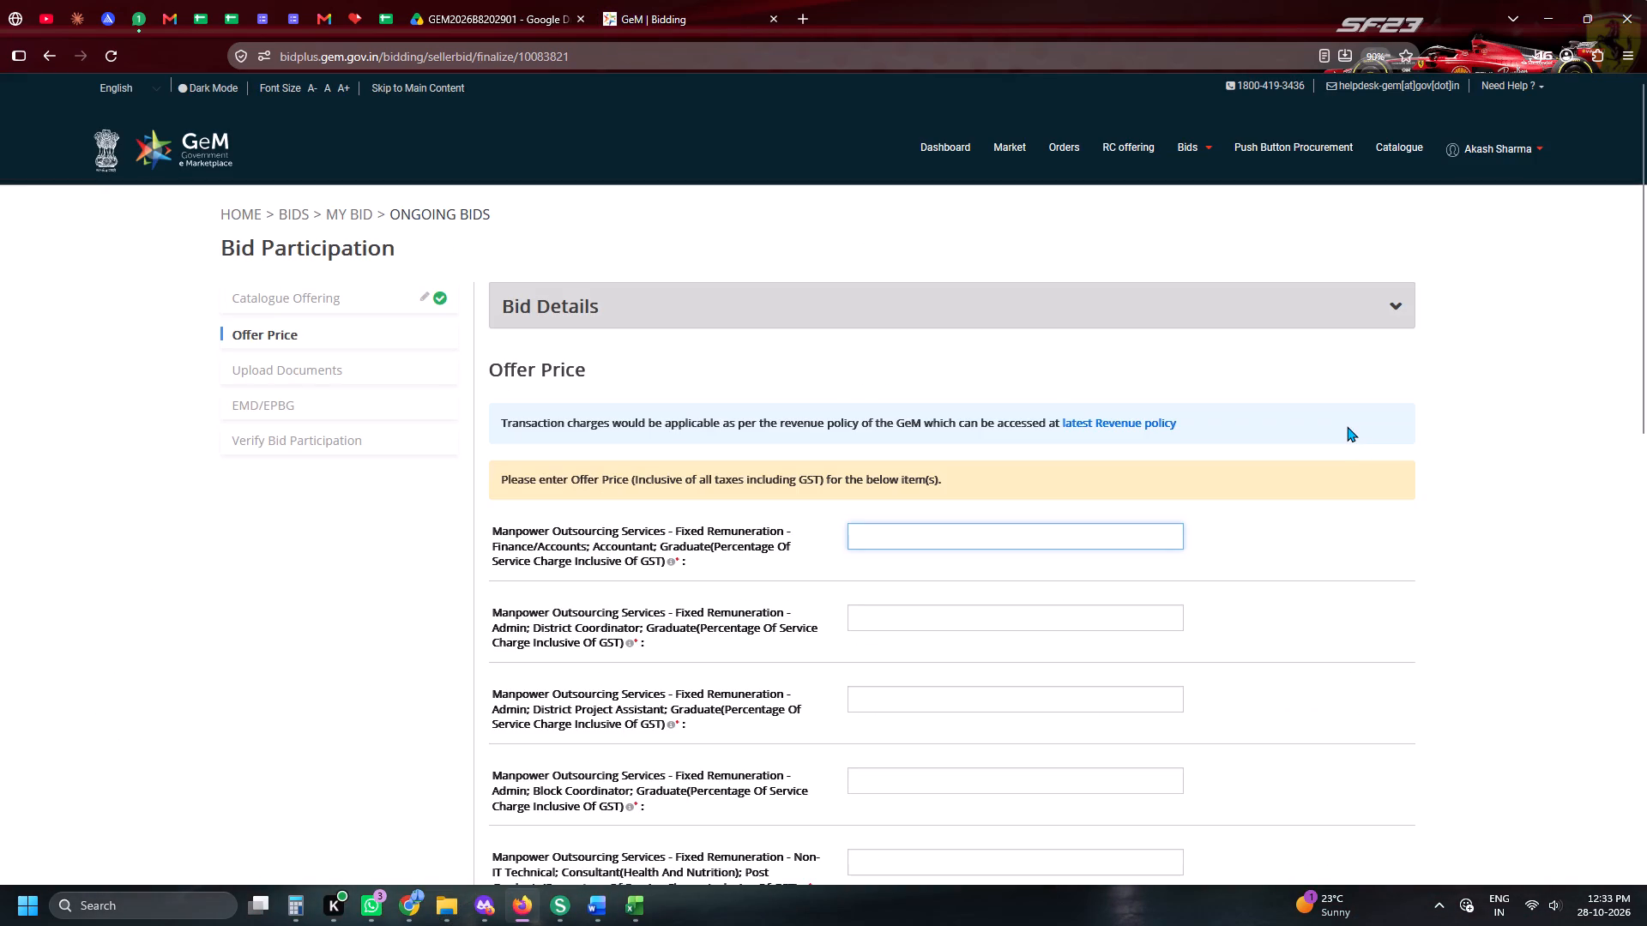
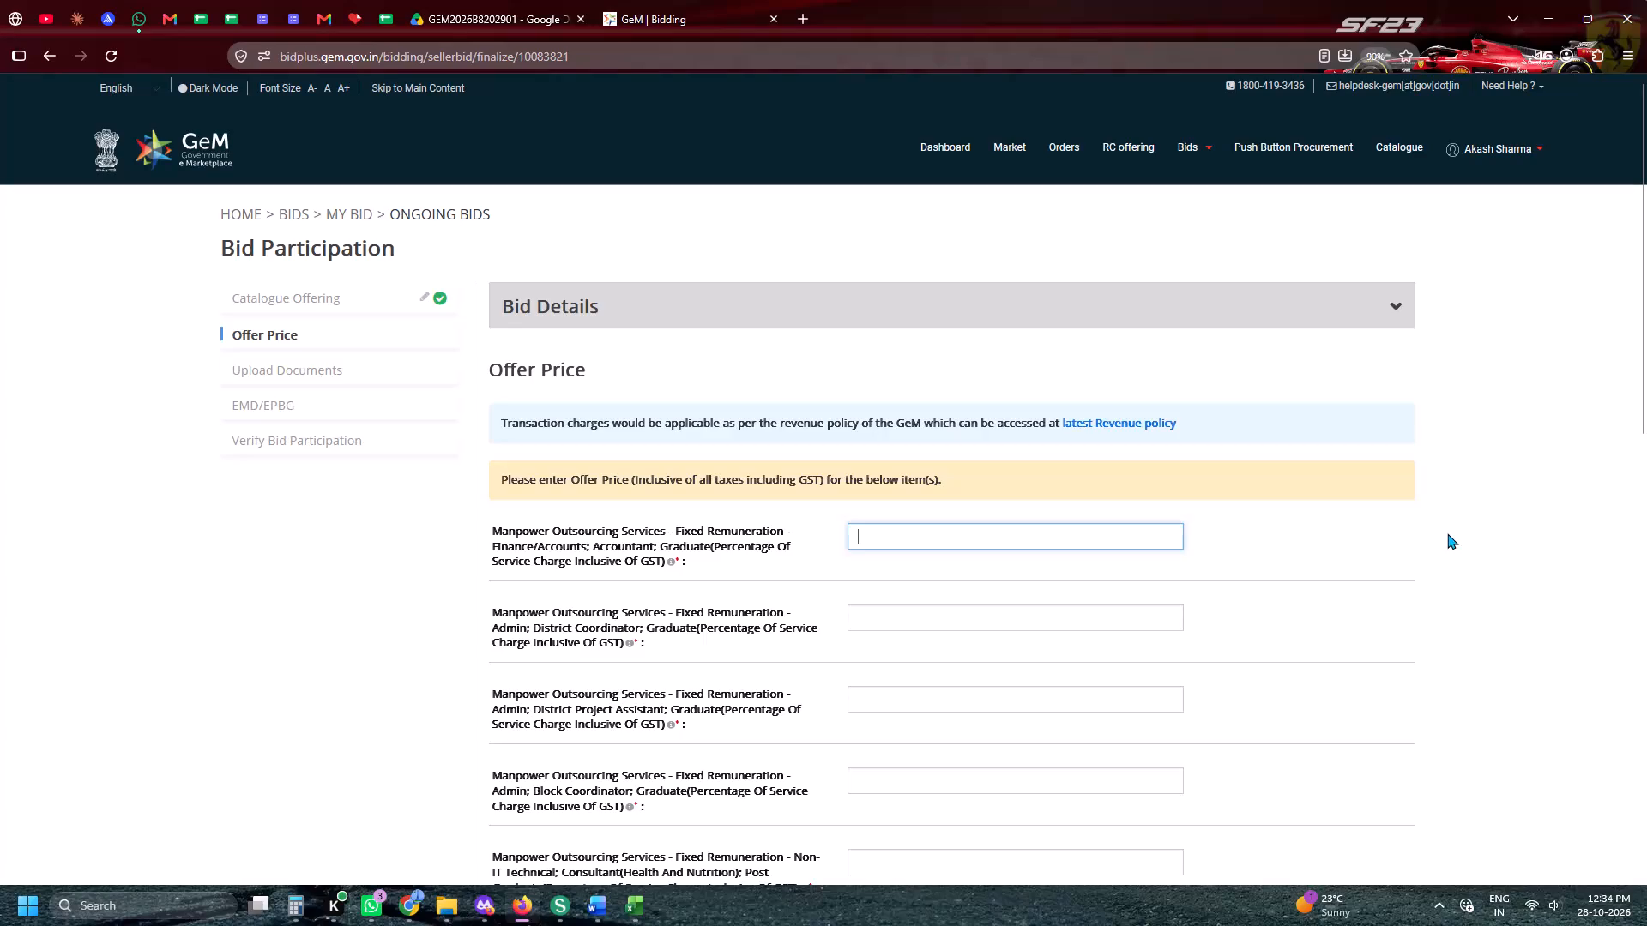
Enter 3.85 as the percentage of service charge, inclusive of GST, for each of the ten offer price items.
type("3.85")
key("Tab")
type("3.85")
key("Tab")
type("3.85")
key("Tab")
type("3.85")
key("Tab")
type("3.85")
key("Tab")
type("3.85")
key("Tab")
type("3.85")
key("Tab")
type("3.85")
key("Tab")
type("3.85")
key("Tab")
type("3.85")
key("Tab")
type("3.8")
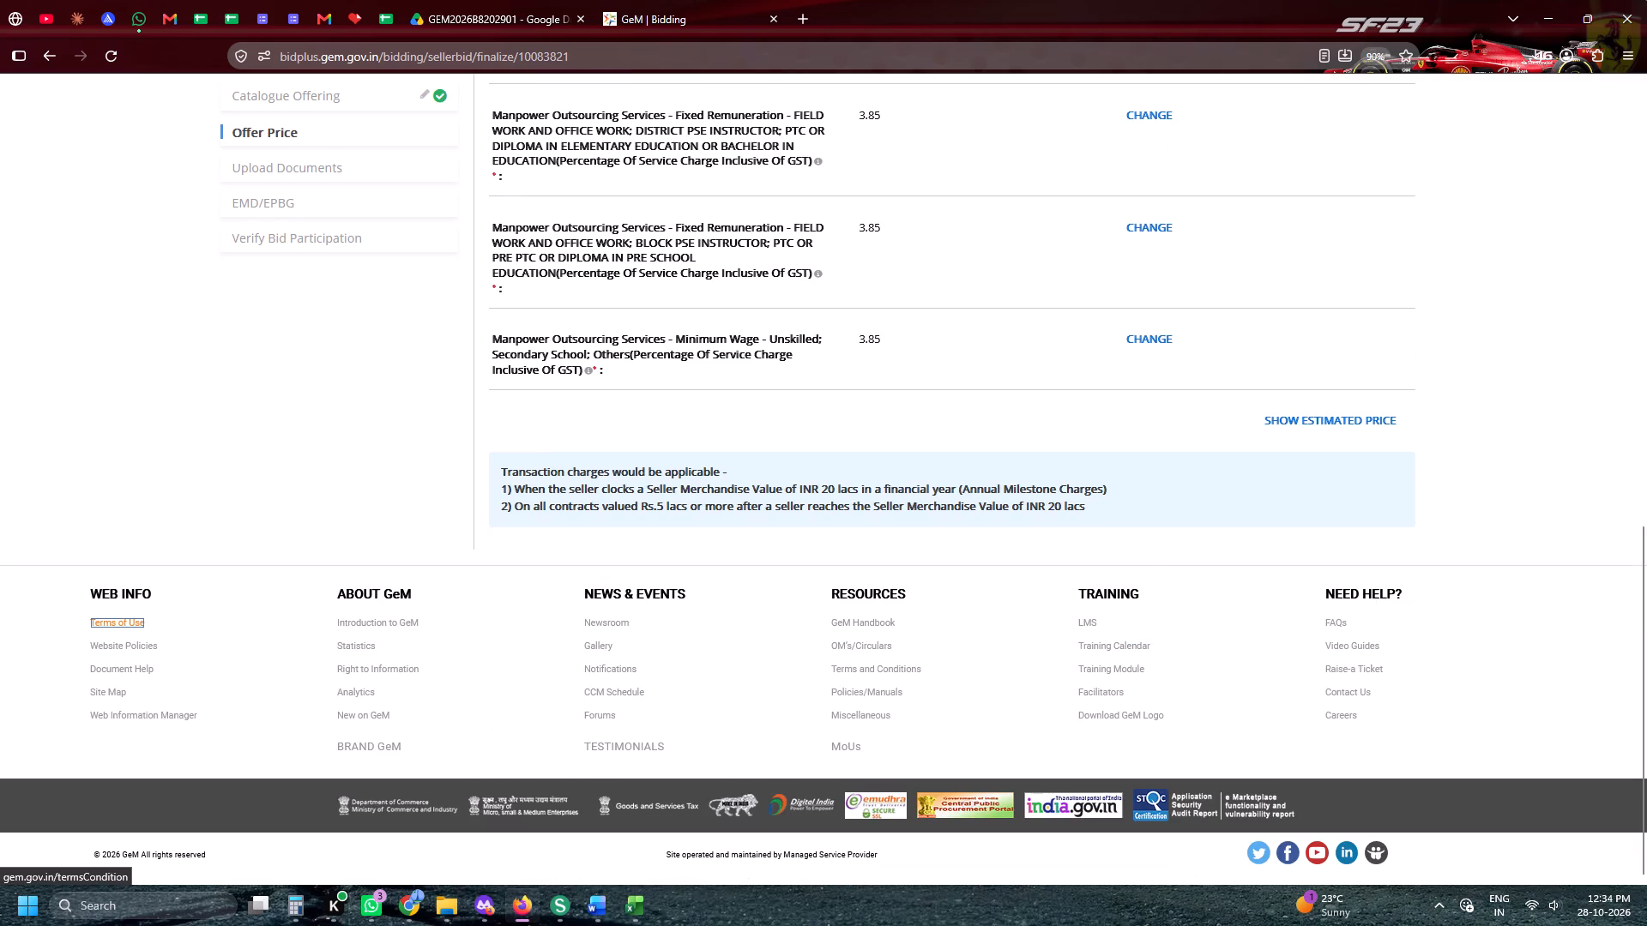
Show the estimated price for the entered offer prices and close the estimate so the quote can be saved.
left_click(1297, 423)
key("End")
scroll(1133, 538, "down", 5)
left_click(1101, 801)
left_click(1113, 814)
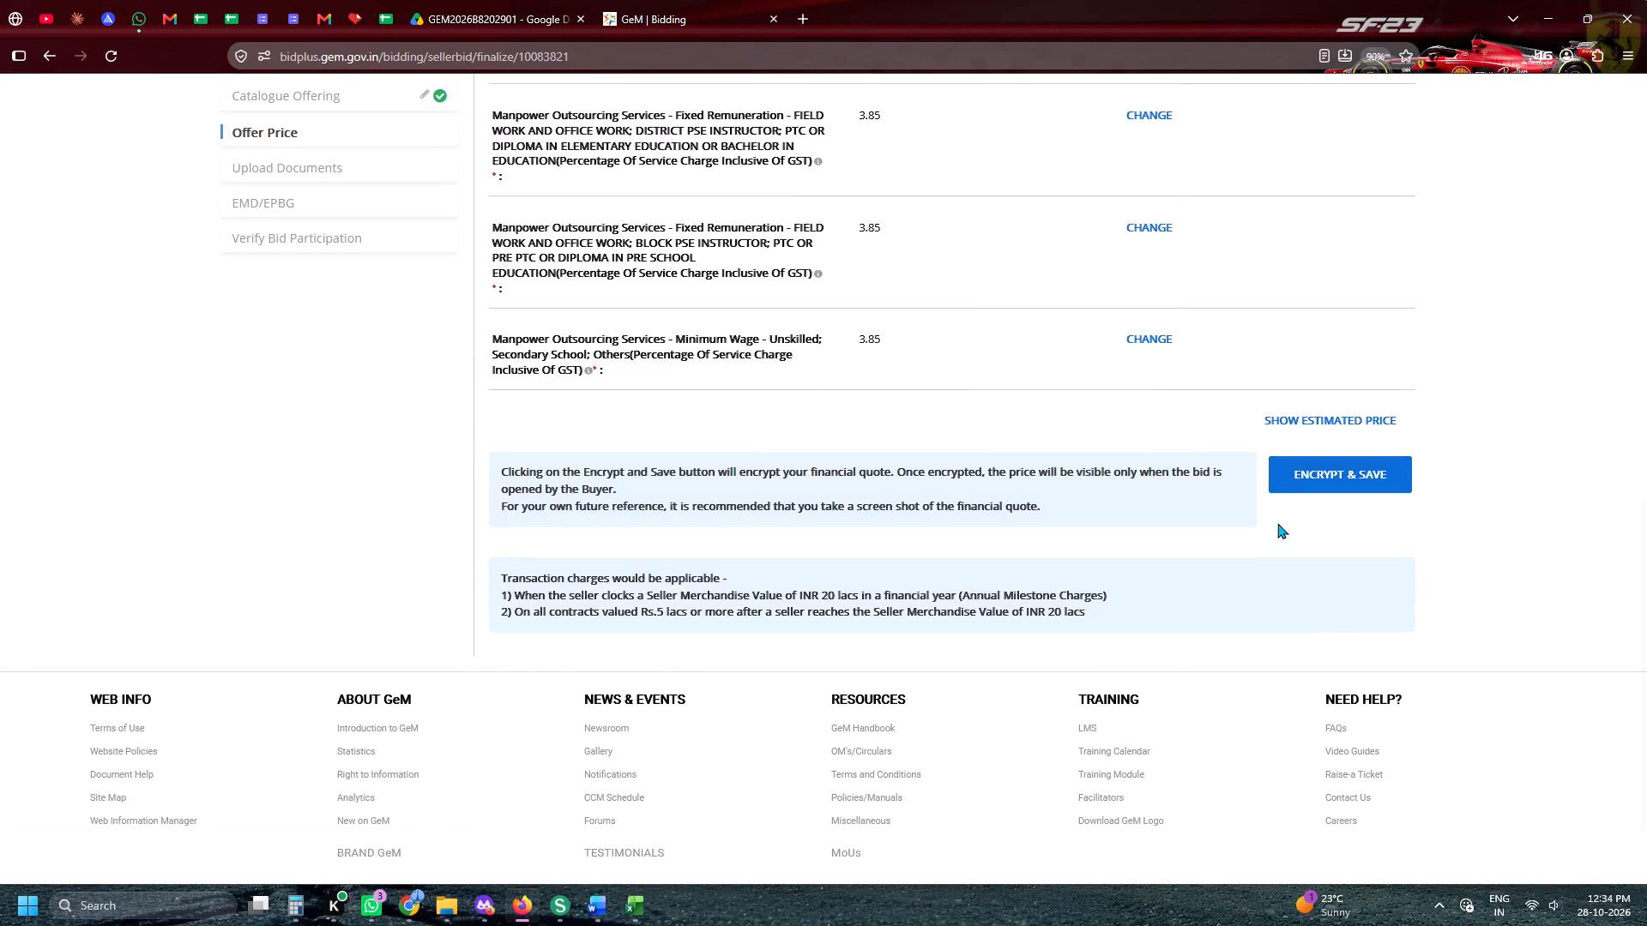
Encrypt and save the financial quote, and continue to the Upload Documents stage.
left_click(1301, 478)
left_click(879, 516)
left_click(472, 0)
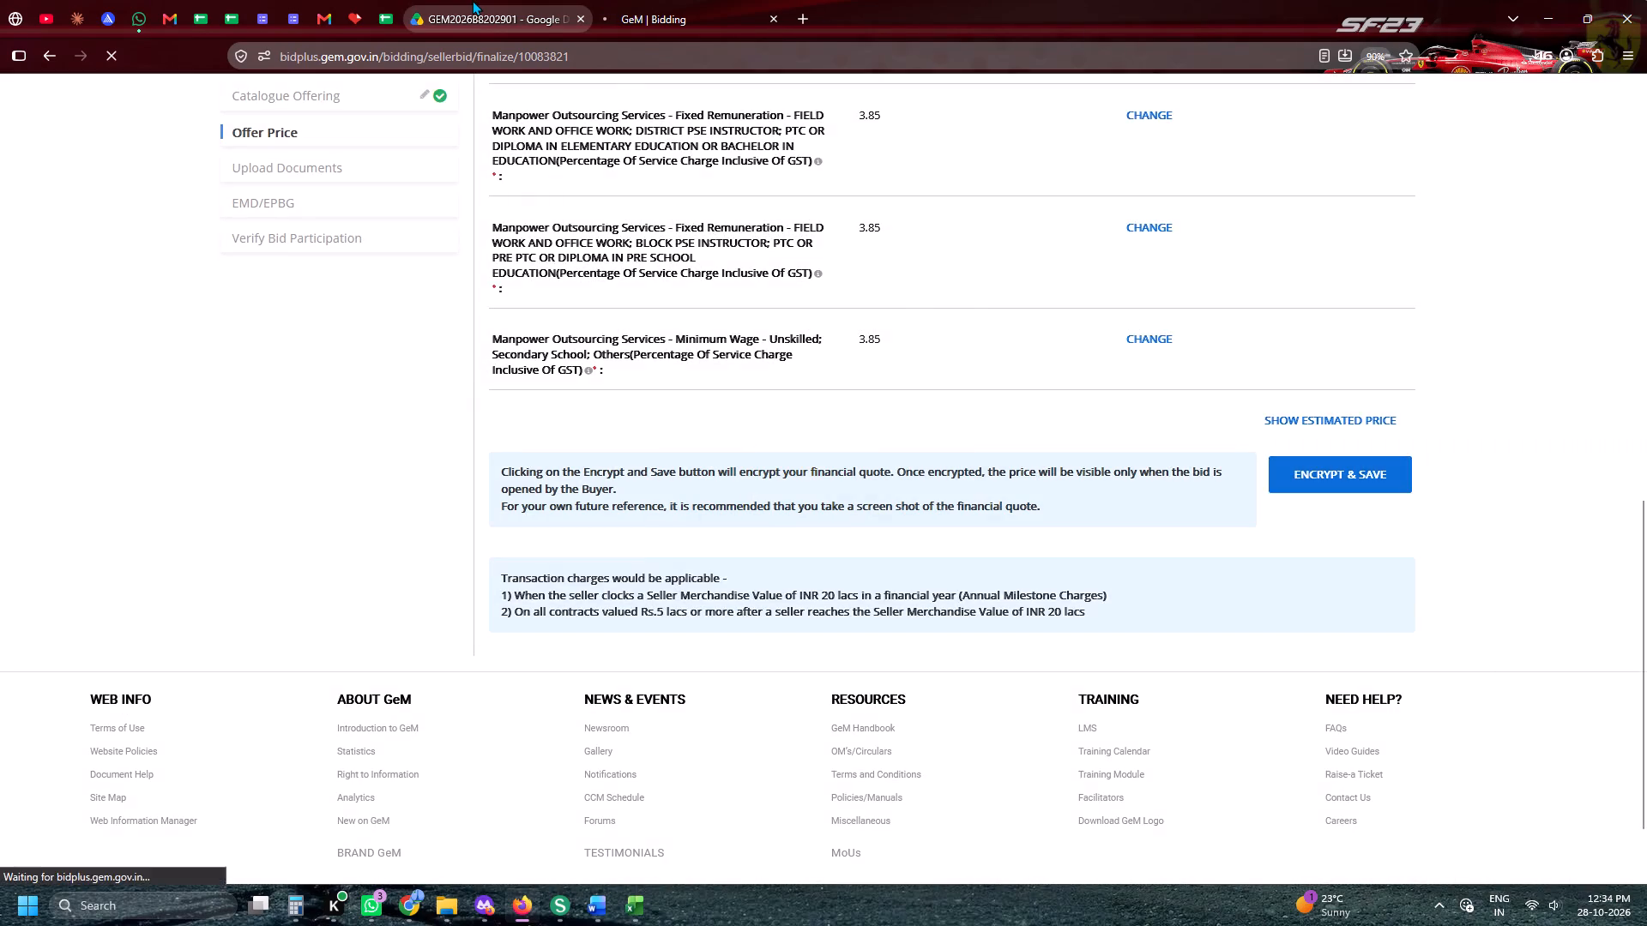
left_click(839, 0)
left_click(739, 0)
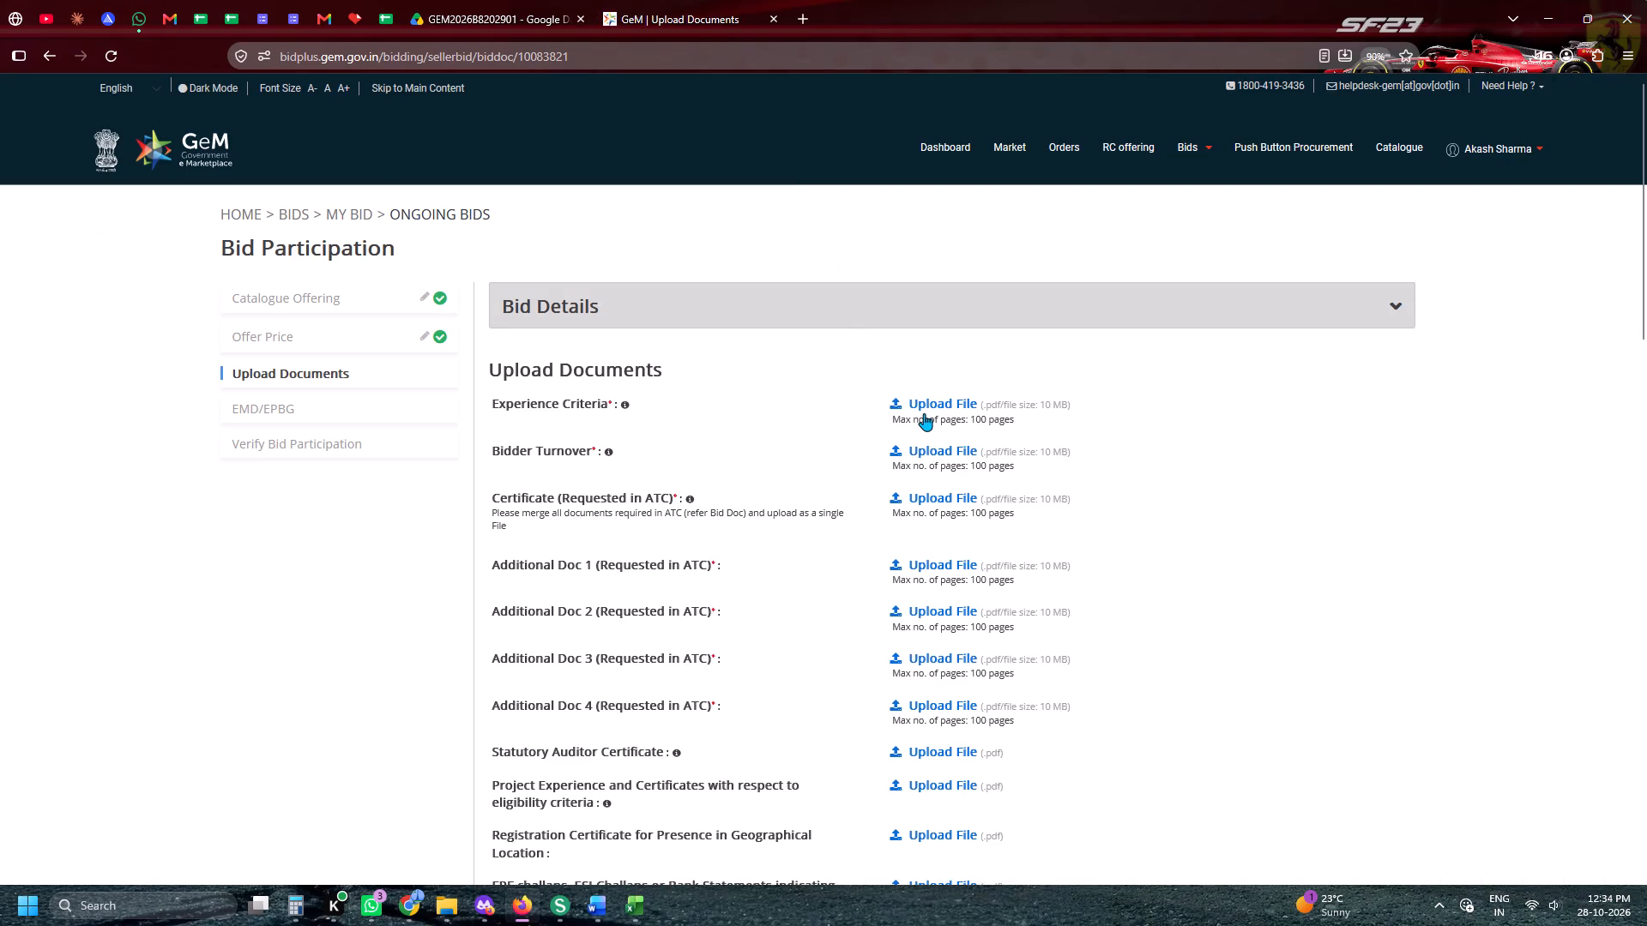
Upload experience-ceretera-hhspl from the Gem Bid Documents - HHSPL folder as the Experience Criteria document.
left_click(924, 413)
scroll(1219, 493, "up", 4)
left_click(1245, 360)
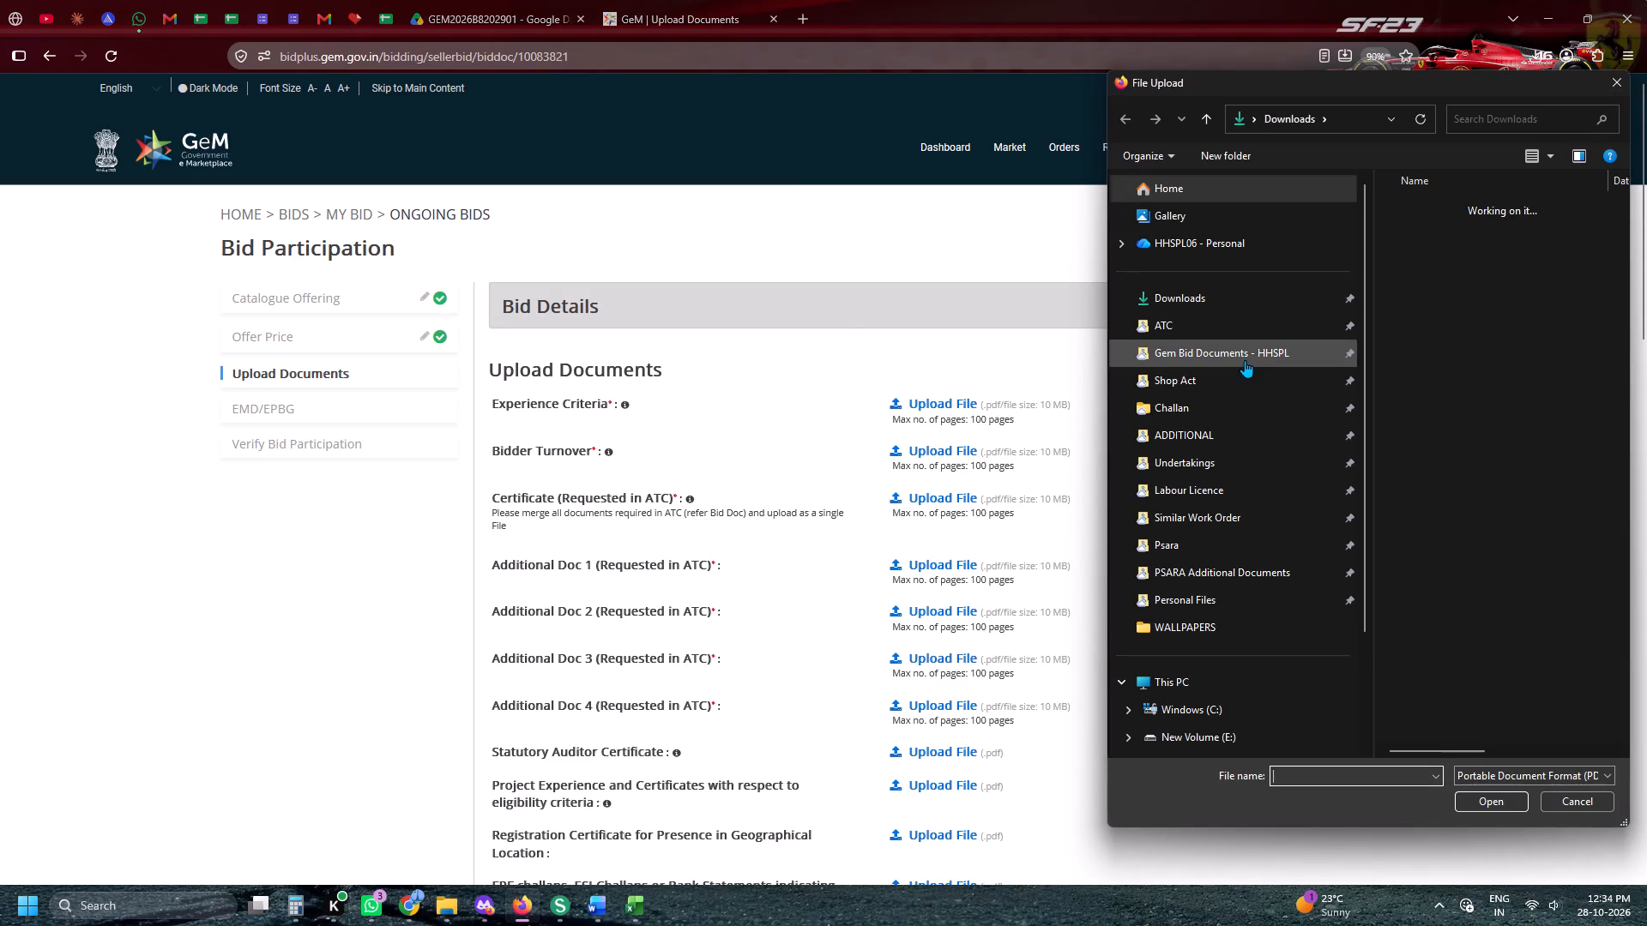
double_click(1424, 574)
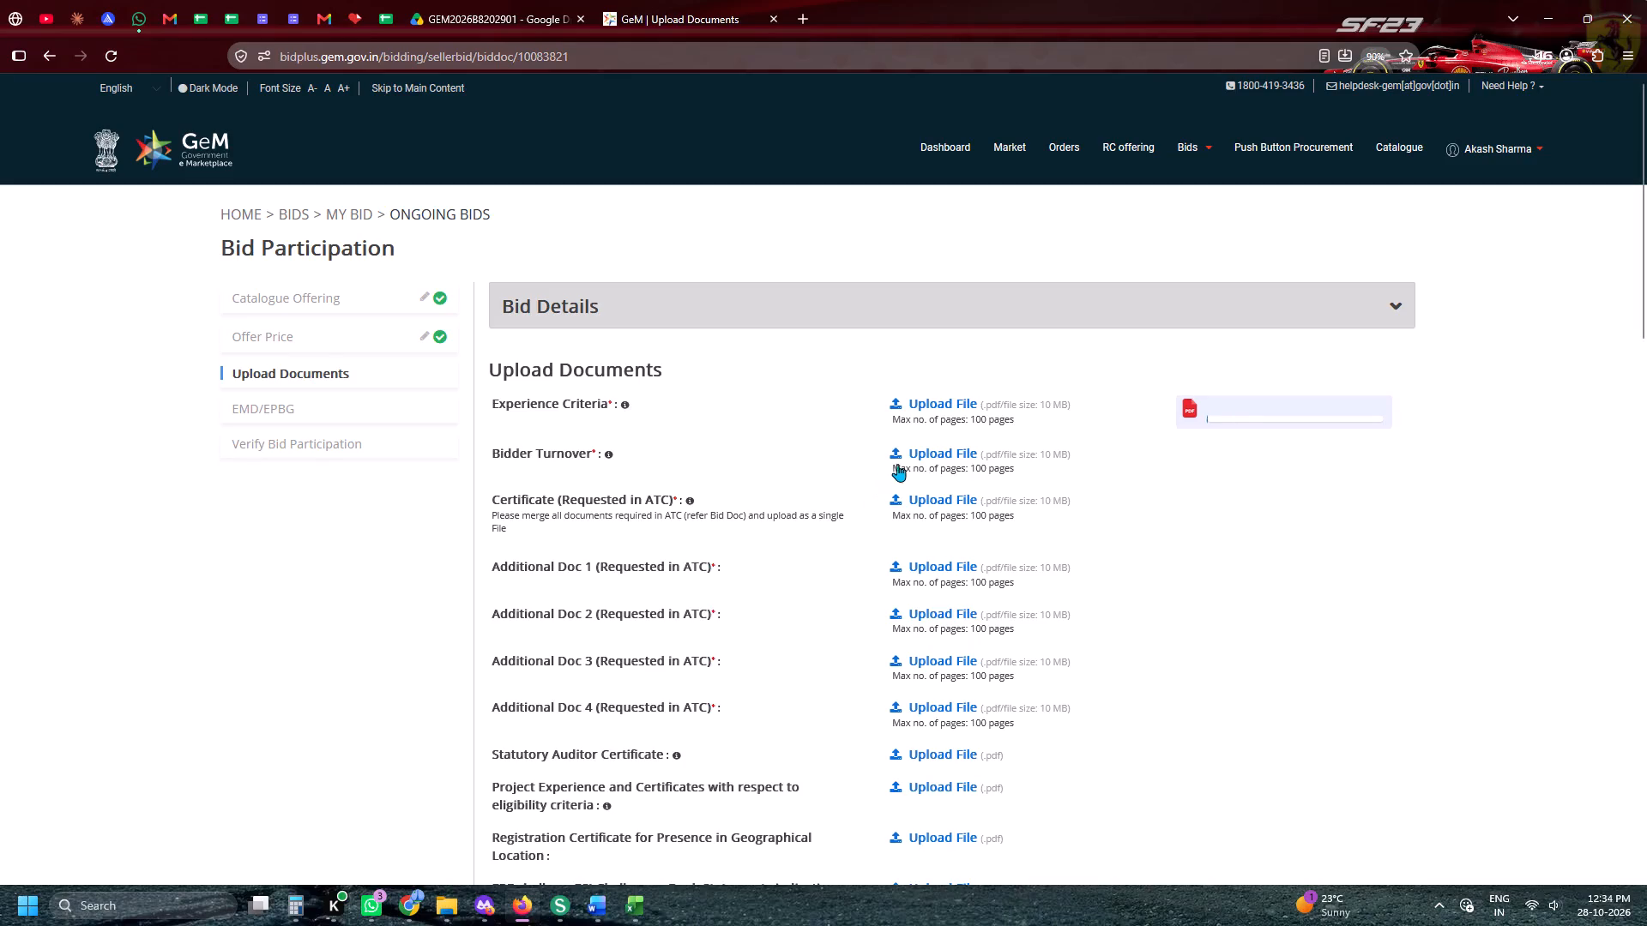
Upload bidder-turnover-certificate-hhspl as the Bidder Turnover document.
left_click(915, 458)
scroll(1478, 572, "down", 4)
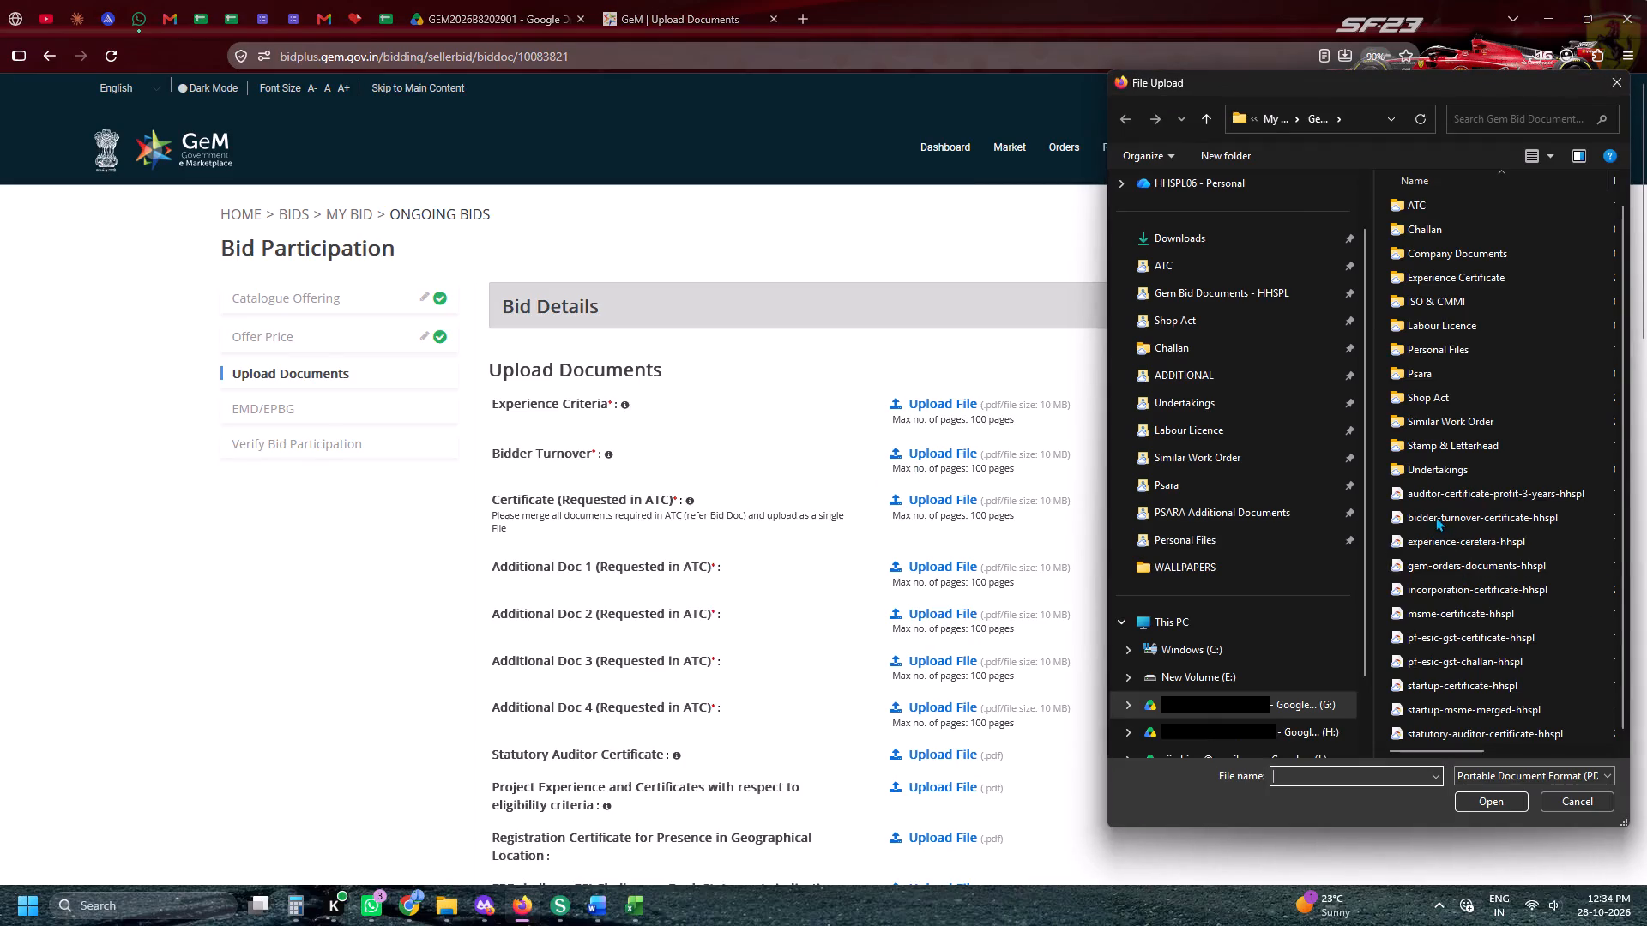
triple_click(1435, 516)
Upload GJ-Tender-Atc from the Personal Files folder as the Certificate (Requested in ATC).
left_click(982, 514)
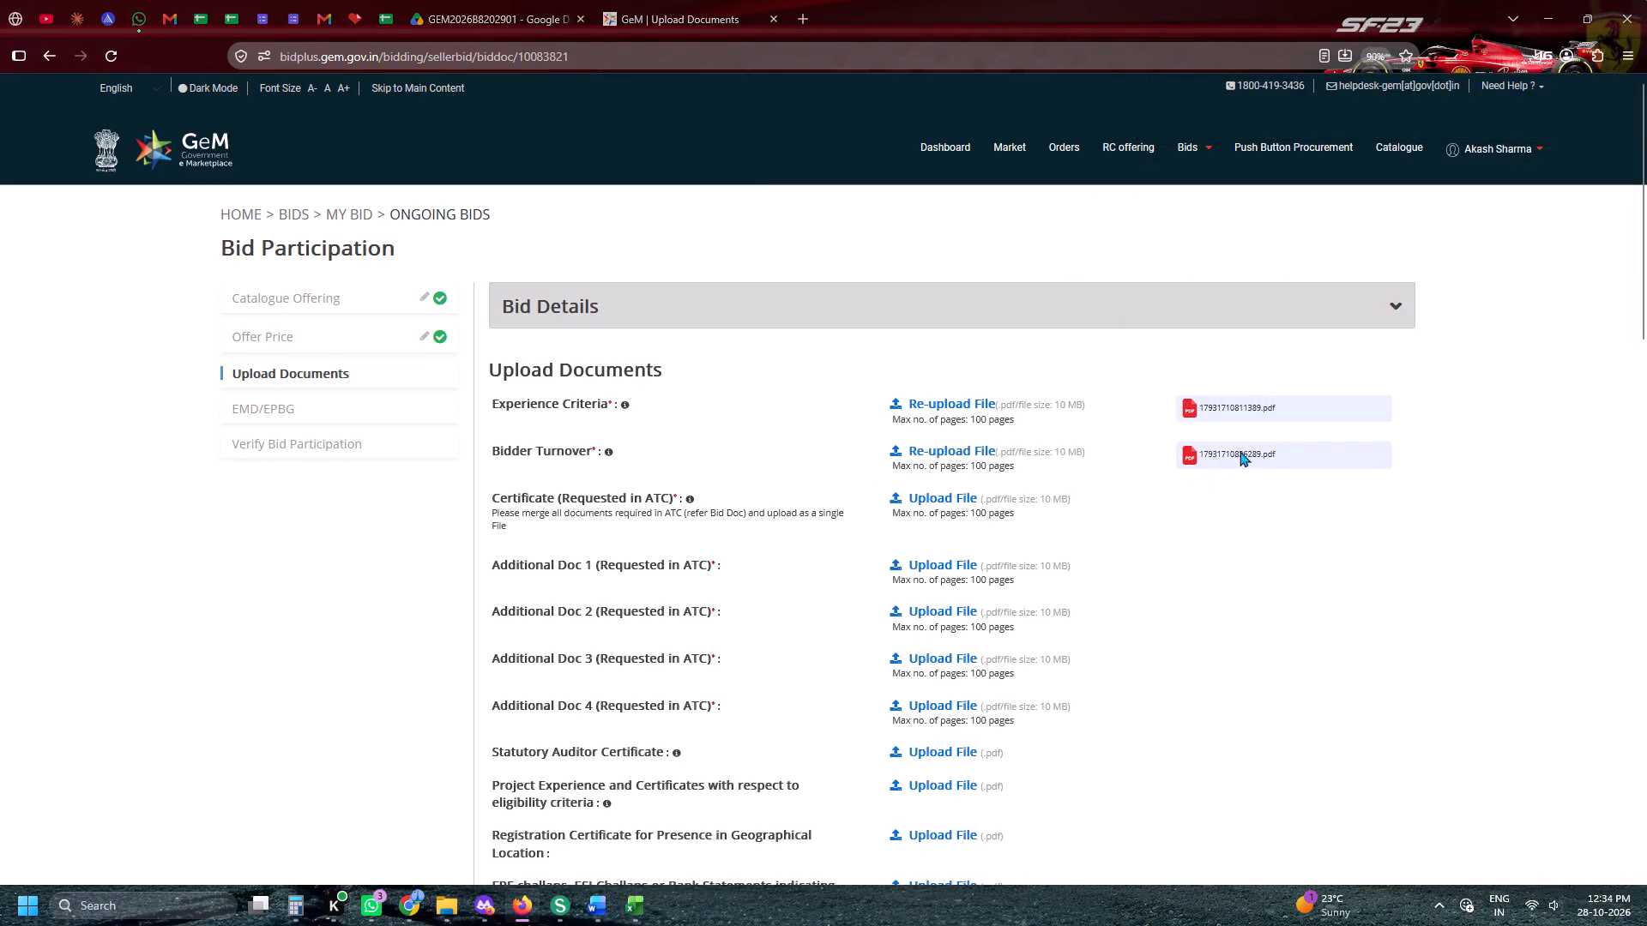
scroll(1258, 429, "up", 6)
left_click(1250, 351)
double_click(1439, 374)
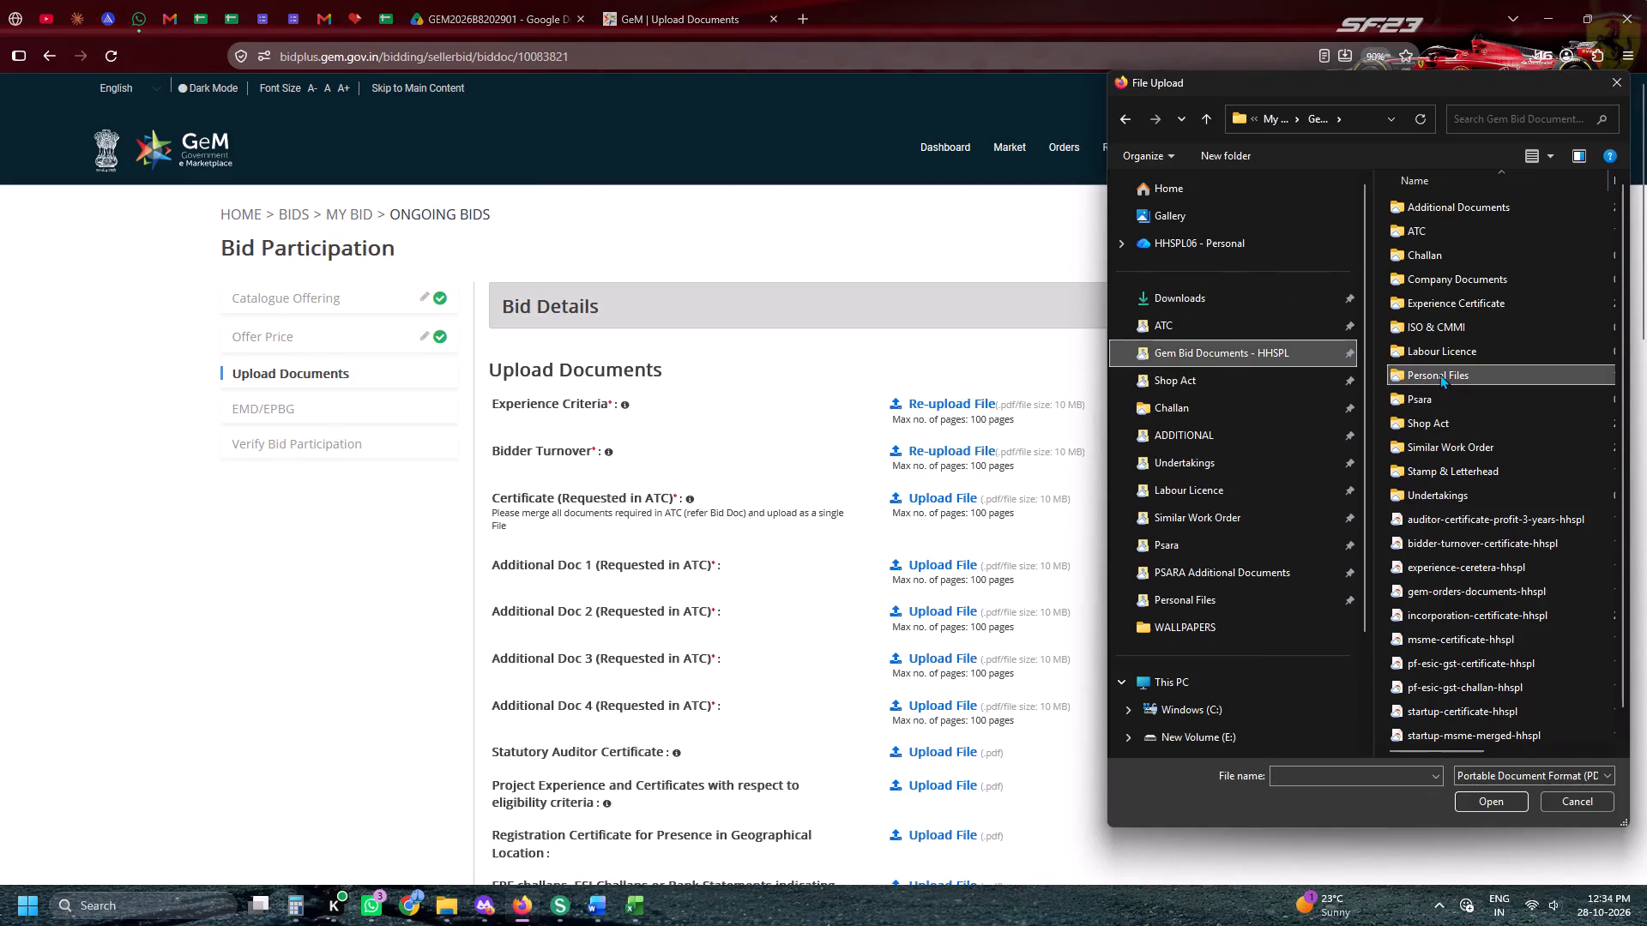
double_click(1443, 484)
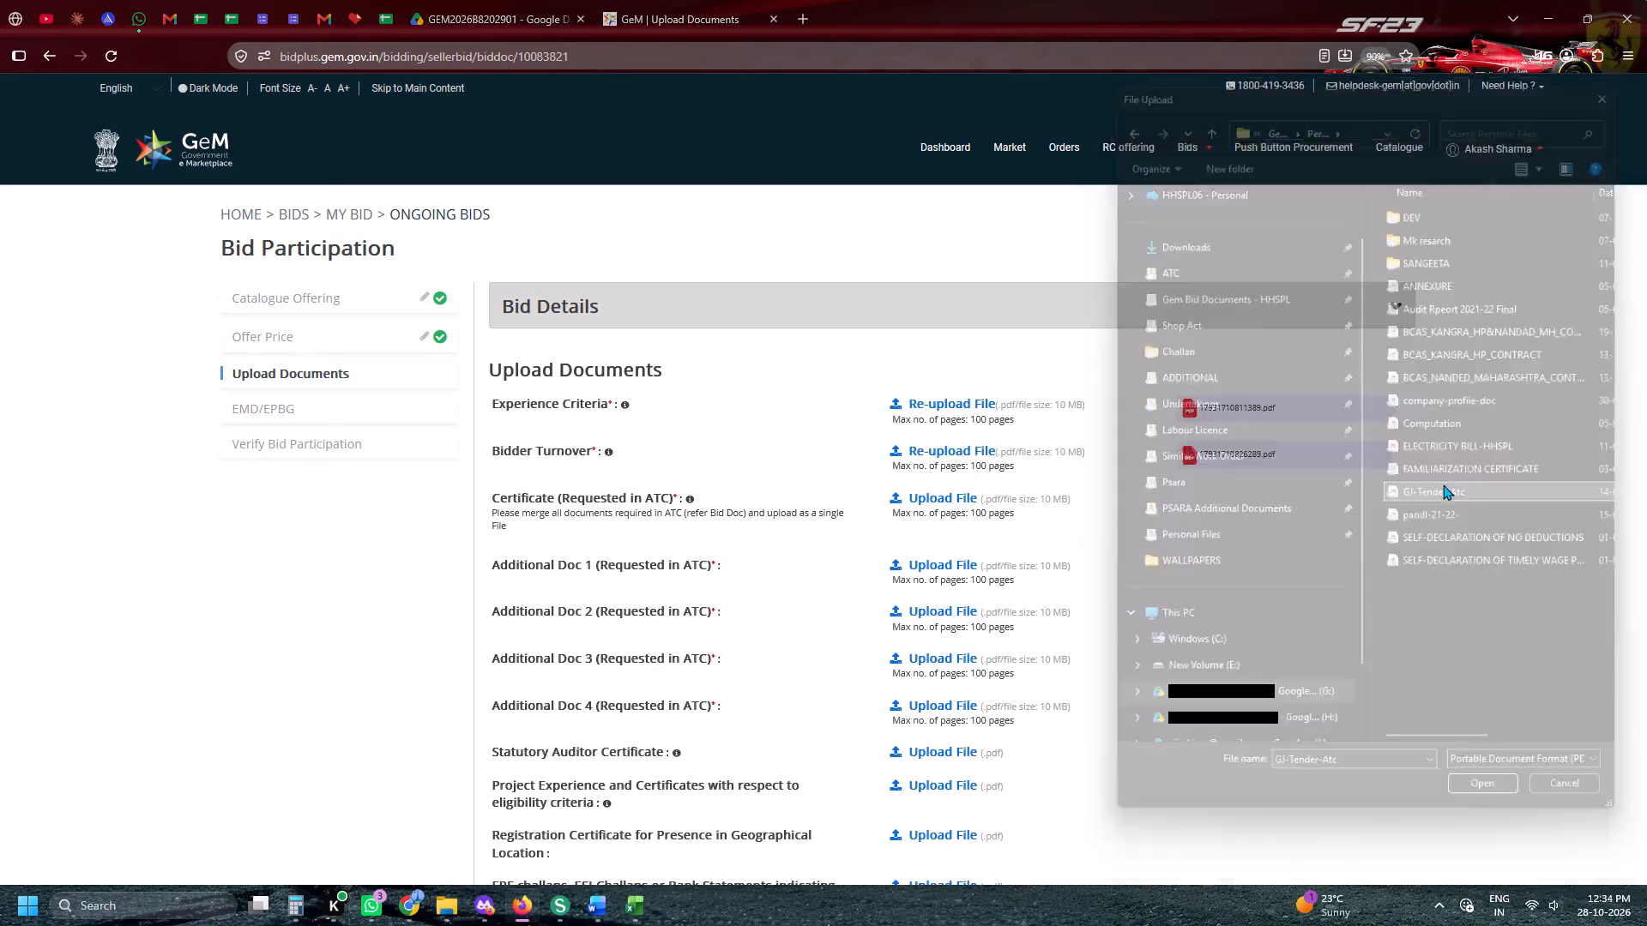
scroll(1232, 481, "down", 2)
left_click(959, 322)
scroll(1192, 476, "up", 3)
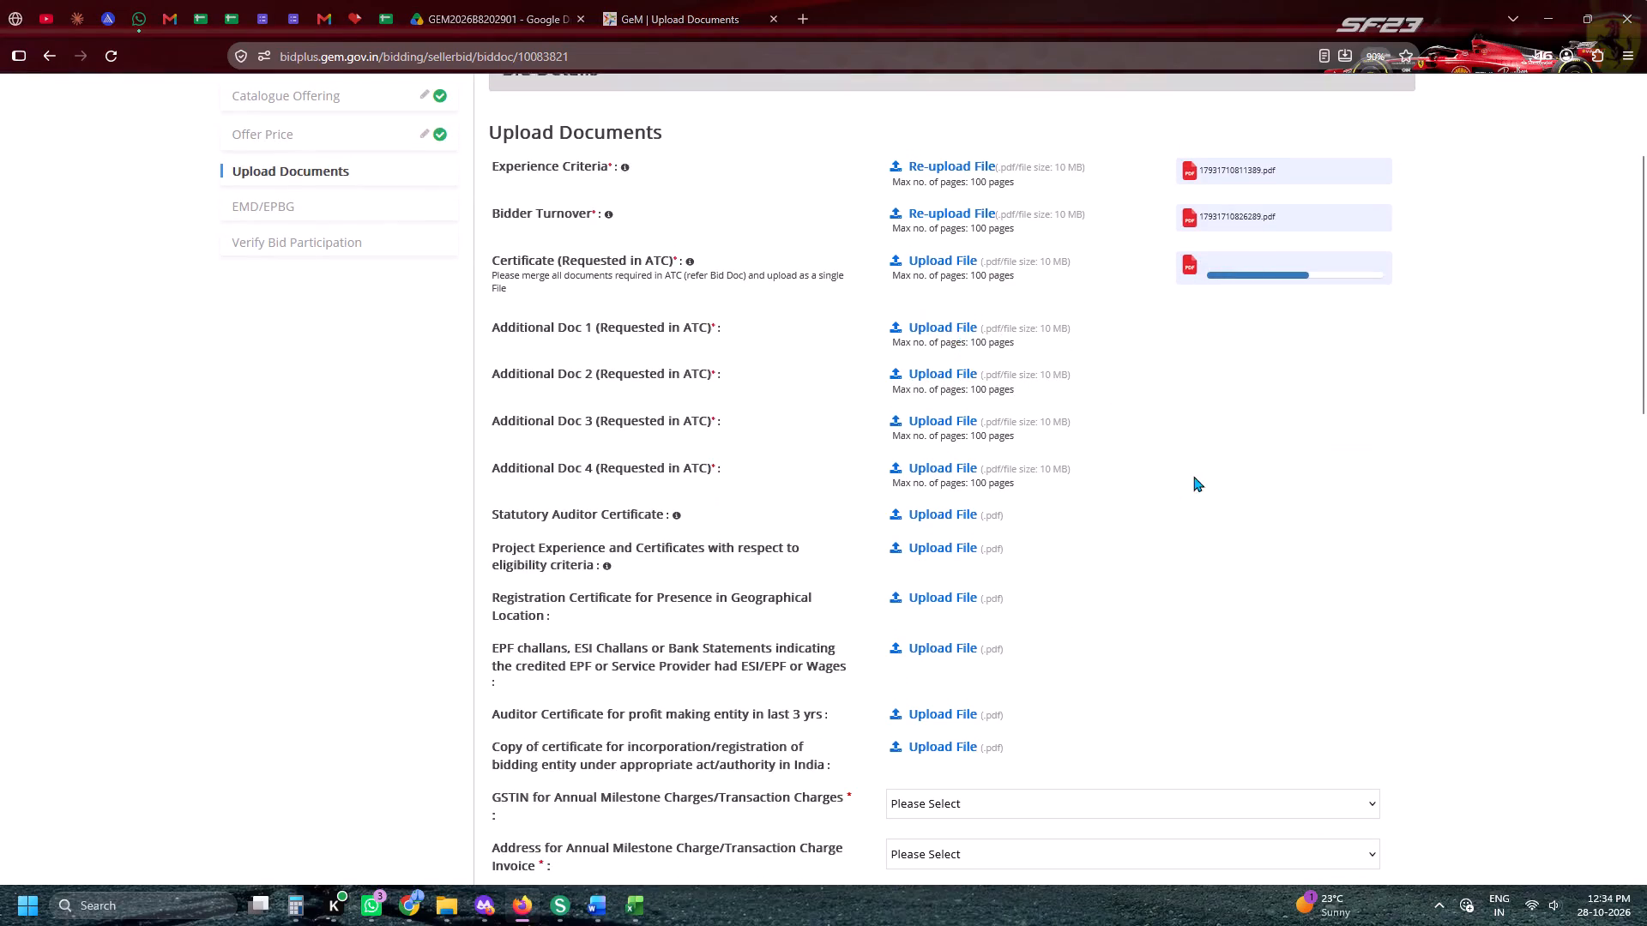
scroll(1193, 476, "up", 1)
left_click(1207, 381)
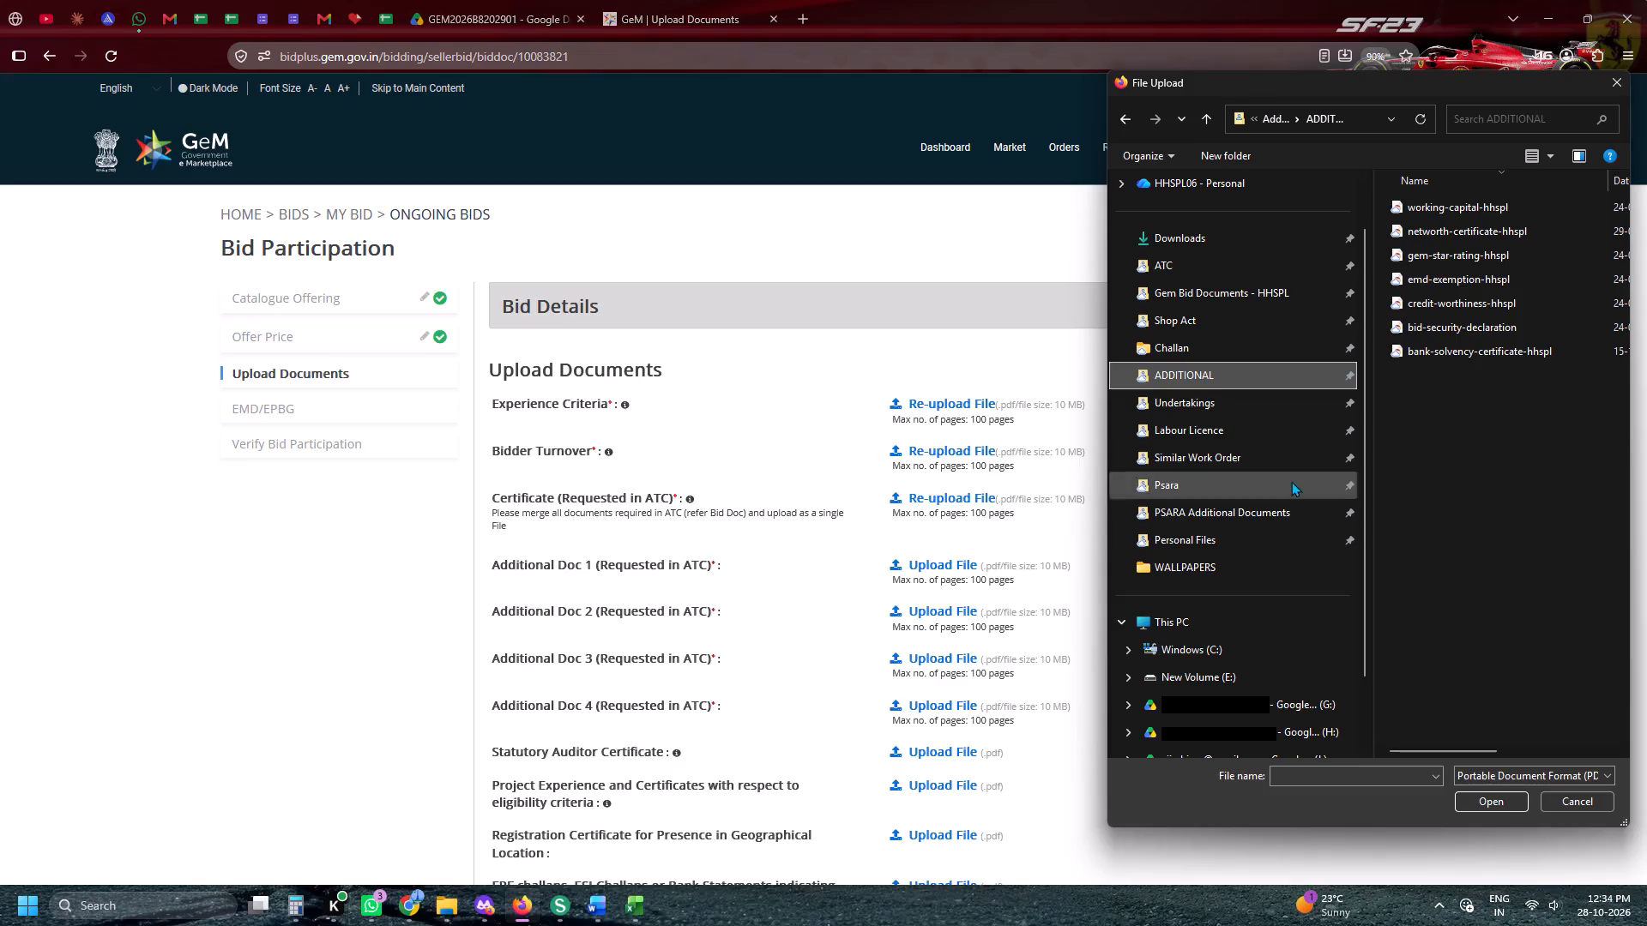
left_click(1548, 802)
Upload bank-solvency-certificate-hhspl from the ADDITIONAL folder as Additional Doc 1.
scroll(1267, 555, "down", 1)
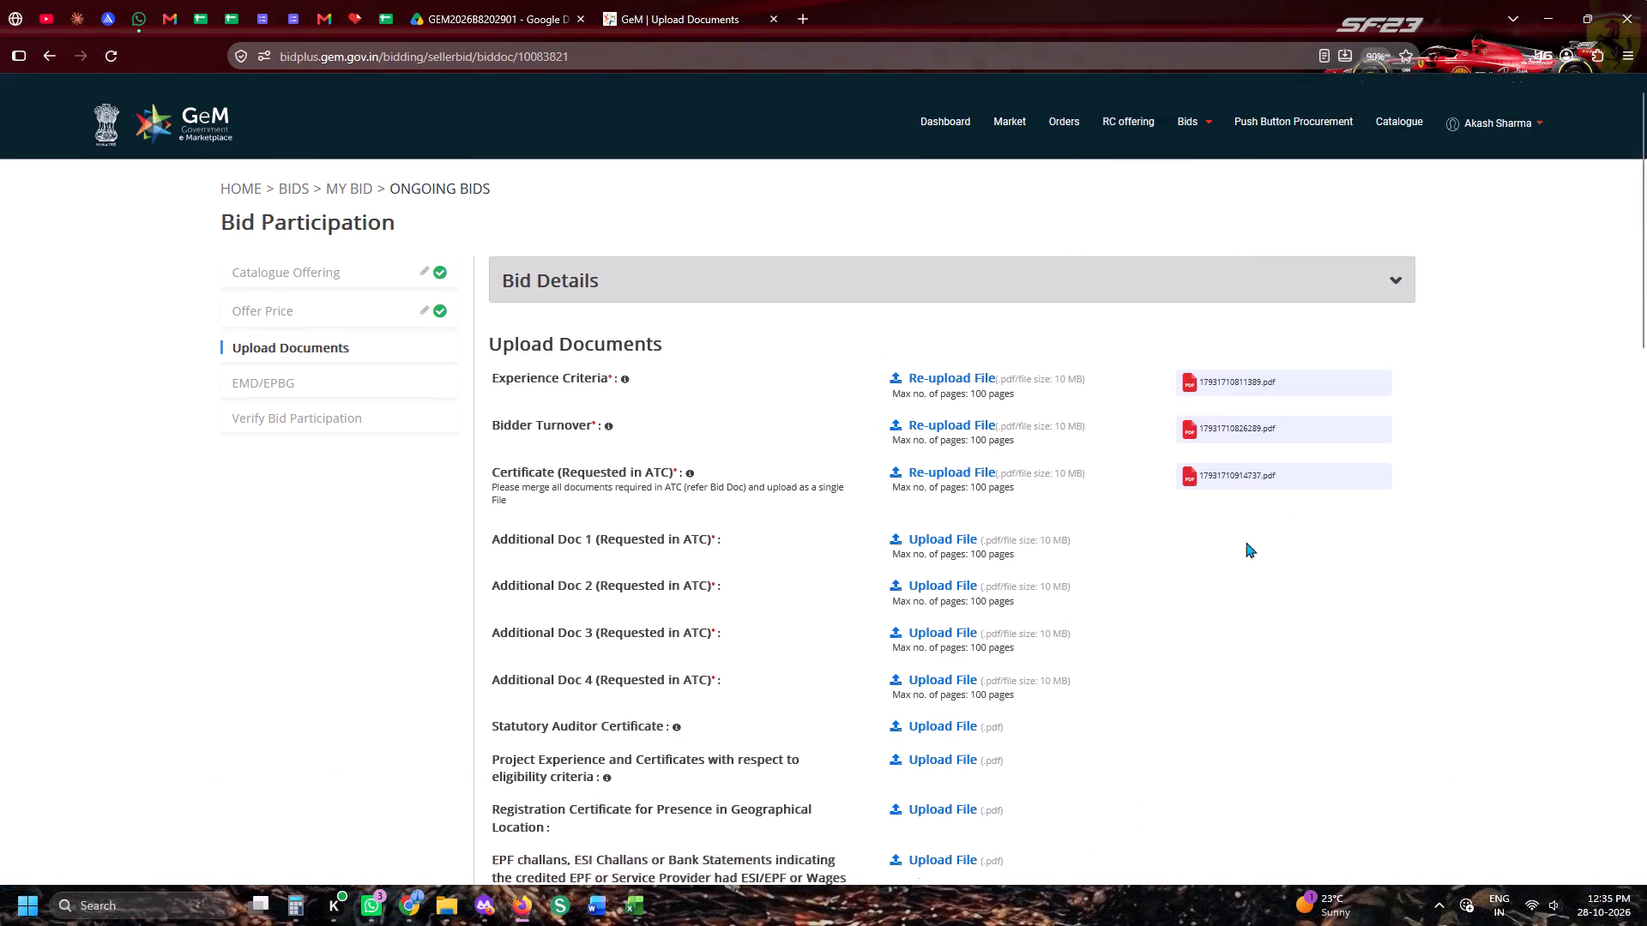
left_click(980, 442)
scroll(1185, 524, "up", 3)
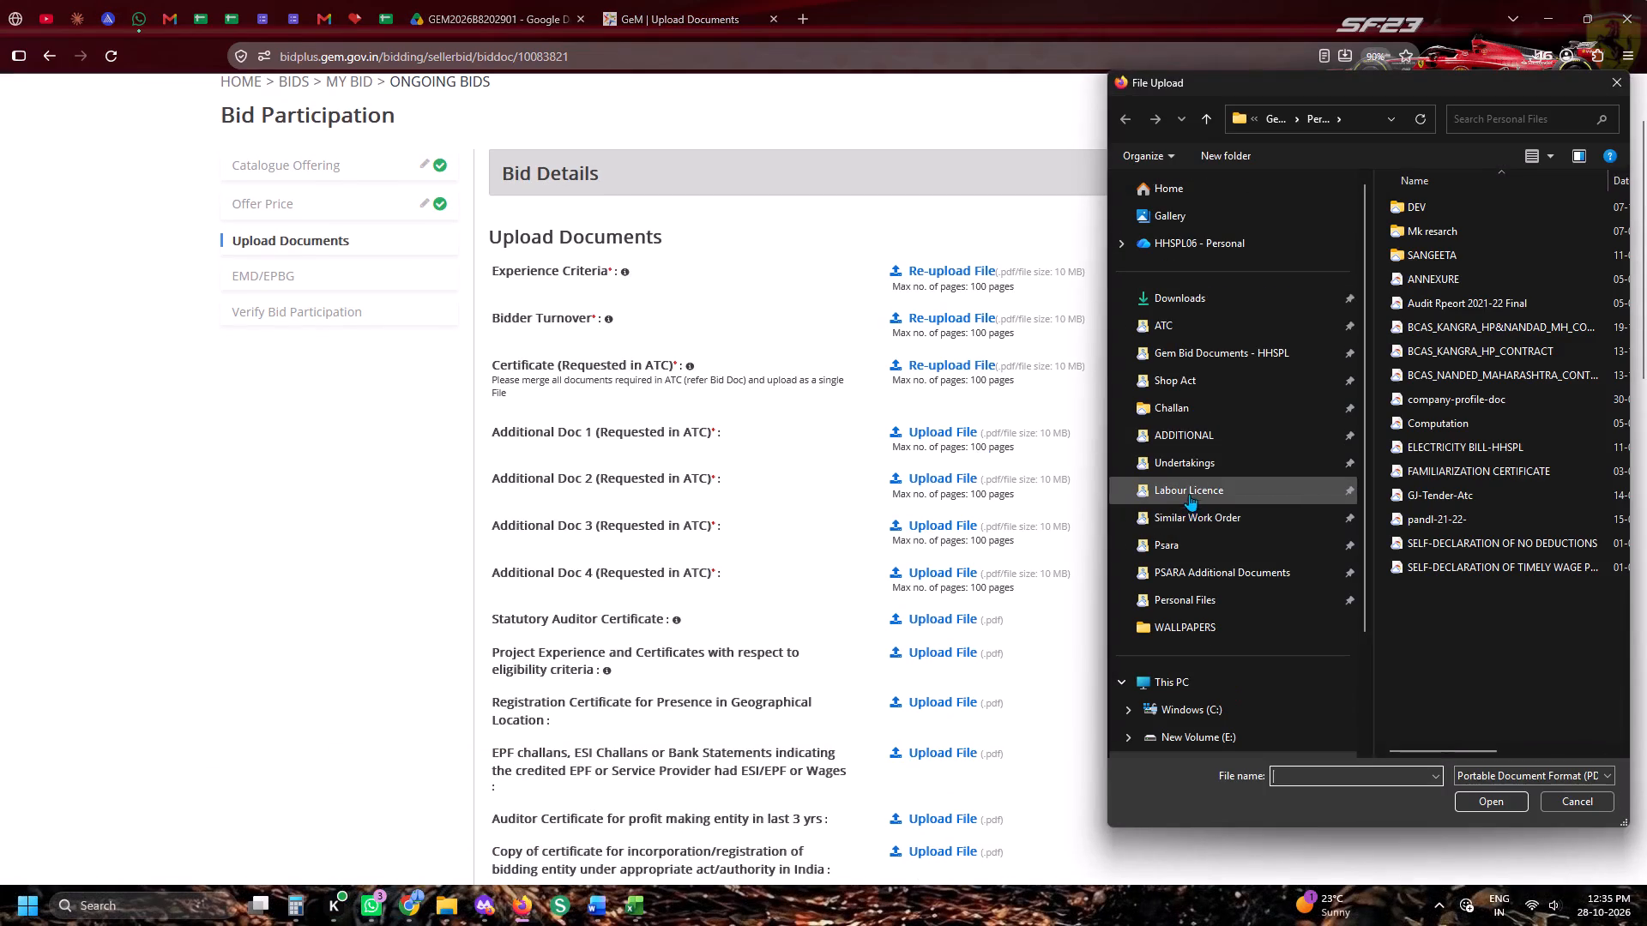
left_click(1203, 429)
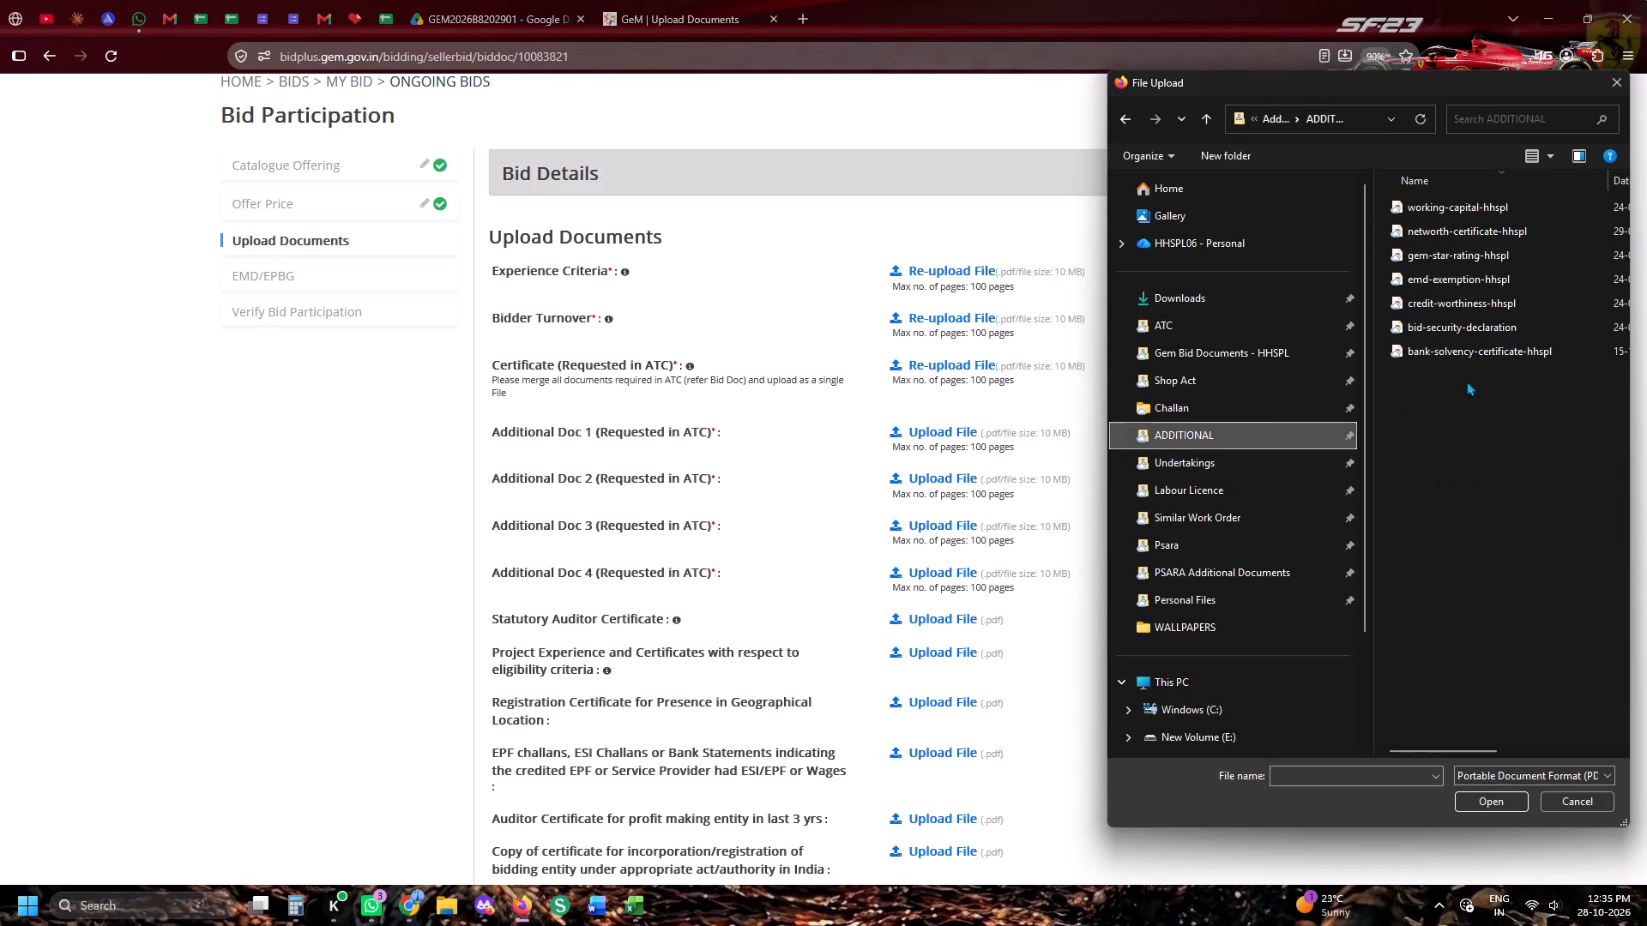
double_click(1479, 352)
Upload bid-security-declaration from the ADDITIONAL folder as Additional Doc 2.
left_click(1028, 492)
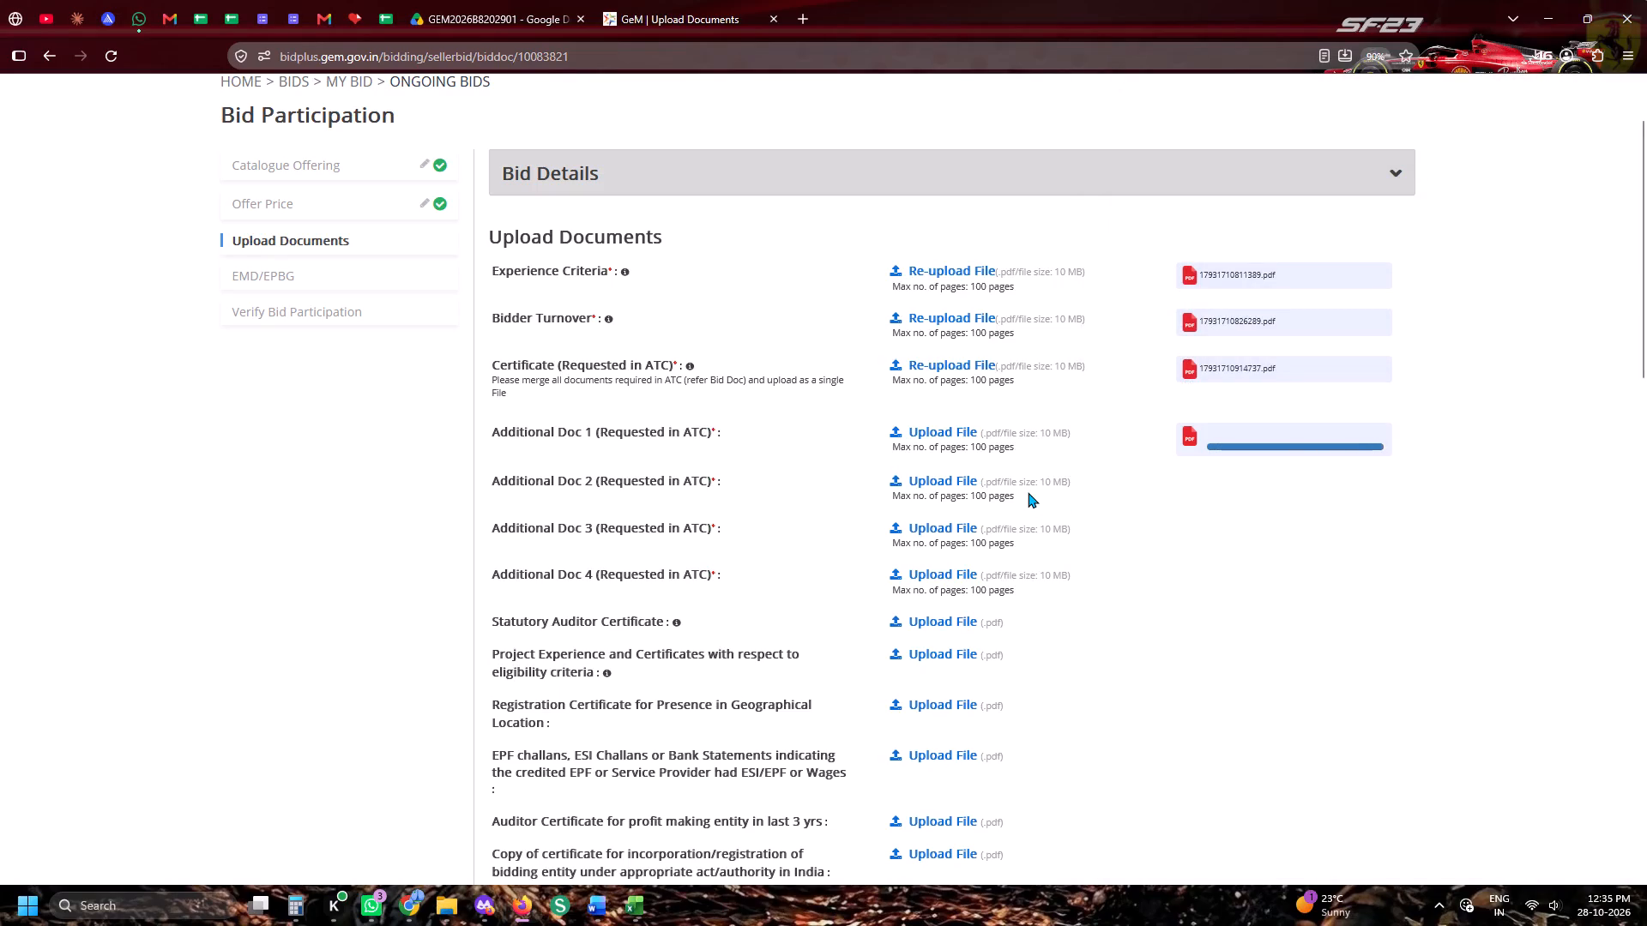
left_click(1466, 337)
left_click(1464, 329)
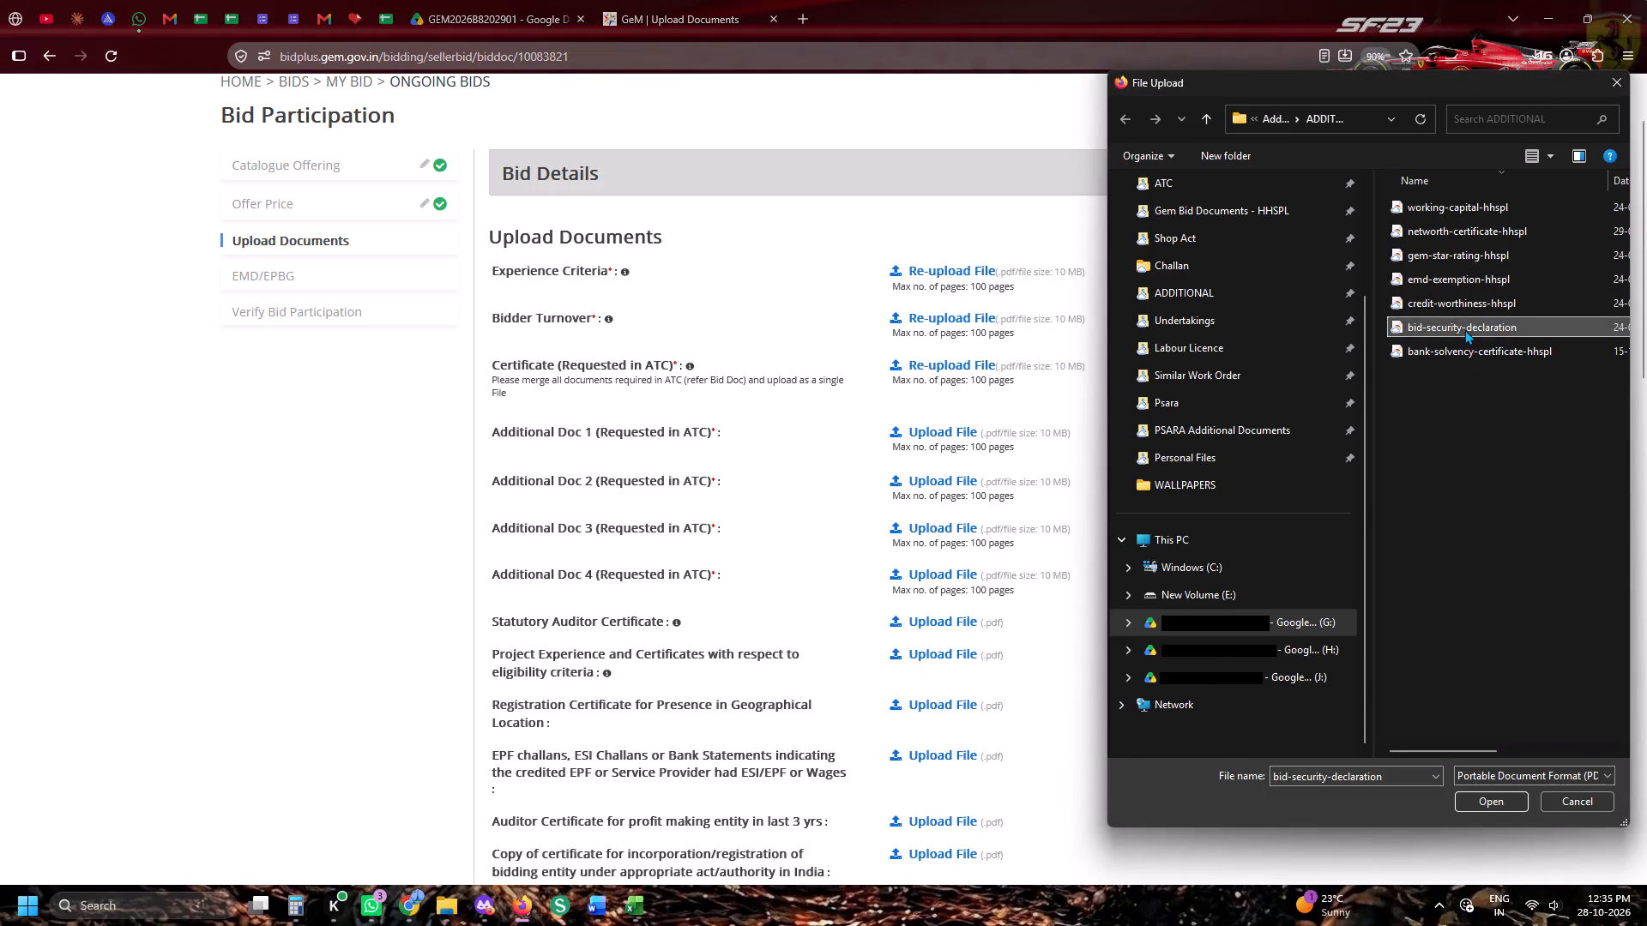
left_click(1449, 339)
double_click(1449, 334)
Upload networth-certificate-hhspl from the ADDITIONAL folder as Additional Doc 3.
left_click(982, 532)
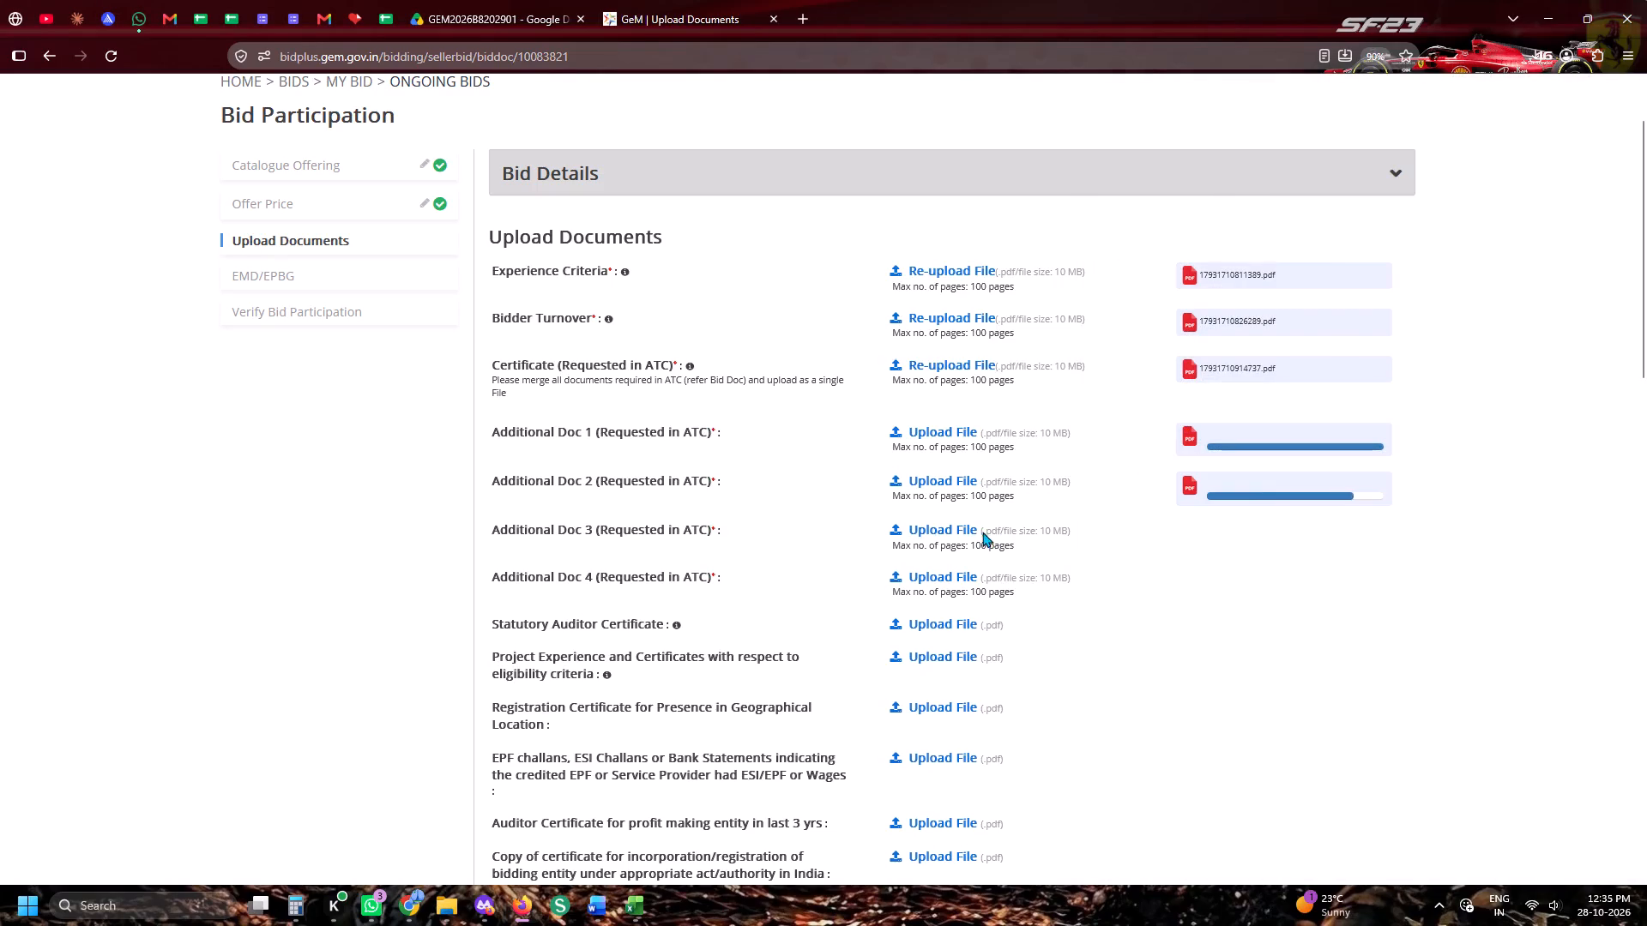
left_click(1432, 244)
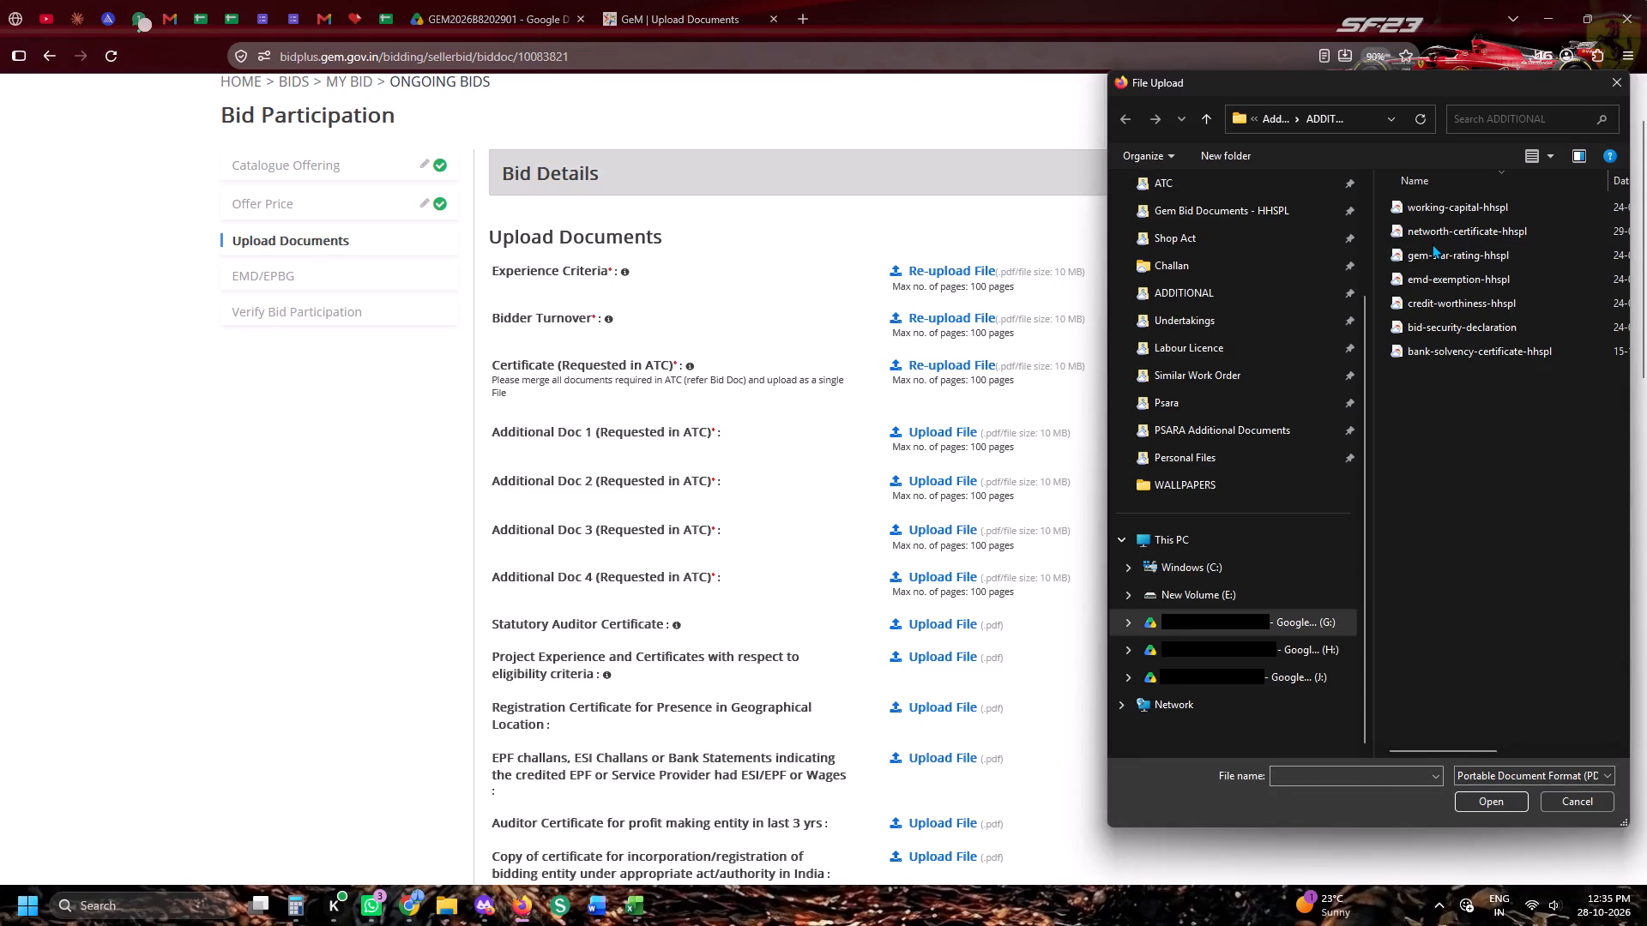
double_click(1432, 227)
Upload working-capital-hhspl from the ADDITIONAL folder as Additional Doc 4.
left_click(1003, 581)
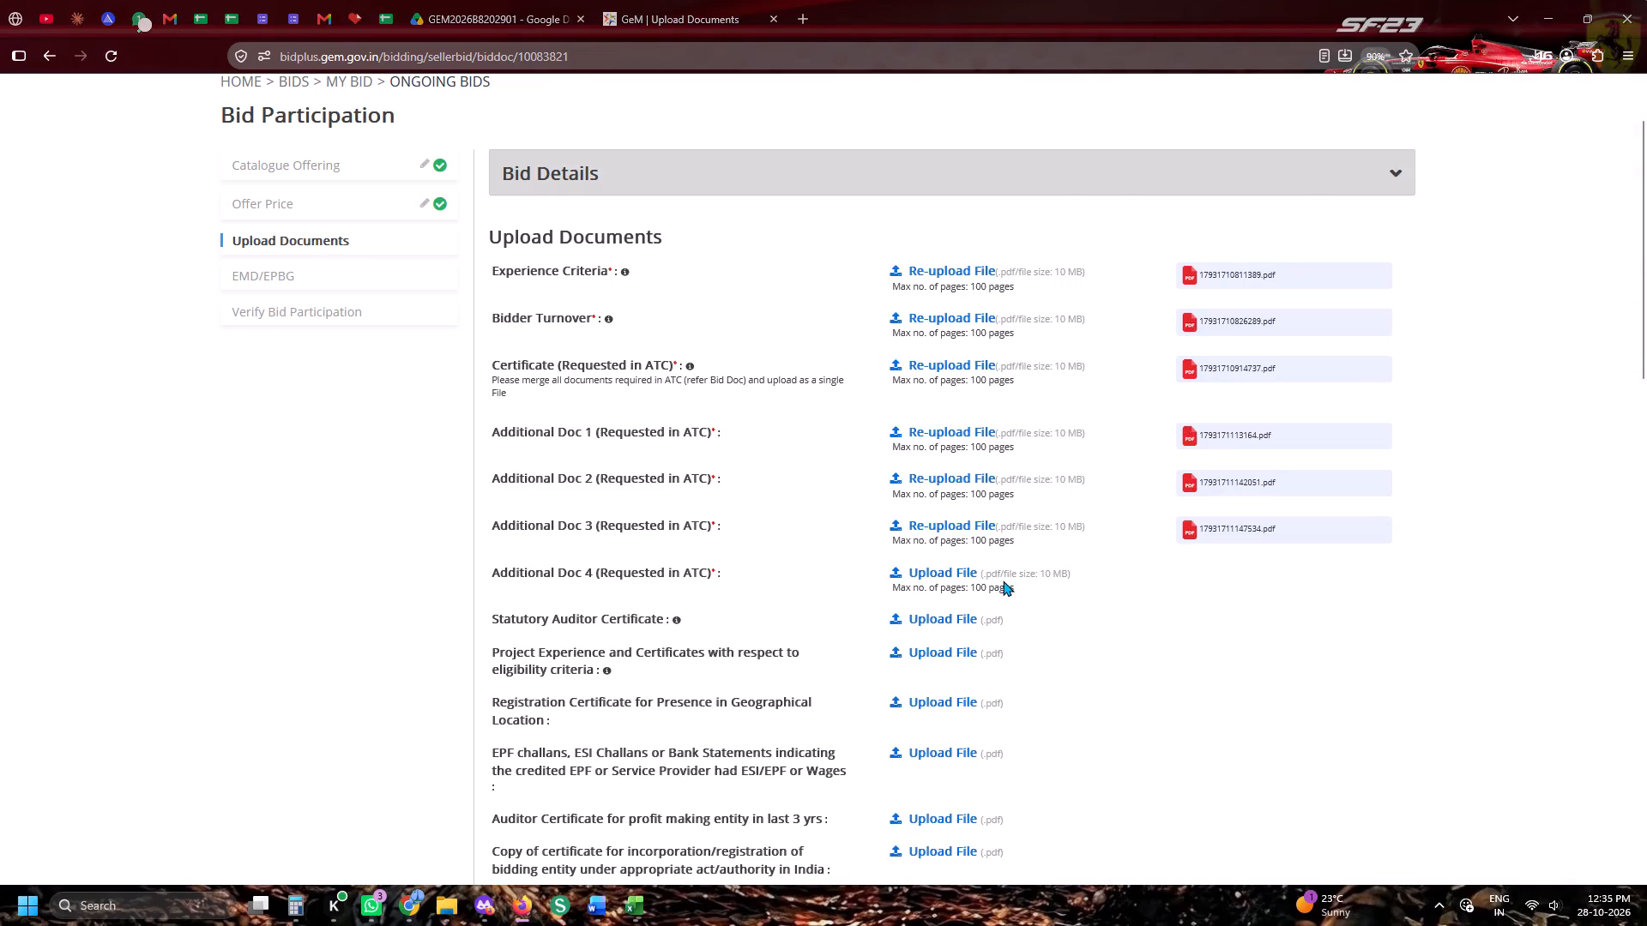
left_click(1408, 211)
left_click_drag(1408, 211, 1392, 220)
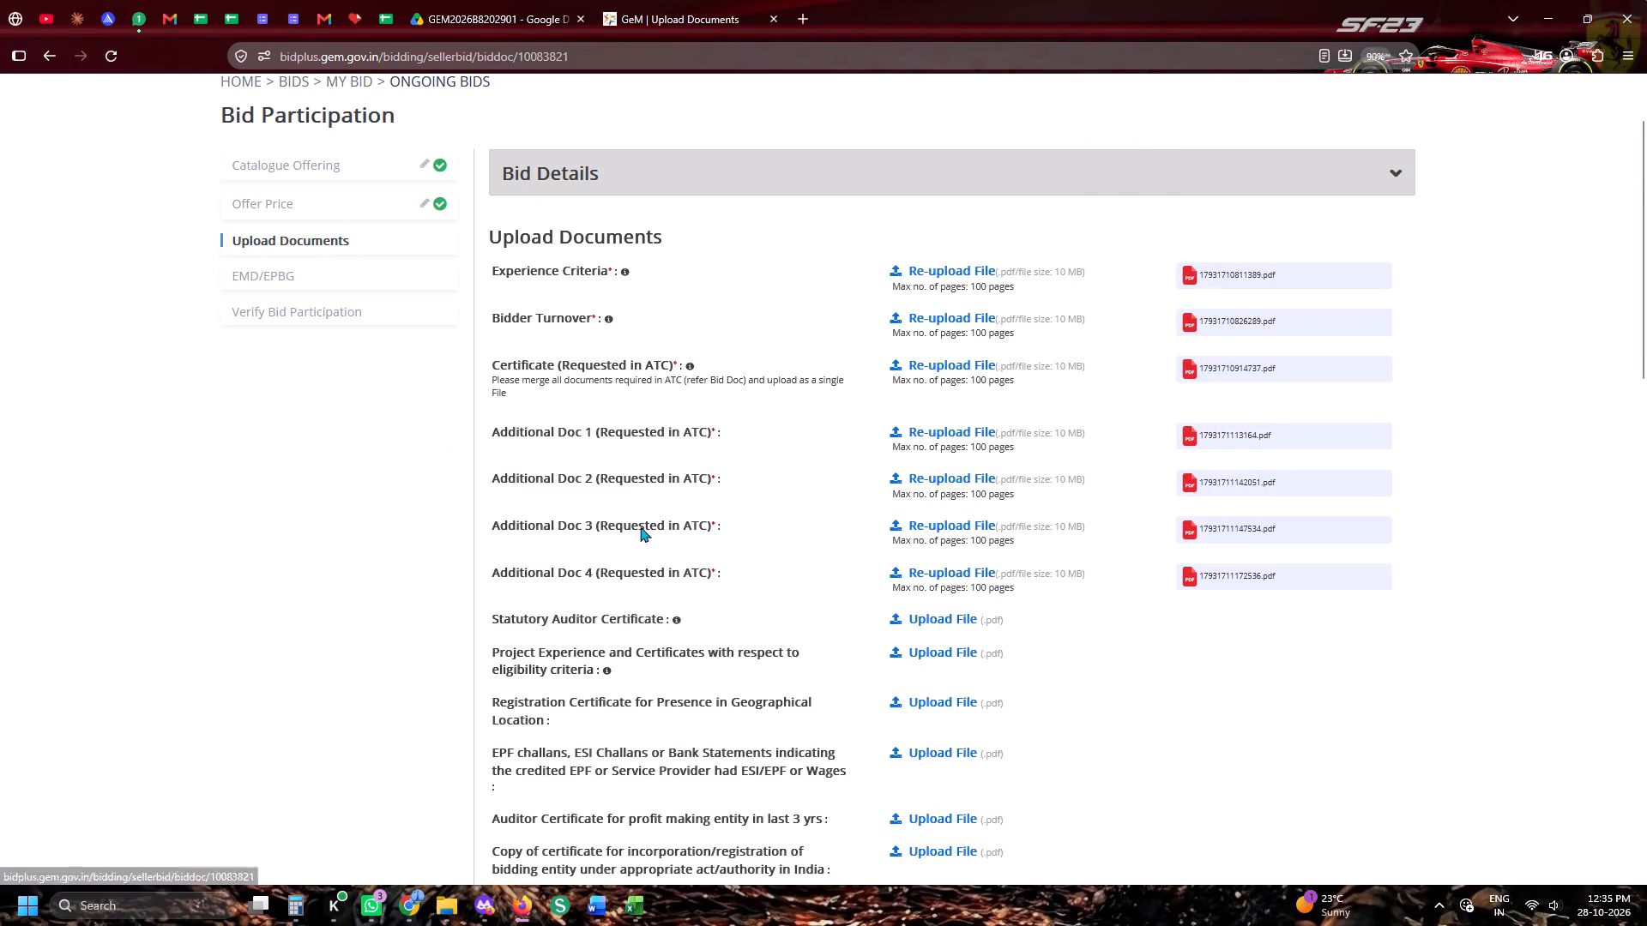
Upload statutory-auditor-certificate-hhspl from the Gem Bid Documents - HHSPL folder as the Statutory Auditor Certificate.
scroll(667, 520, "down", 2)
left_click(939, 388)
left_click(940, 394)
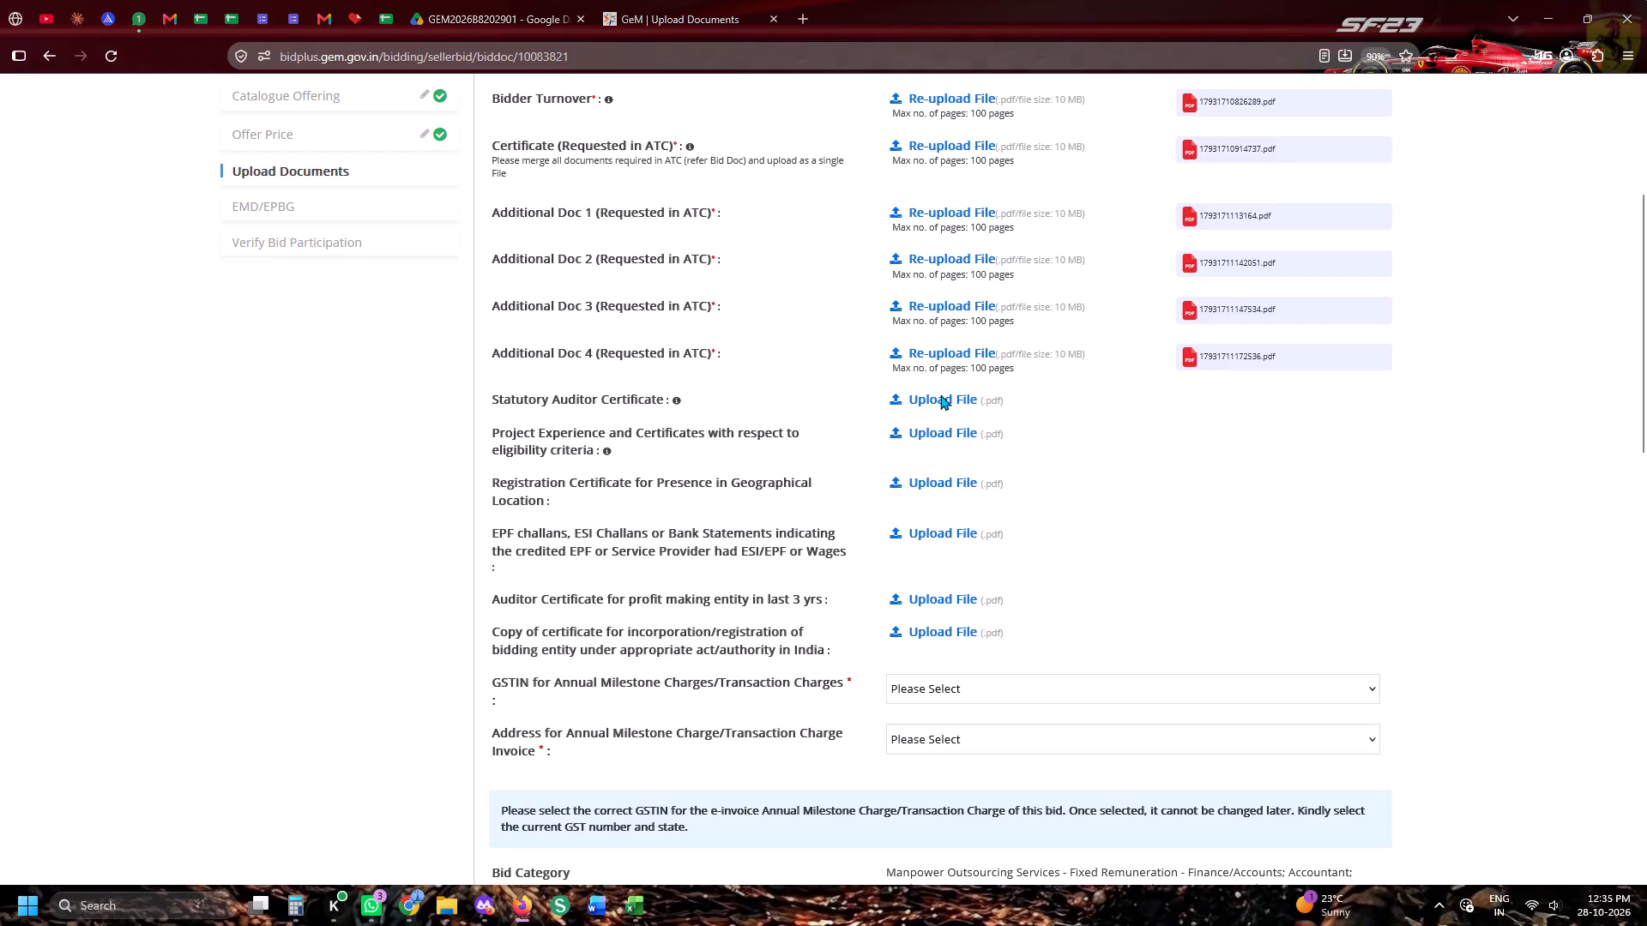
scroll(1207, 456, "up", 3)
left_click(1236, 336)
left_click(1237, 354)
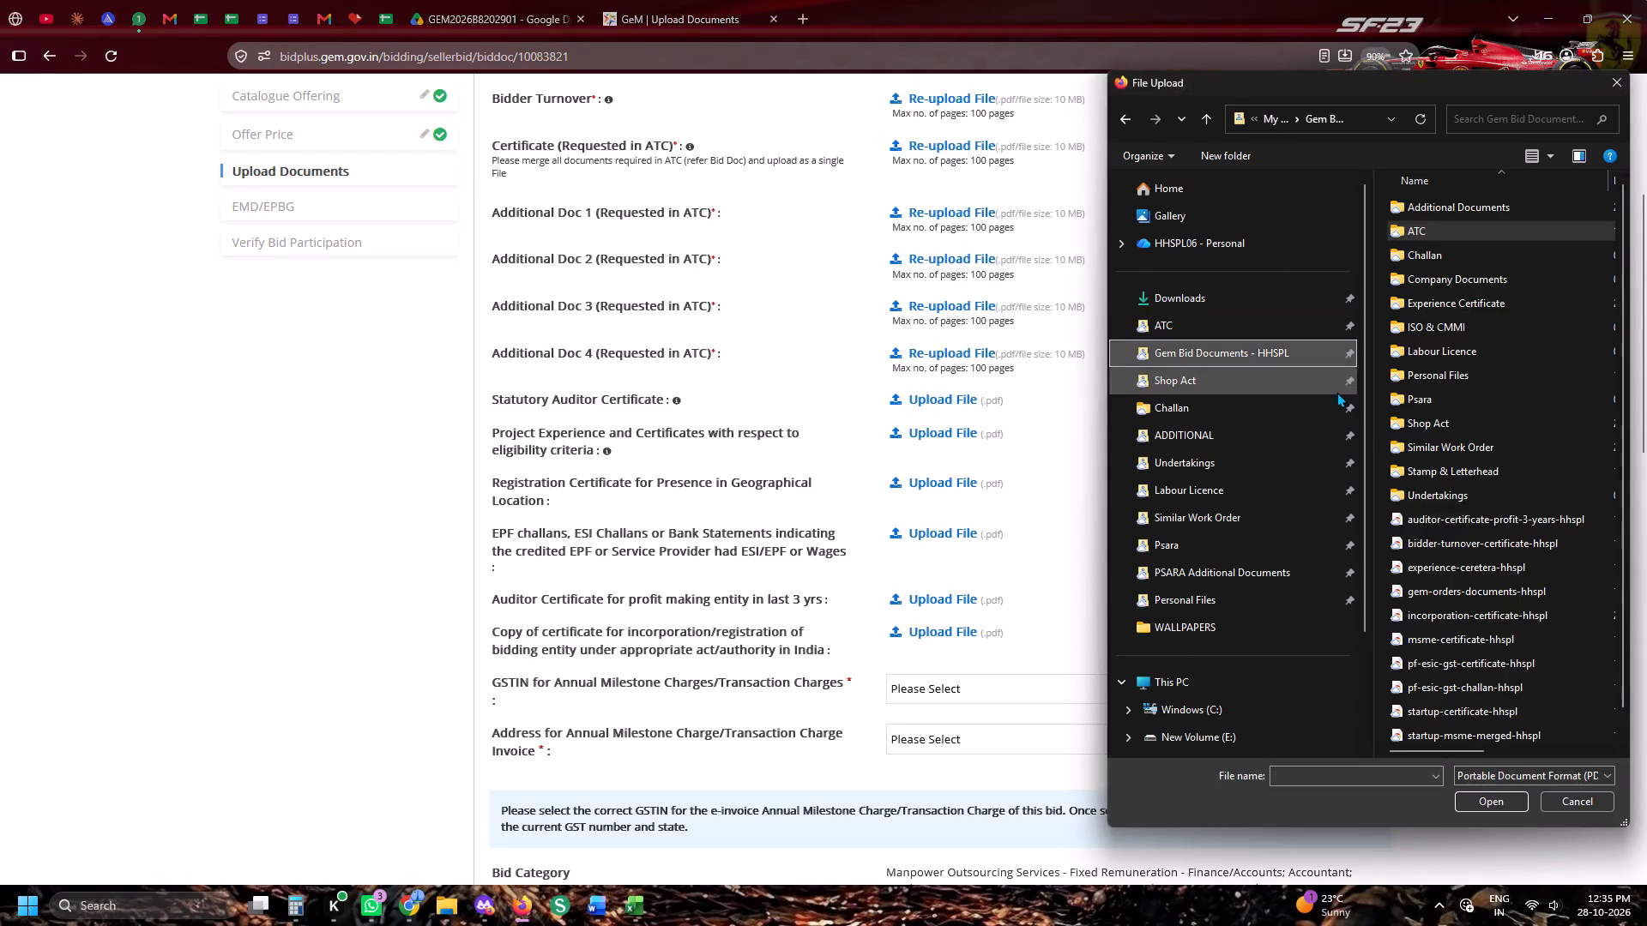
scroll(1444, 530, "down", 5)
double_click(1460, 746)
double_click(1459, 738)
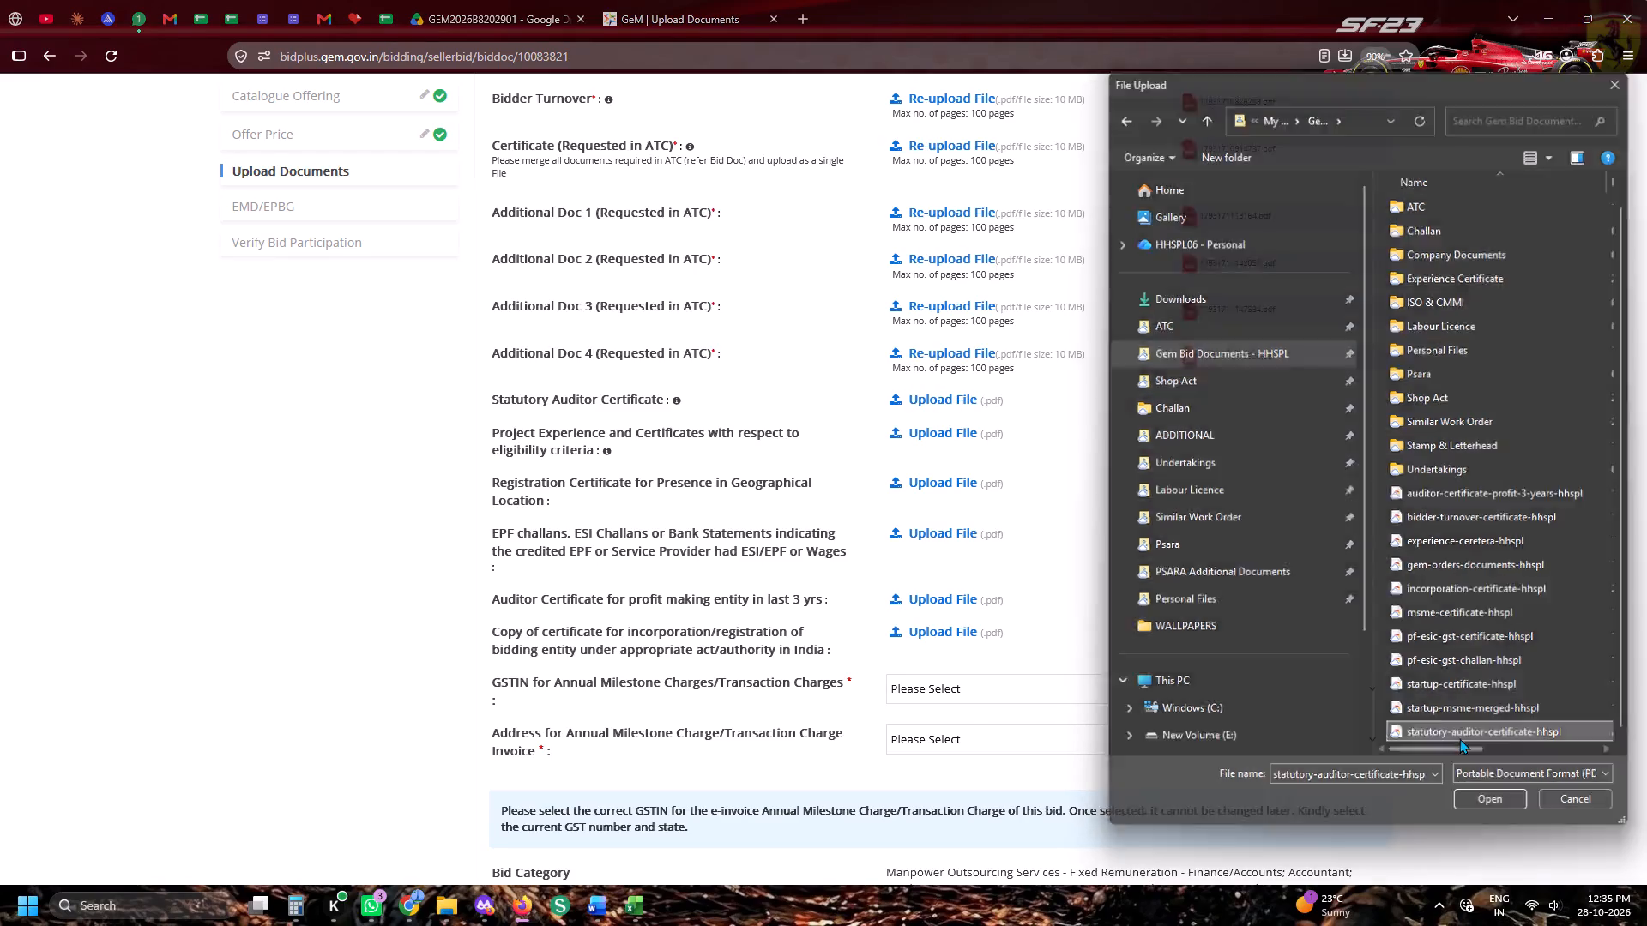
Upload gem-orders-documents-hhspl as the Project Experience and Certificates with respect to eligibility criteria.
scroll(1211, 568, "down", 2)
left_click(968, 234)
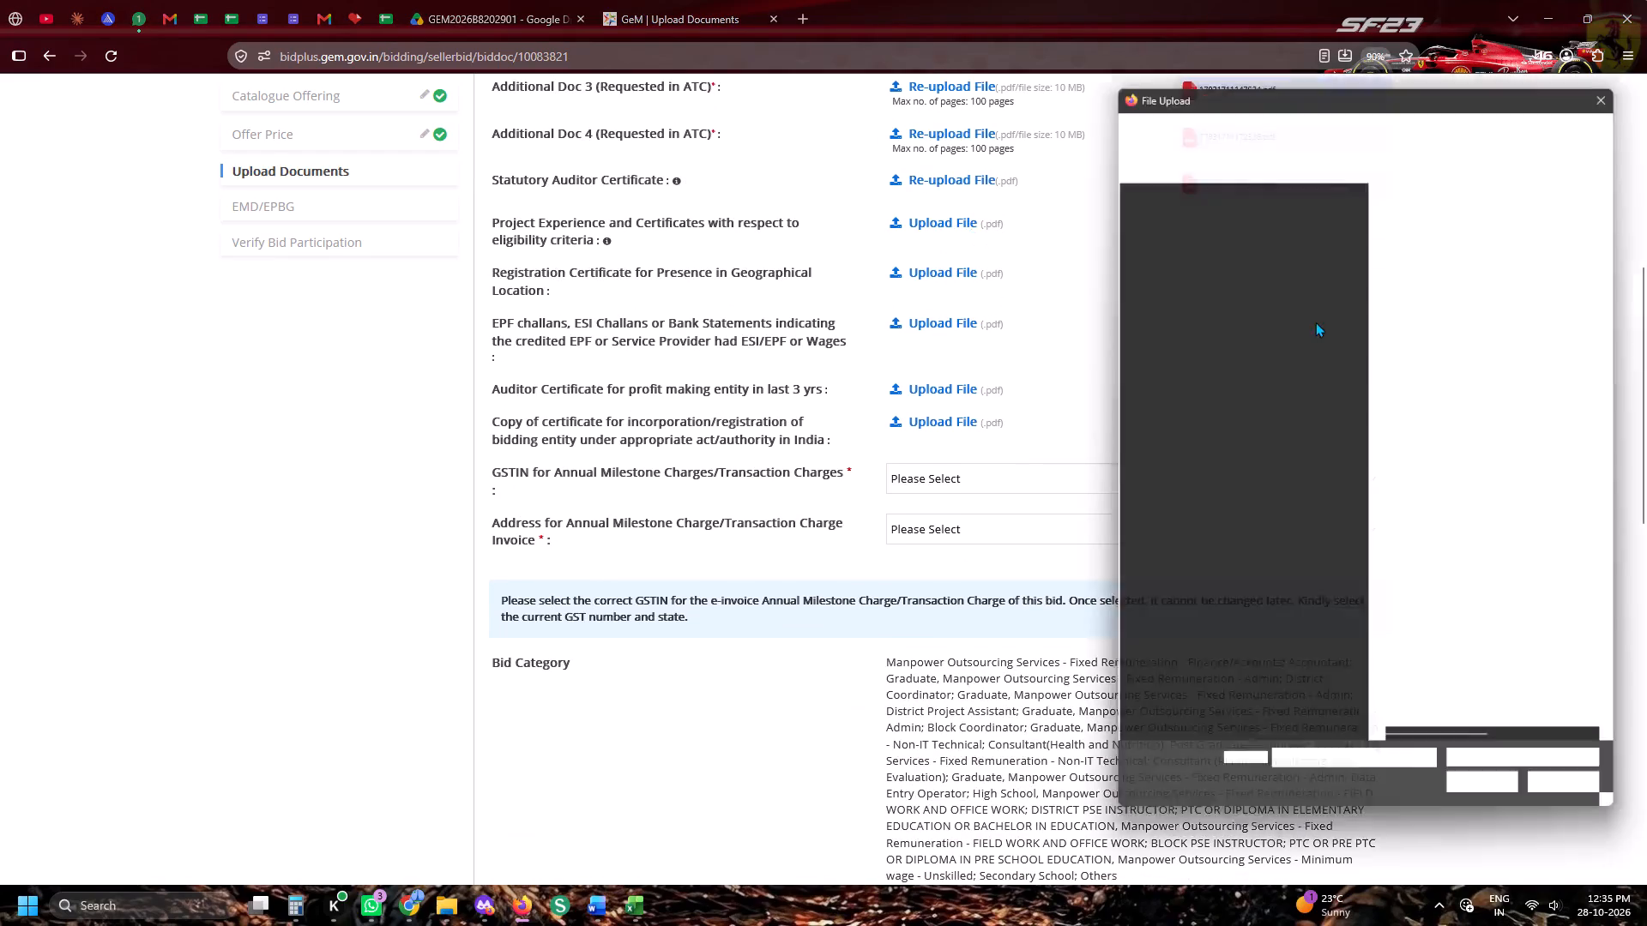
scroll(1459, 472, "down", 5)
double_click(1457, 562)
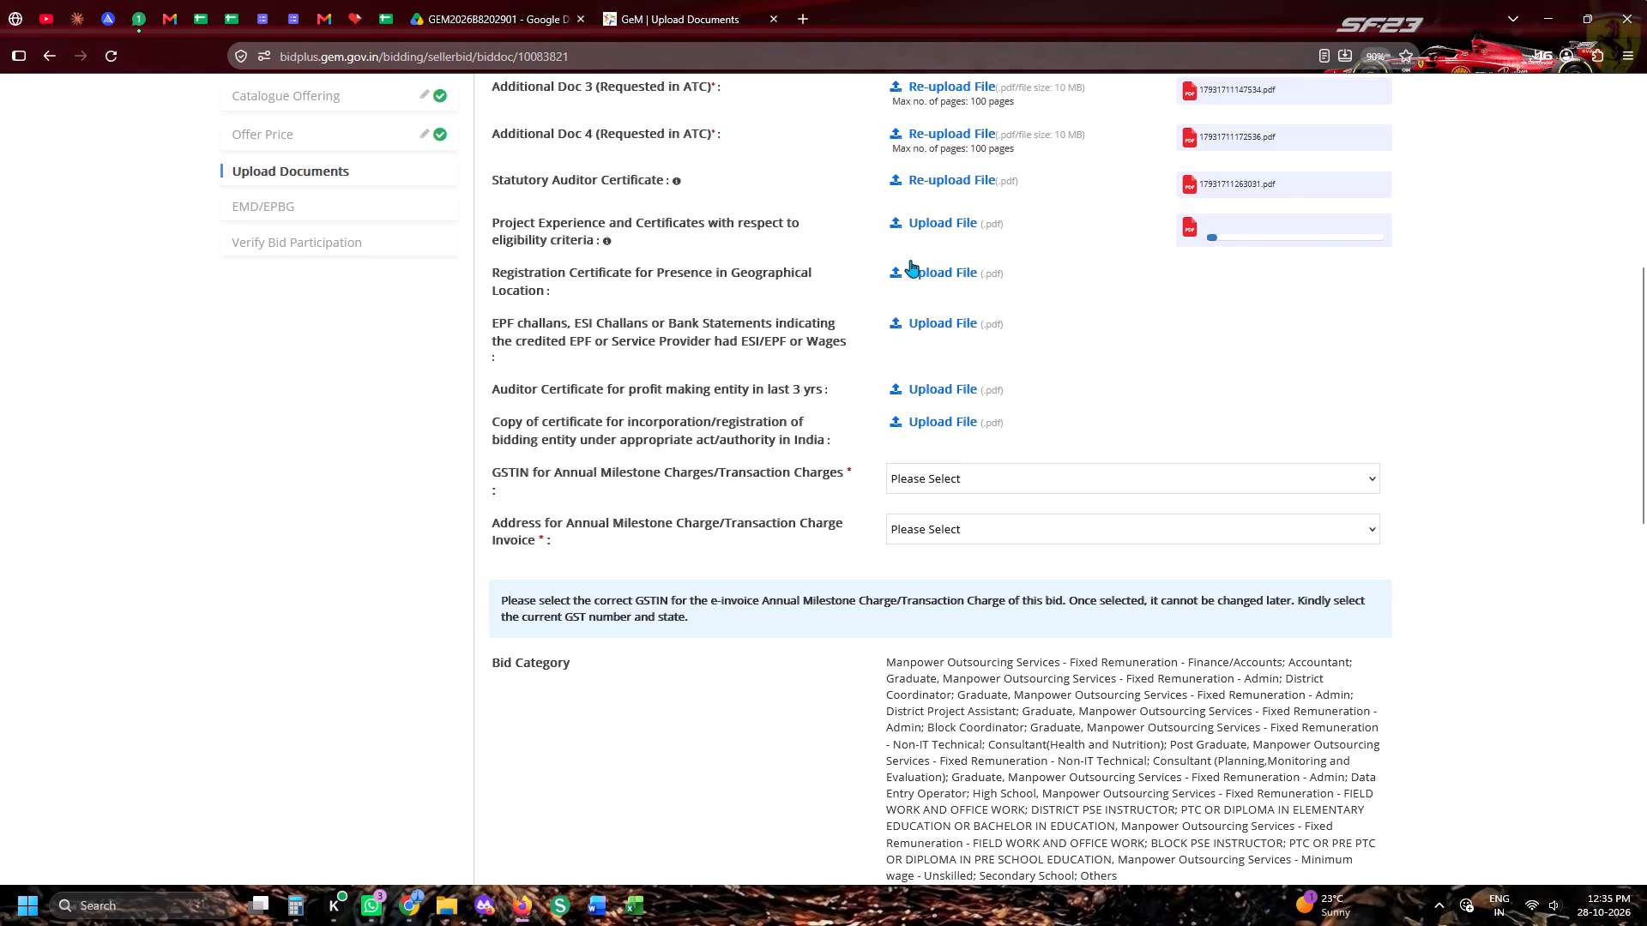
Check the bid's row in Daily Tender Sheet 2026, and upload gj-ahmedabad-shopact-hhspl from Shop Act as the Registration Certificate for Presence in Geographical Location.
left_click(373, 0)
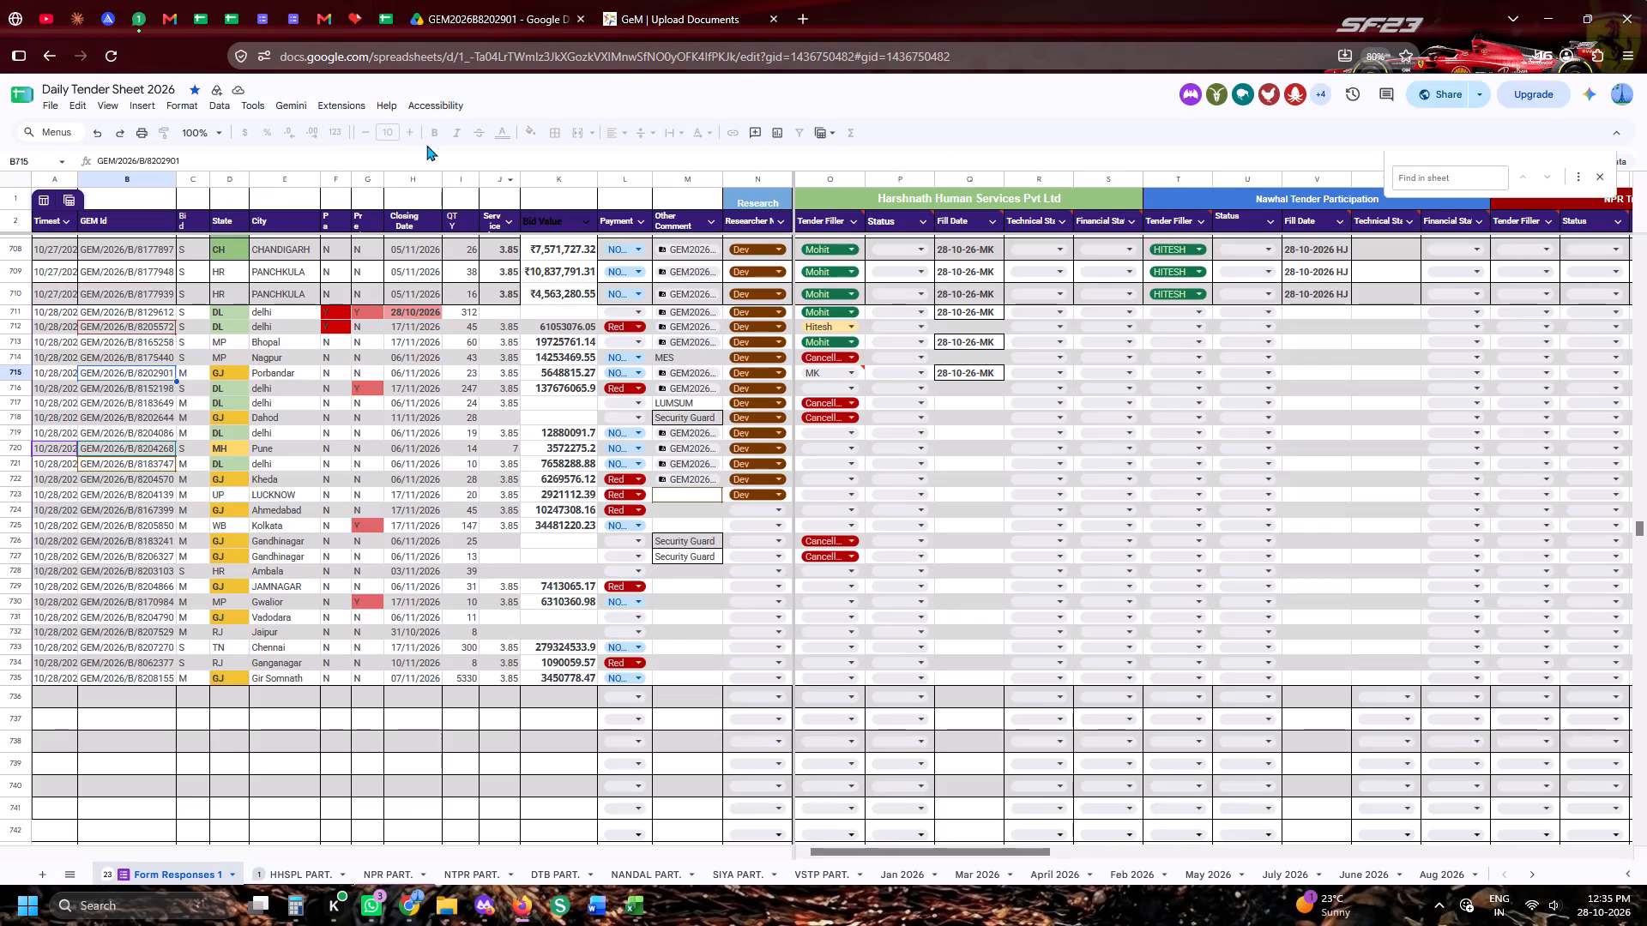
left_click(701, 0)
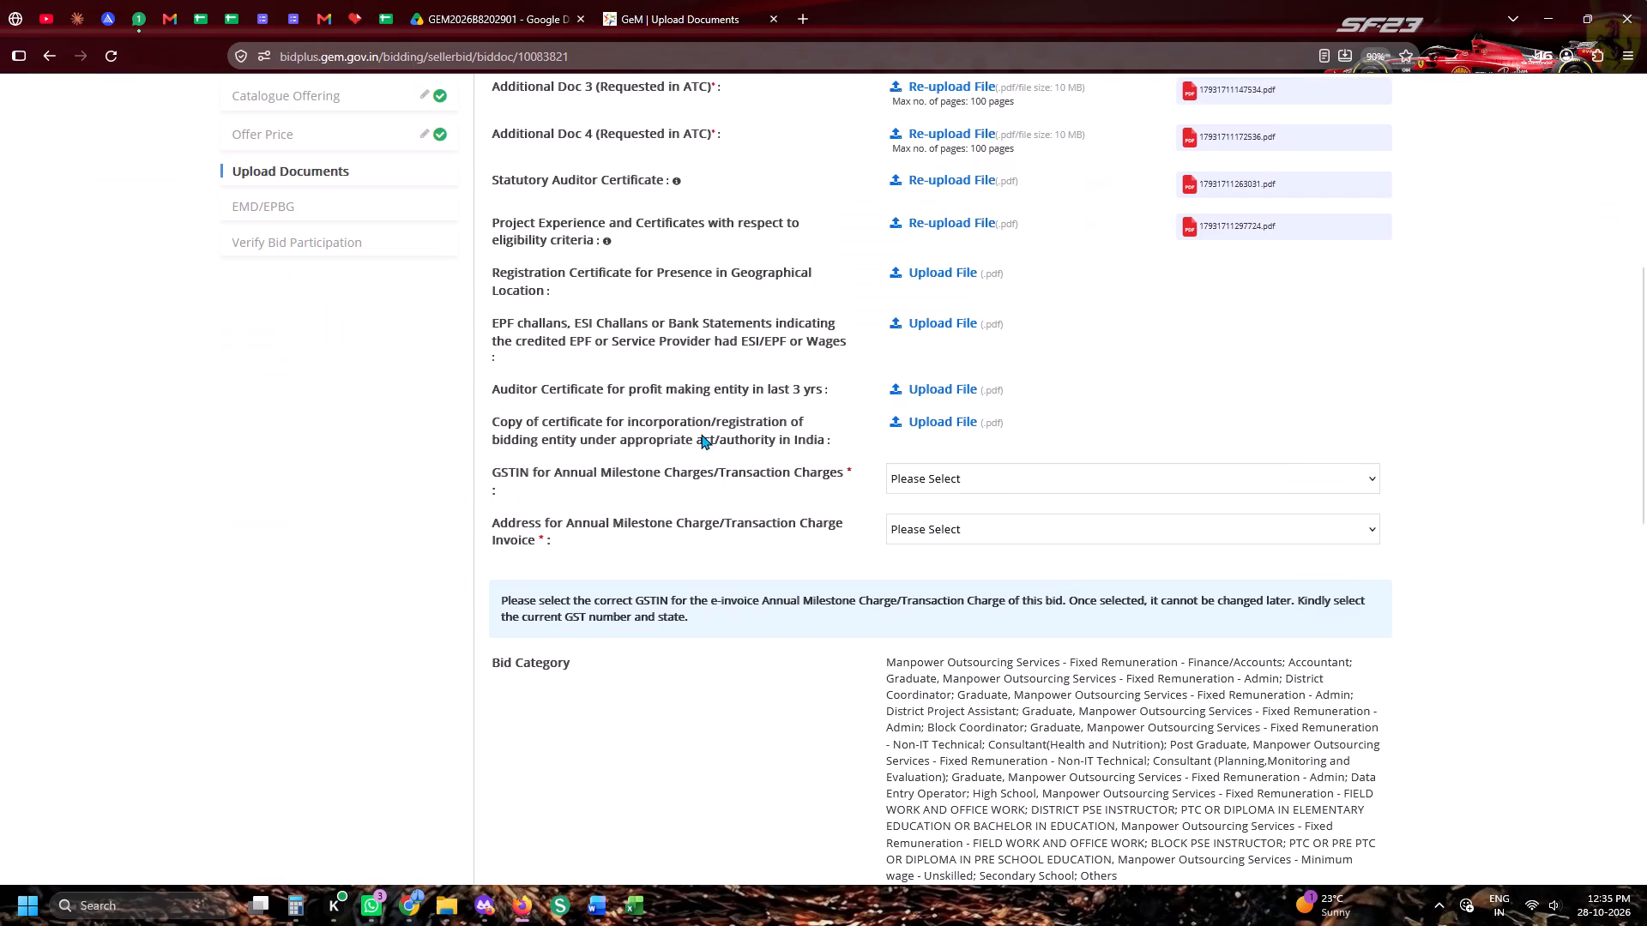
left_click(655, 0)
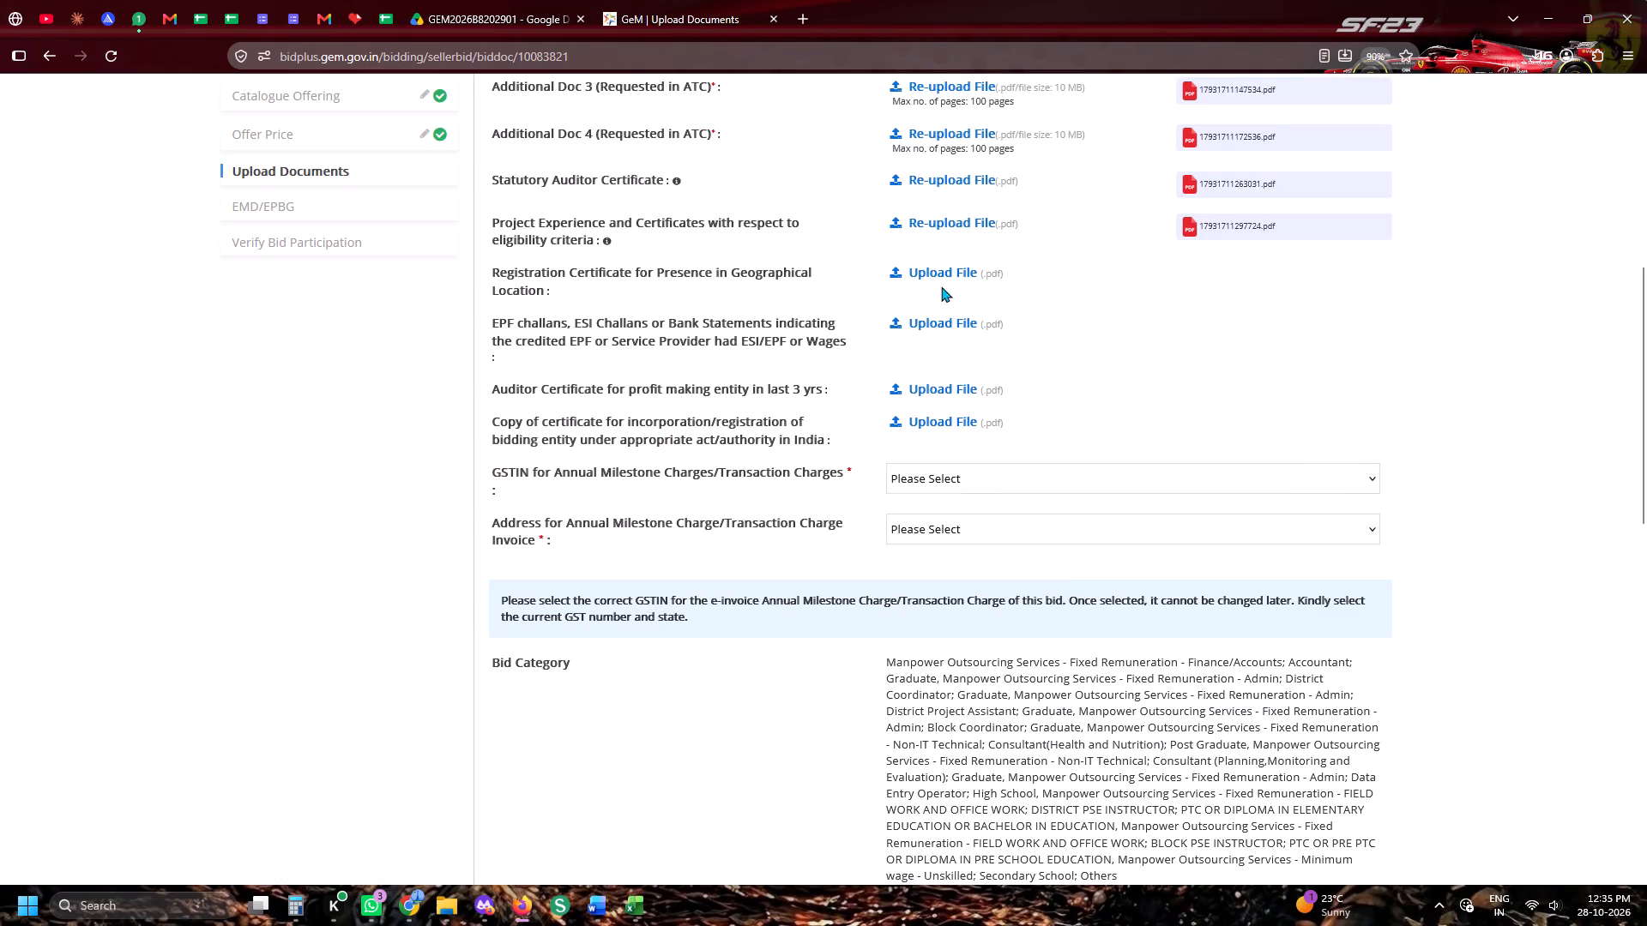
left_click(940, 283)
left_click(940, 276)
scroll(1101, 410, "up", 4)
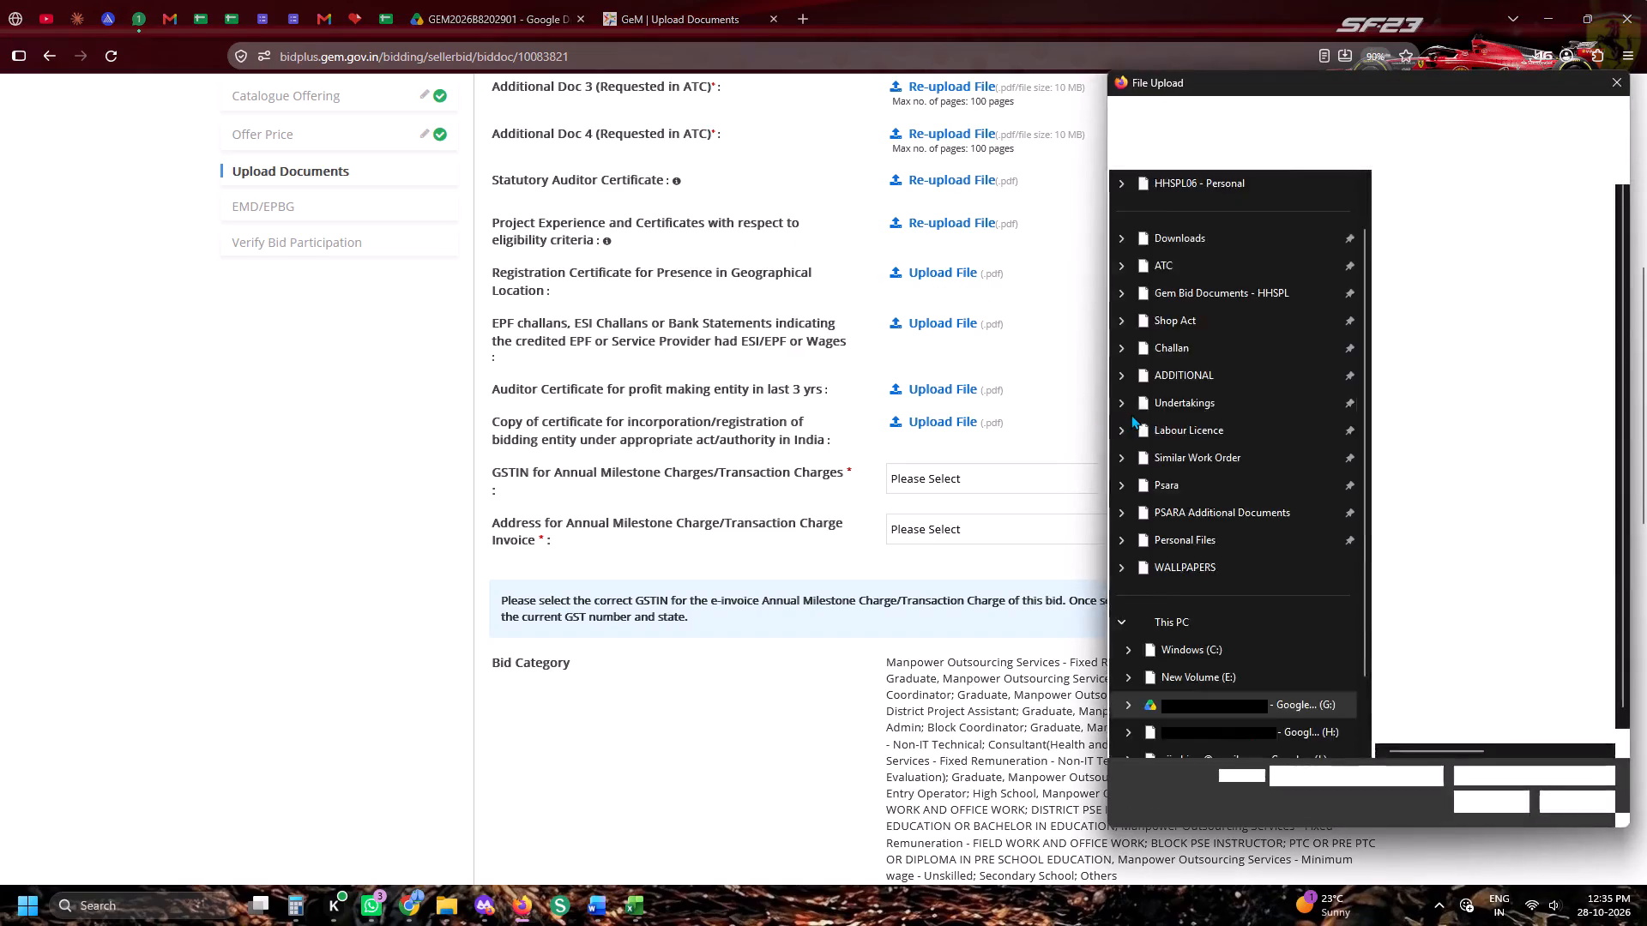
scroll(1131, 414, "up", 1)
left_click(1189, 376)
double_click(1412, 326)
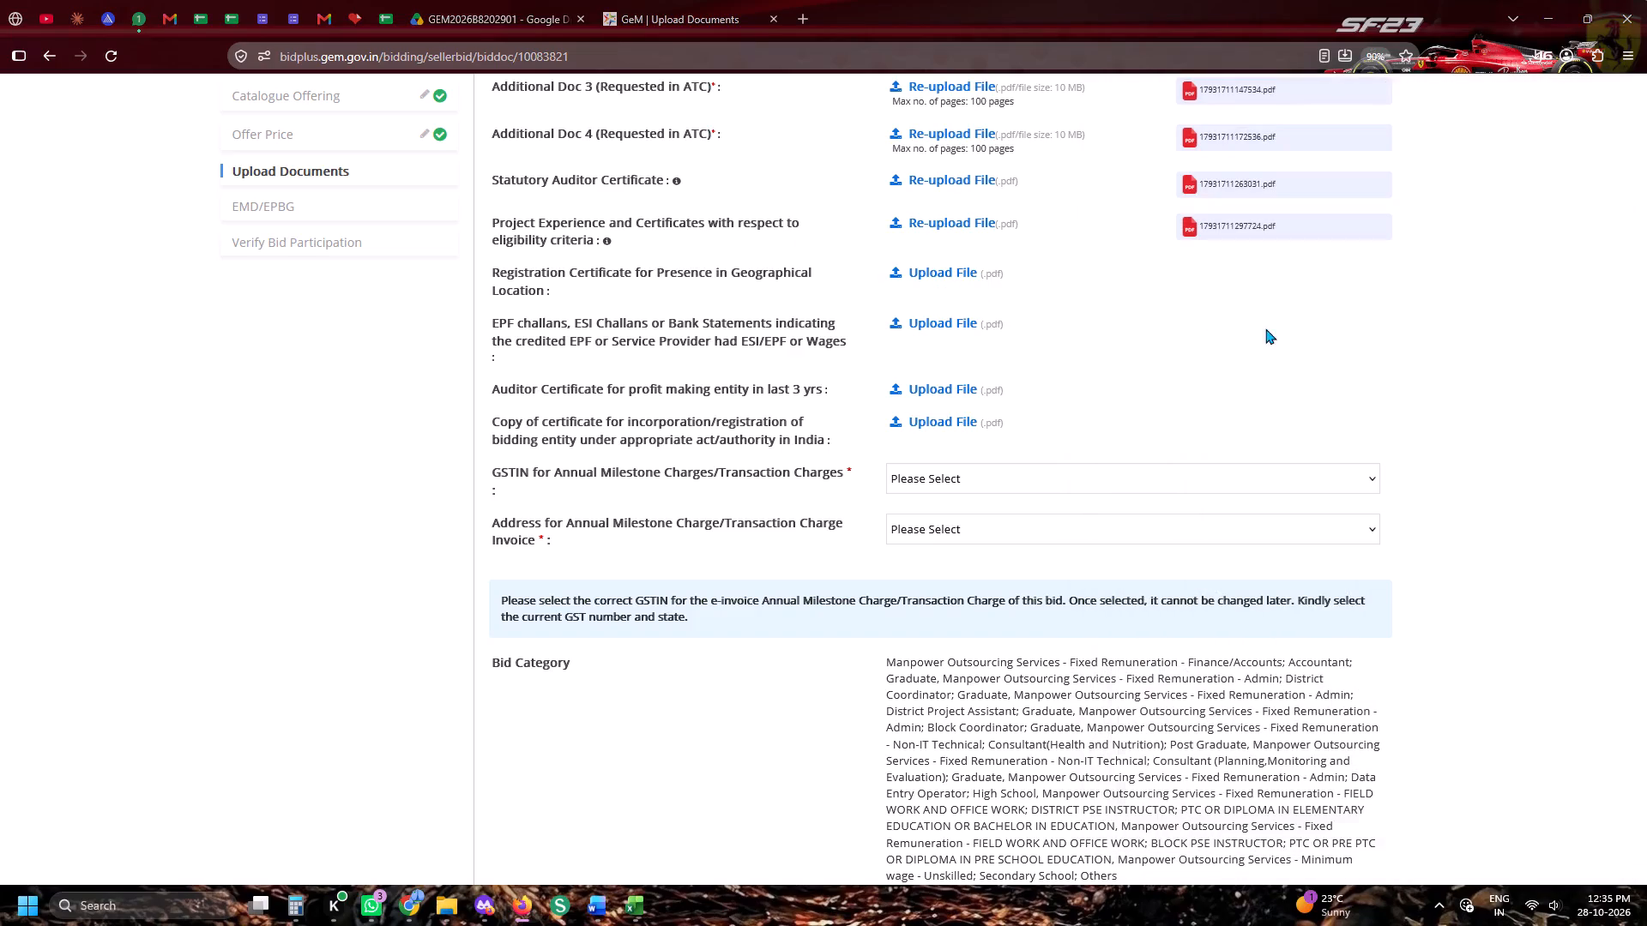
Upload a PDF from the Gem Bid Documents - HHSPL folder for the EPF challans, ESI challans or bank statements requirement.
left_click(969, 320)
scroll(1222, 419, "up", 3)
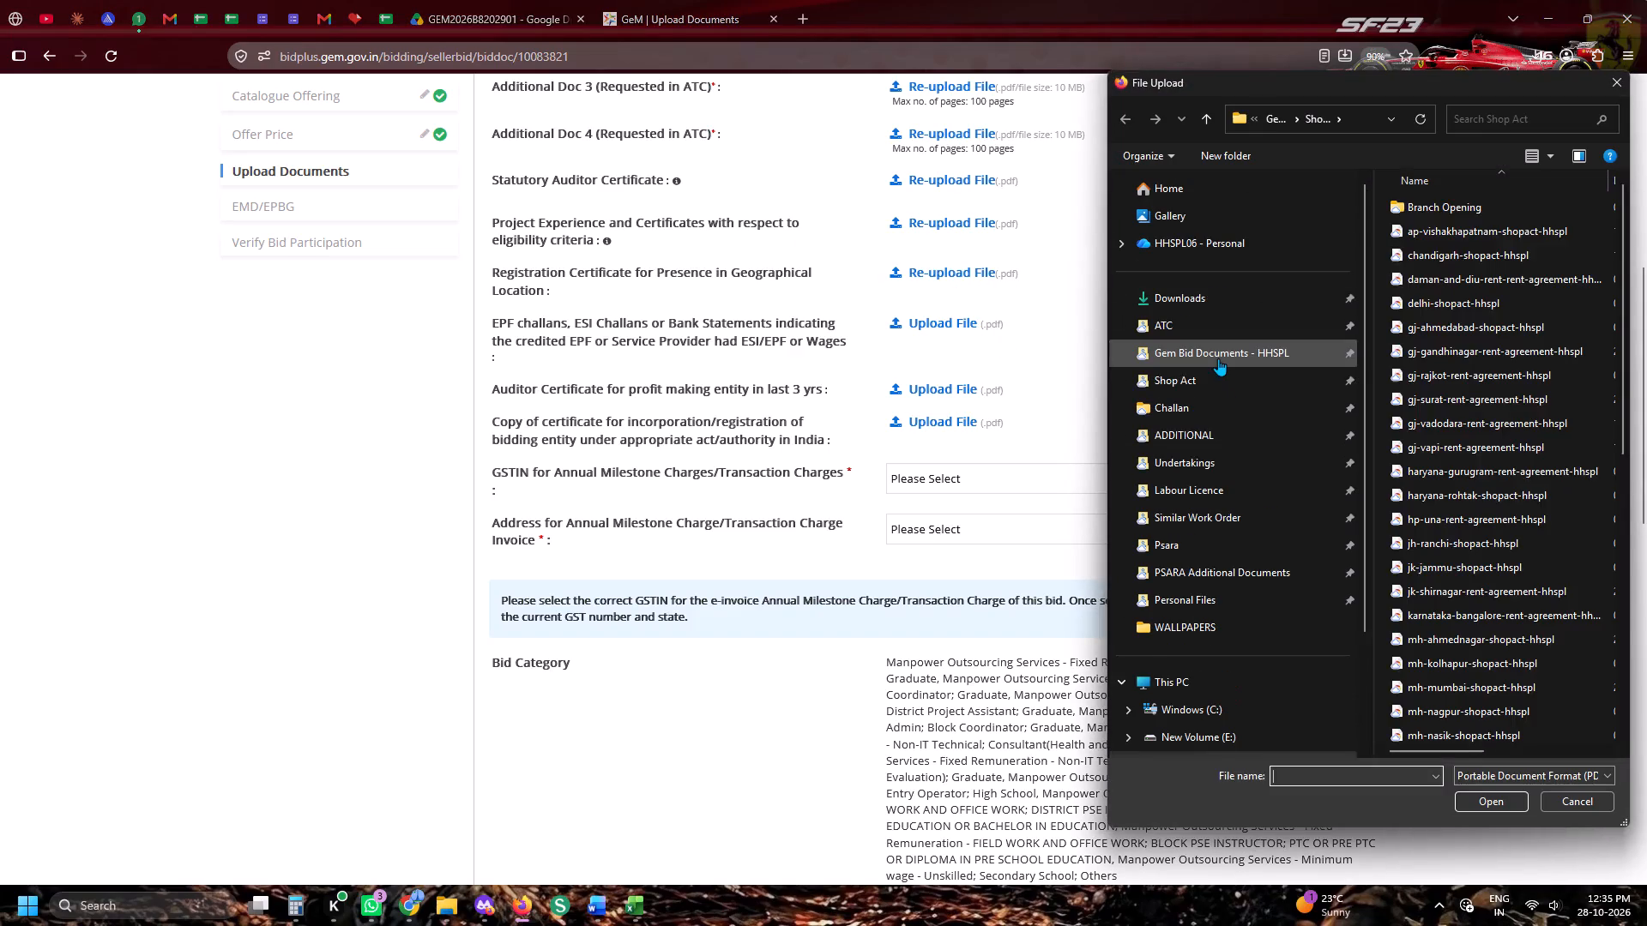
left_click(1218, 358)
scroll(1544, 516, "down", 6)
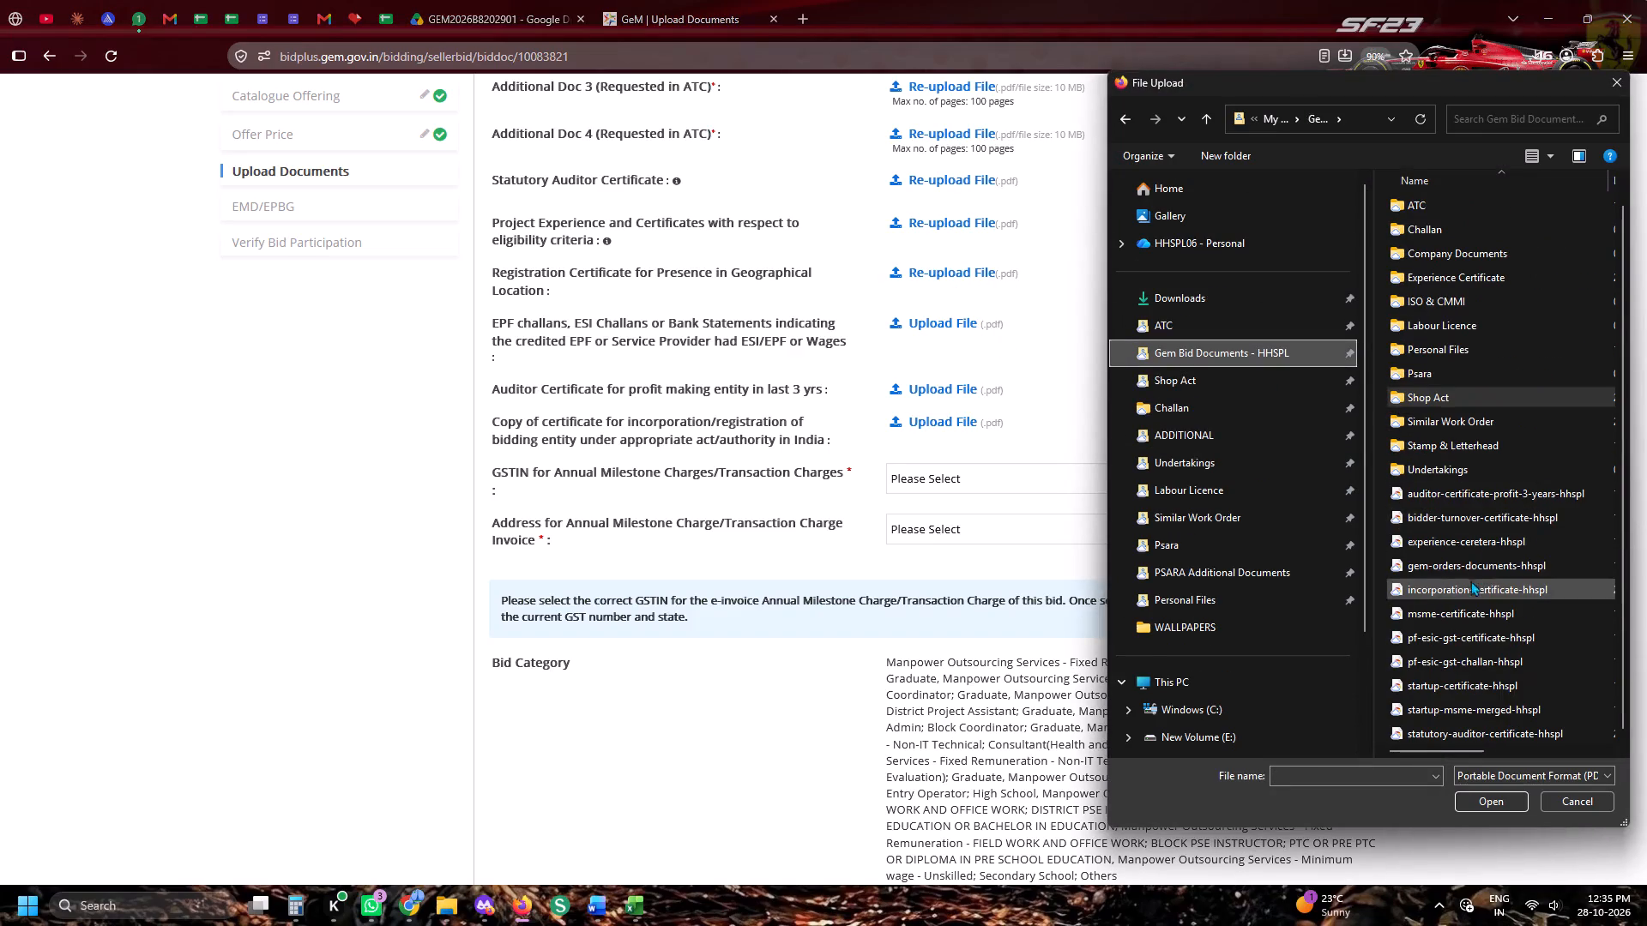
double_click(1440, 603)
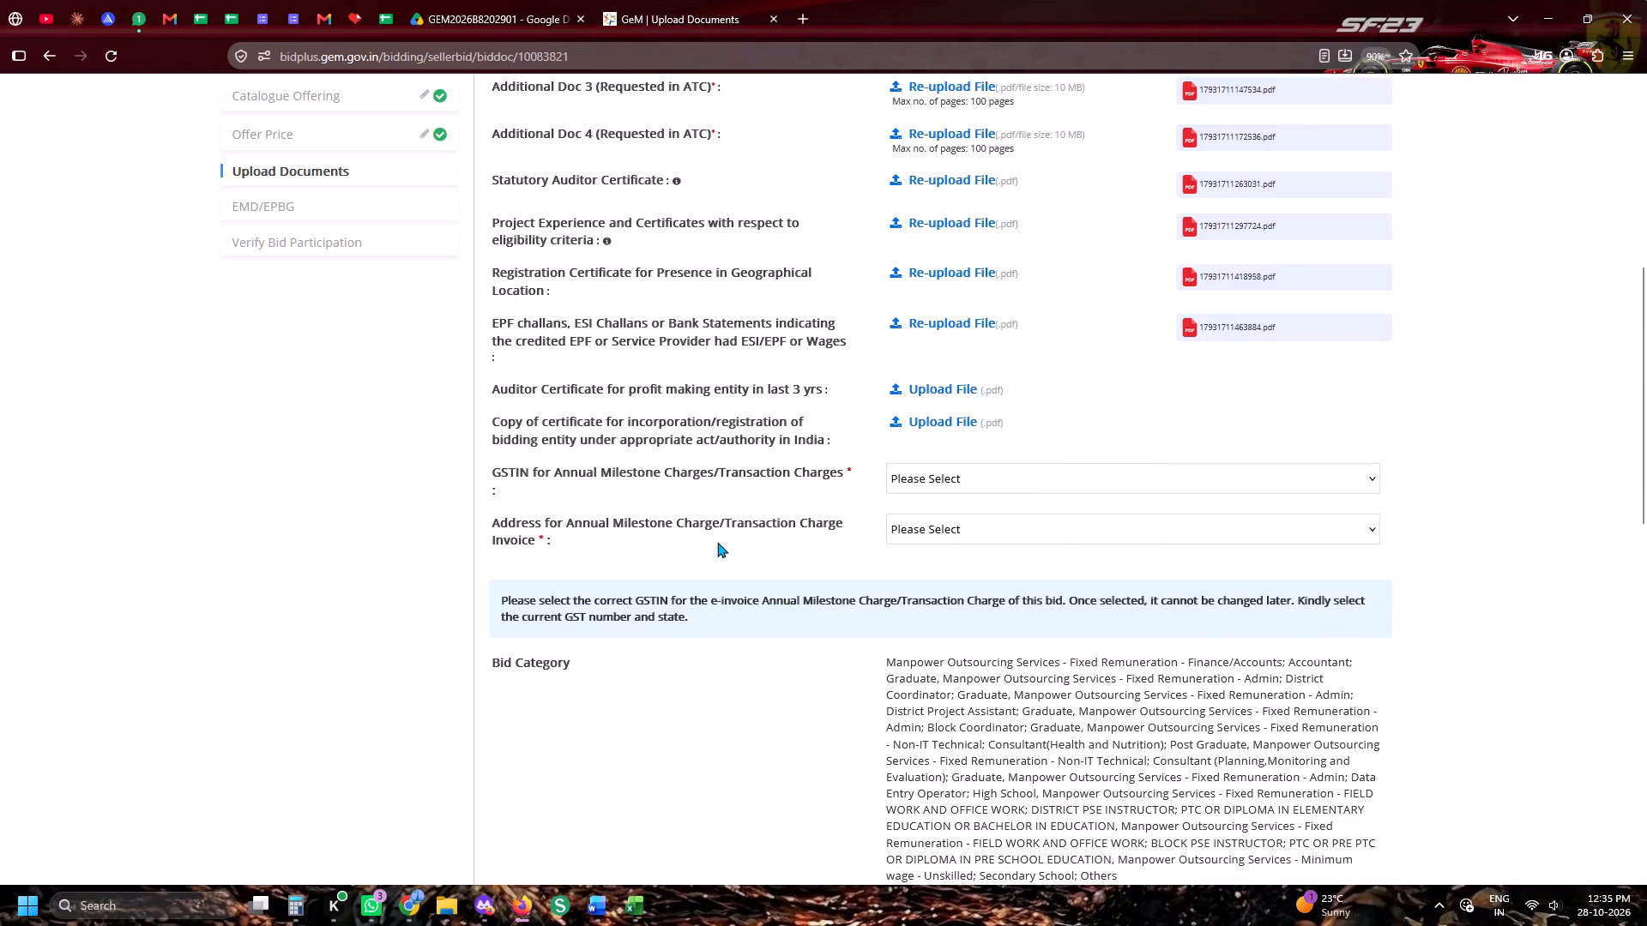
Upload auditor-certificate-profit-3-years-hhspl as the Auditor Certificate for profit making entity in last 3 yrs.
left_click(948, 388)
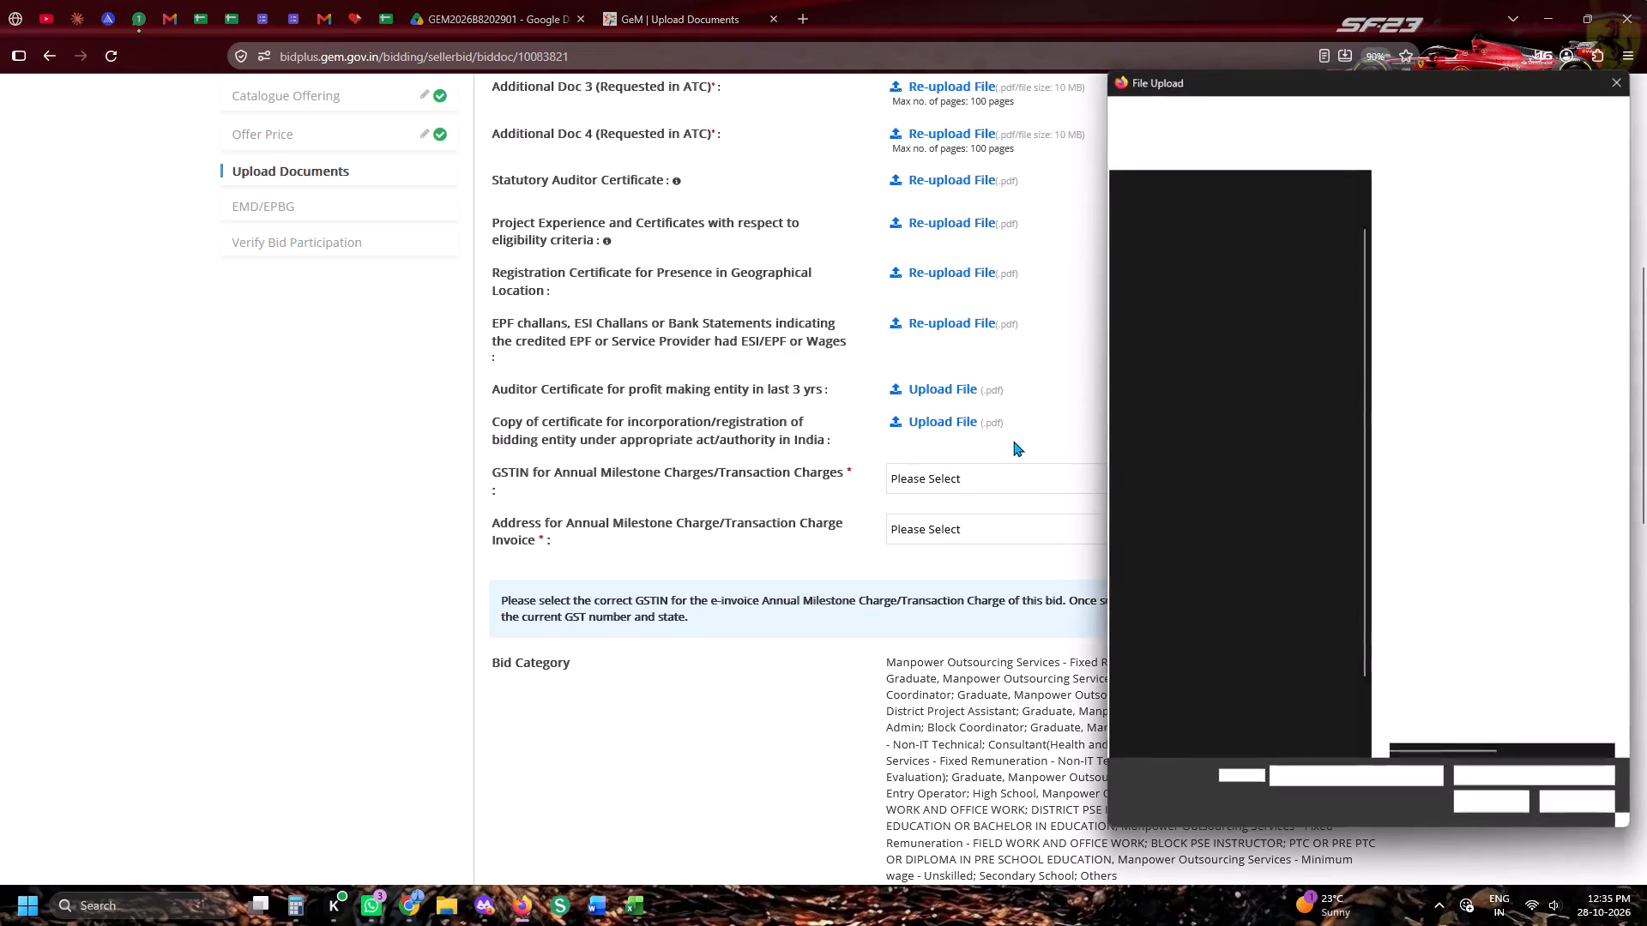
double_click(1453, 515)
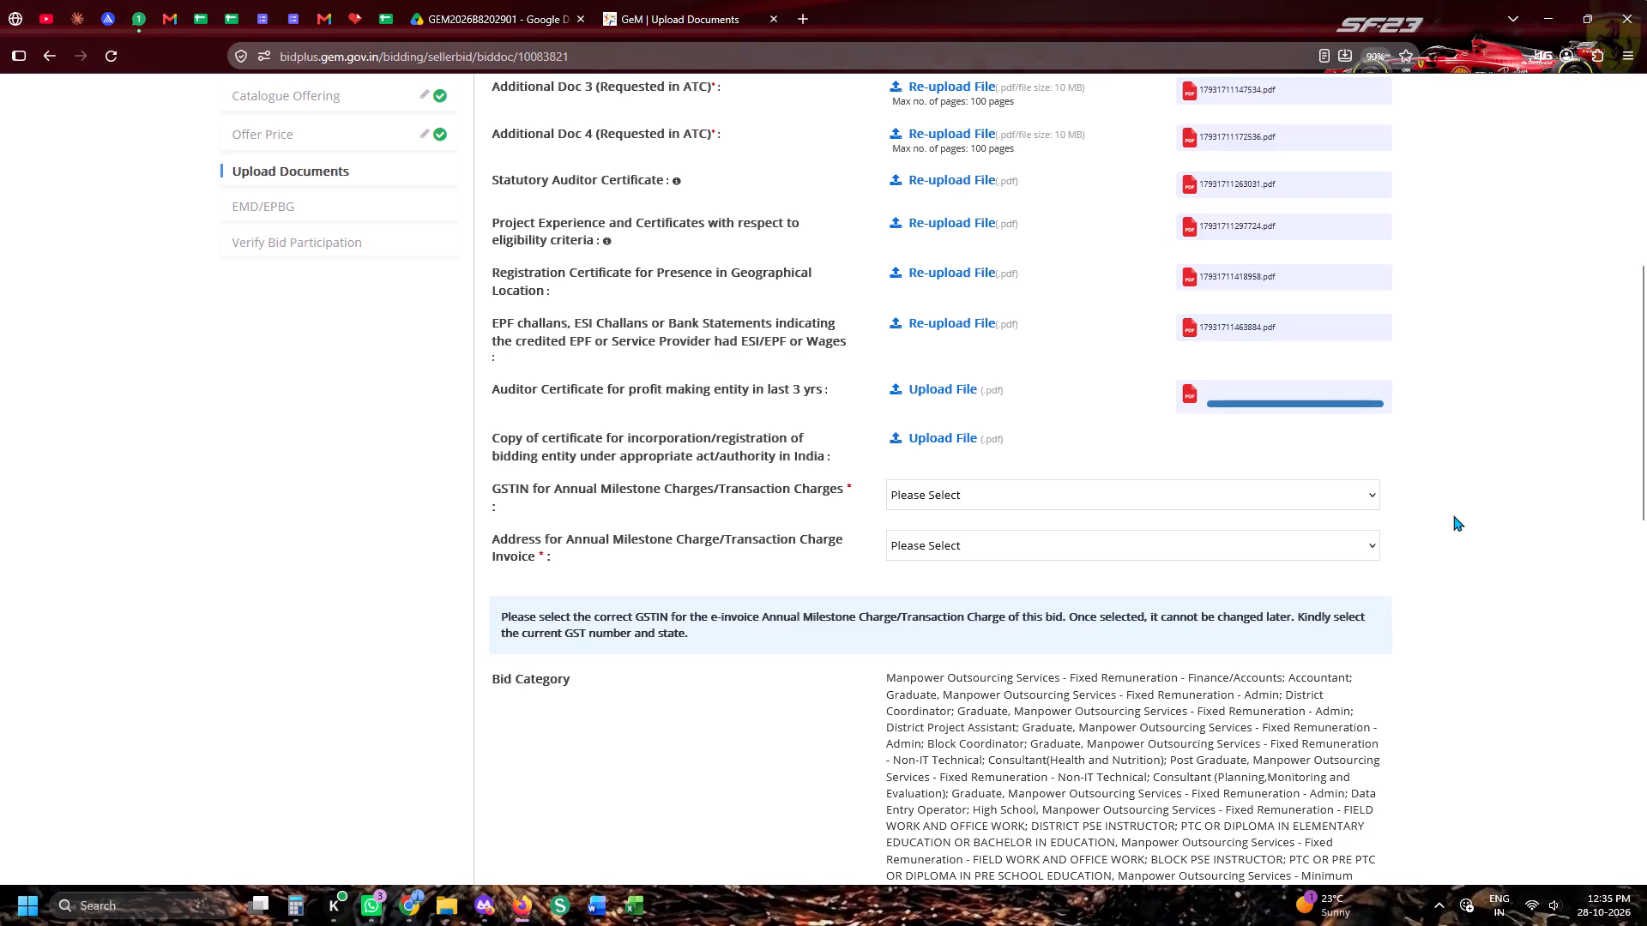
Upload incorporation-certificate-hhspl as the copy of the certificate for incorporation/registration of the bidding entity.
left_click(948, 436)
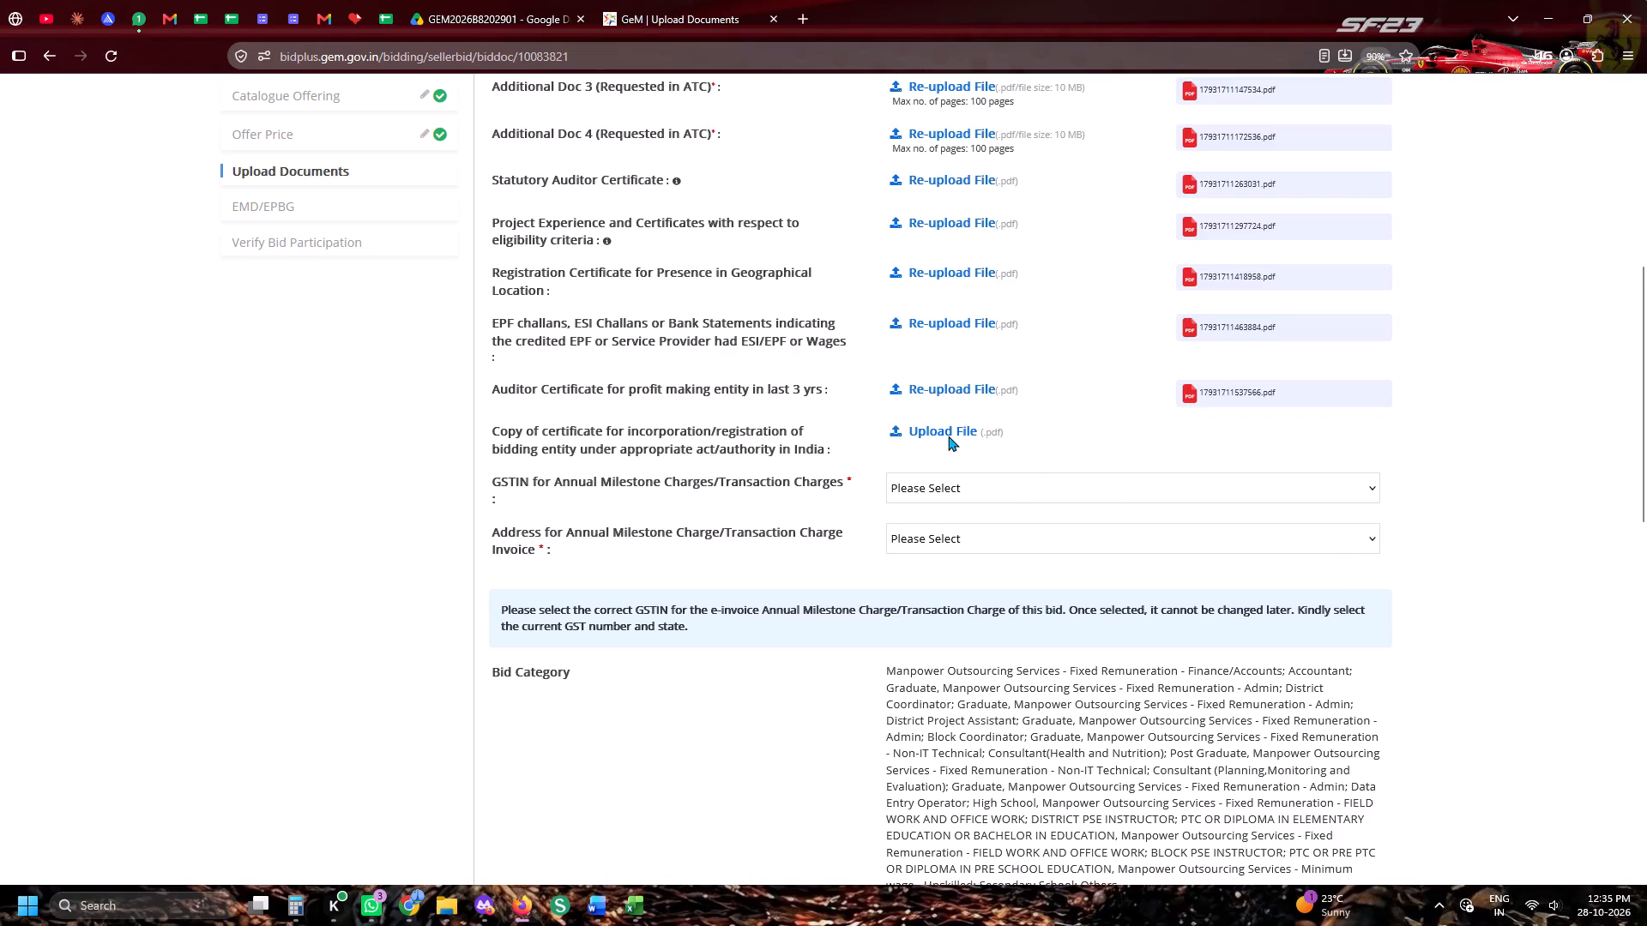
double_click(1480, 619)
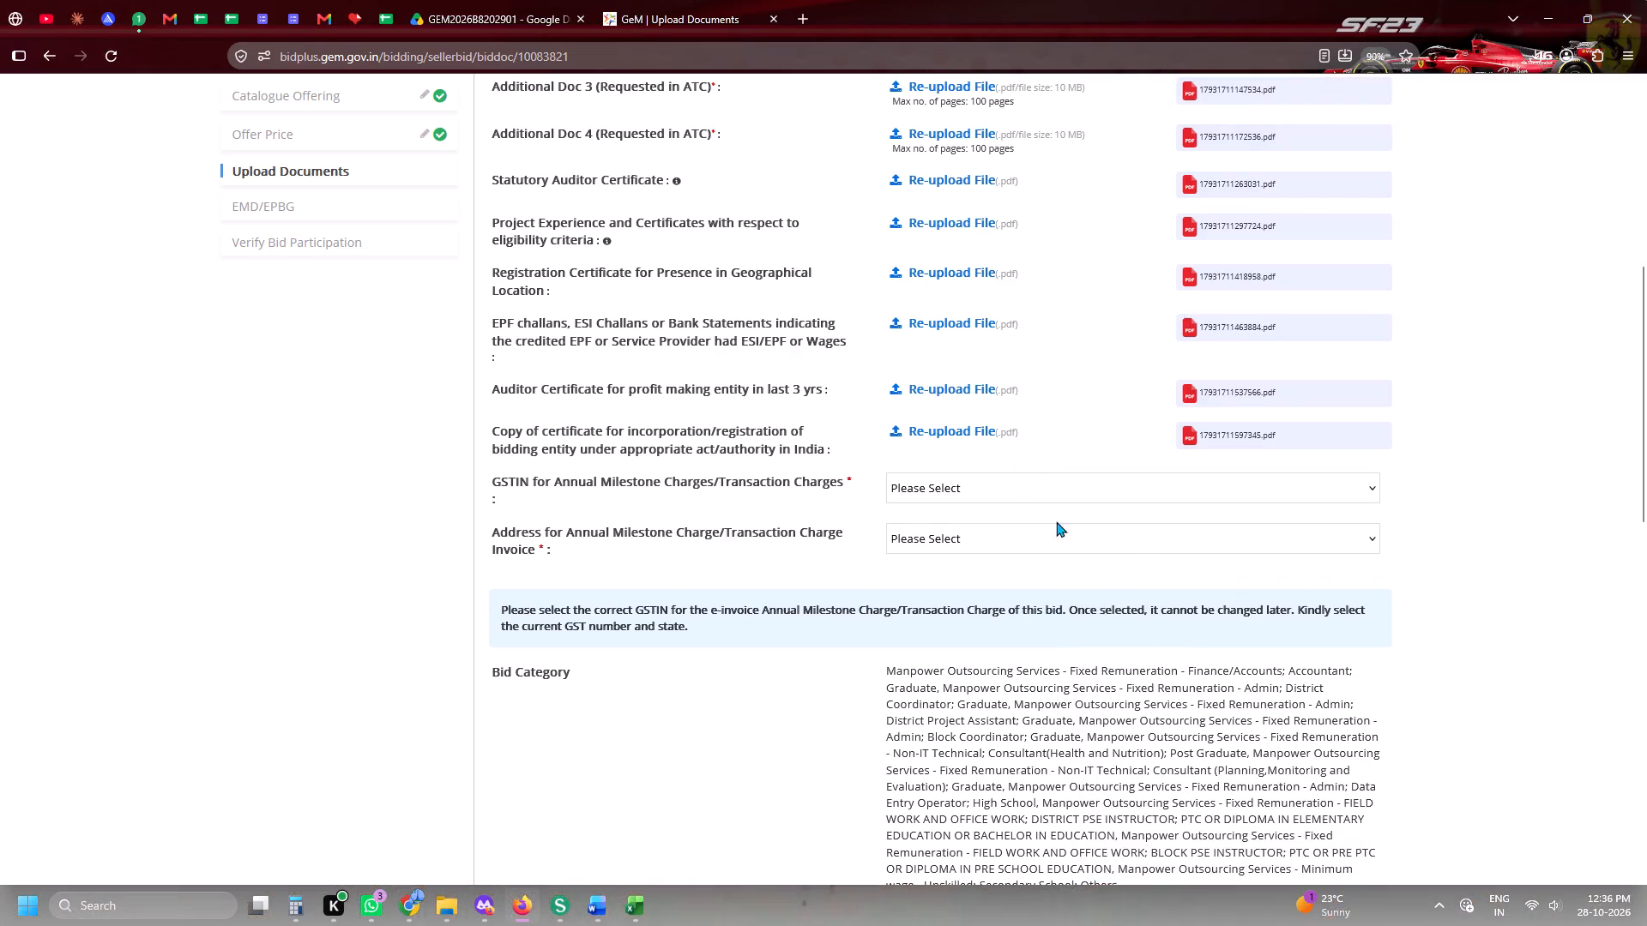
Select the registered GSTIN starting with 08 and the Jaipur, Rajasthan address for the Annual Milestone/Transaction Charge invoice, confirming both.
left_click(947, 487)
left_click(938, 532)
left_click(1007, 190)
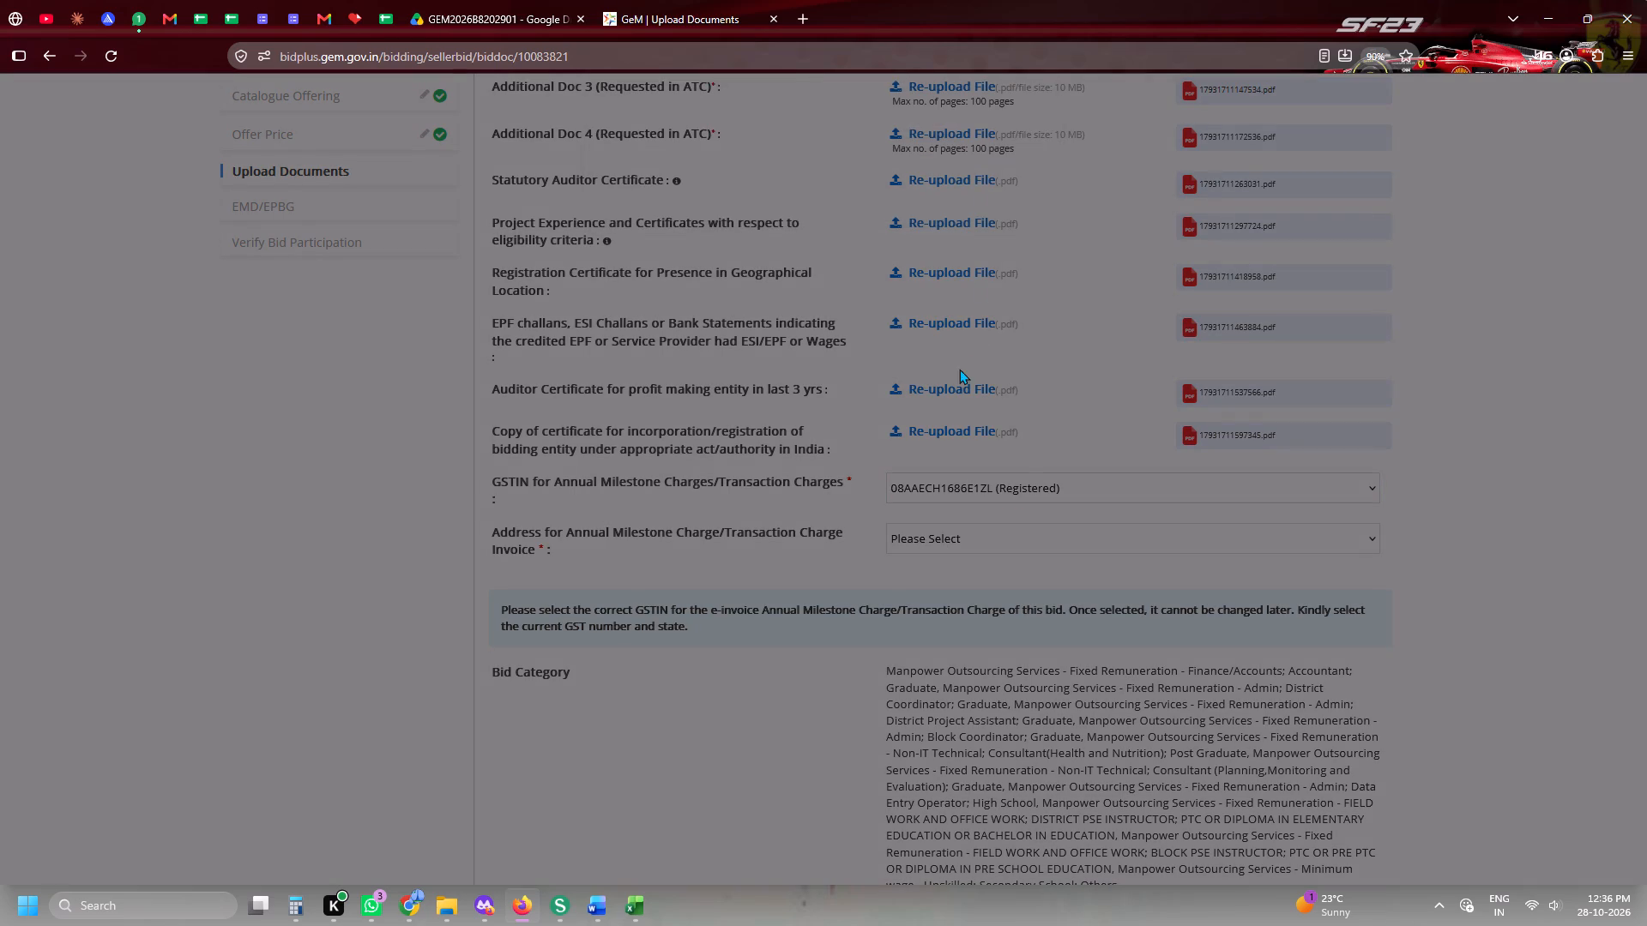
left_click(946, 555)
left_click(952, 544)
left_click(959, 591)
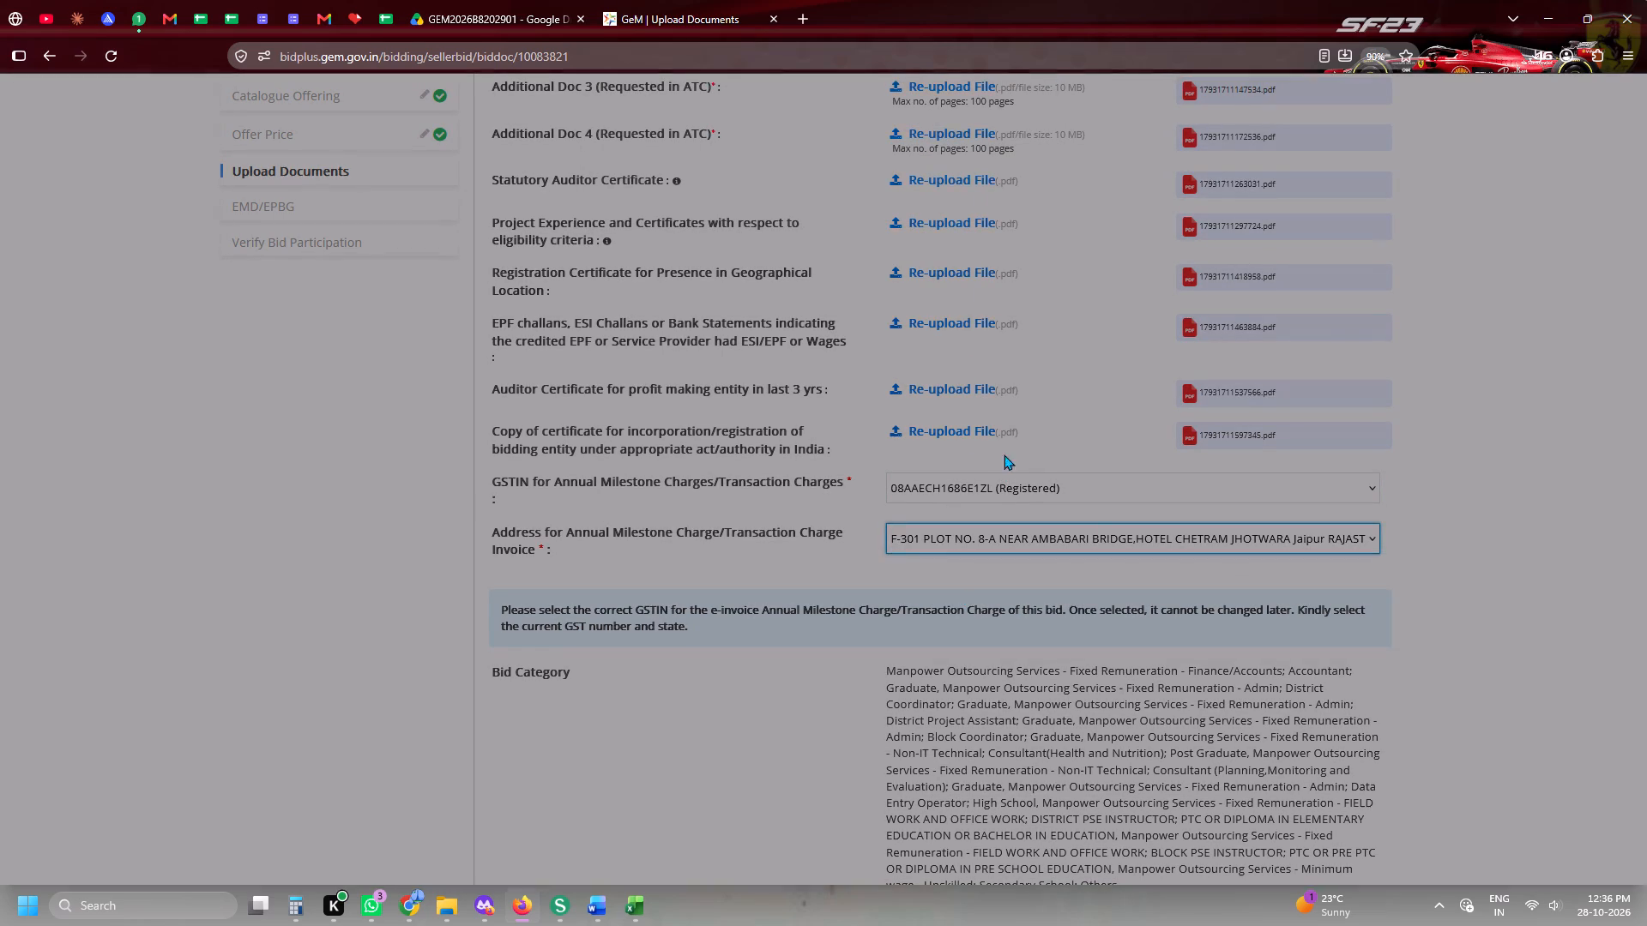
left_click(1005, 195)
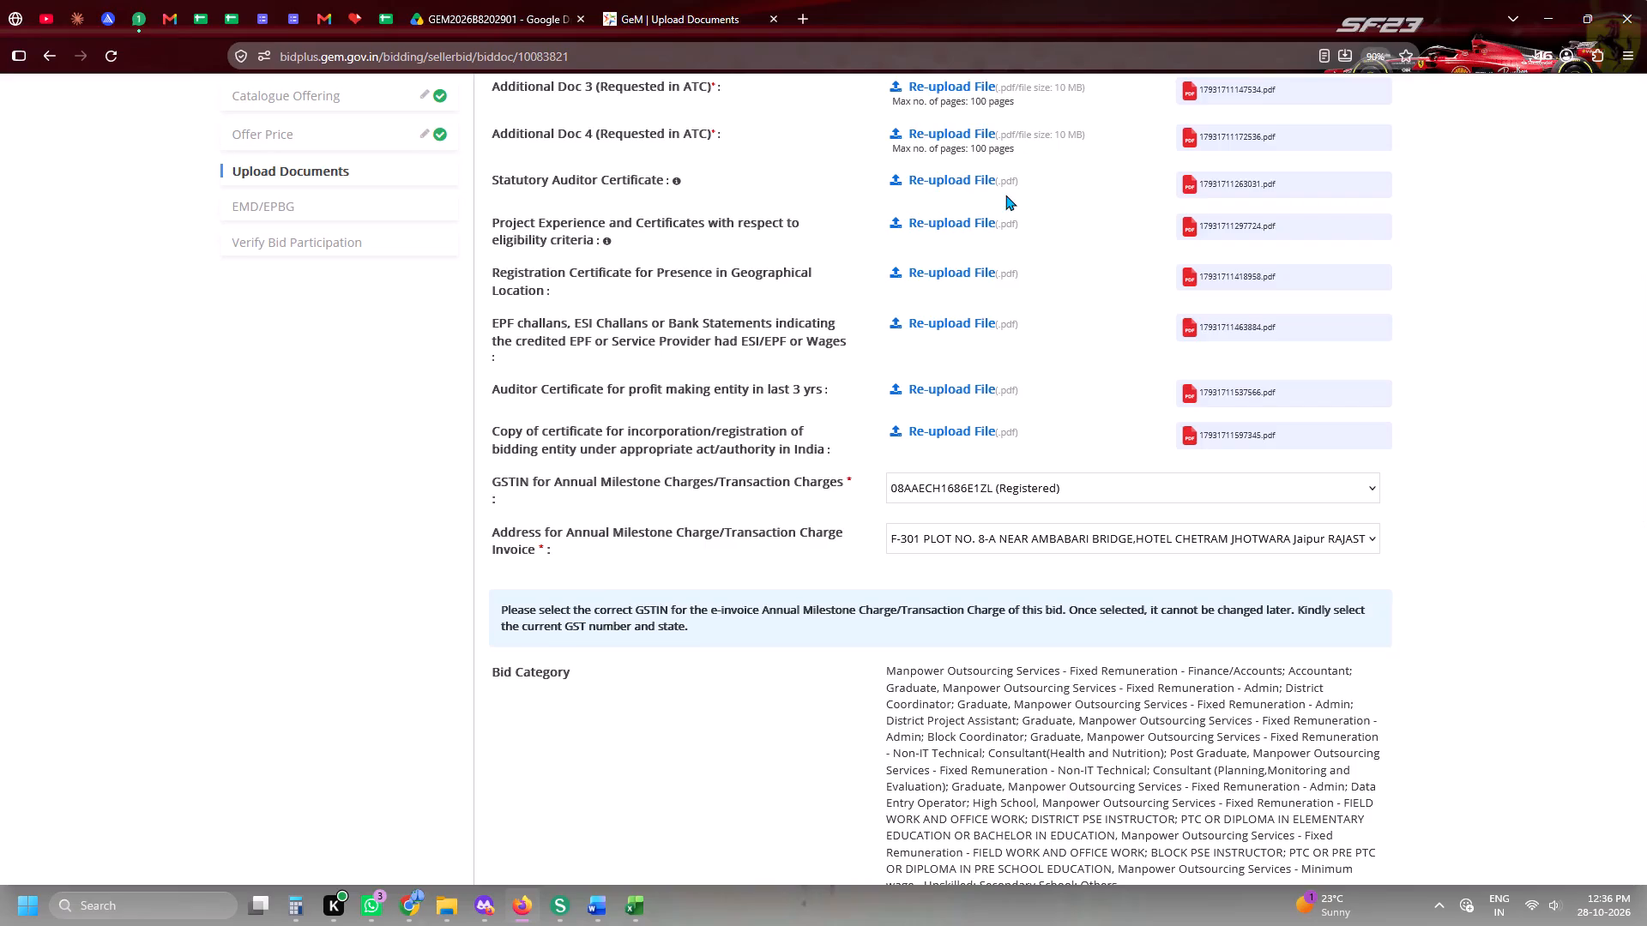
Answer Yes to MII Order 2017 compliance, MSE Purchase Preference eligibility and the EMD Exemption request.
scroll(928, 371, "down", 4)
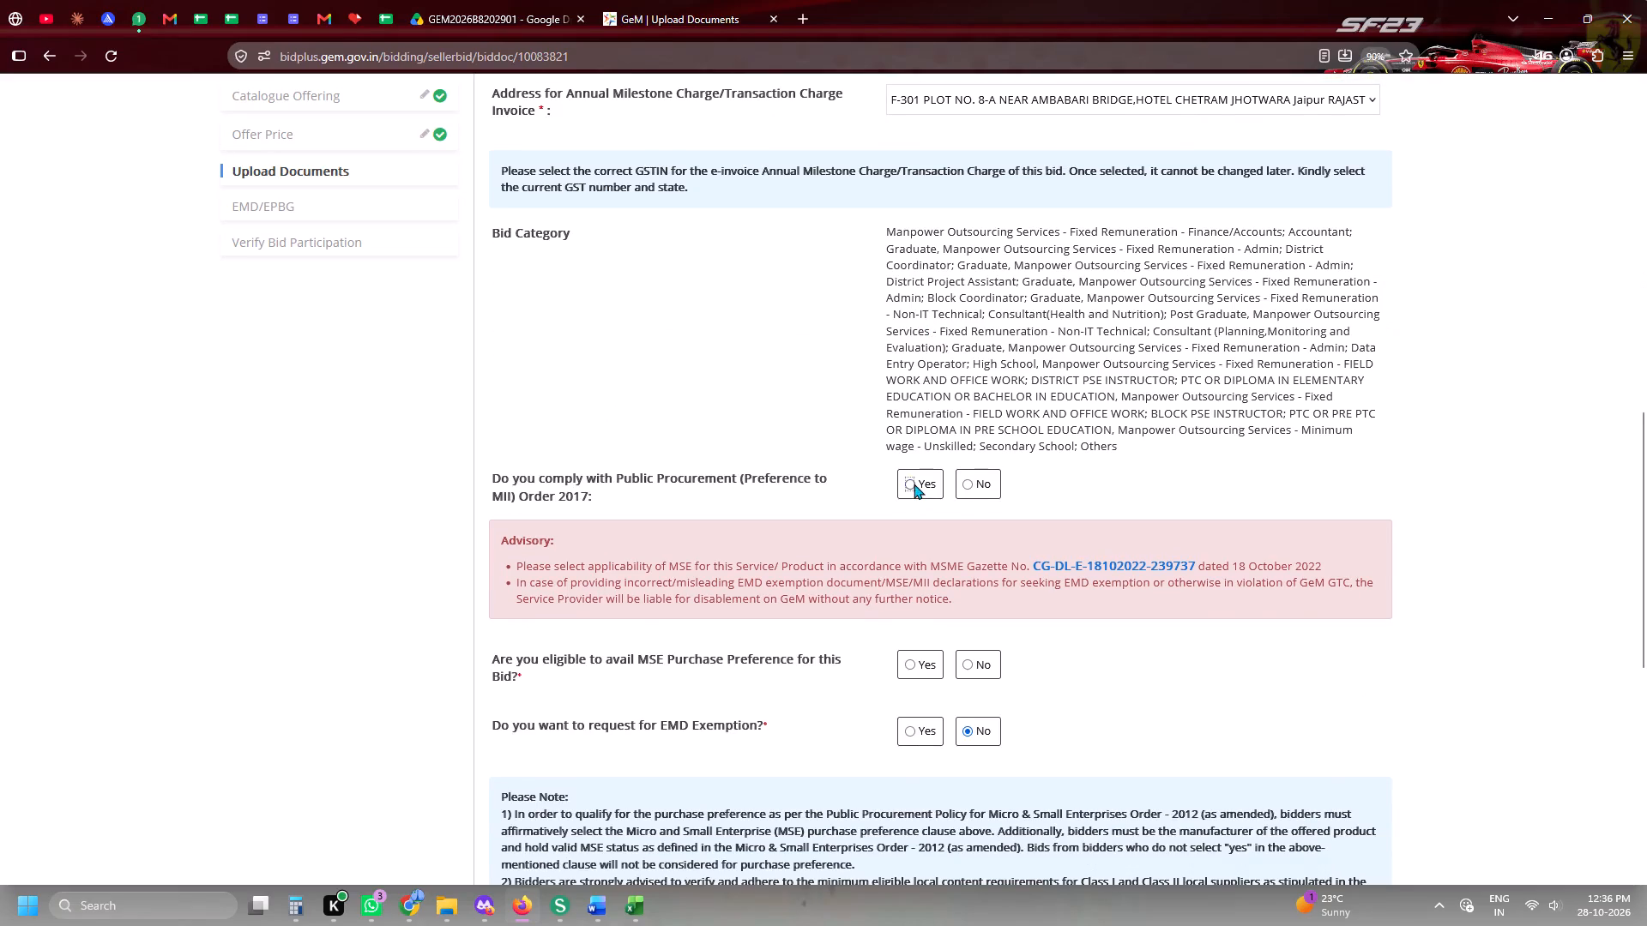
left_click(914, 484)
left_click(919, 662)
left_click(928, 749)
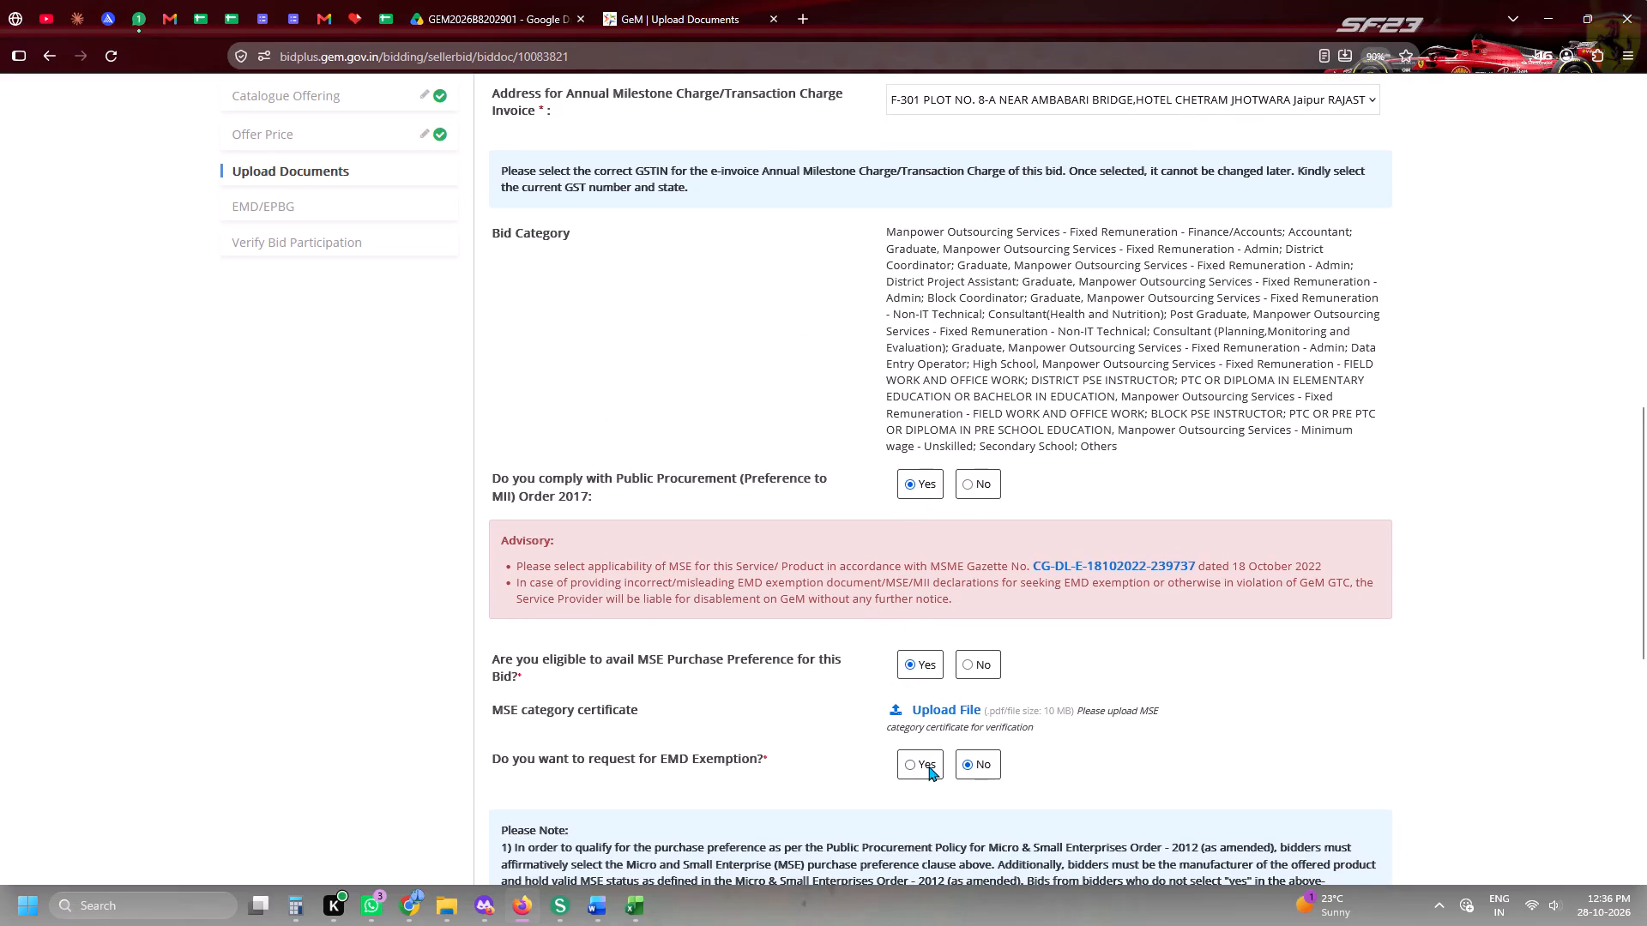
left_click(928, 766)
Upload msme-certificate-hhspl from the Gem Bid Documents - HHSPL folder as the MSE category certificate.
left_click(929, 710)
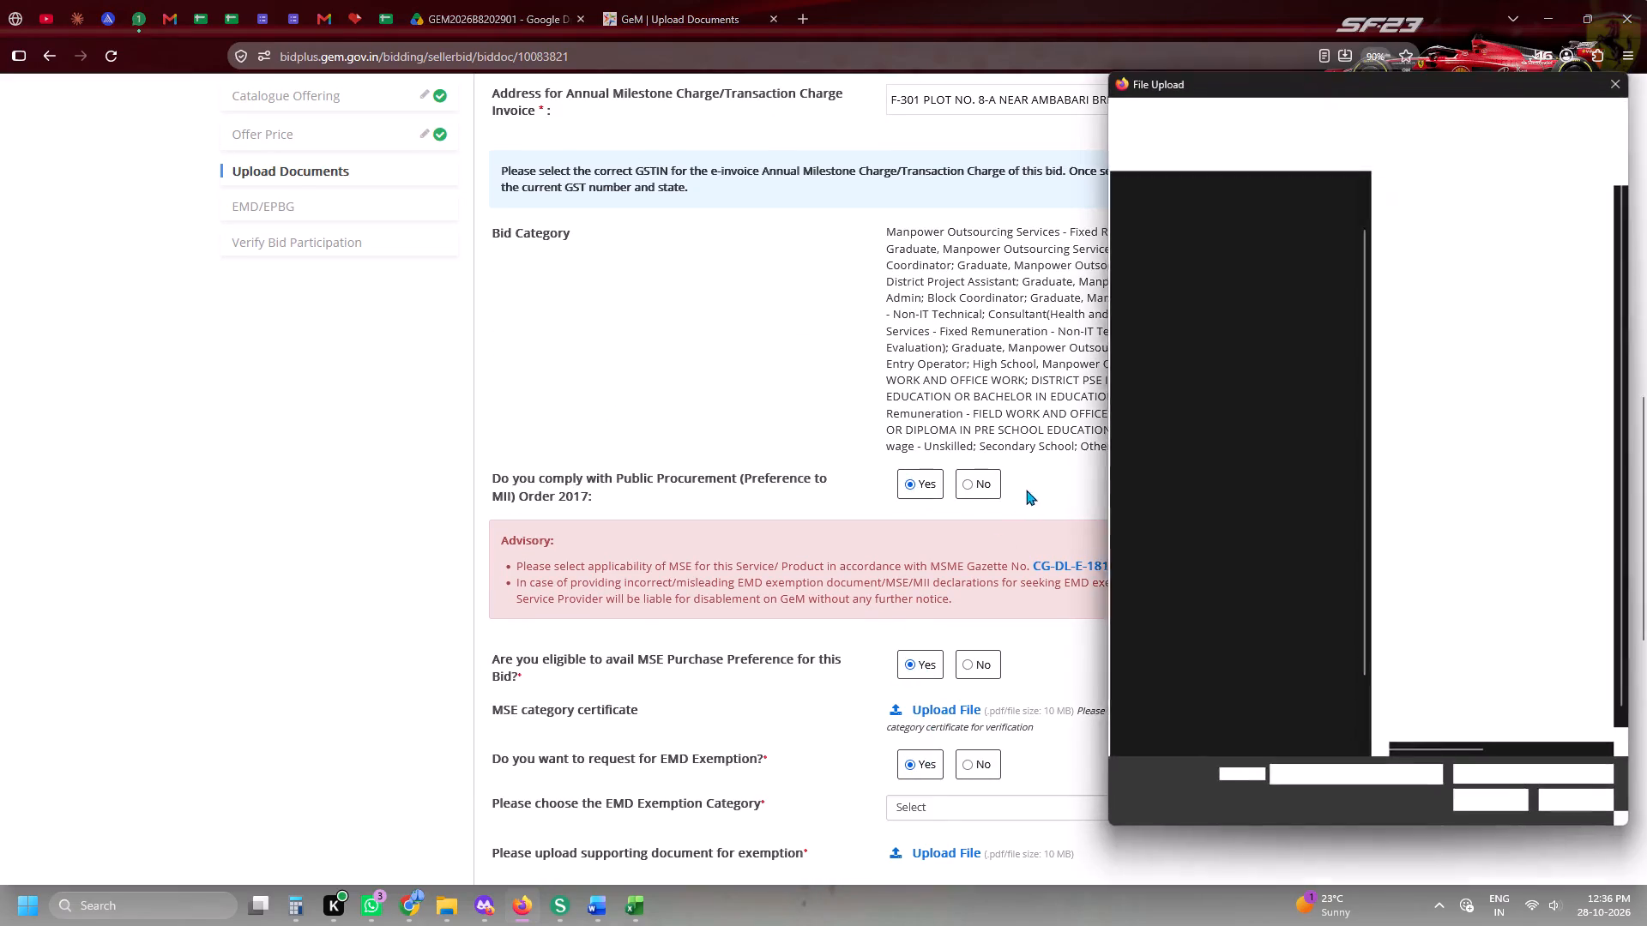
scroll(1228, 388, "up", 4)
left_click(1249, 341)
scroll(1487, 624, "down", 3)
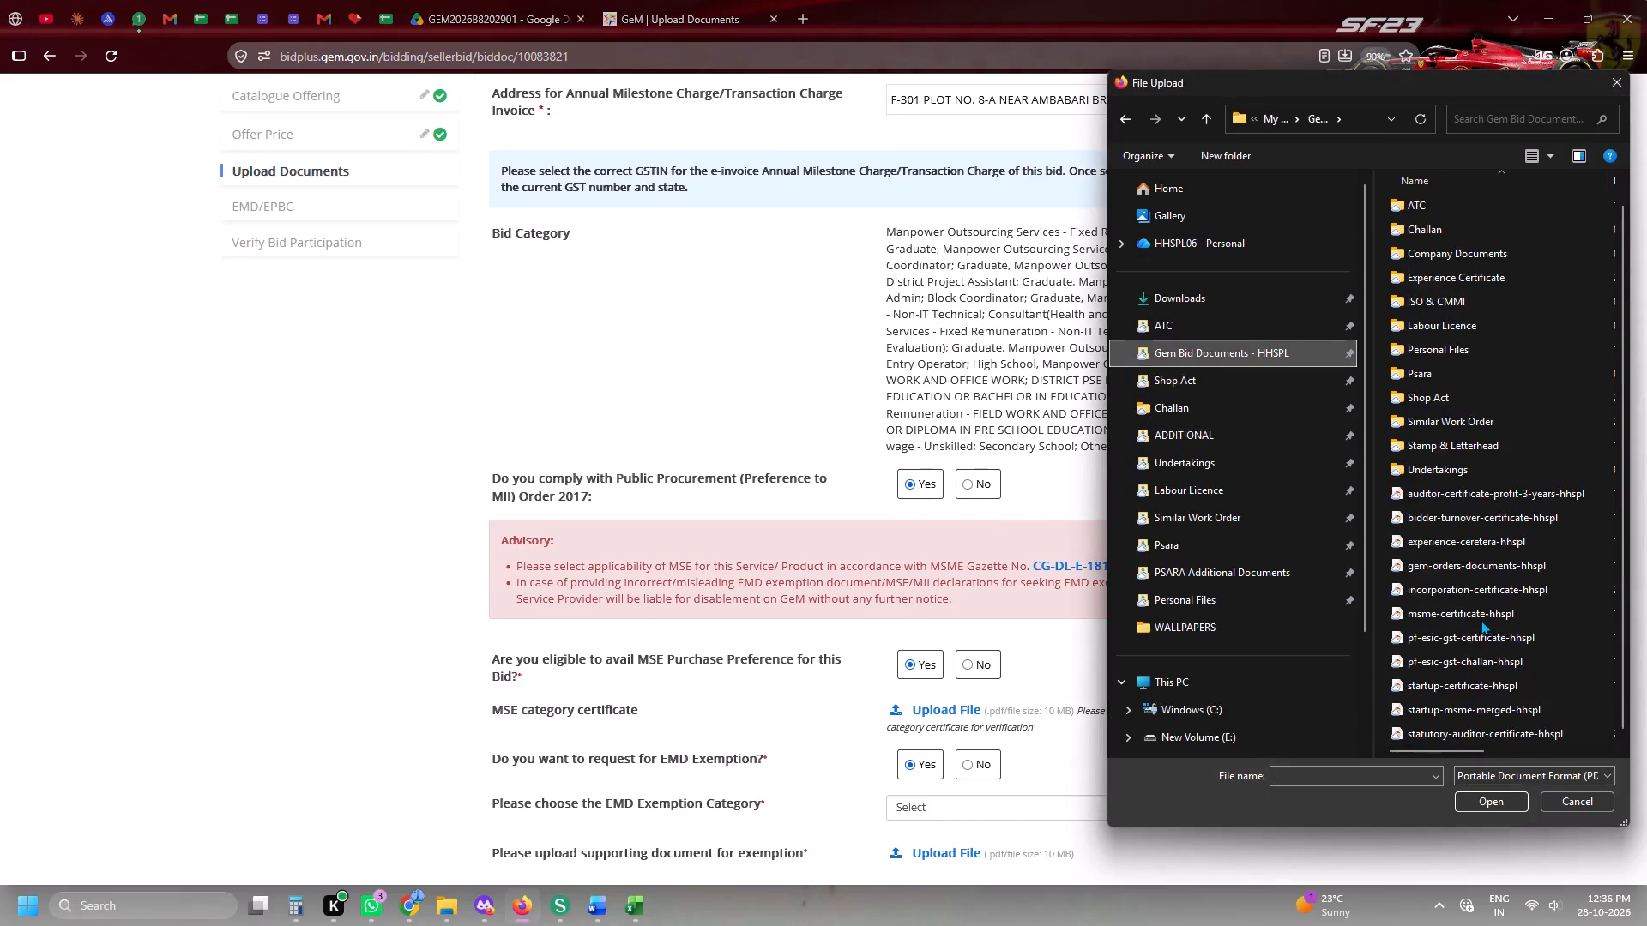
double_click(1481, 620)
Set the EMD Exemption Category to Start-up and upload startup-certificate-hhspl as its supporting document.
scroll(1173, 496, "down", 3)
left_click(934, 475)
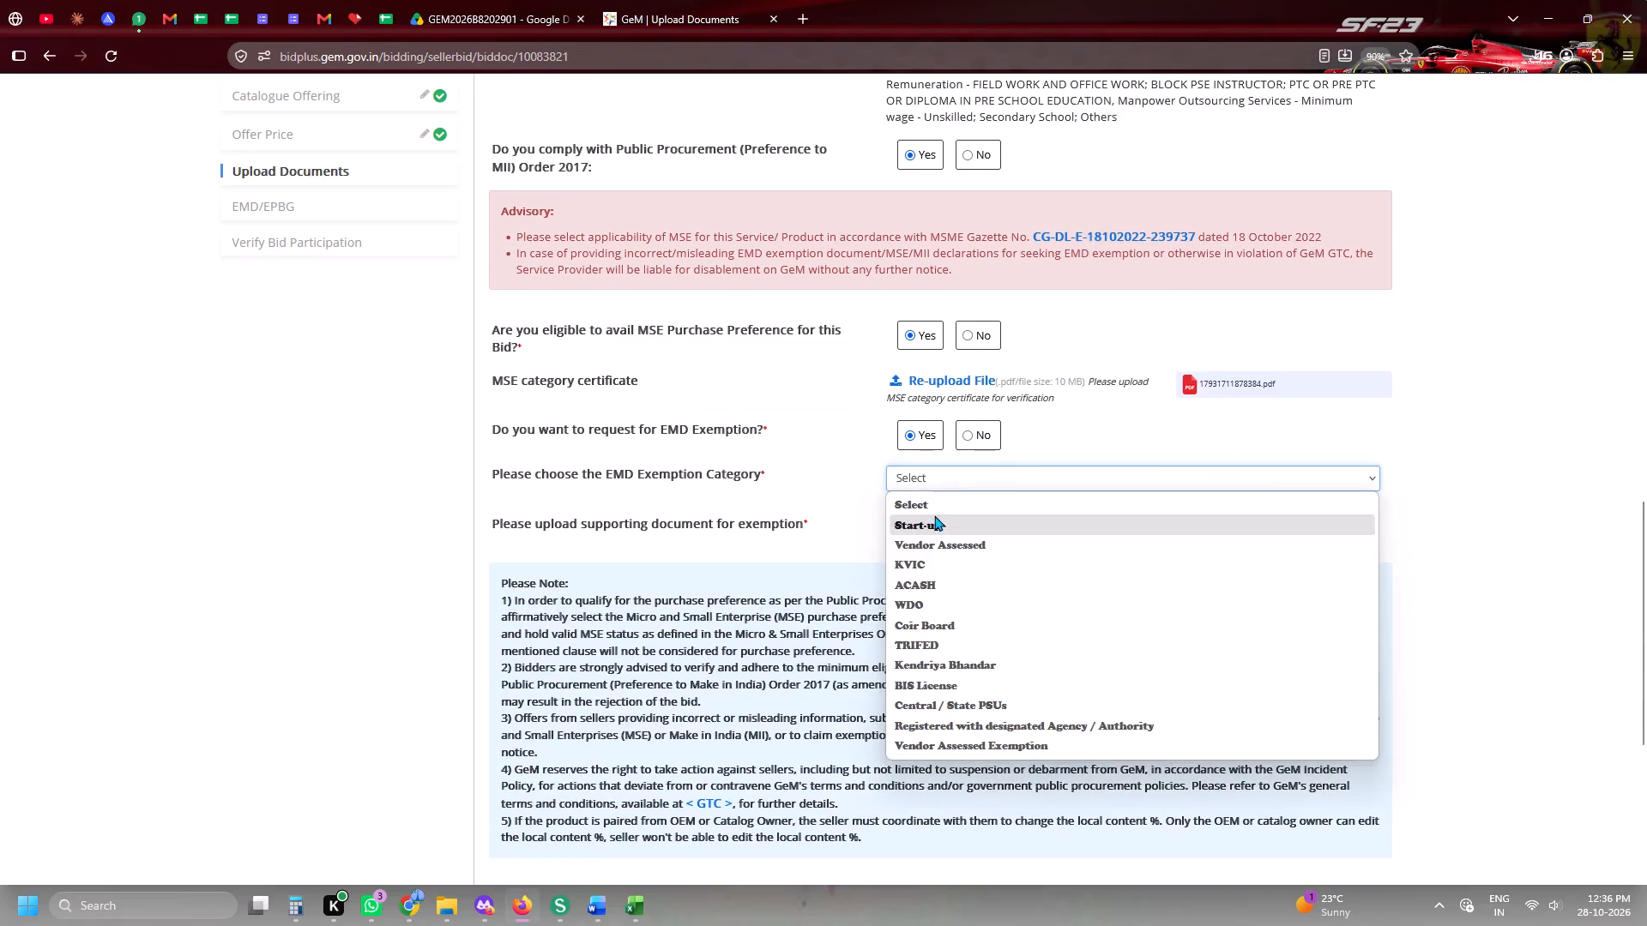
left_click(934, 530)
left_click(934, 543)
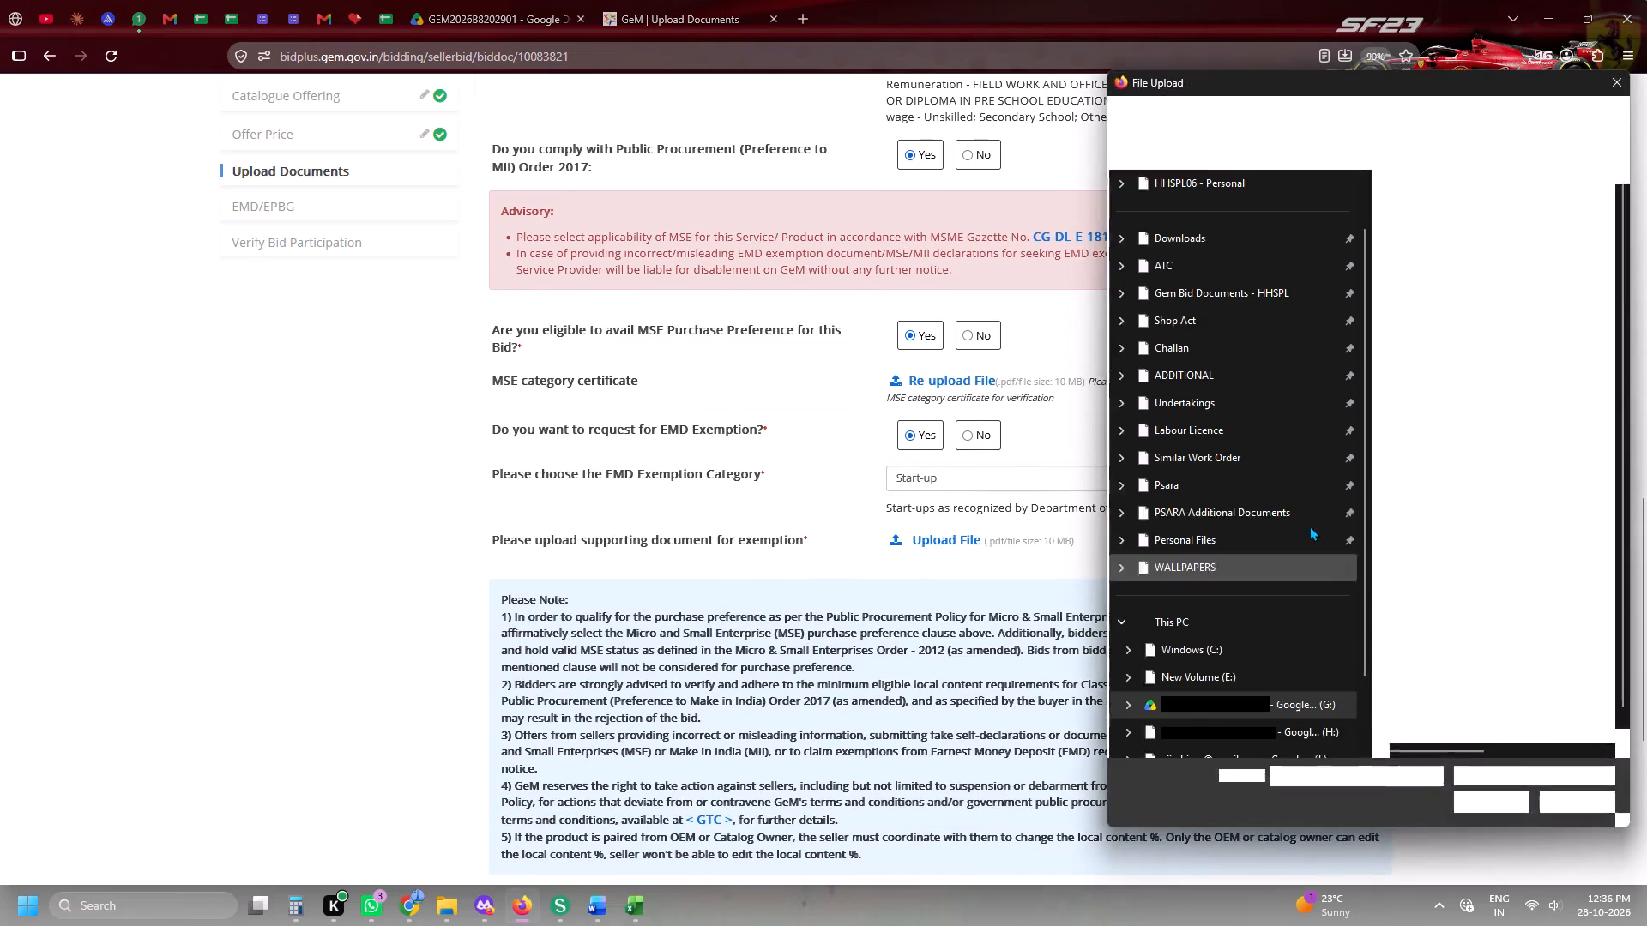
scroll(1547, 508, "down", 5)
double_click(1432, 682)
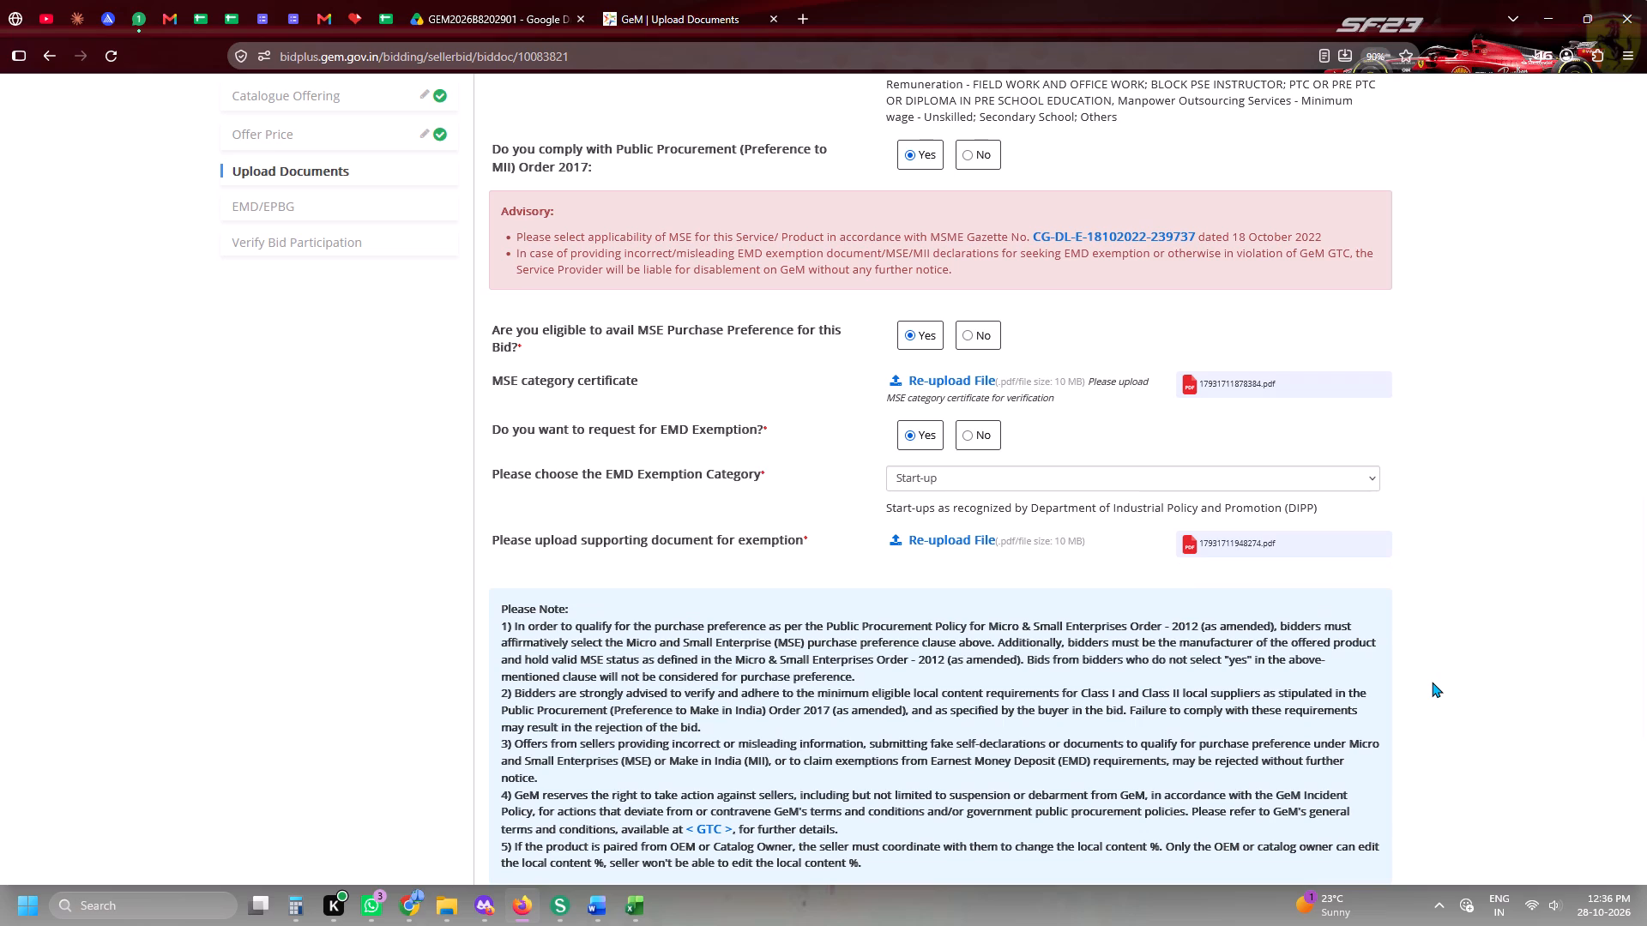
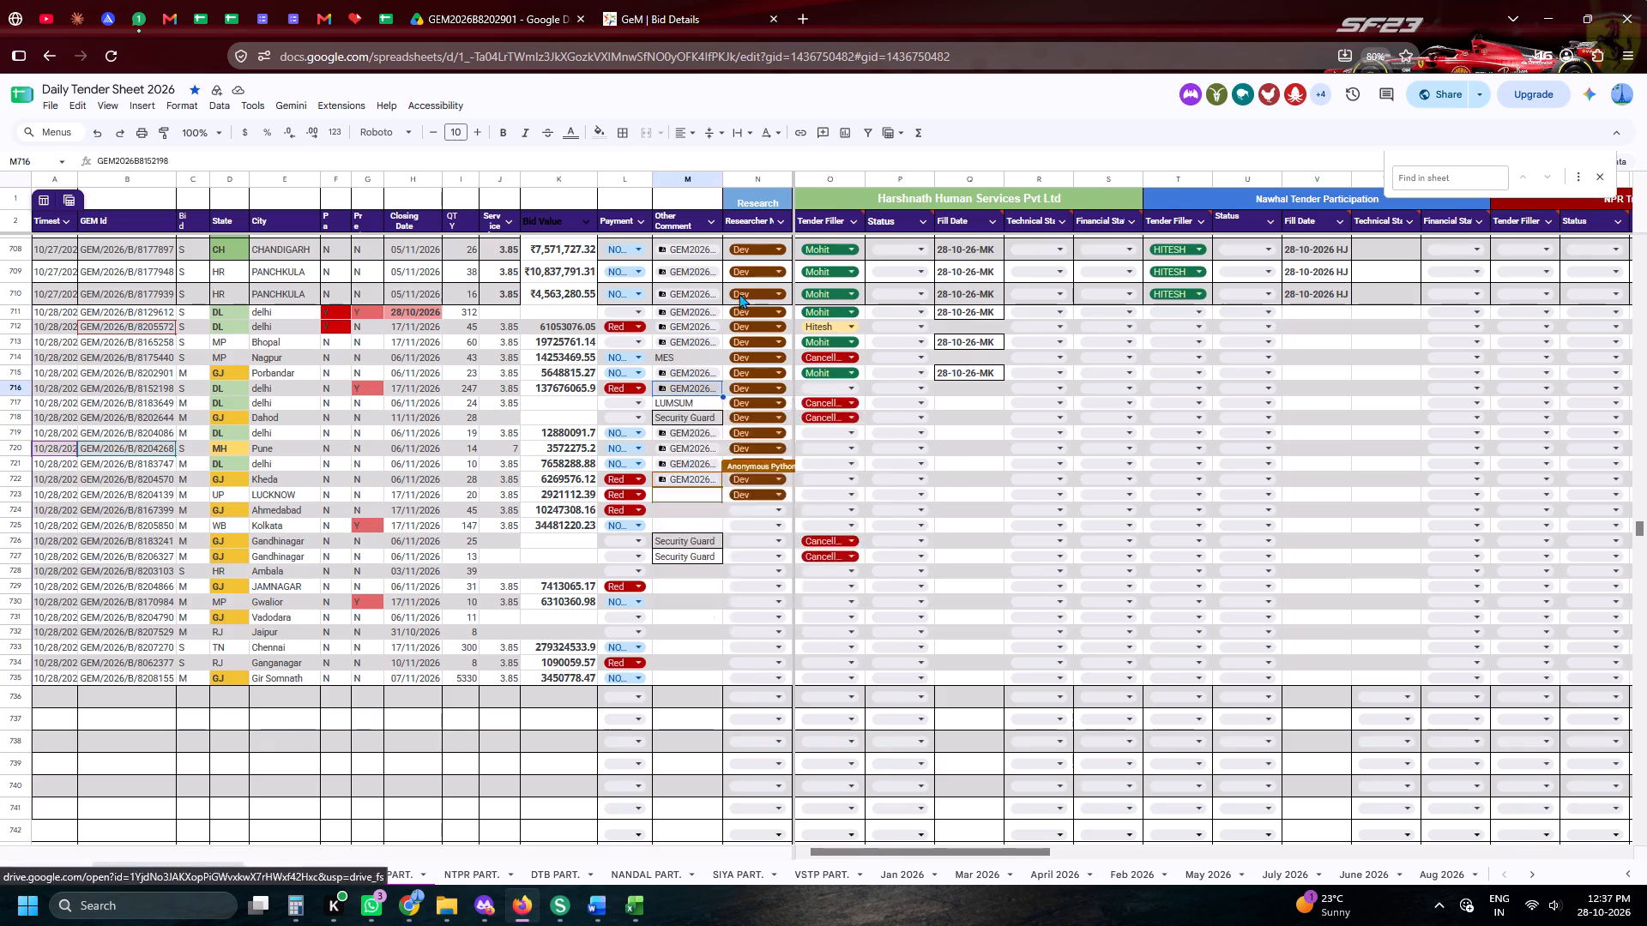
Open the GeM list of bids from the participation page of bid GEM/2026/B/8202901.
left_click(745, 0)
left_click(772, 21)
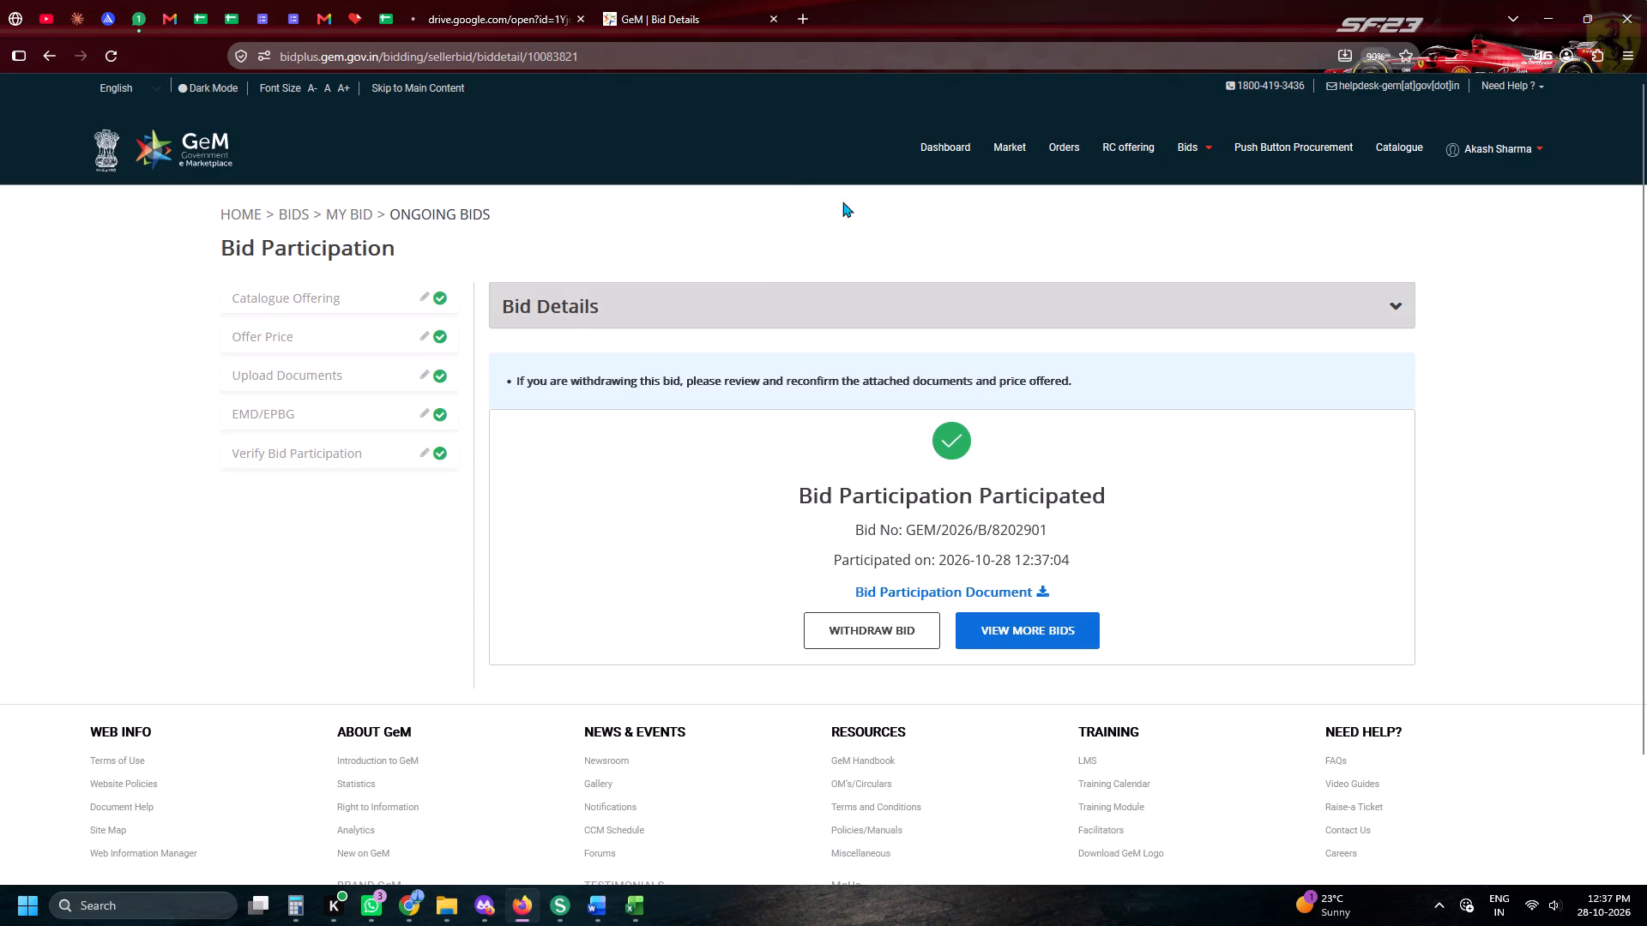
left_click(1185, 177)
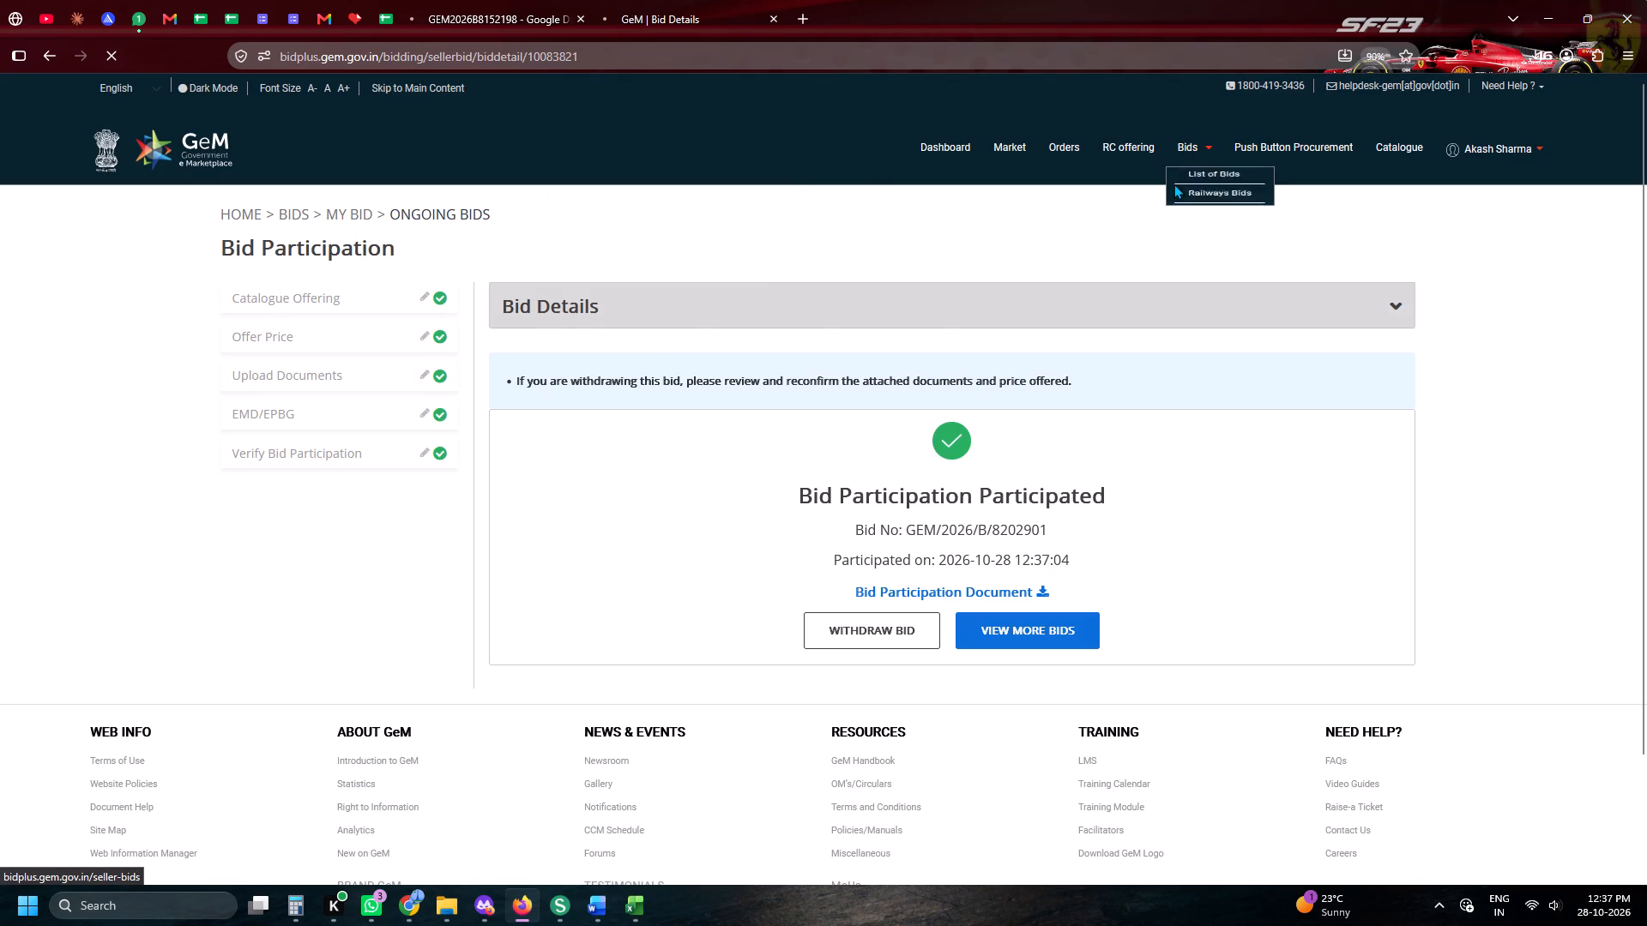
Open REQUIRED DOCUMENTS.pdf in the GEM2026B8152198 Drive folder to review the tender's requirements.
left_click(533, 0)
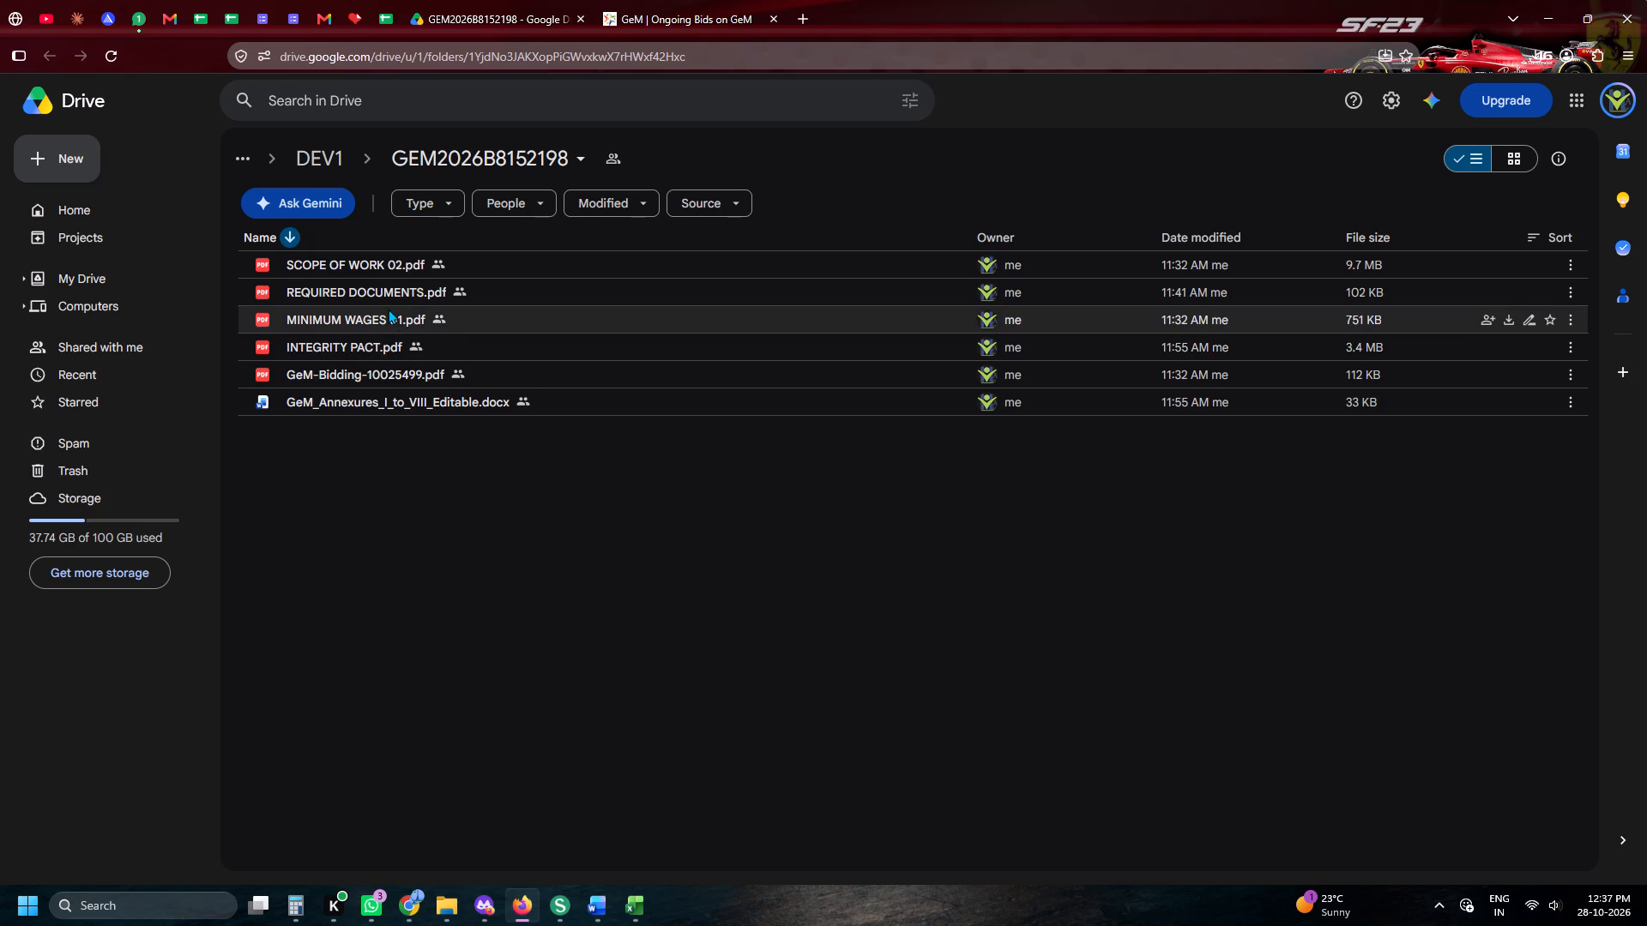
double_click(393, 294)
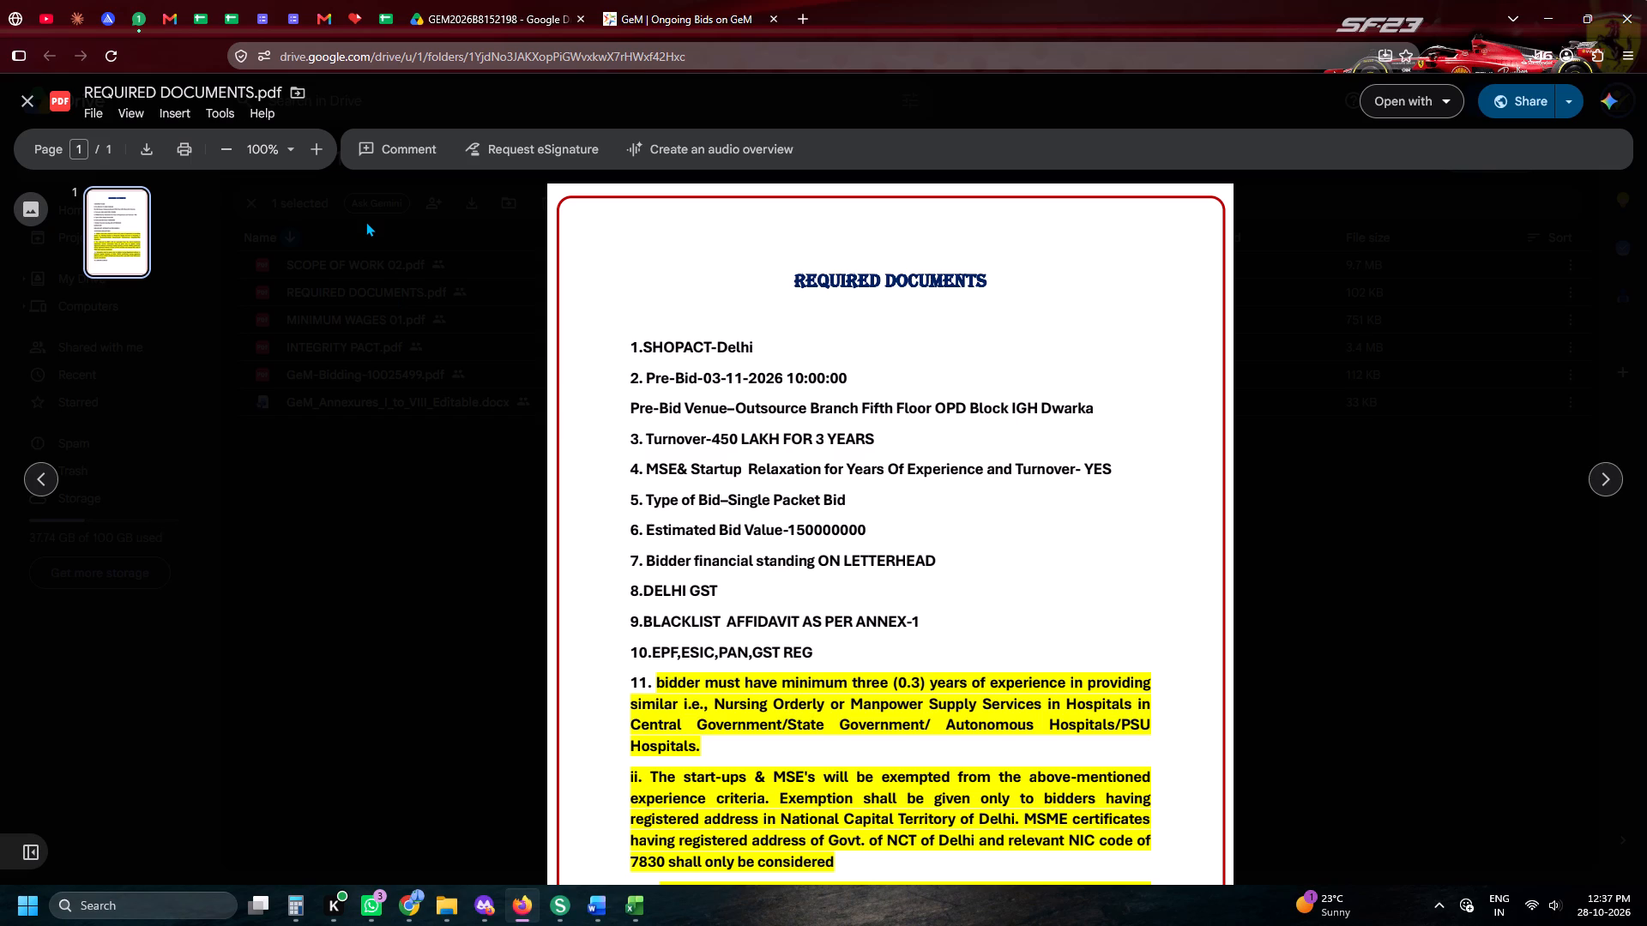
In Angel One, search for HDFC, open the HDFCBANK NSE chart, and add the stock to mywatchlist.
left_click(113, 14)
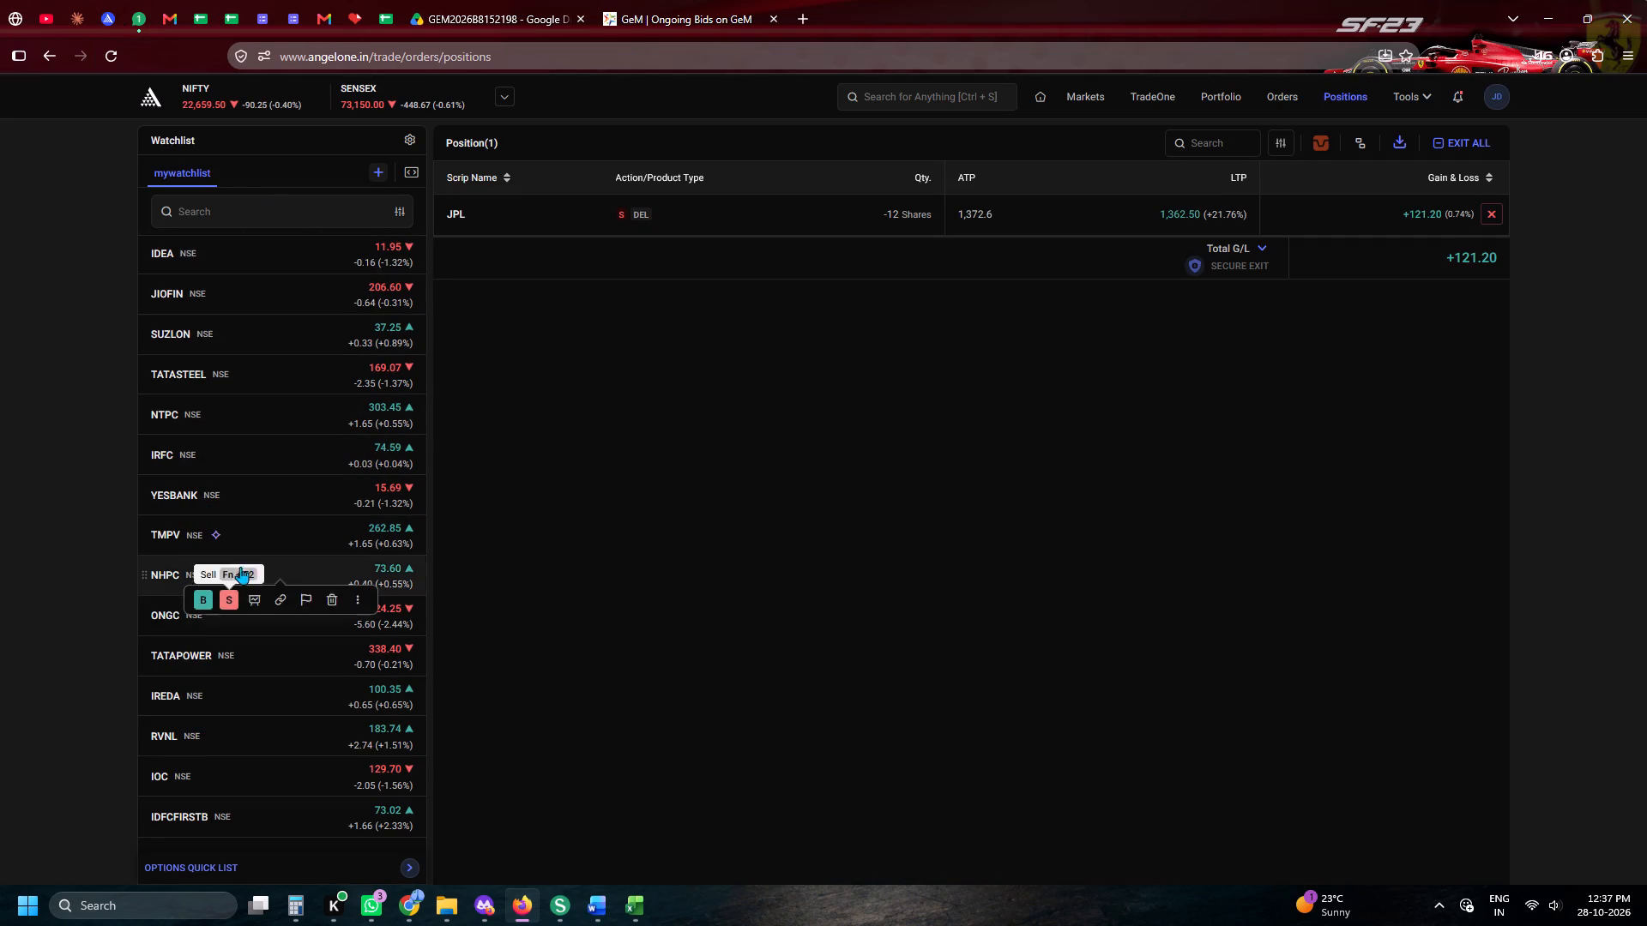
scroll(256, 515, "down", 5)
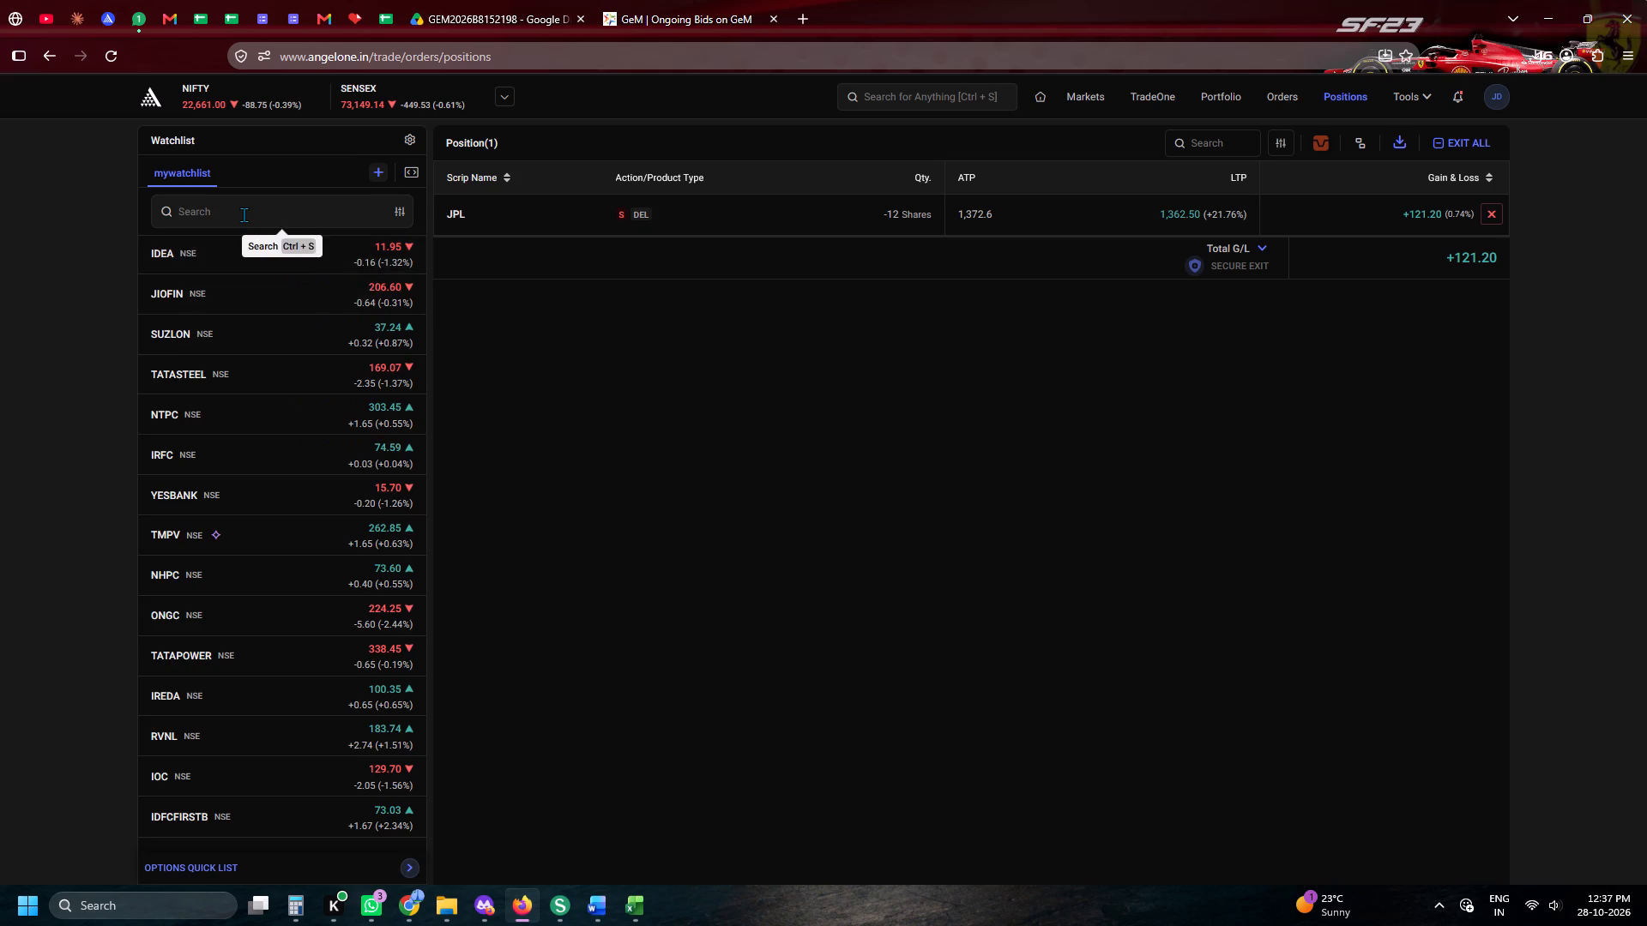
left_click(244, 214)
type("HDFC")
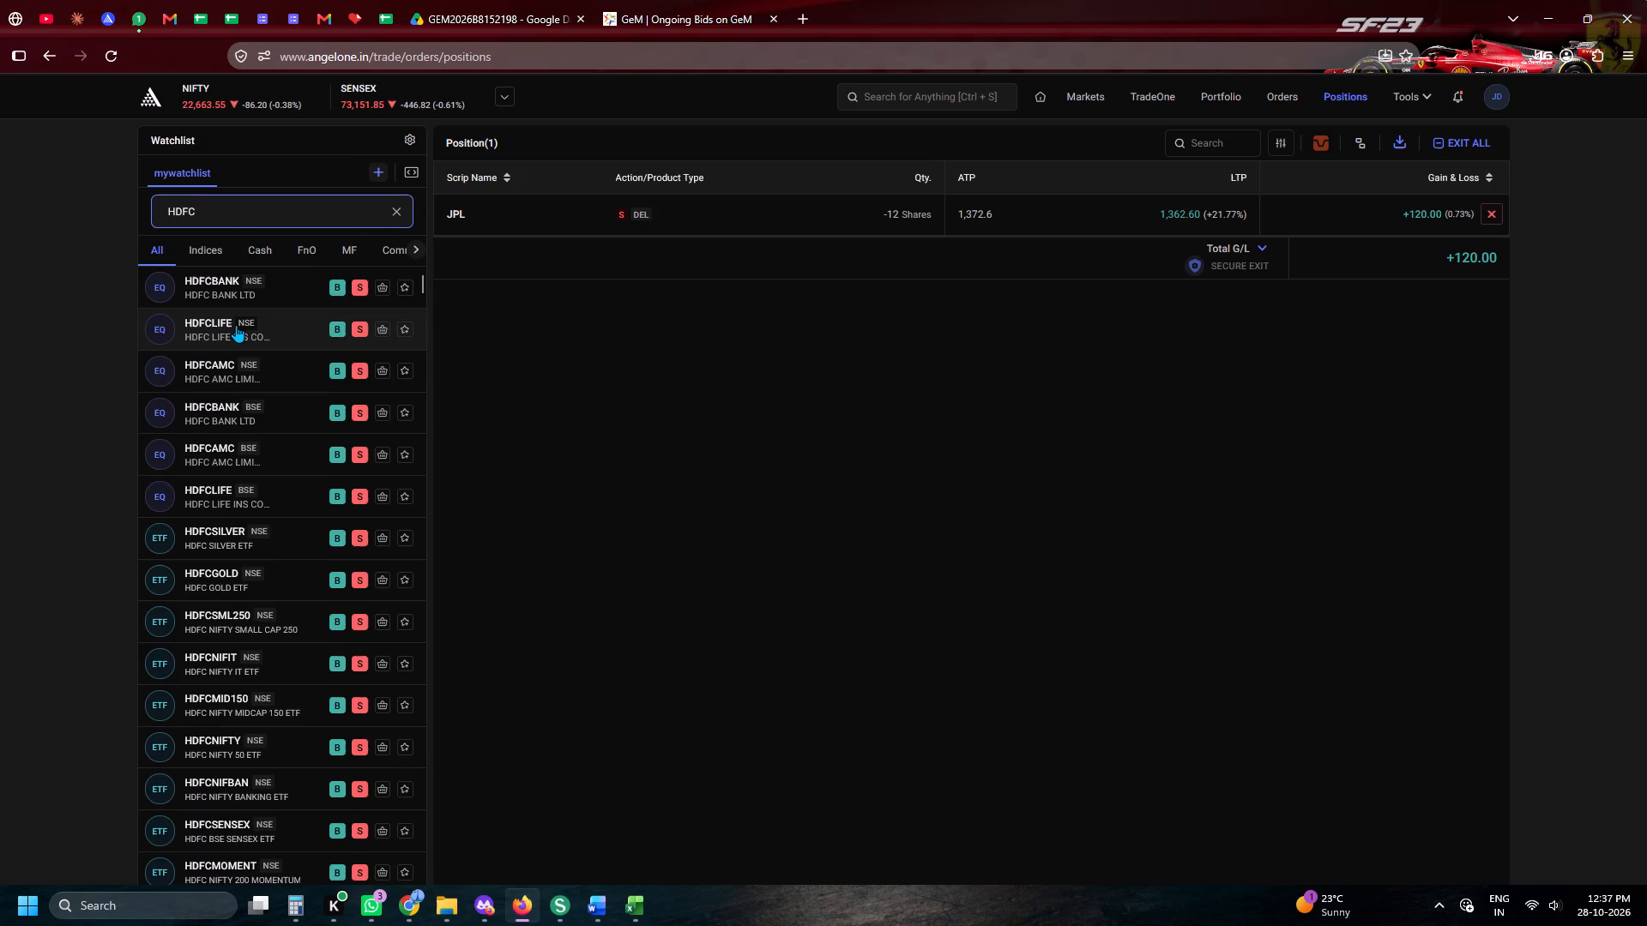
left_click(260, 303)
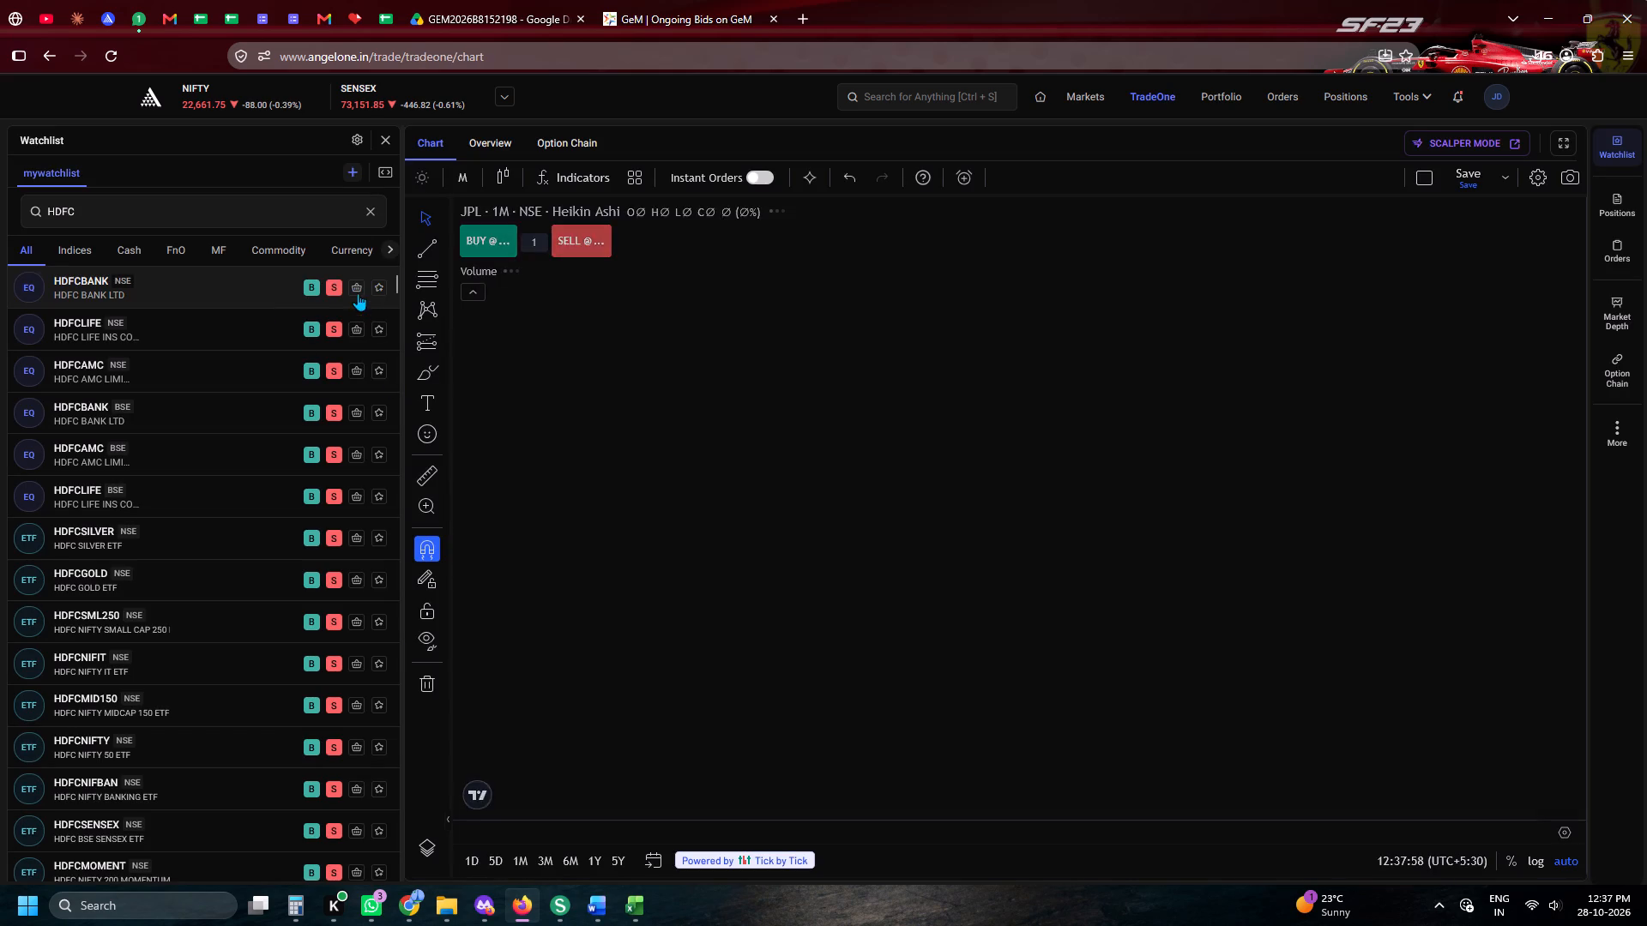
left_click(379, 288)
left_click(368, 212)
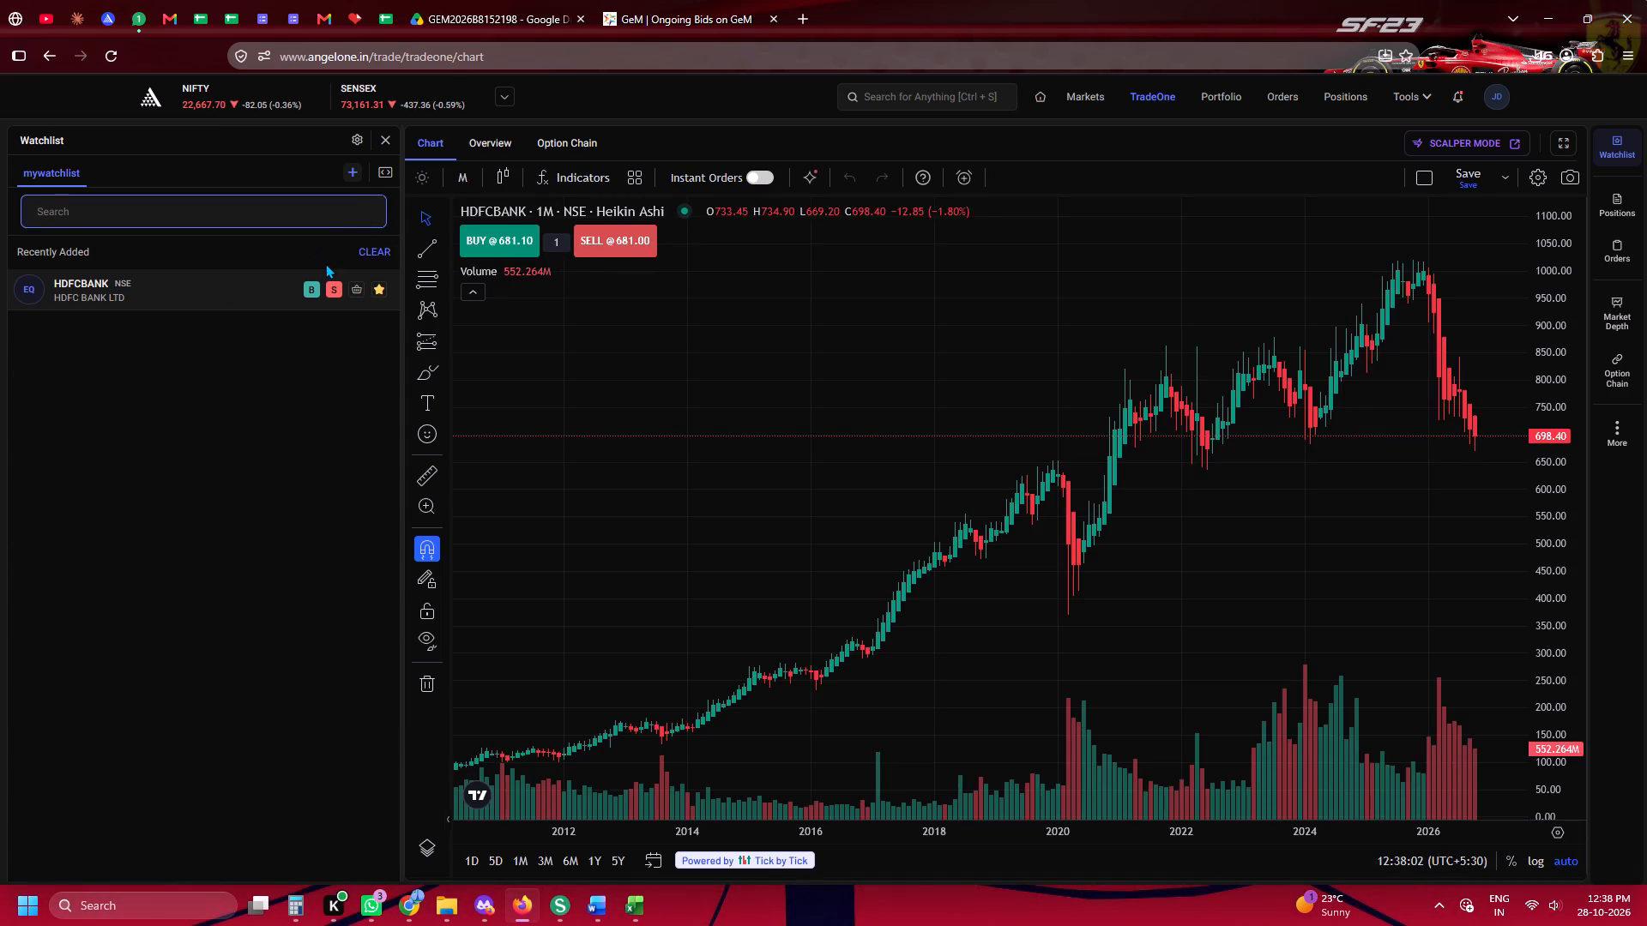
left_click(361, 253)
left_click(184, 183)
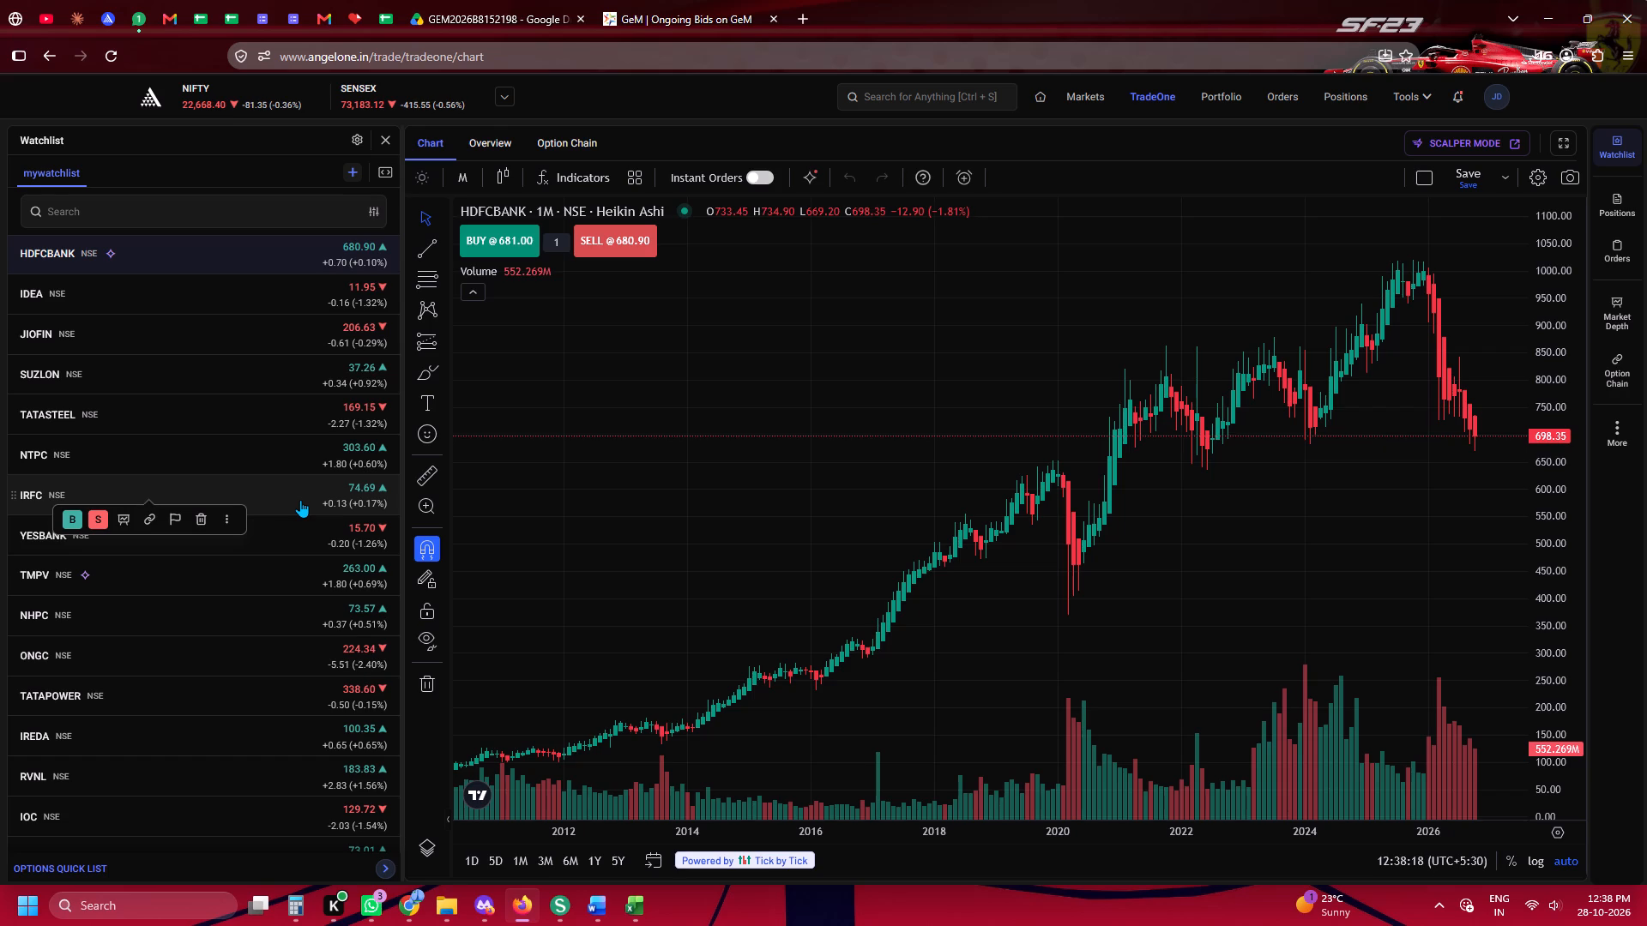
Return to the Daily Tender Sheet 2026 spreadsheet by way of the GeM bid listing.
left_click(649, 3)
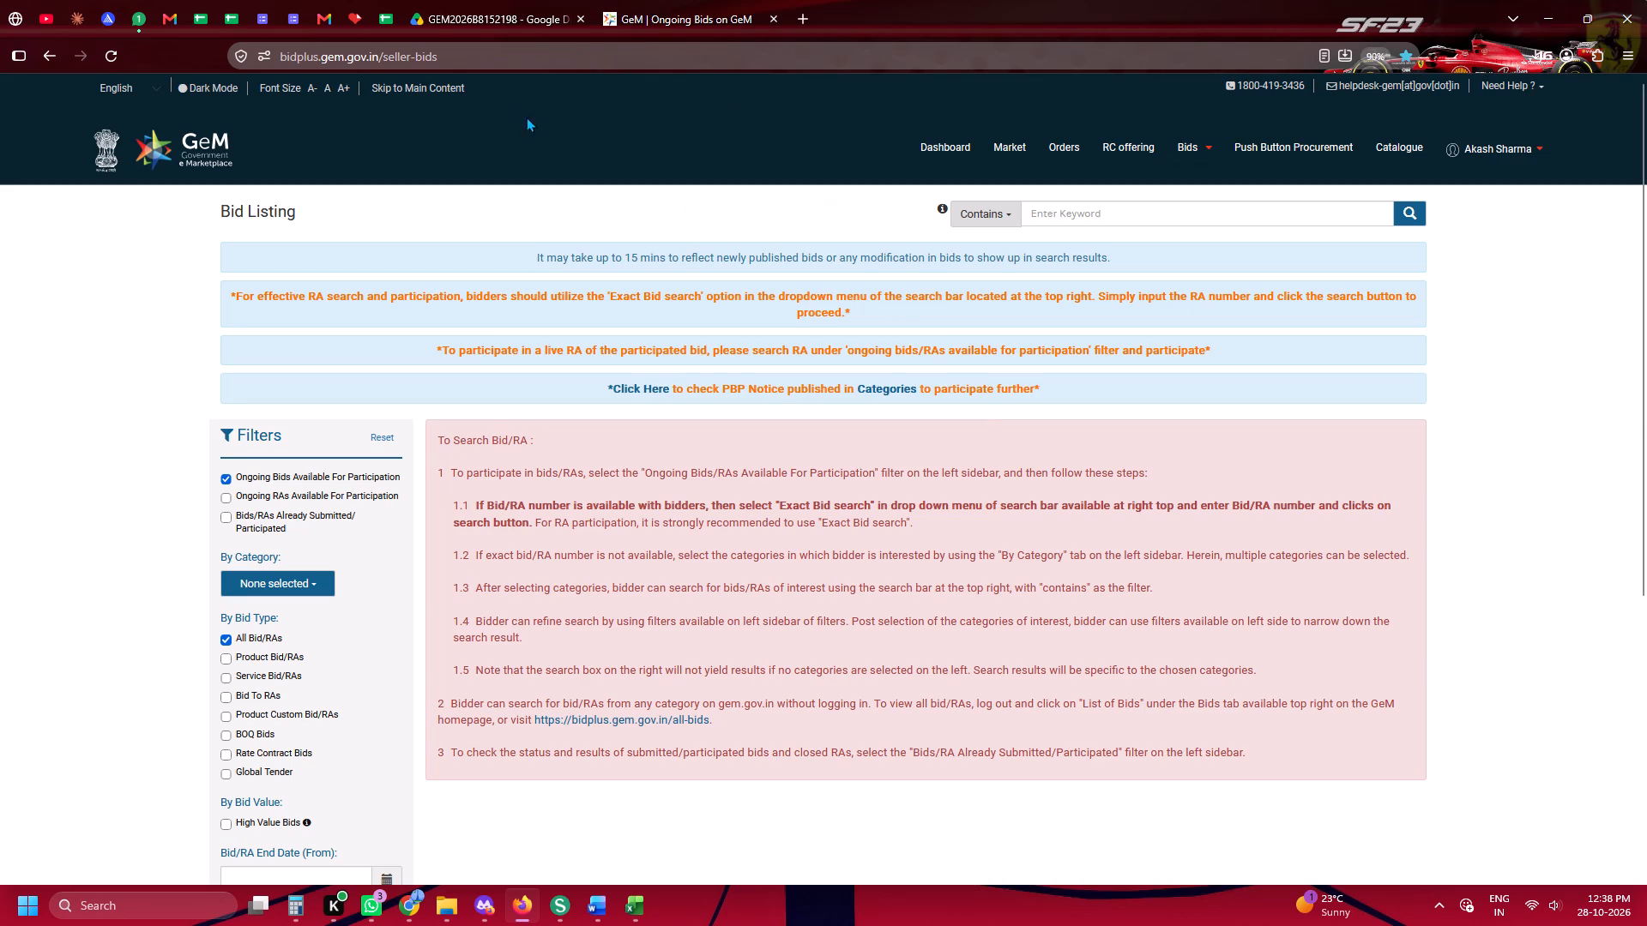
left_click(384, 21)
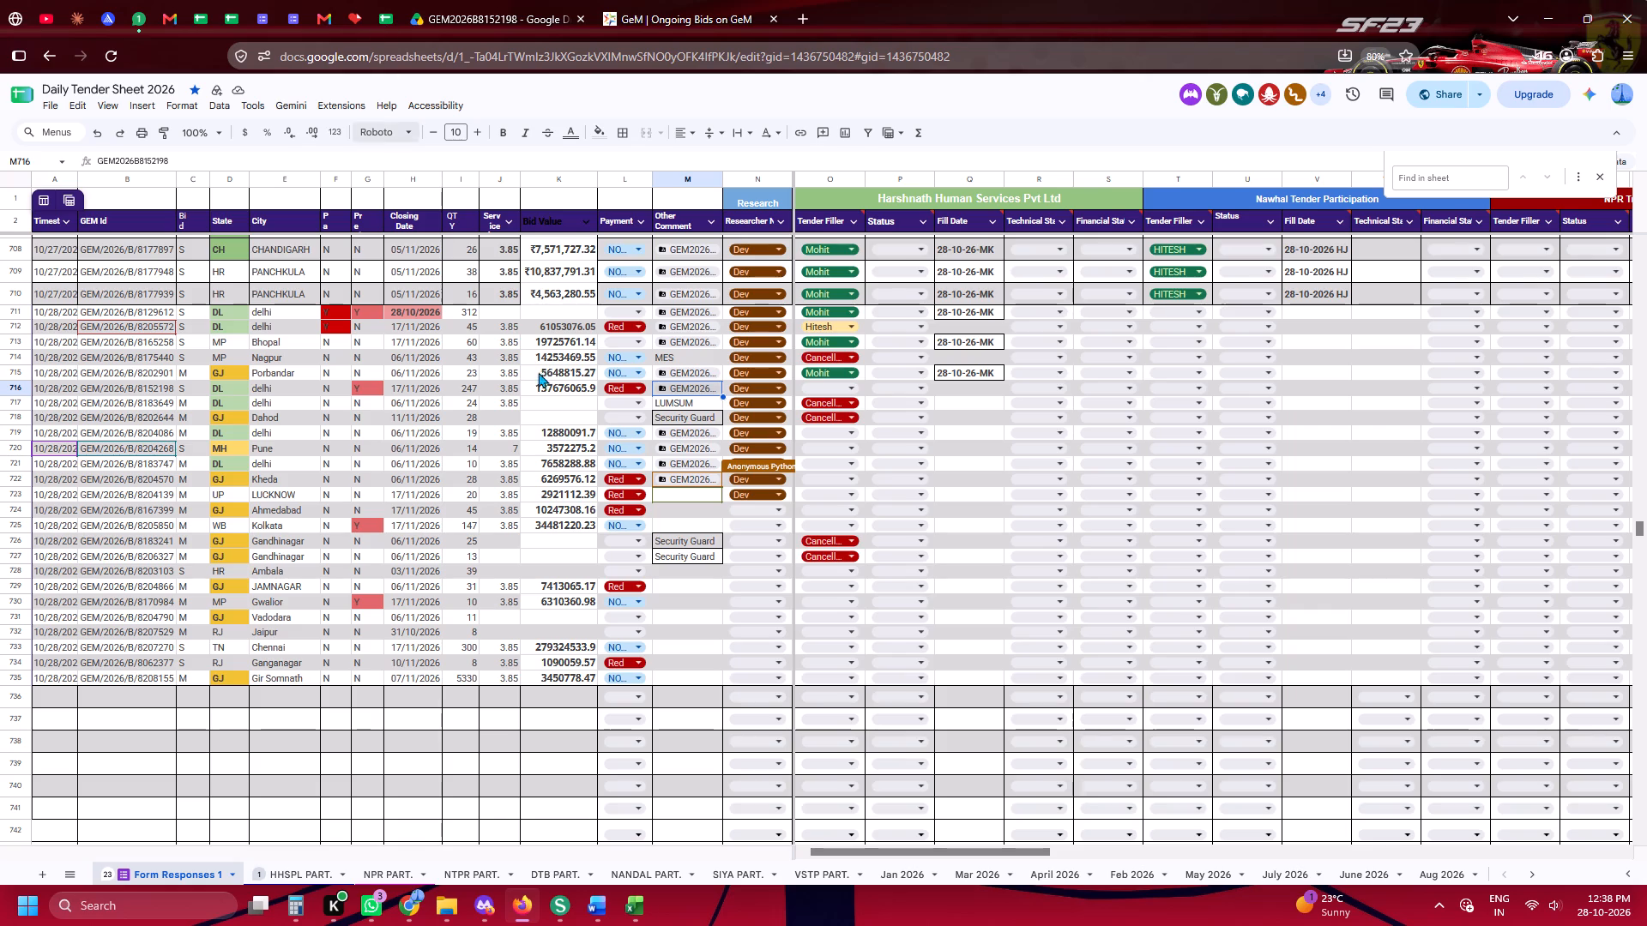
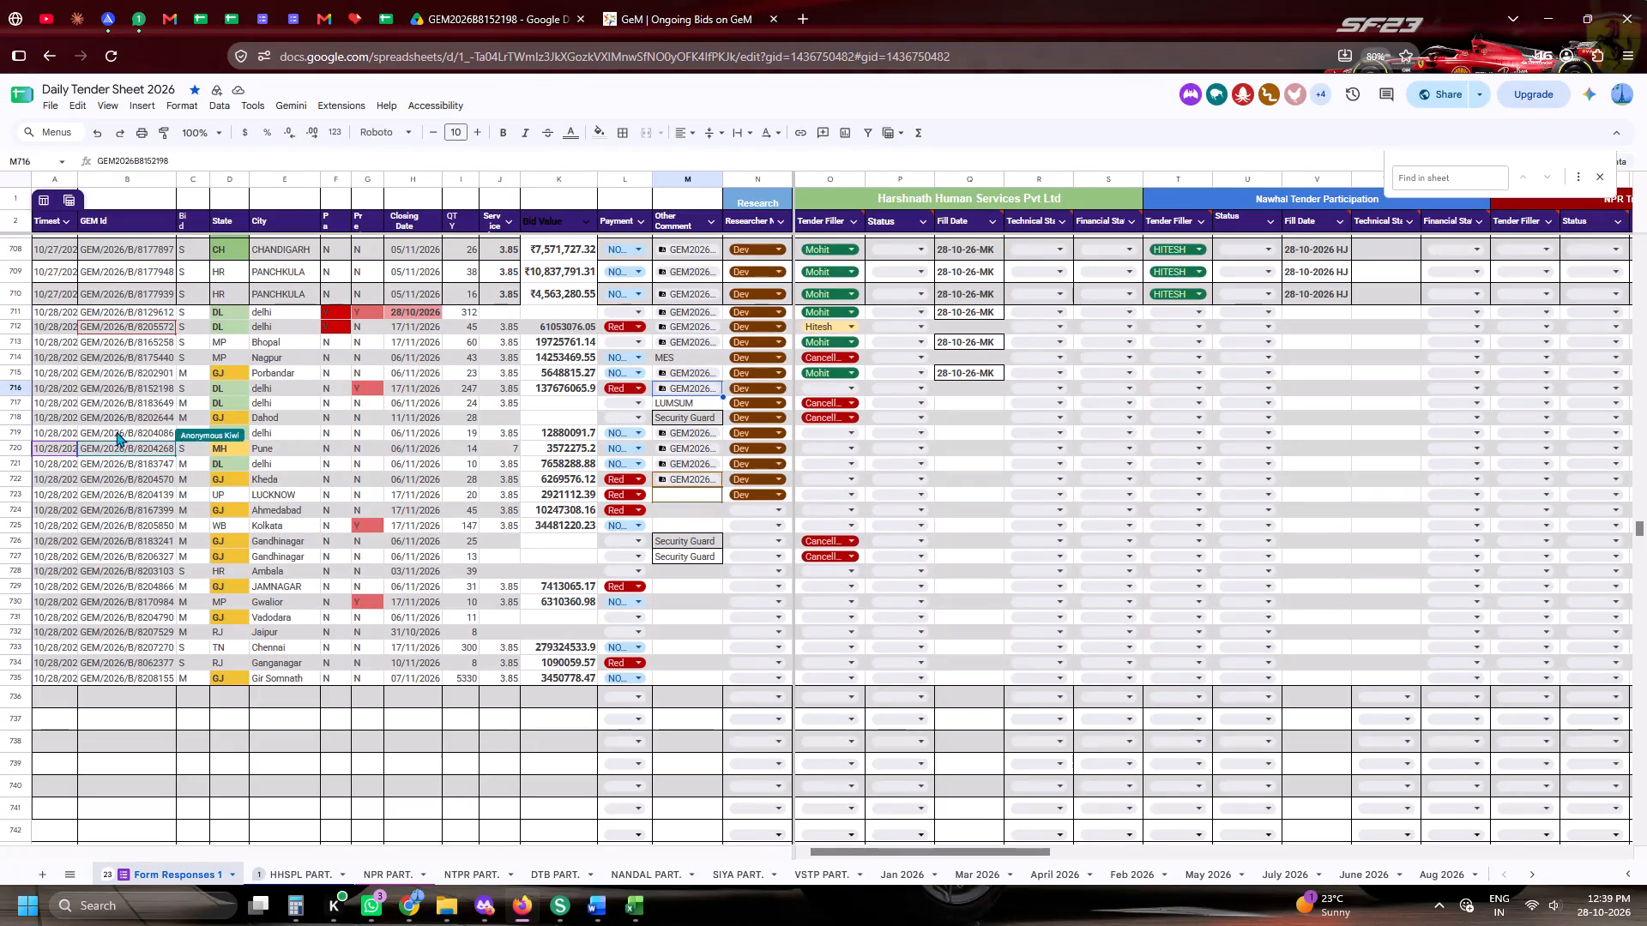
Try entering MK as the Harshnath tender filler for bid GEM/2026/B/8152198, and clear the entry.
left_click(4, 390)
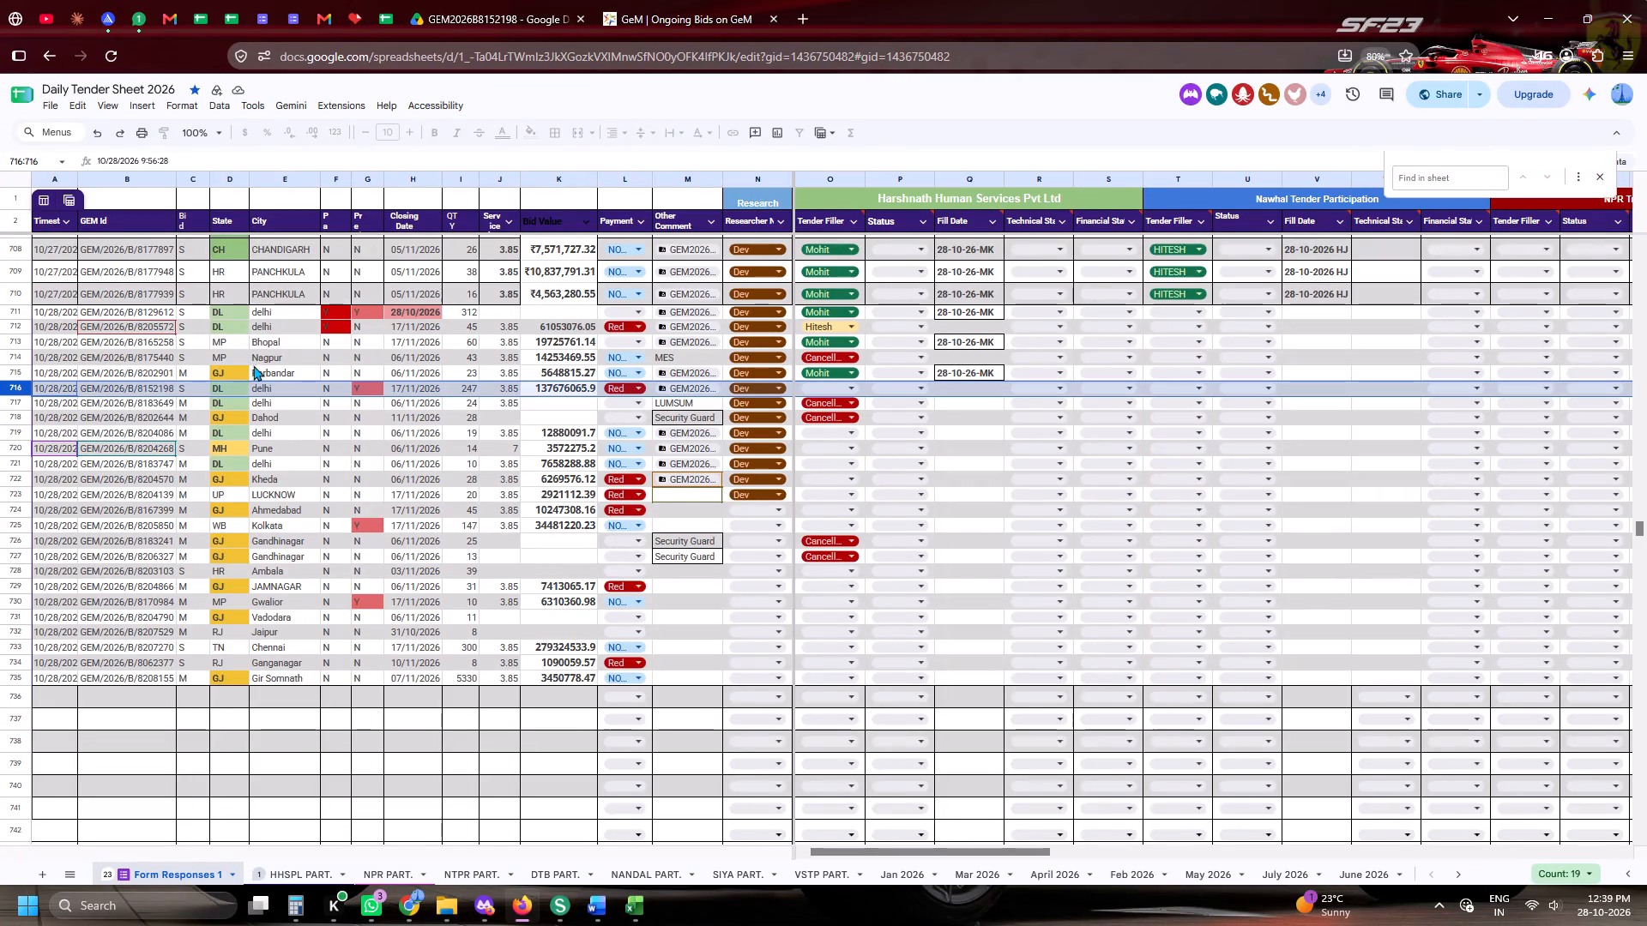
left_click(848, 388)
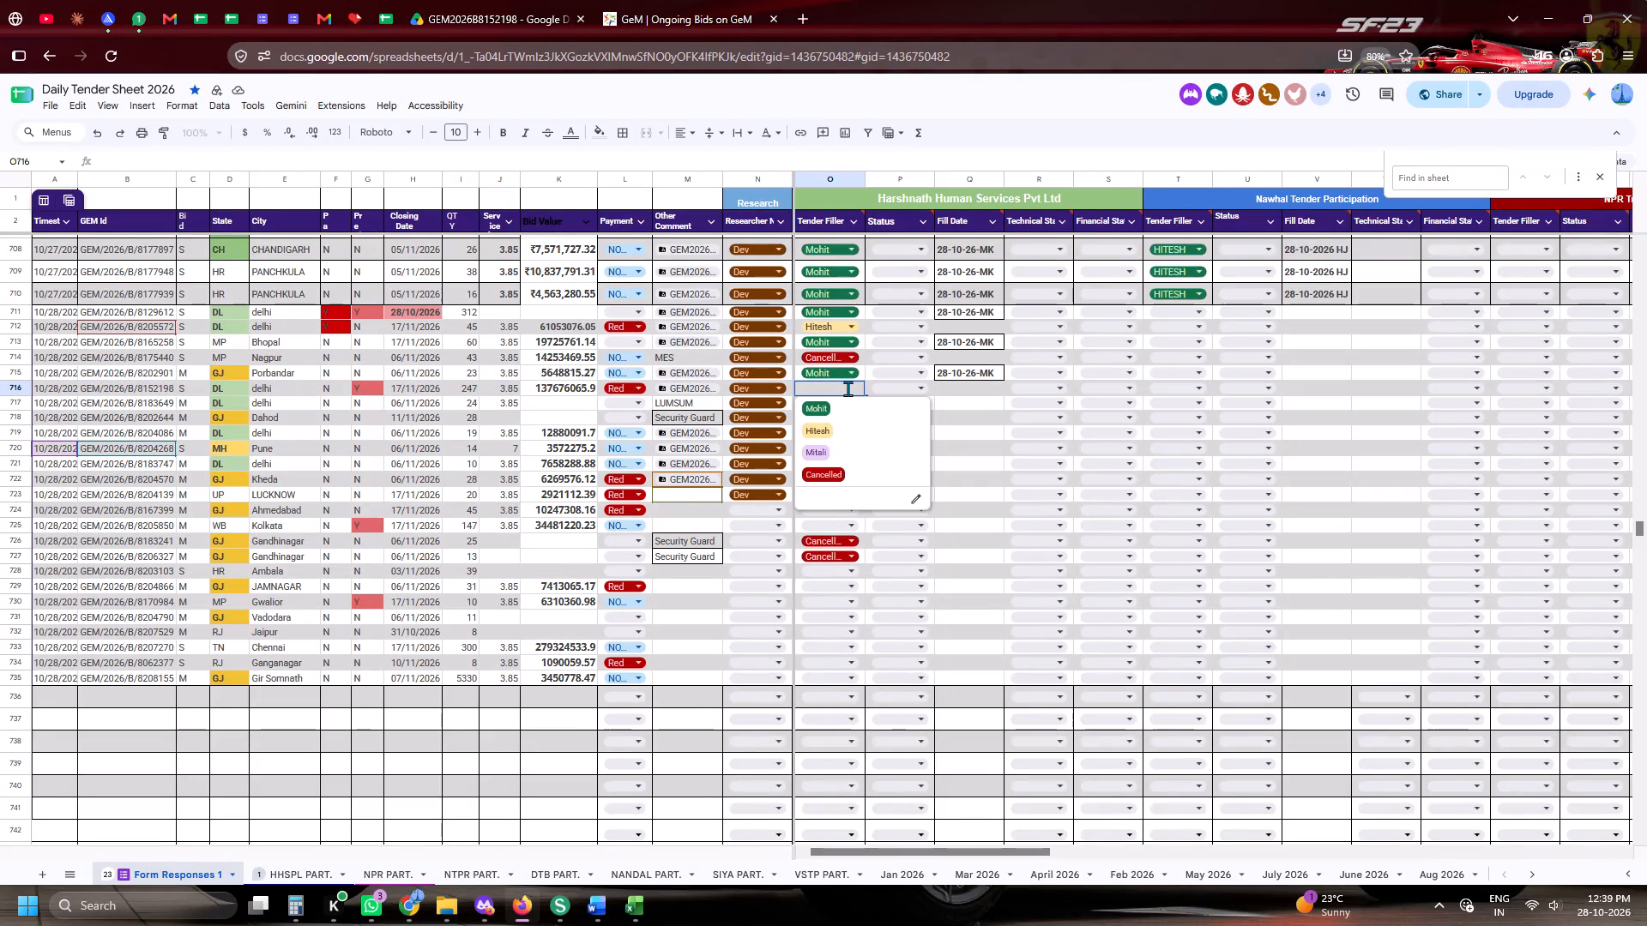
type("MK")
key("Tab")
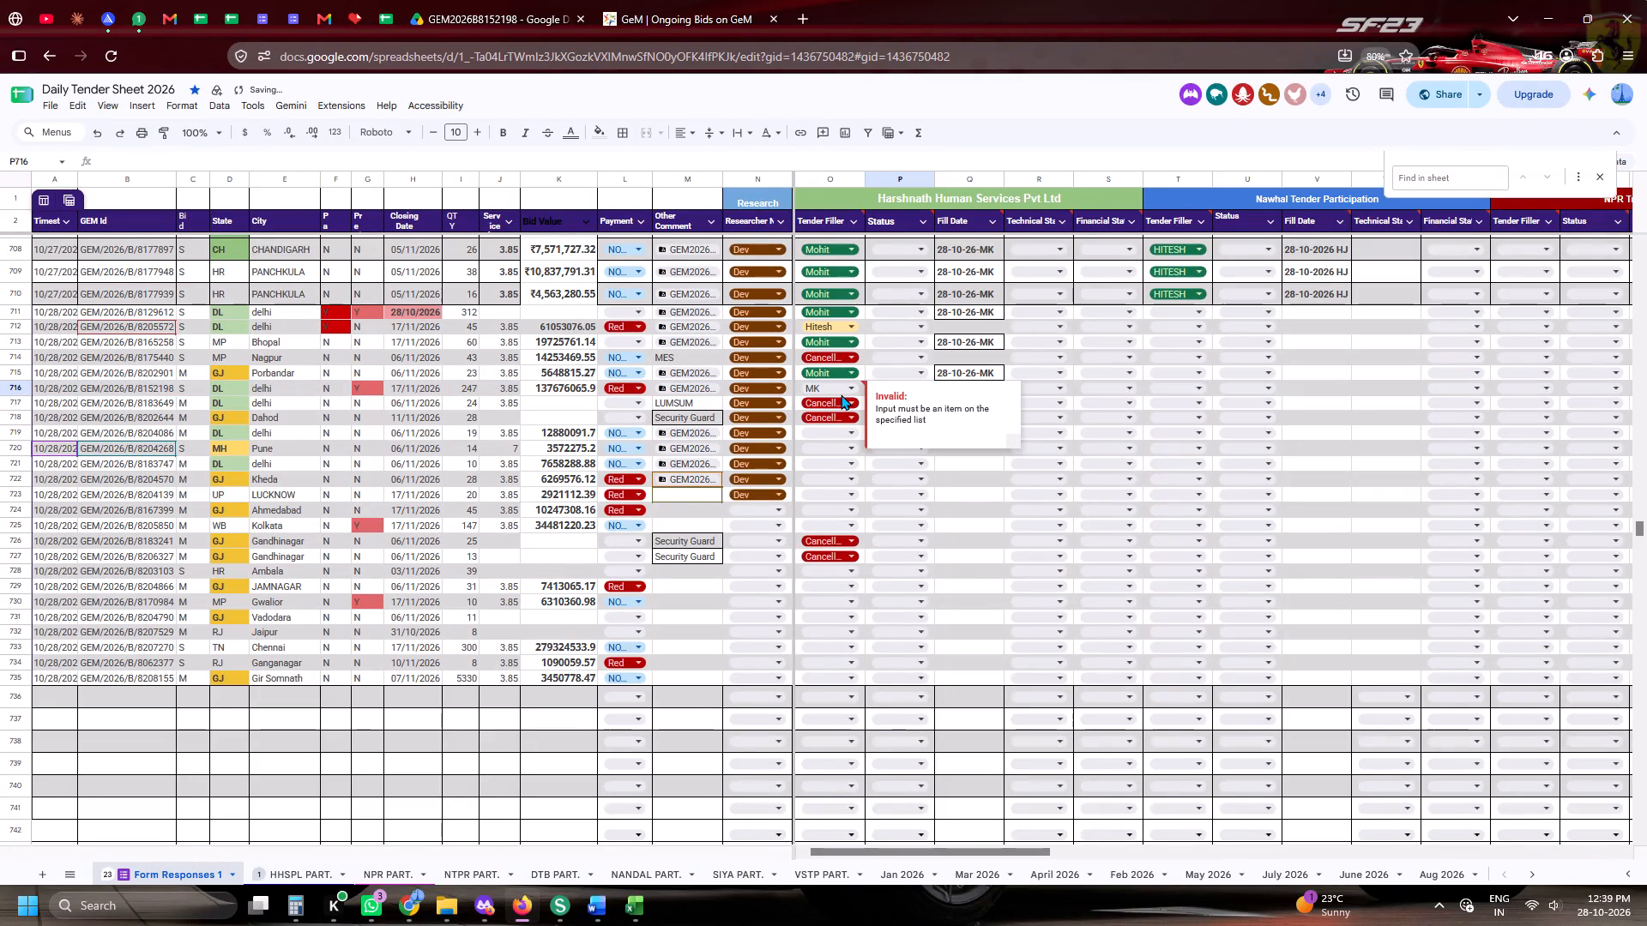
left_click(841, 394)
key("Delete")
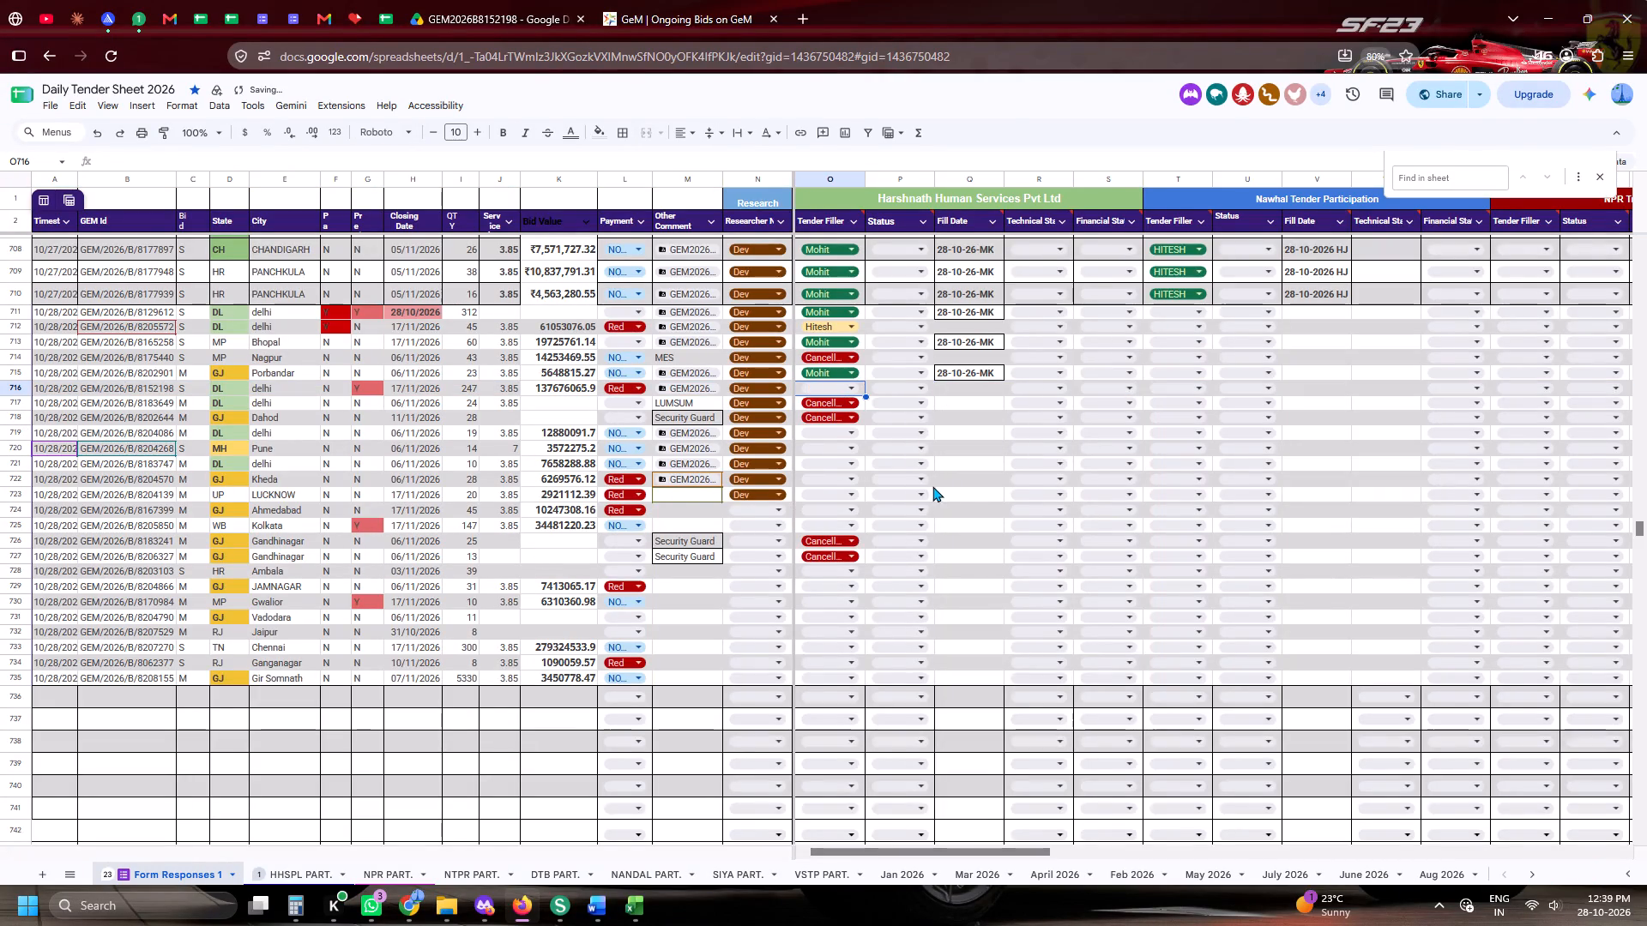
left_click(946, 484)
Review the REQUIRED DOCUMENTS.pdf list for bid GEM/2026/B/8152198 and close the file preview.
left_click(576, 0)
scroll(769, 491, "down", 3)
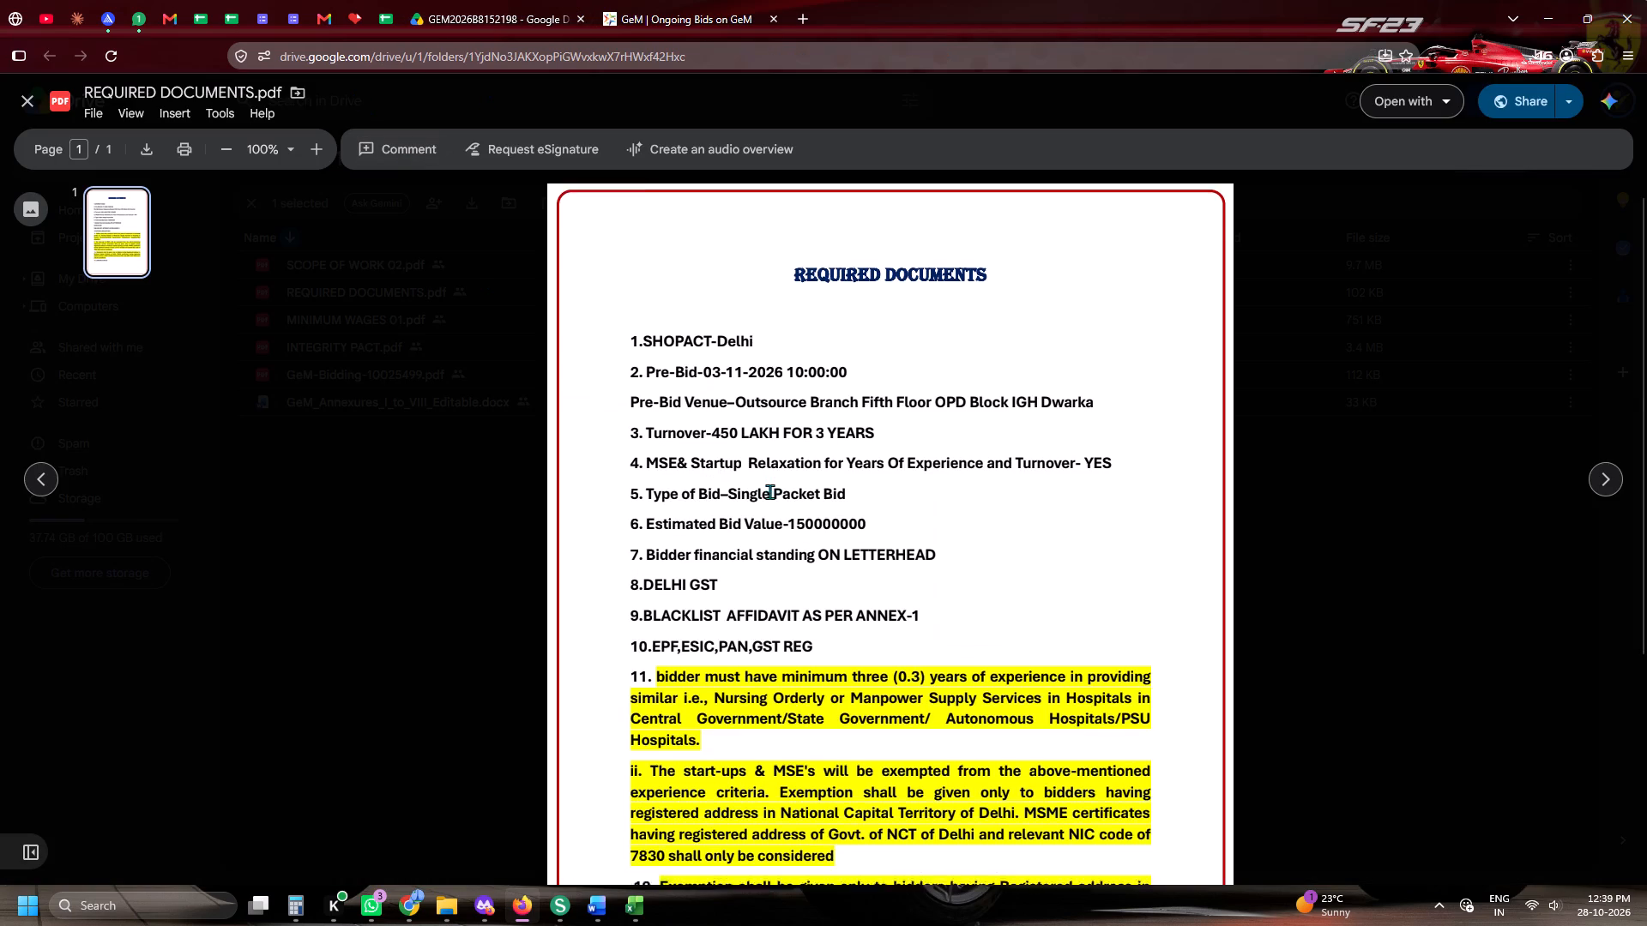
scroll(769, 491, "down", 2)
left_click(458, 15)
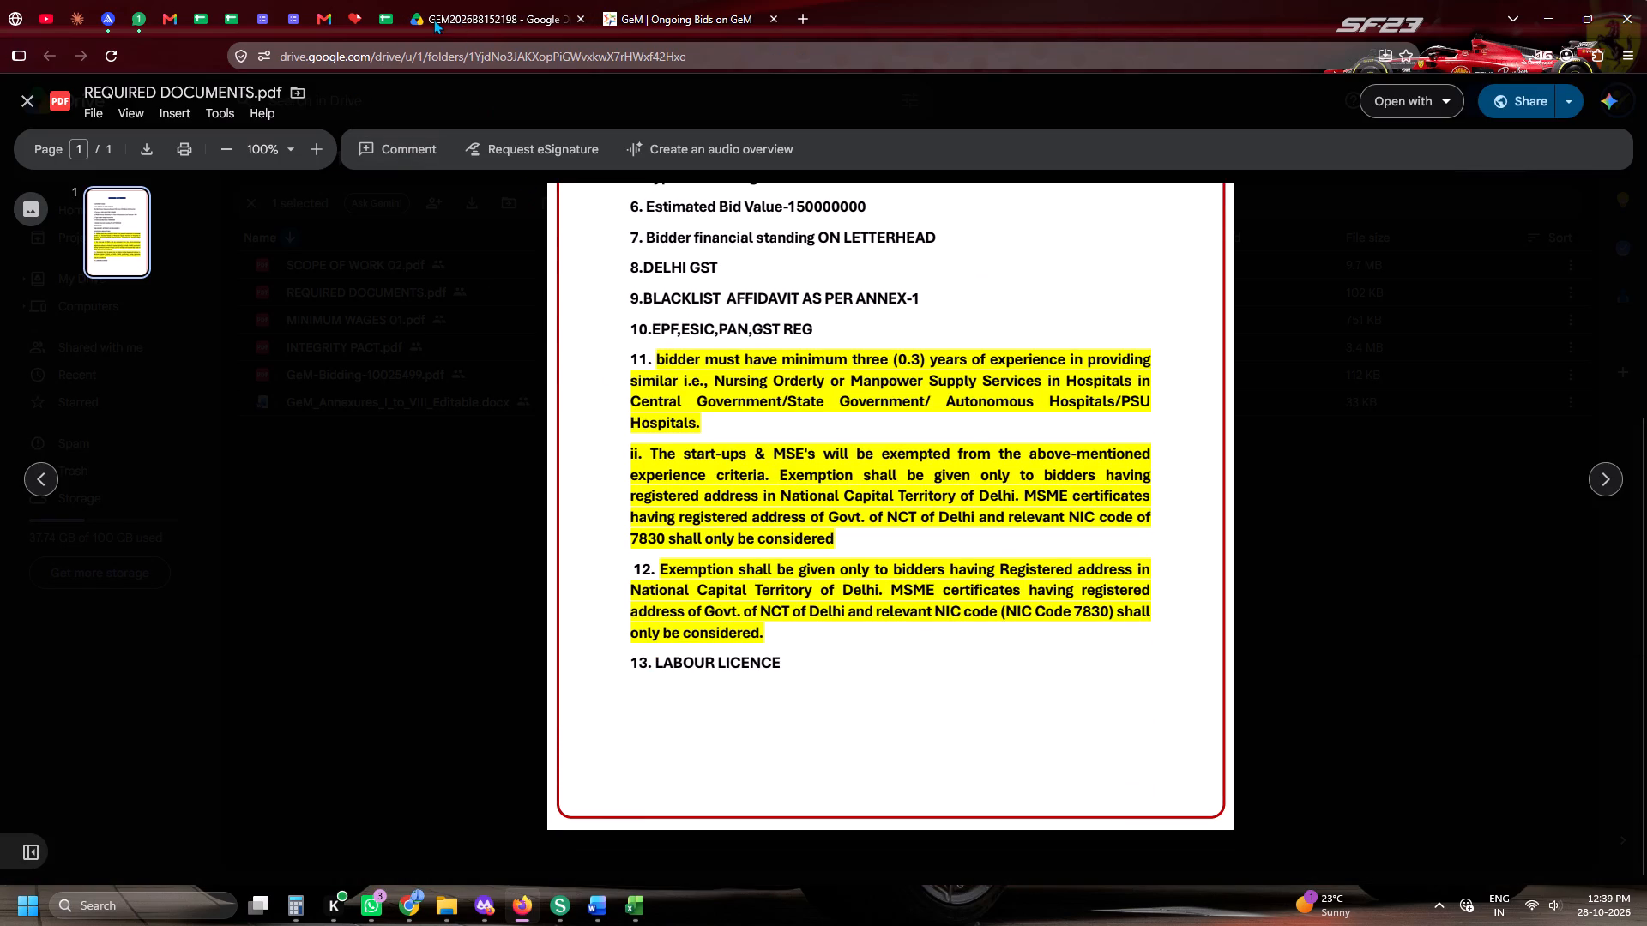
left_click(26, 99)
Open GeM_Annexures_I_to_VIII_Editable.docx from the bid's Drive folder and skim its annexure forms through to Annexure-VIII.
double_click(540, 392)
left_click(387, 32)
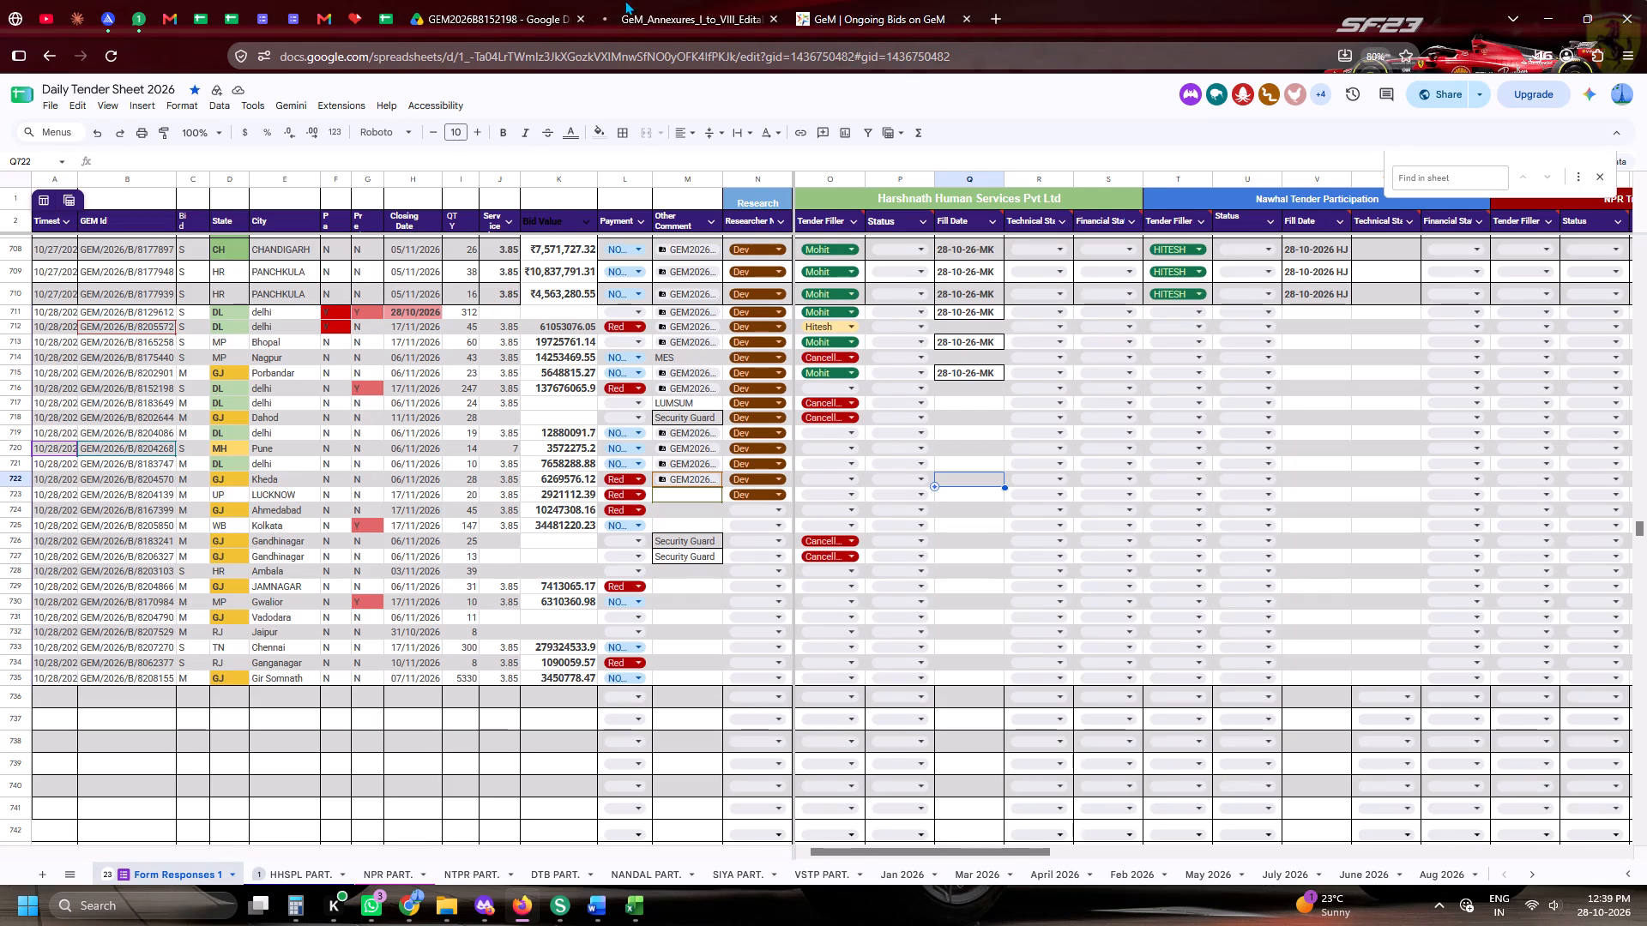
left_click(633, 0)
scroll(760, 444, "down", 6)
scroll(758, 444, "up", 6)
scroll(758, 444, "down", 6)
scroll(728, 467, "up", 4)
scroll(728, 467, "down", 6)
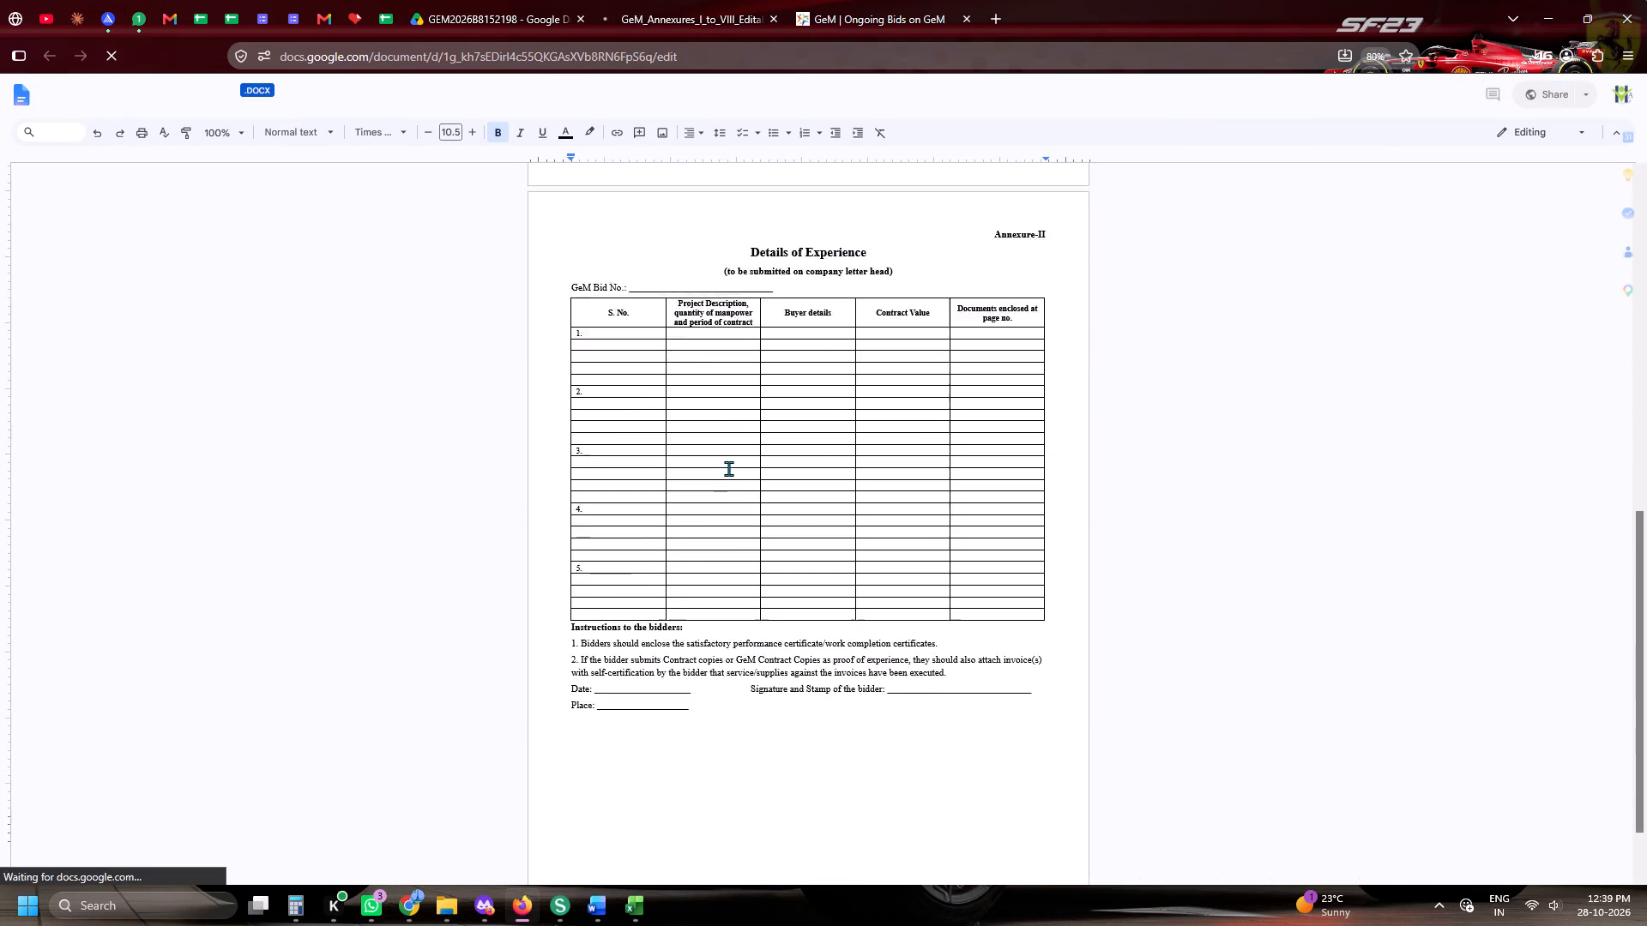
scroll(728, 468, "up", 6)
scroll(728, 468, "down", 20)
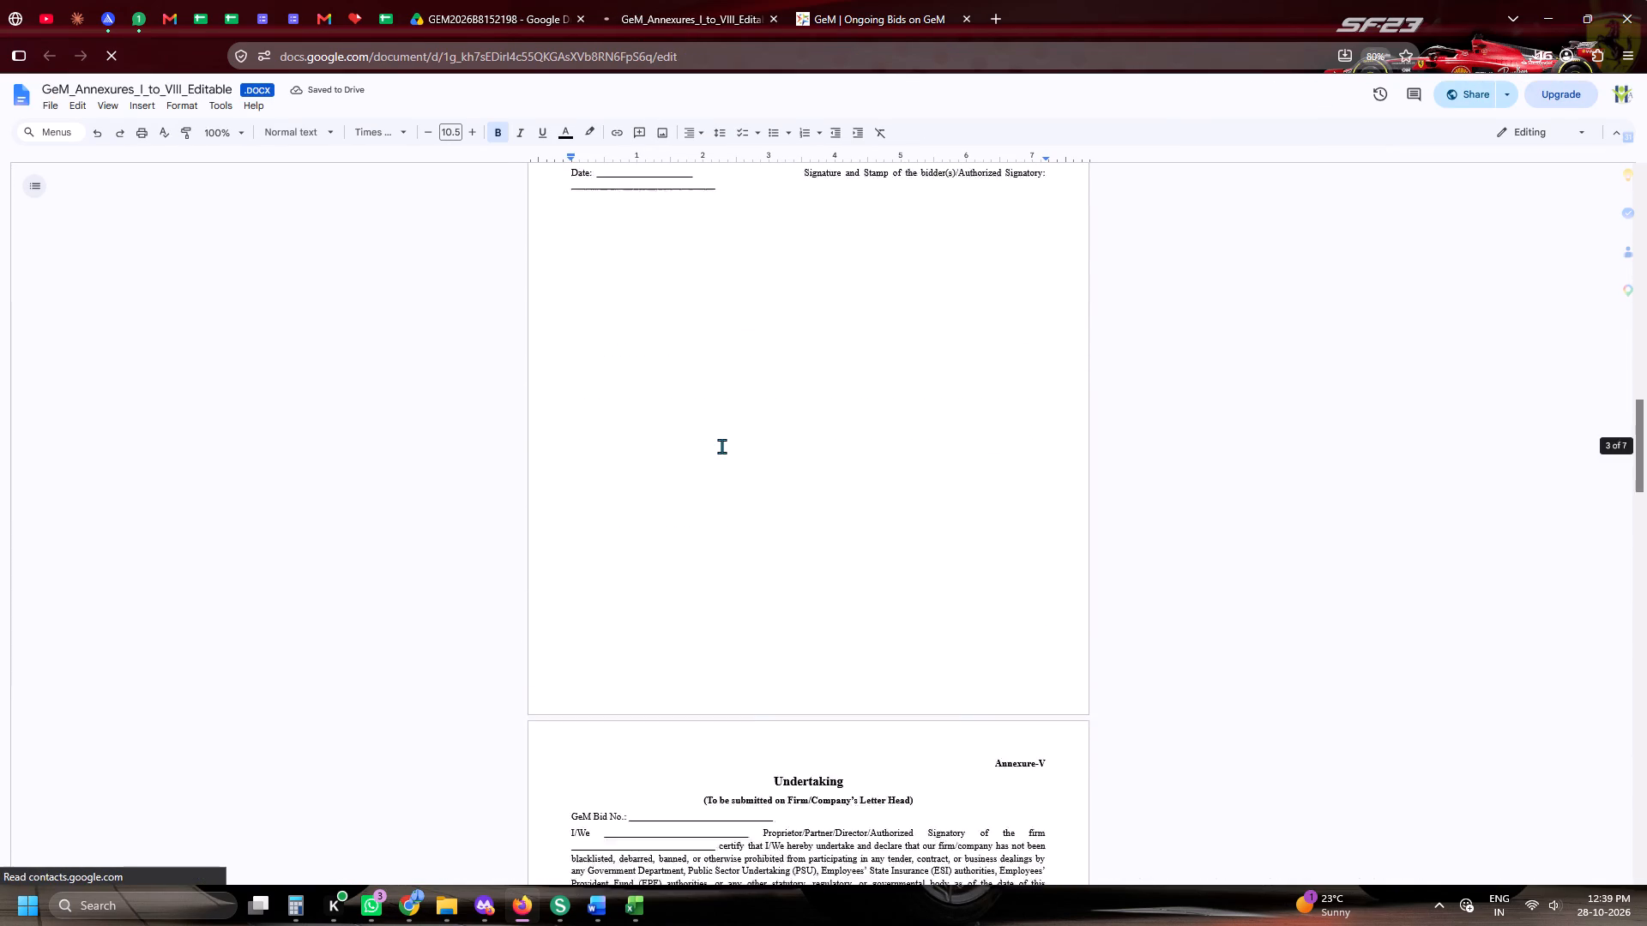
scroll(721, 446, "down", 20)
scroll(721, 446, "down", 7)
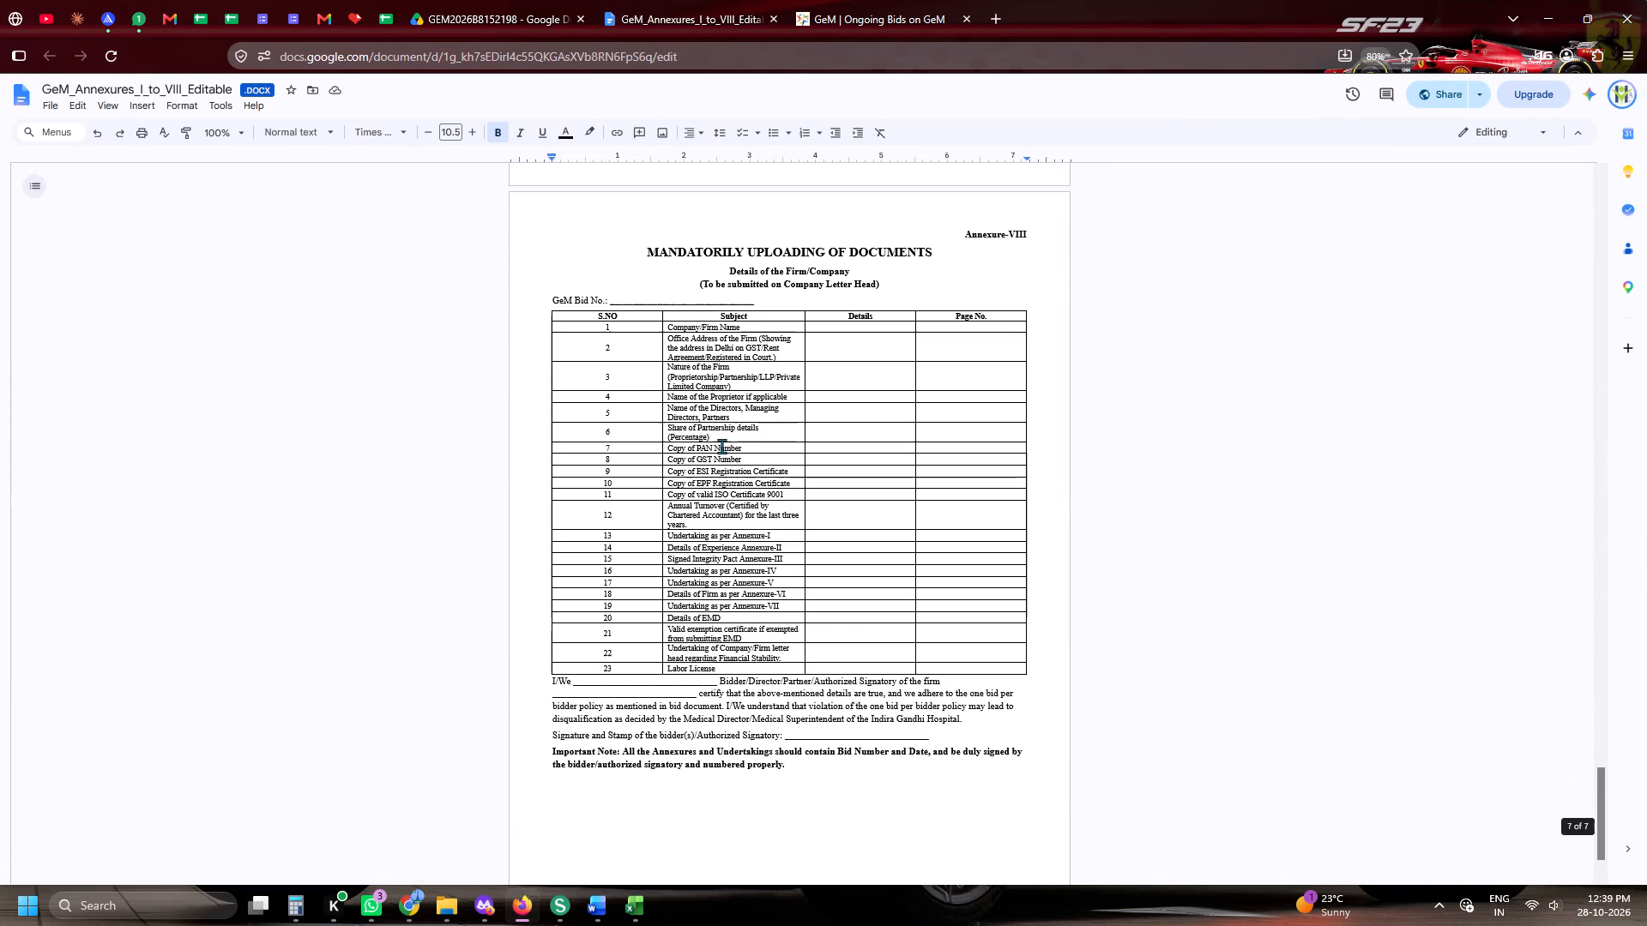
scroll(721, 446, "down", 6)
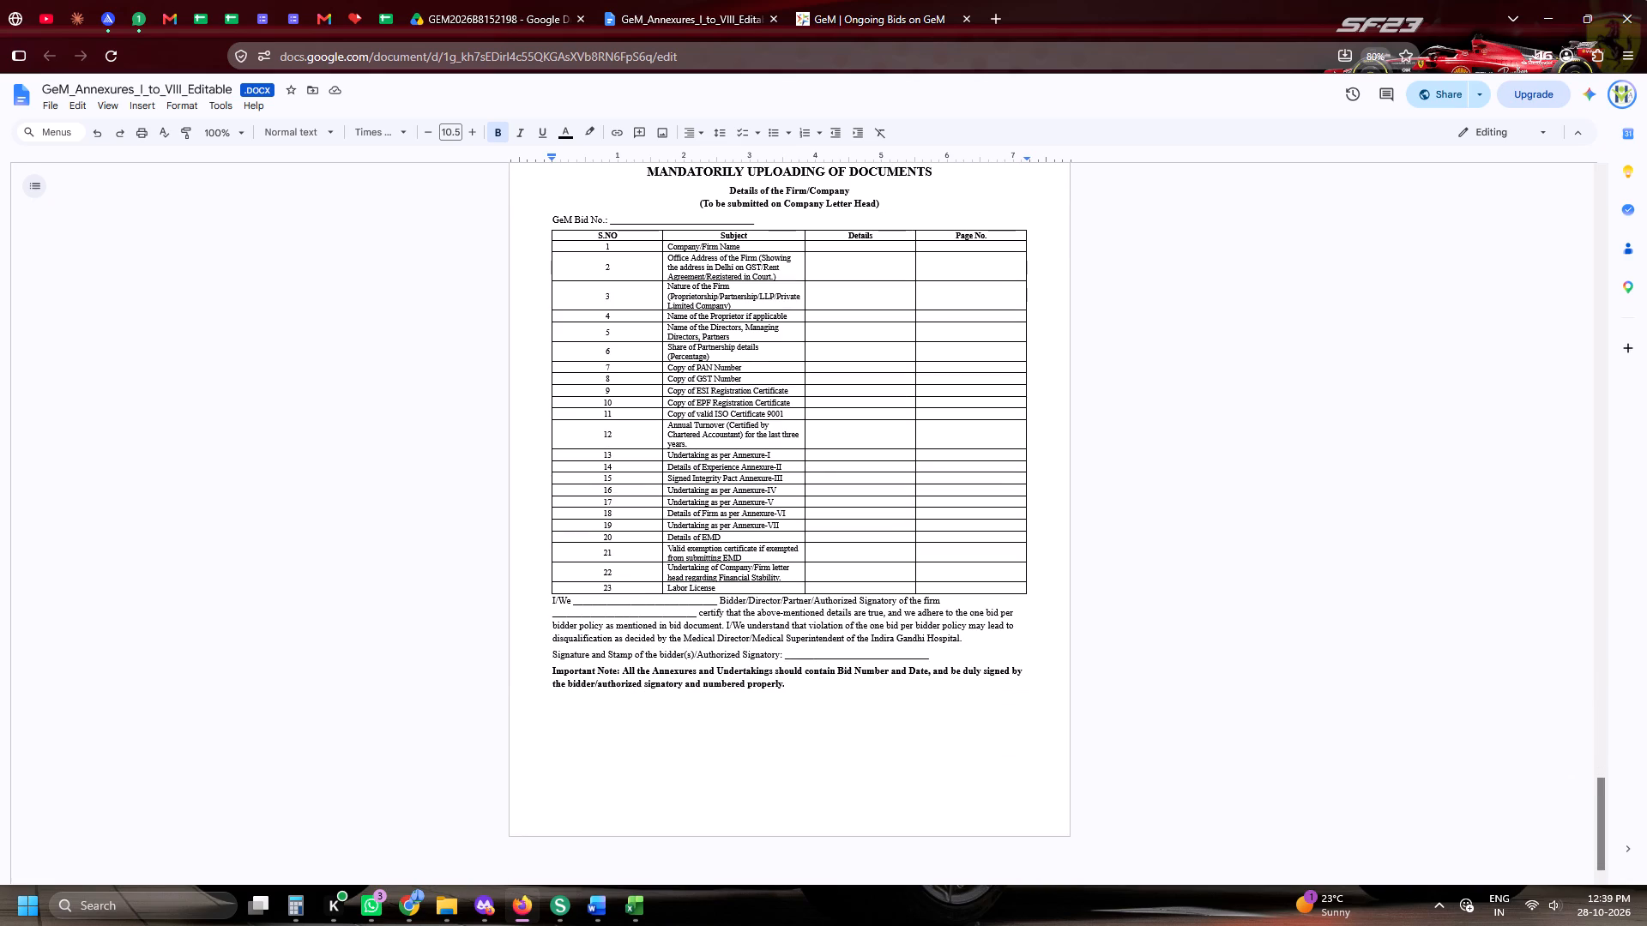
Recheck the annexures back to the Annexure-I undertaking, and return to the mandatory documents checklist in Annexure-VIII.
scroll(721, 446, "up", 17)
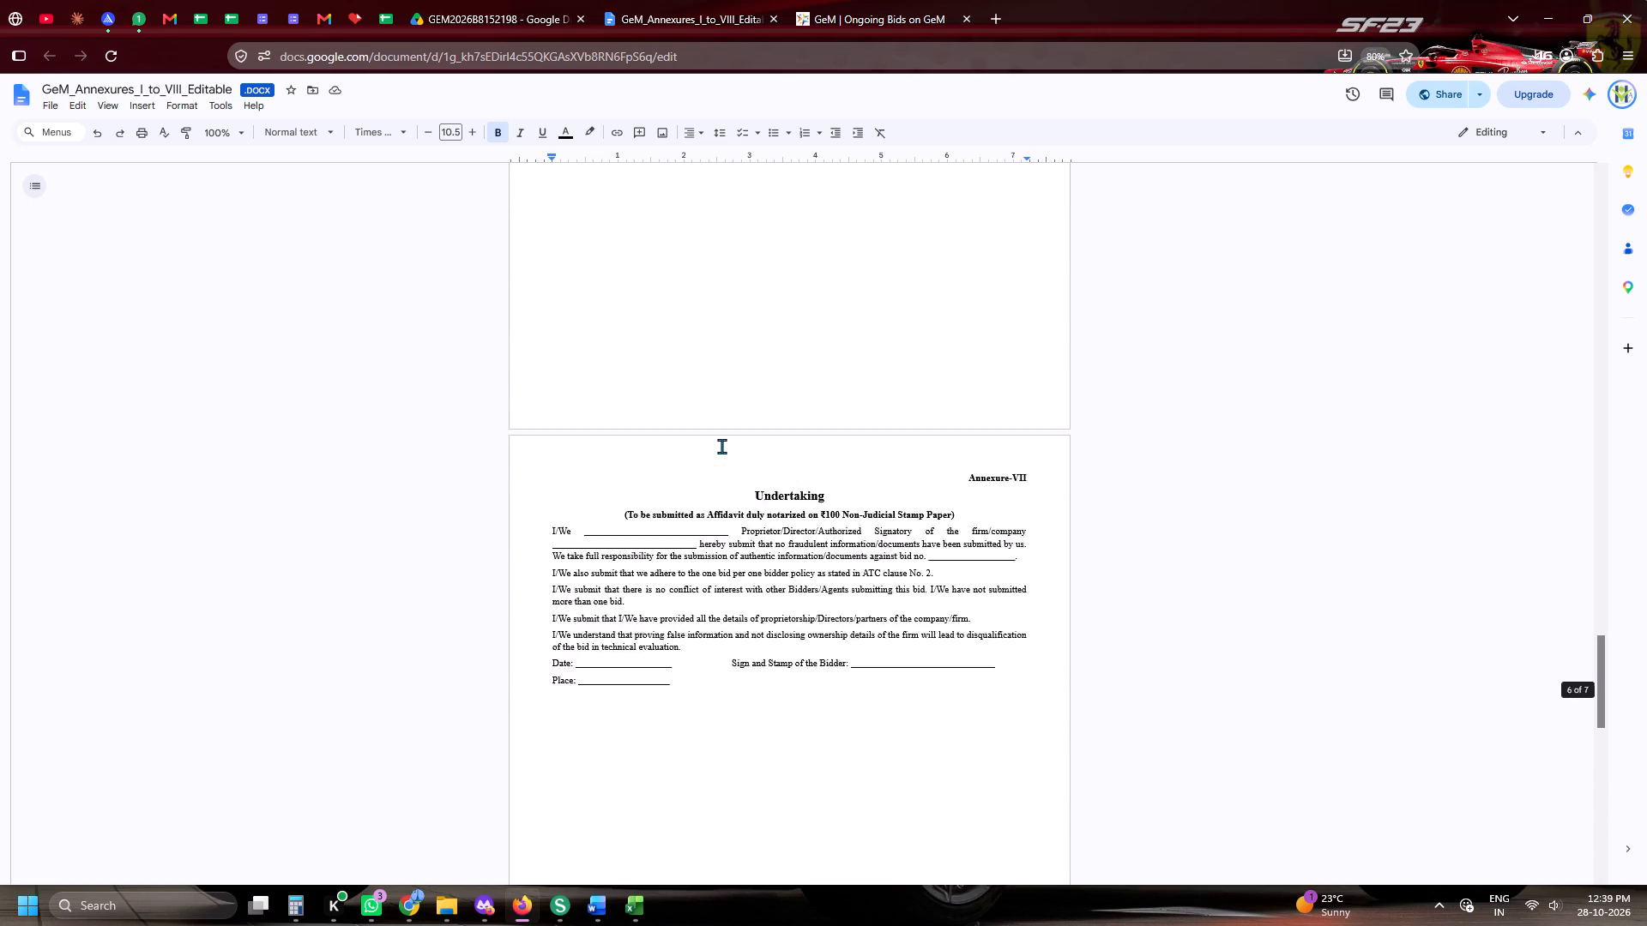
scroll(721, 446, "up", 16)
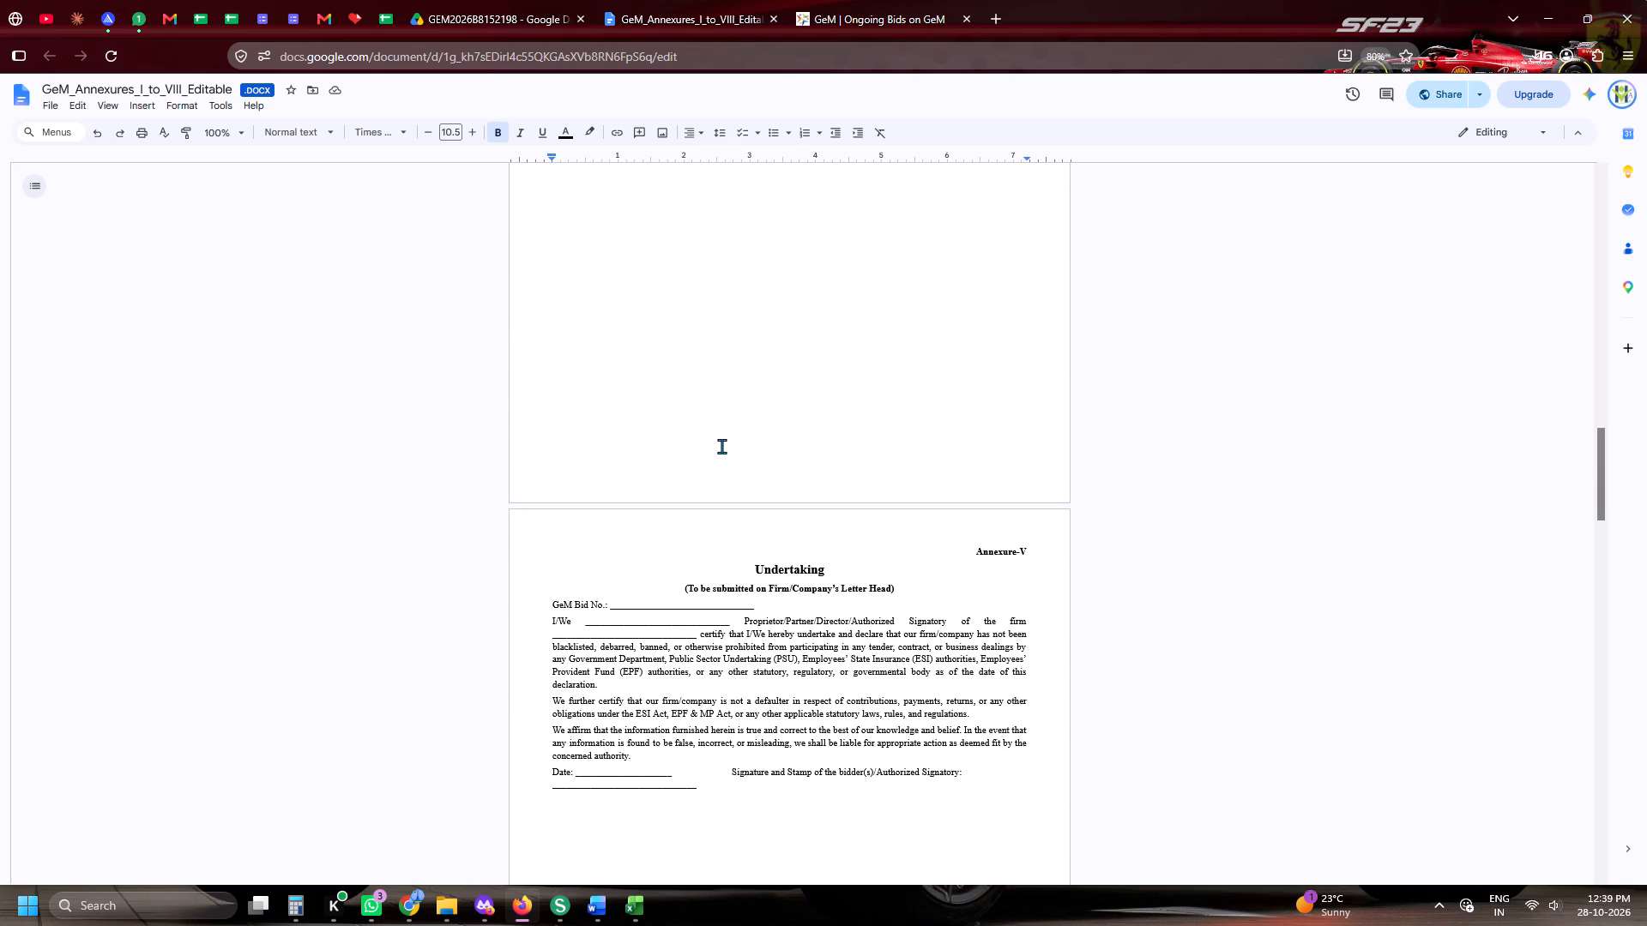
scroll(721, 446, "up", 10)
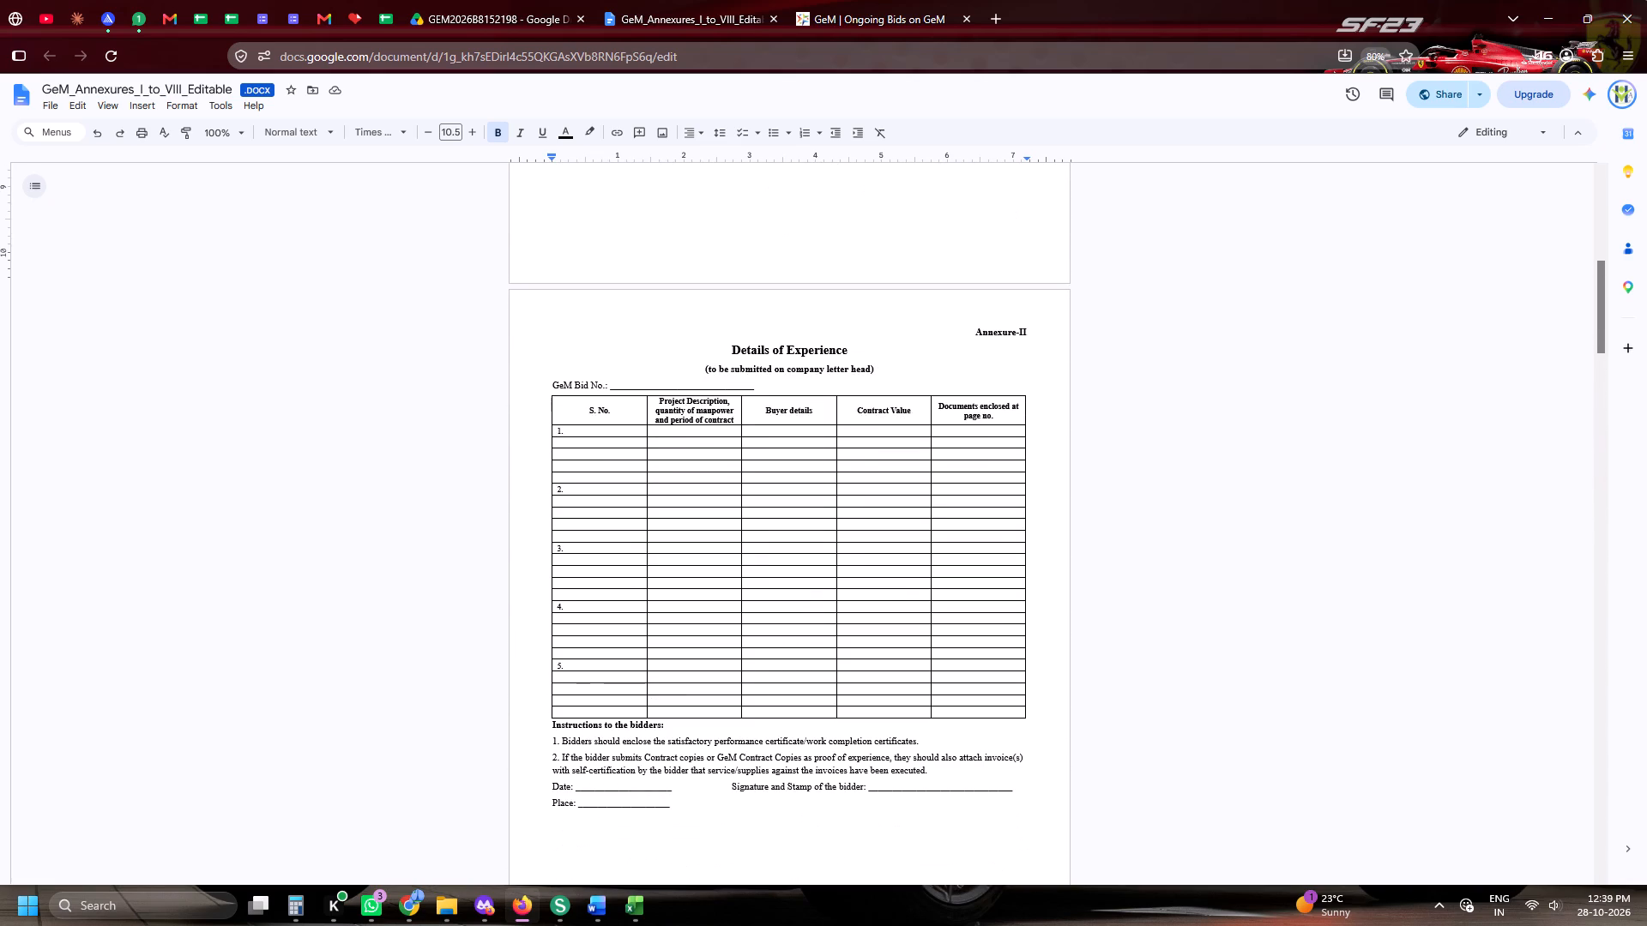
scroll(721, 446, "up", 11)
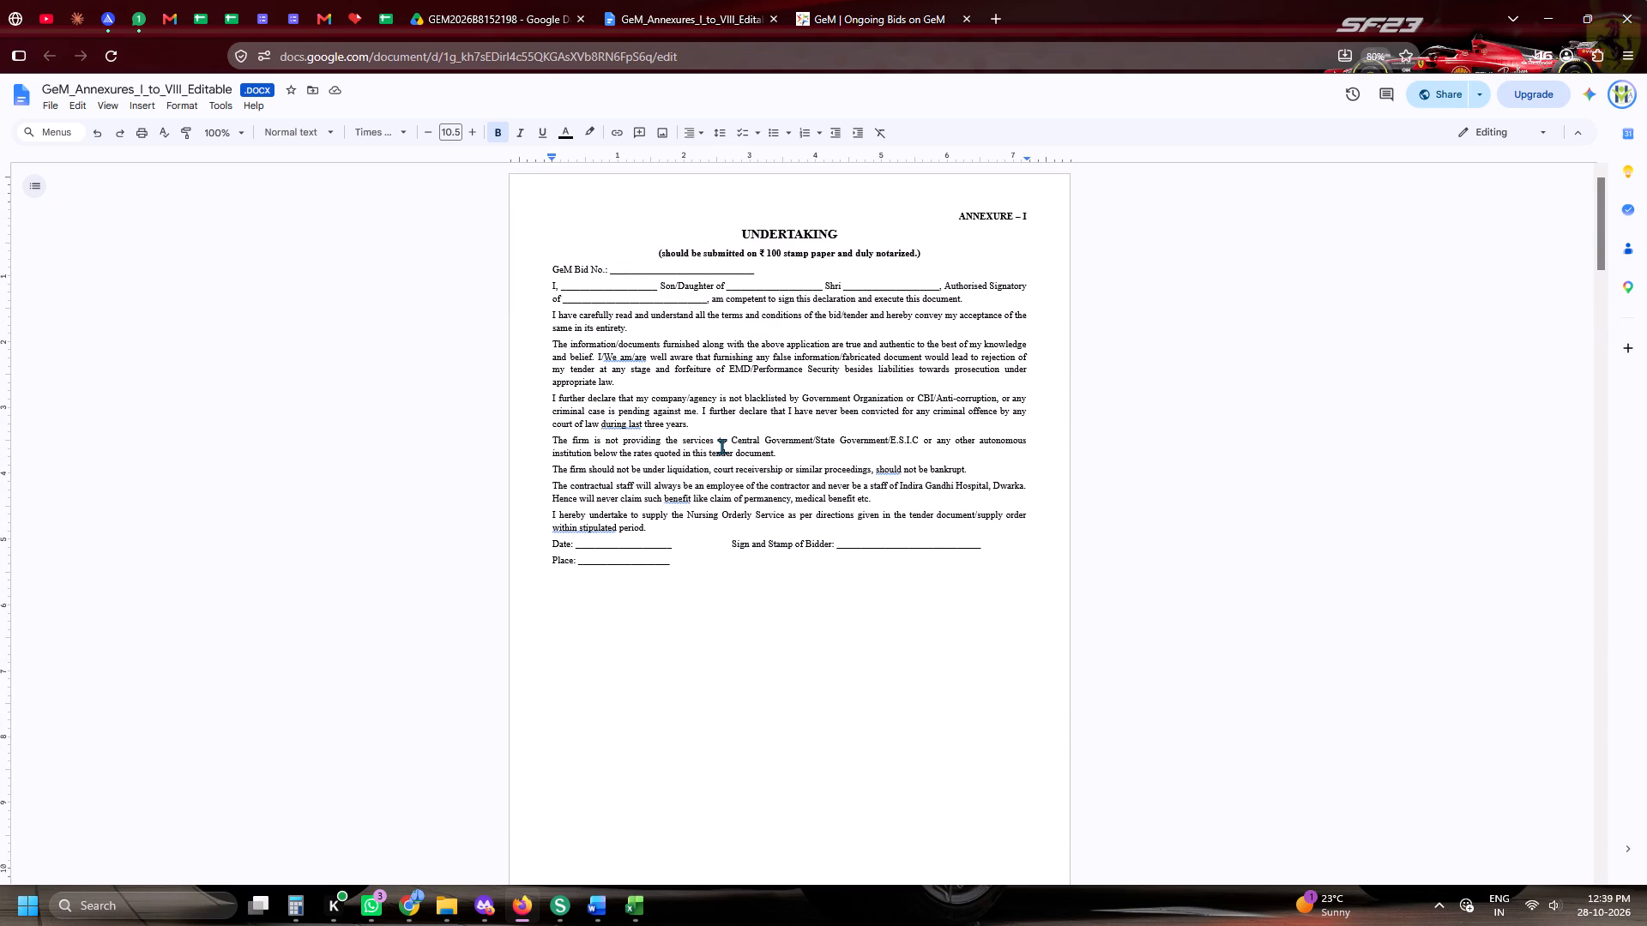
scroll(721, 446, "down", 14)
scroll(721, 446, "down", 18)
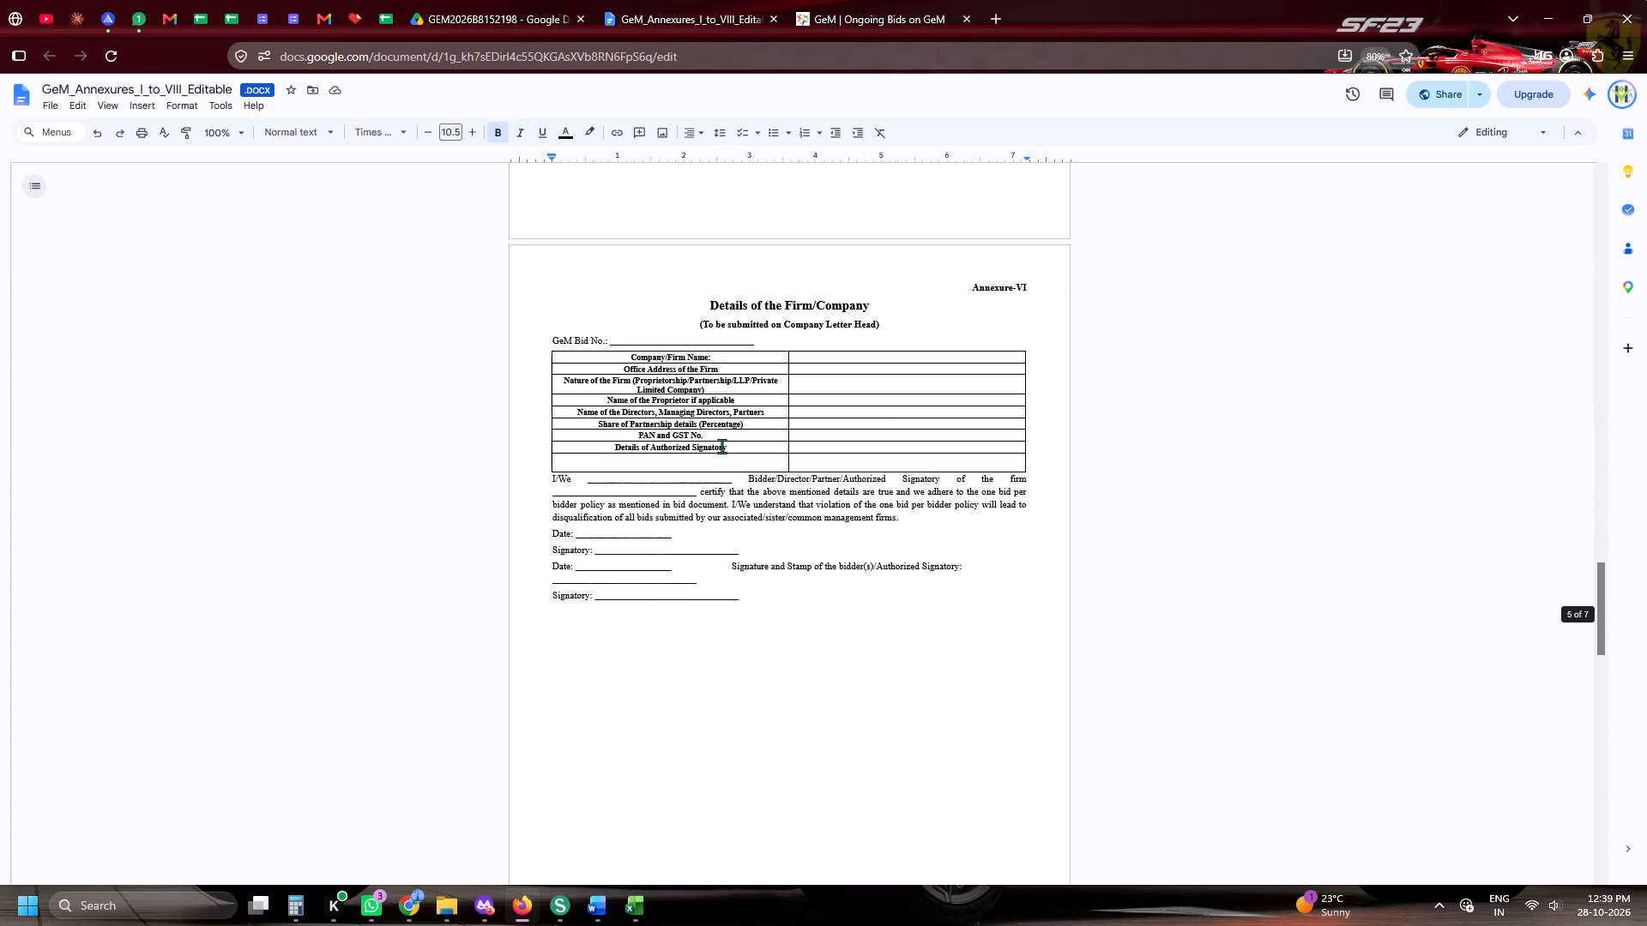
scroll(721, 446, "down", 17)
scroll(721, 446, "down", 4)
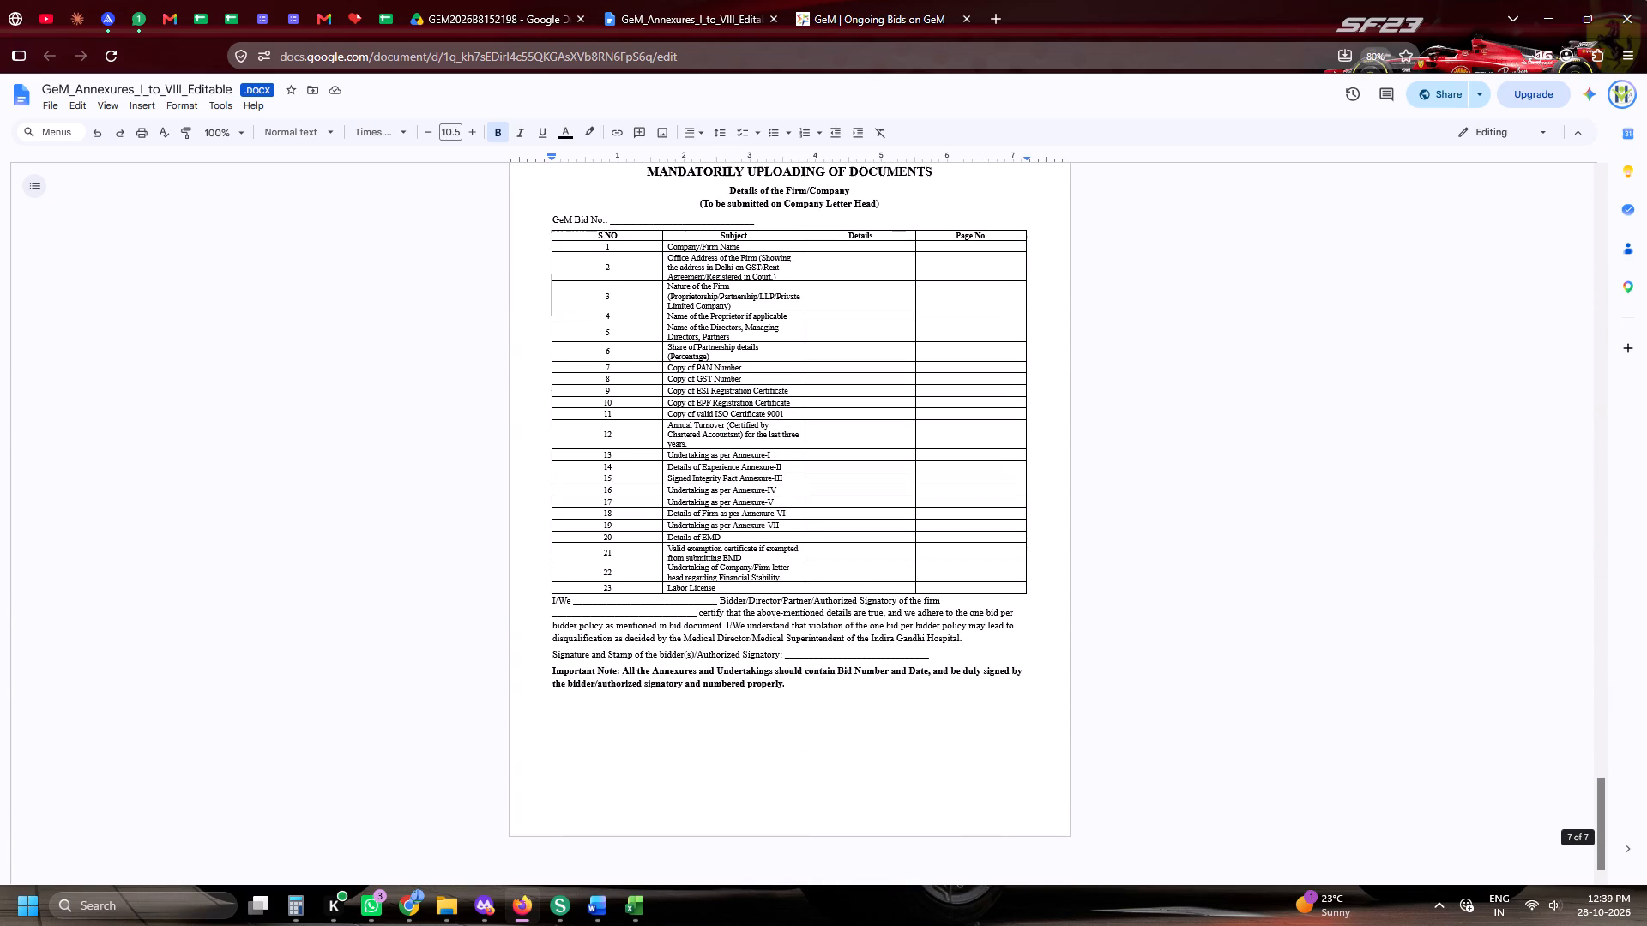
scroll(721, 446, "down", 5)
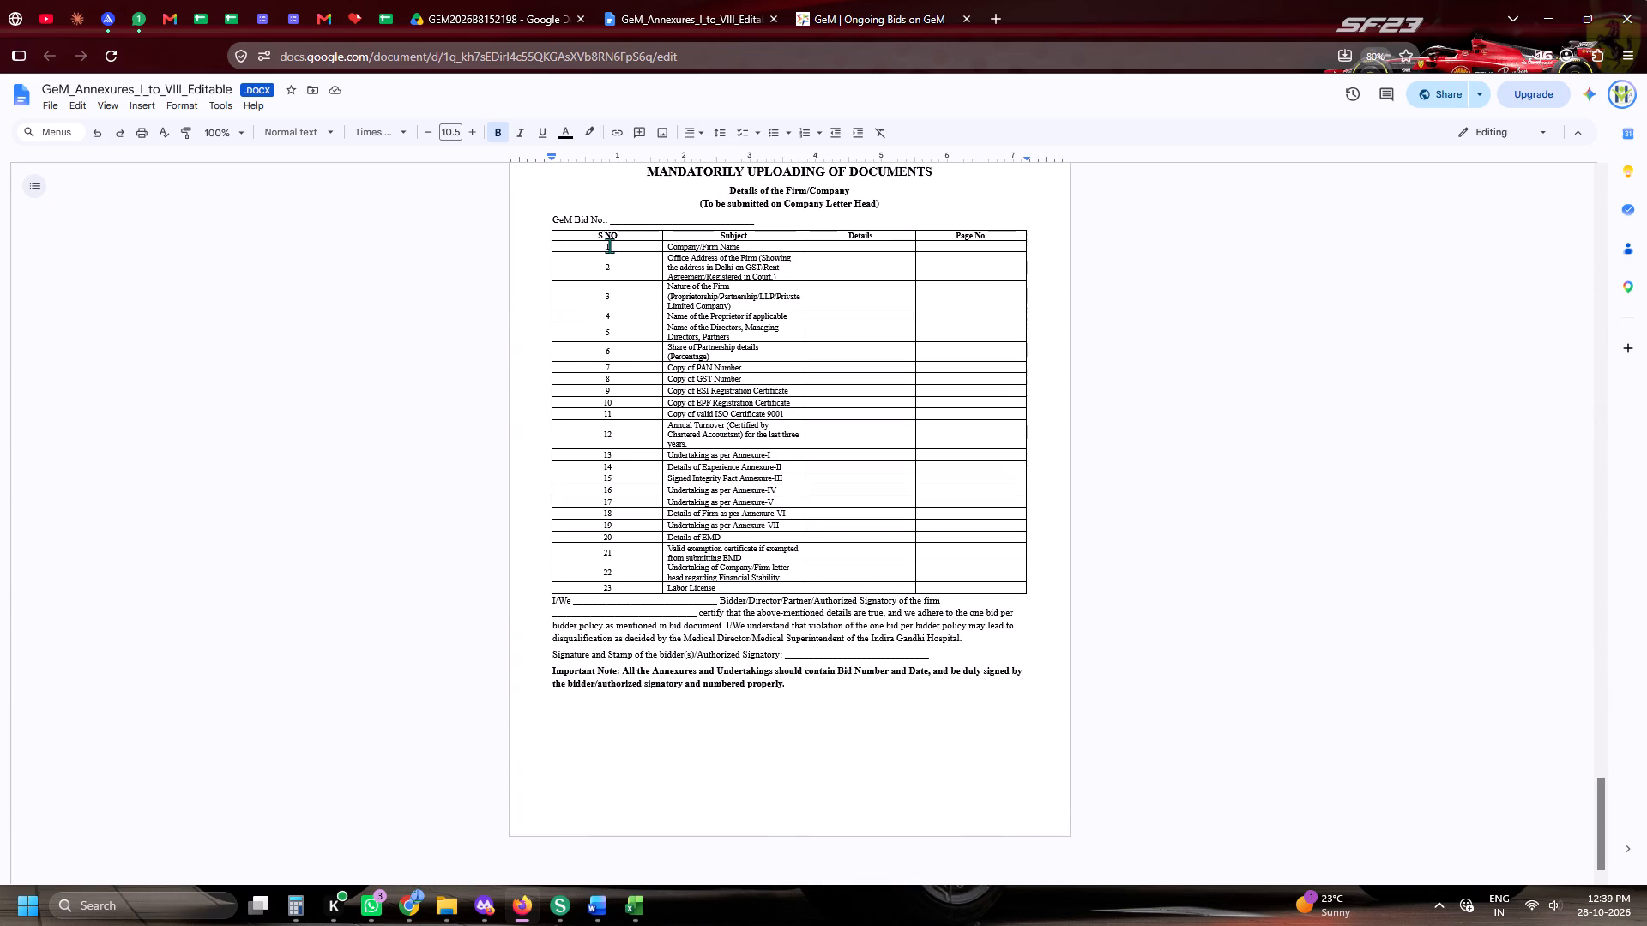
Check the HDFCBANK chart in Angel One and return to the Daily Tender Sheet 2026.
left_click(107, 0)
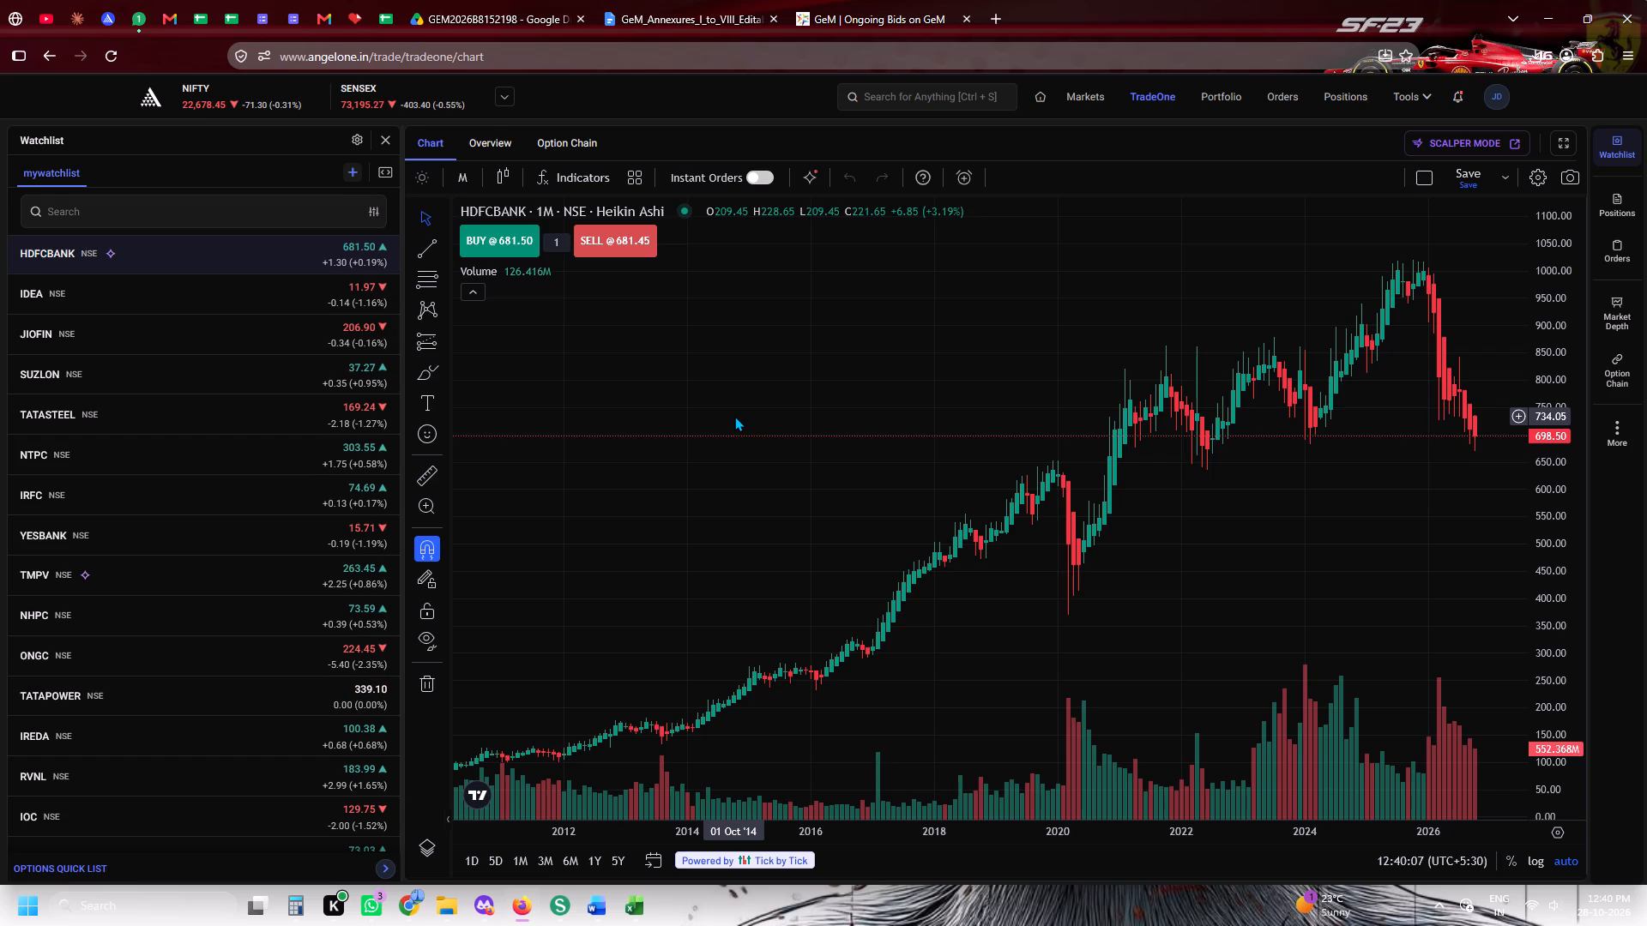
left_click(389, 8)
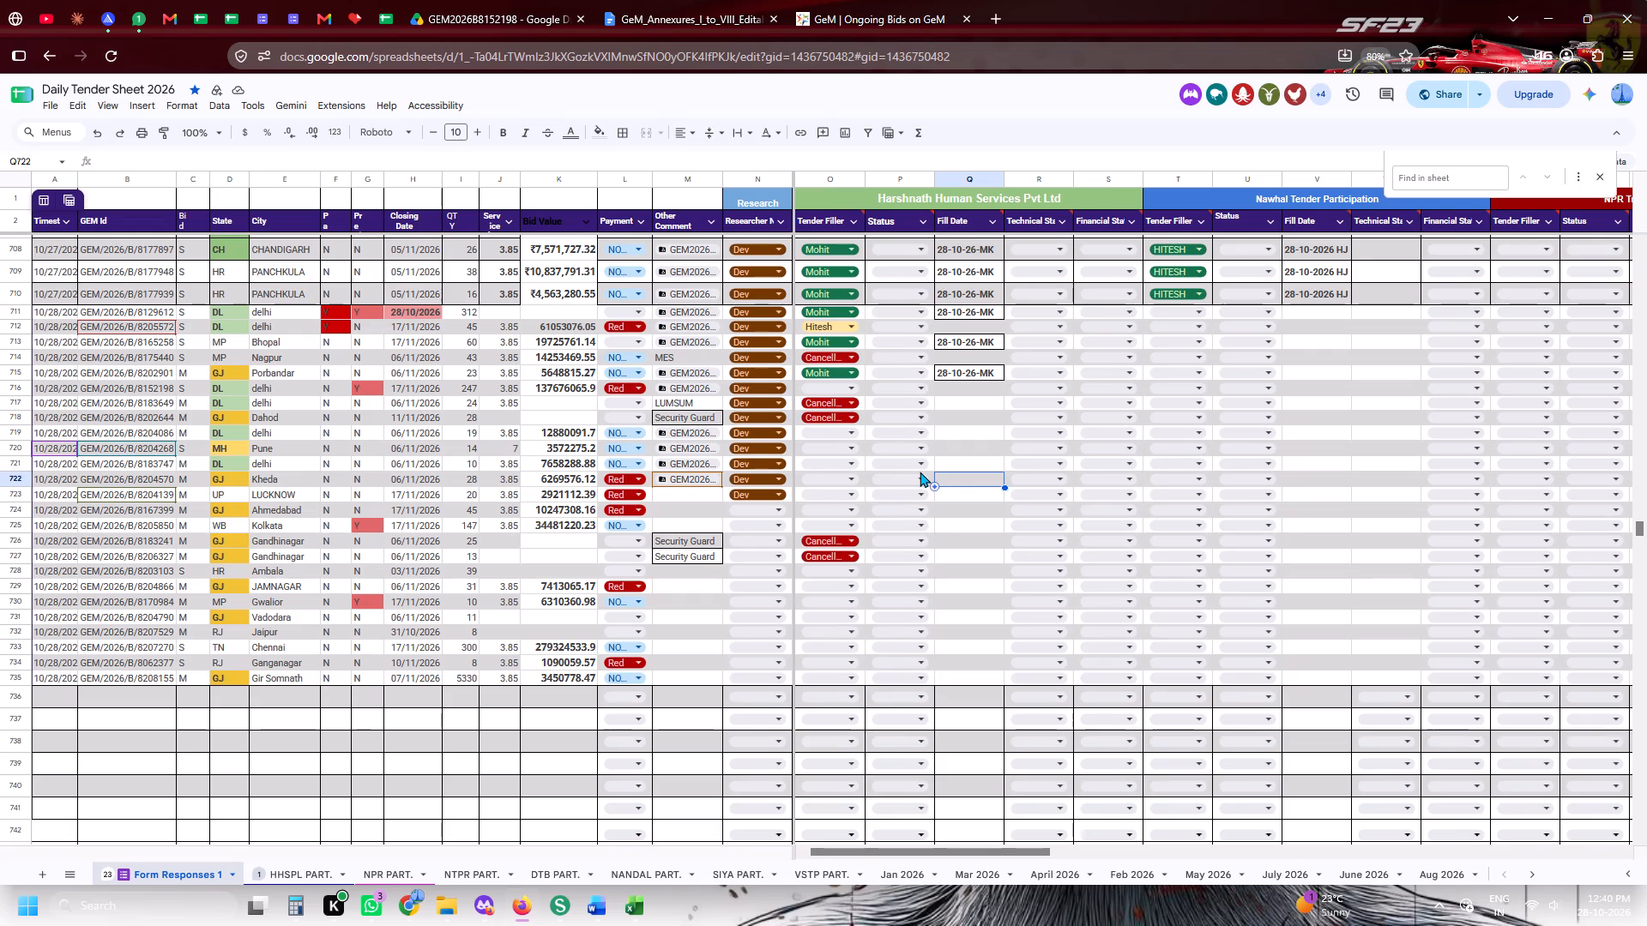
Open INTEGRITY PACT.pdf from the GEM2026B8152198 Drive folder and read through to its signature page.
left_click(646, 0)
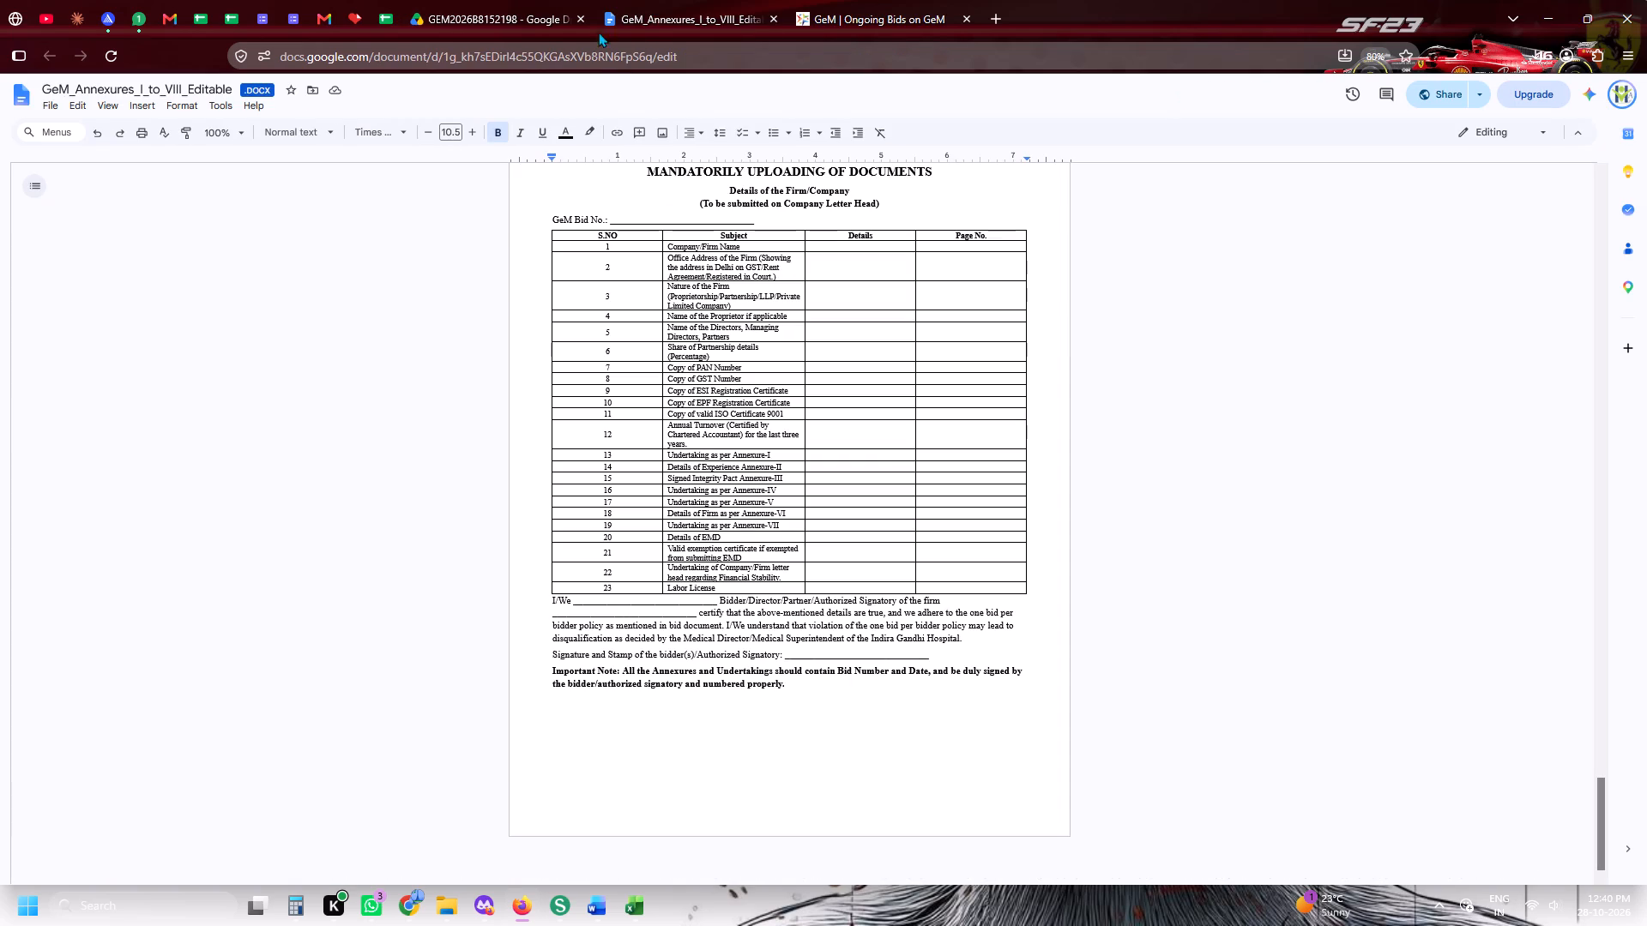
left_click(496, 0)
double_click(379, 340)
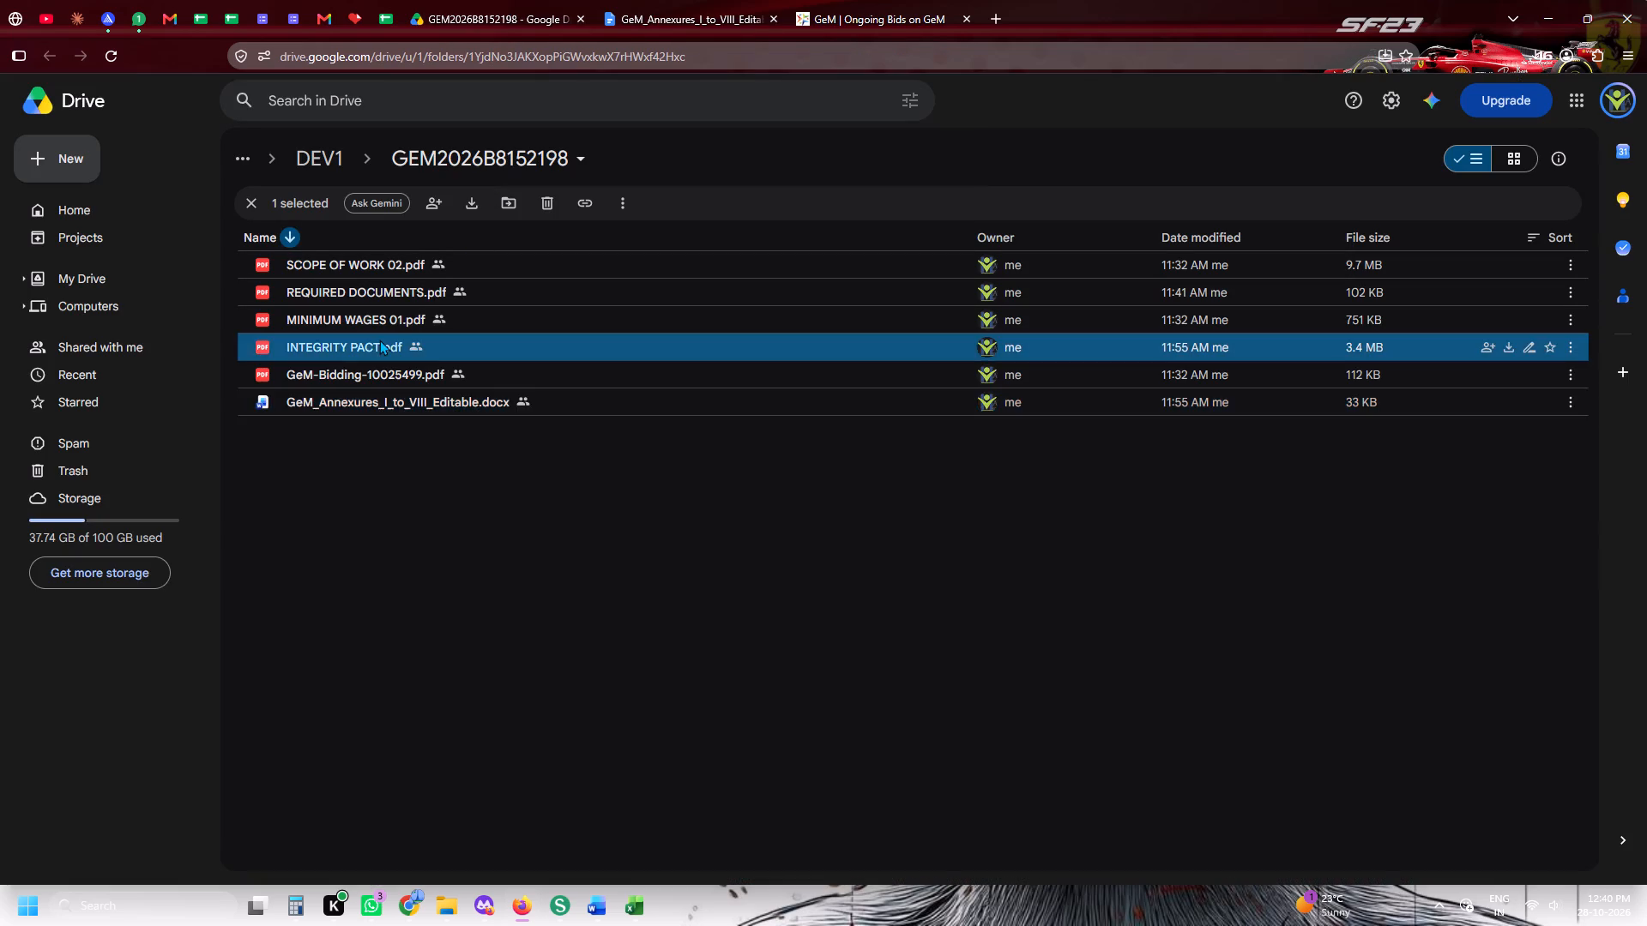
scroll(953, 496, "down", 12)
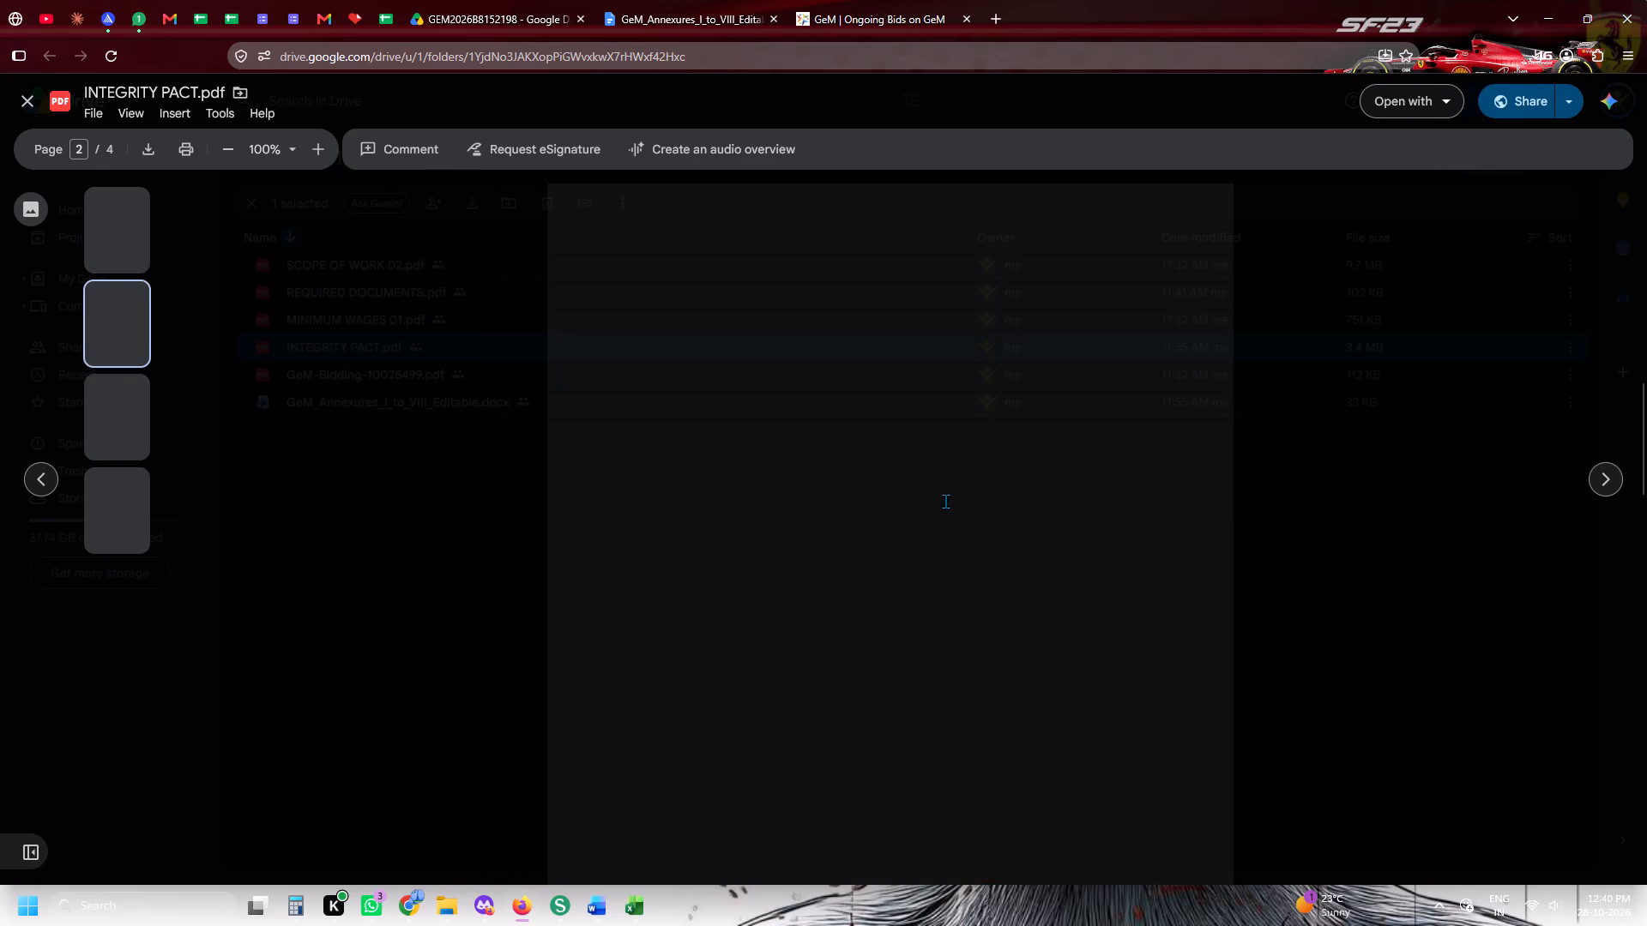
scroll(945, 501, "down", 18)
scroll(944, 501, "down", 4)
scroll(944, 501, "up", 6)
scroll(944, 501, "down", 3)
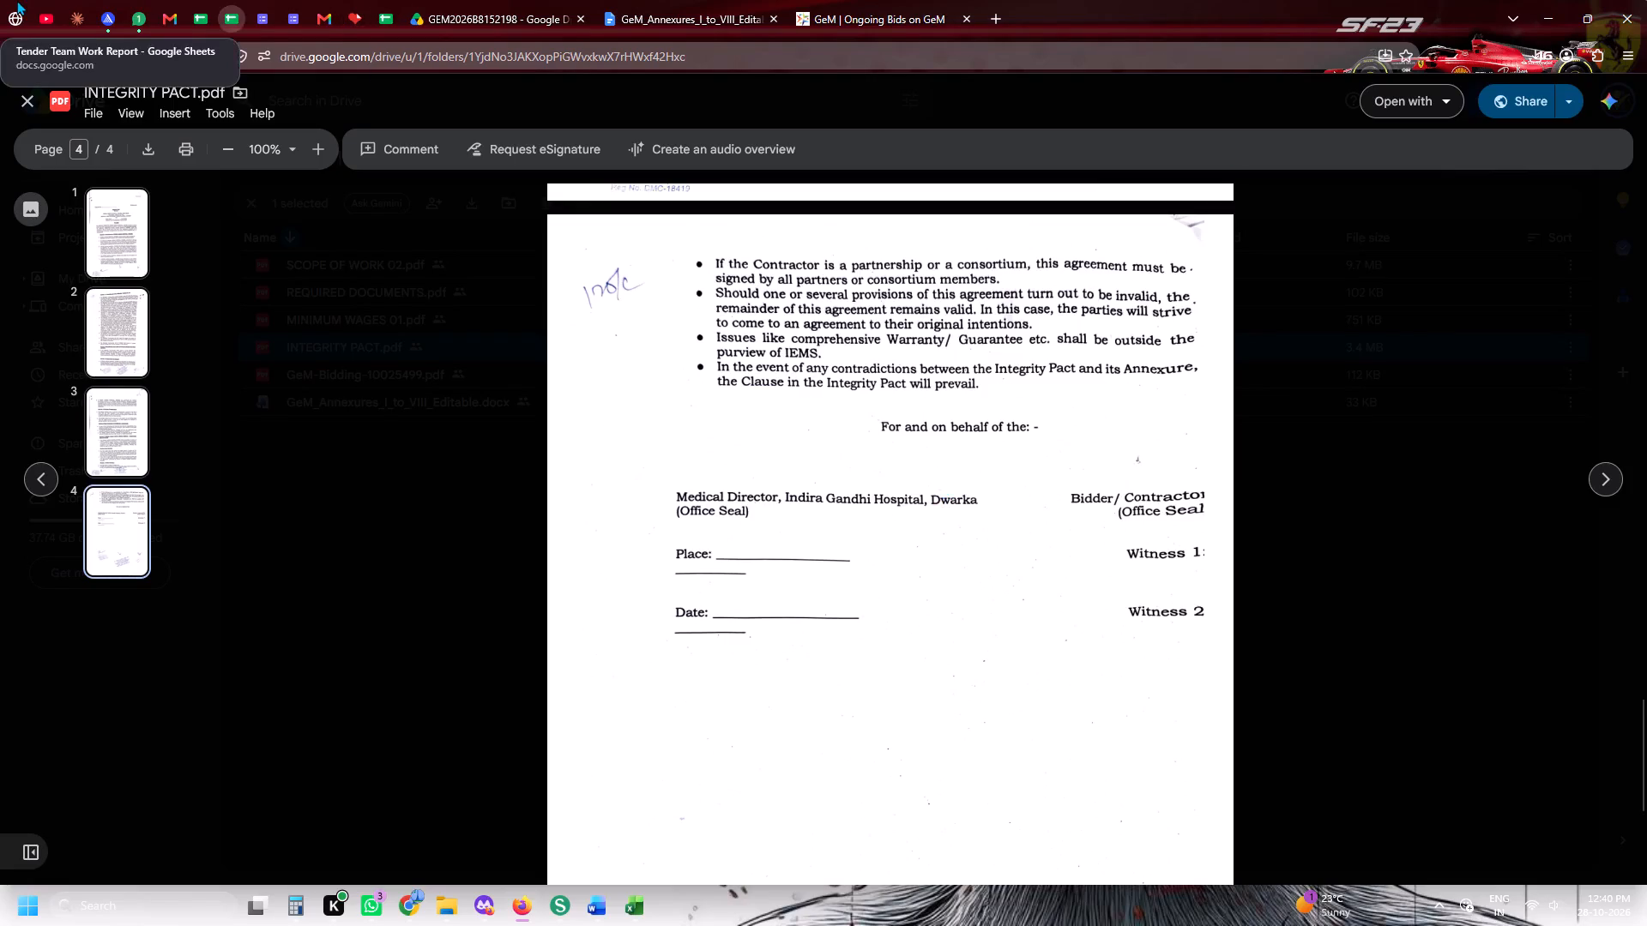
In Angel One, look through the equity portfolio and account page, and view the open positions.
left_click(105, 4)
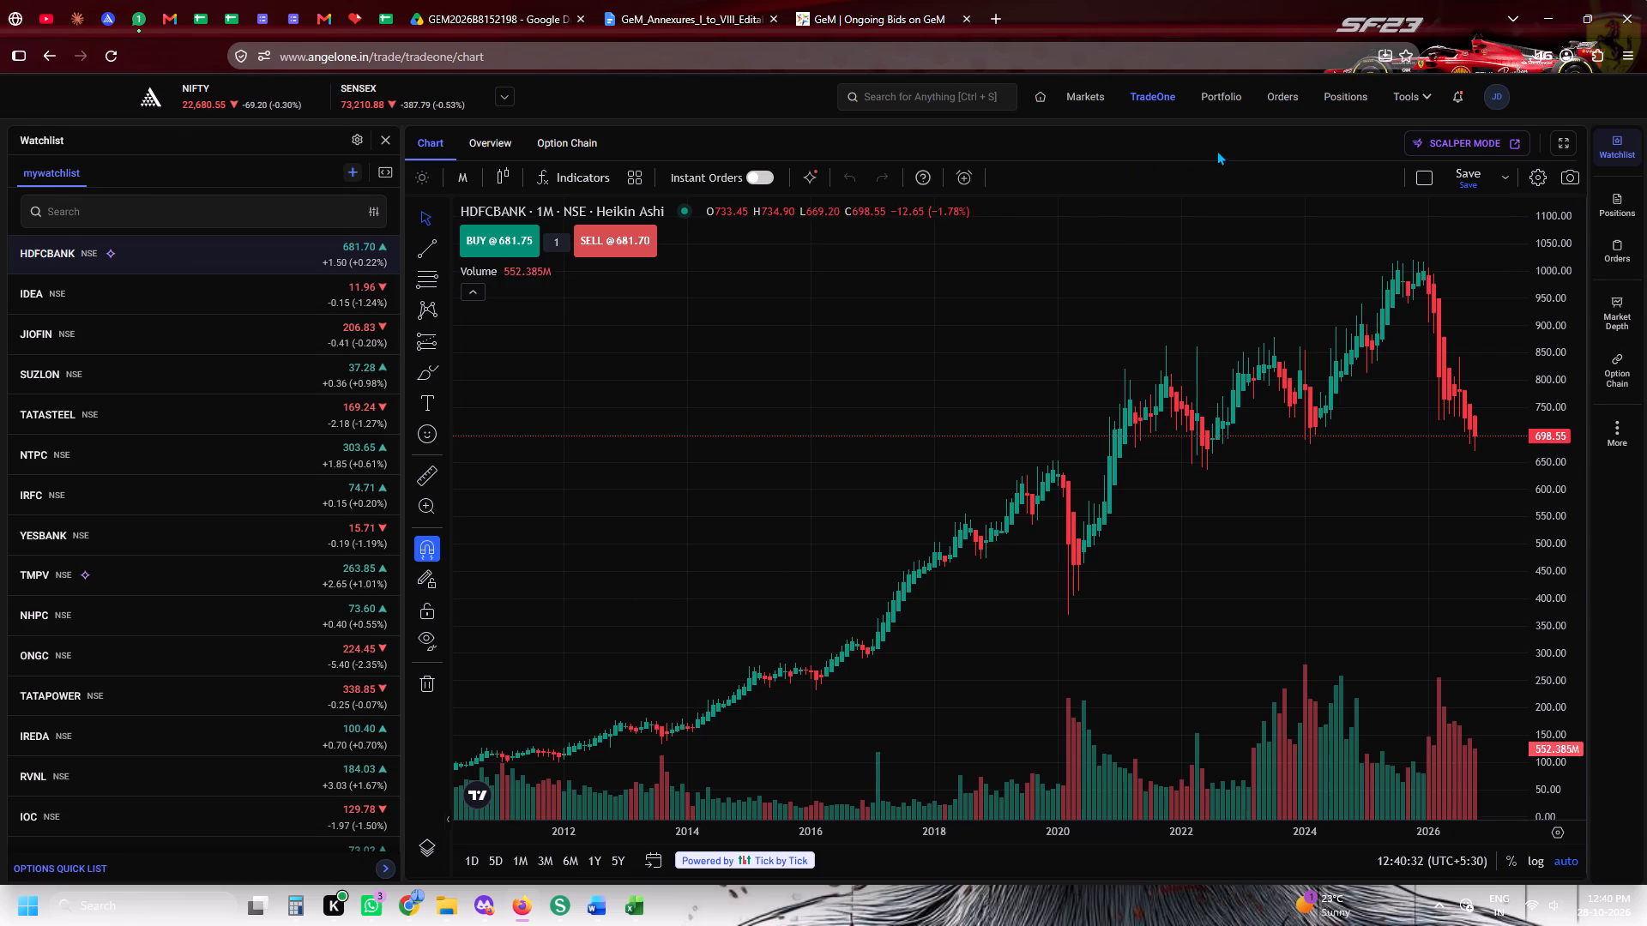
left_click(1190, 99)
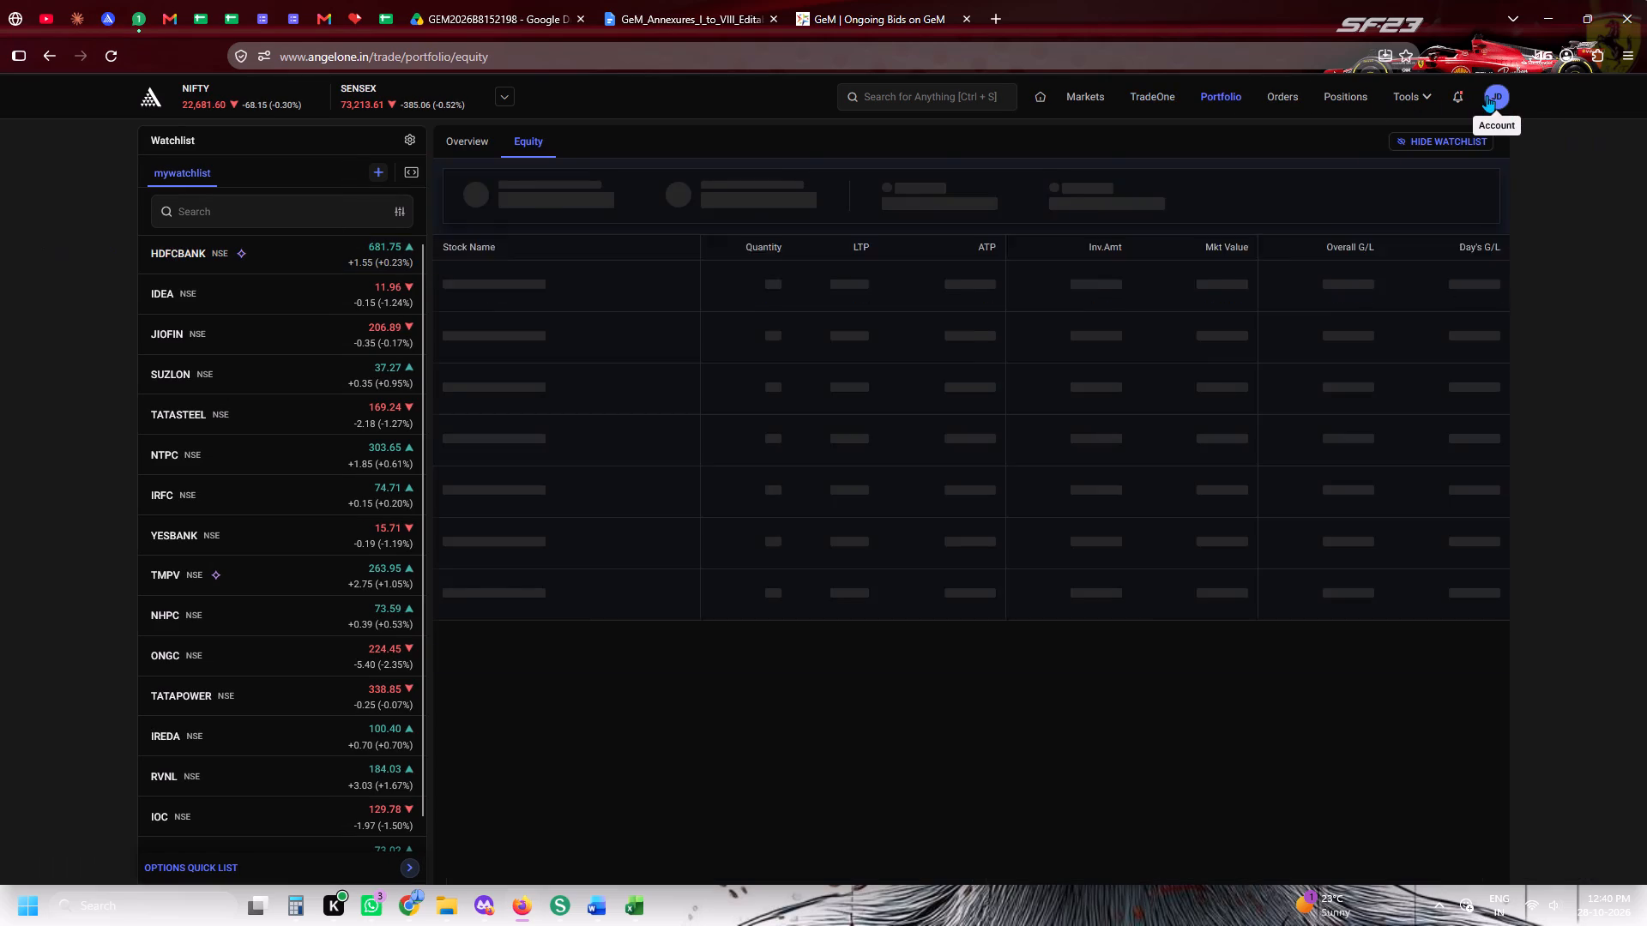
left_click(1487, 95)
scroll(869, 455, "down", 4)
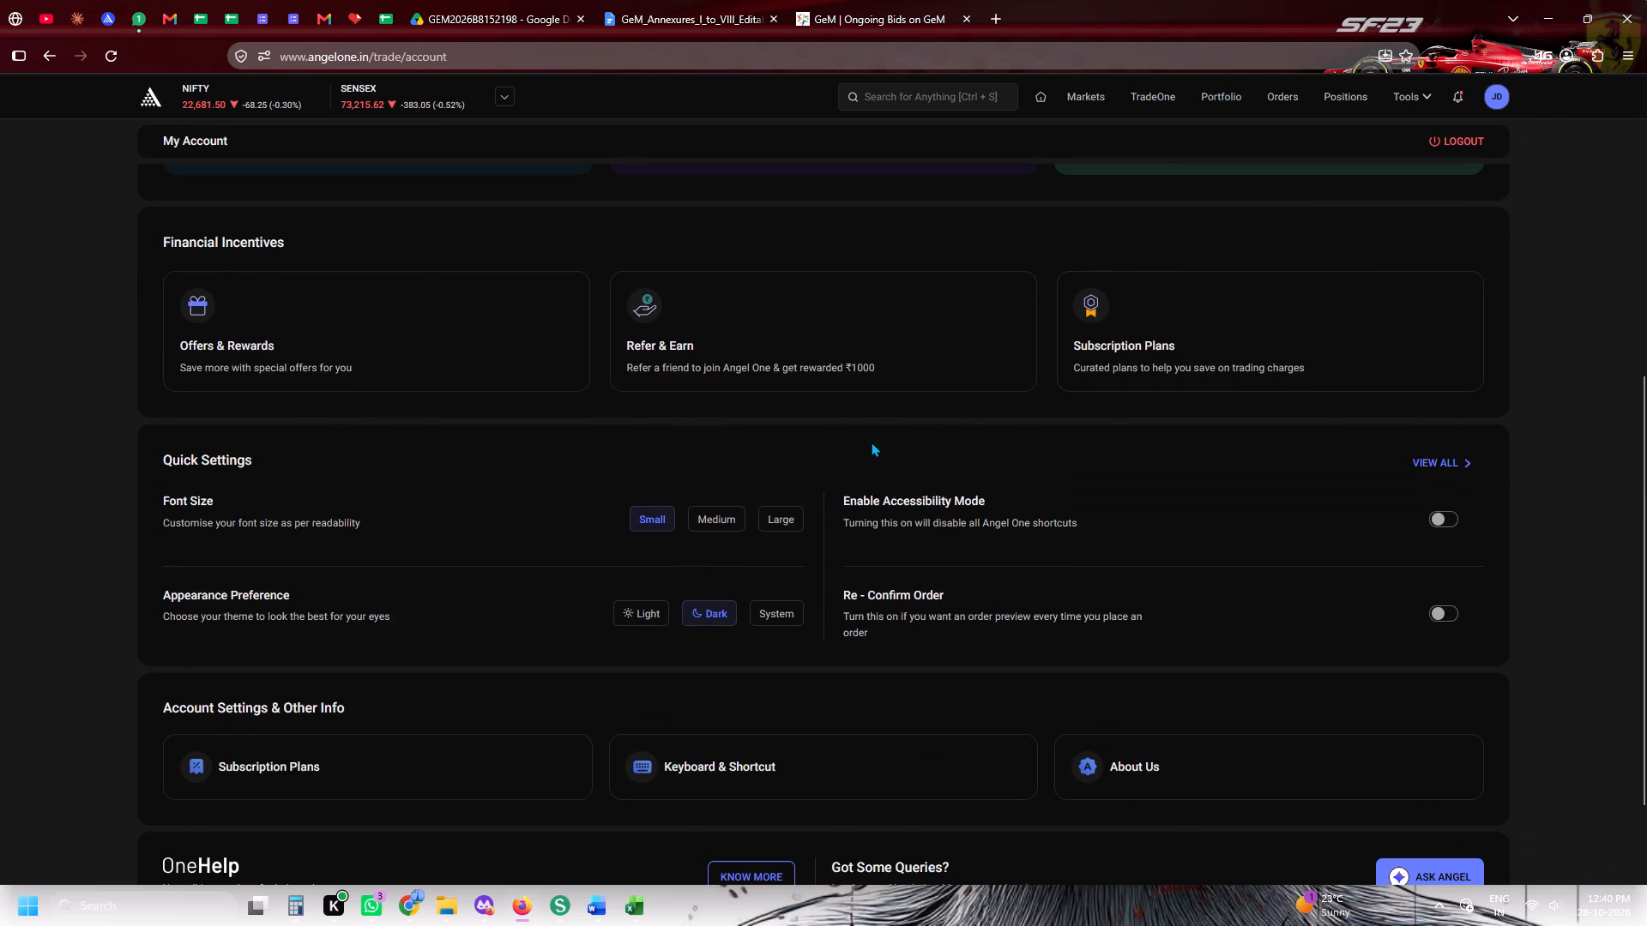
left_click(1320, 100)
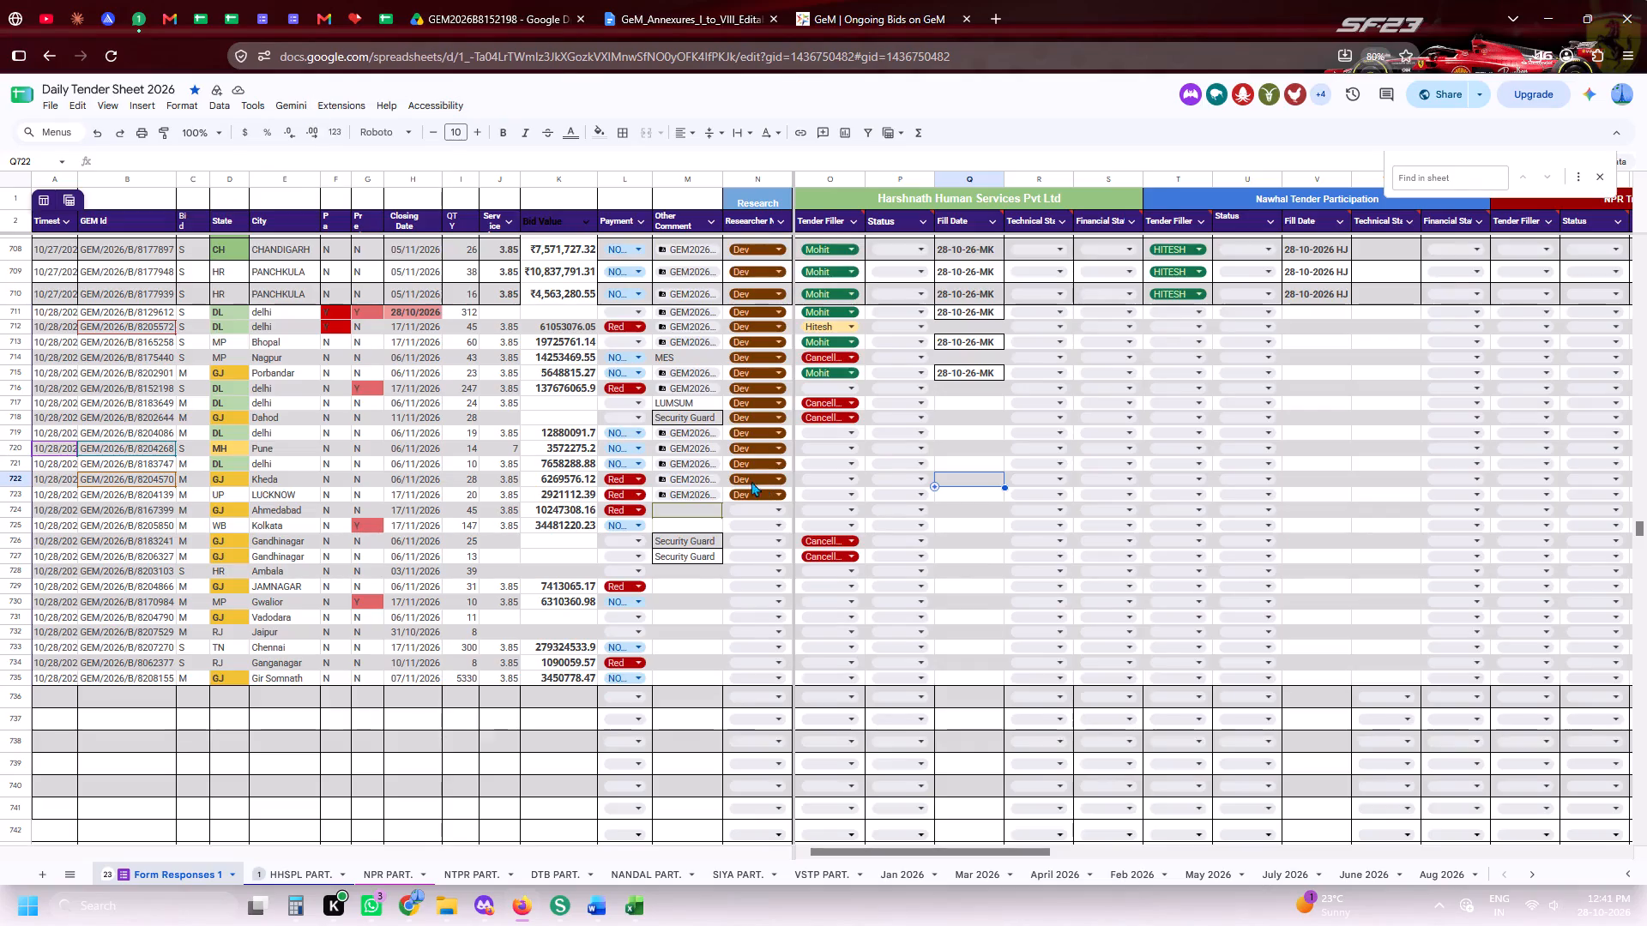
left_click(667, 478)
left_click(708, 500)
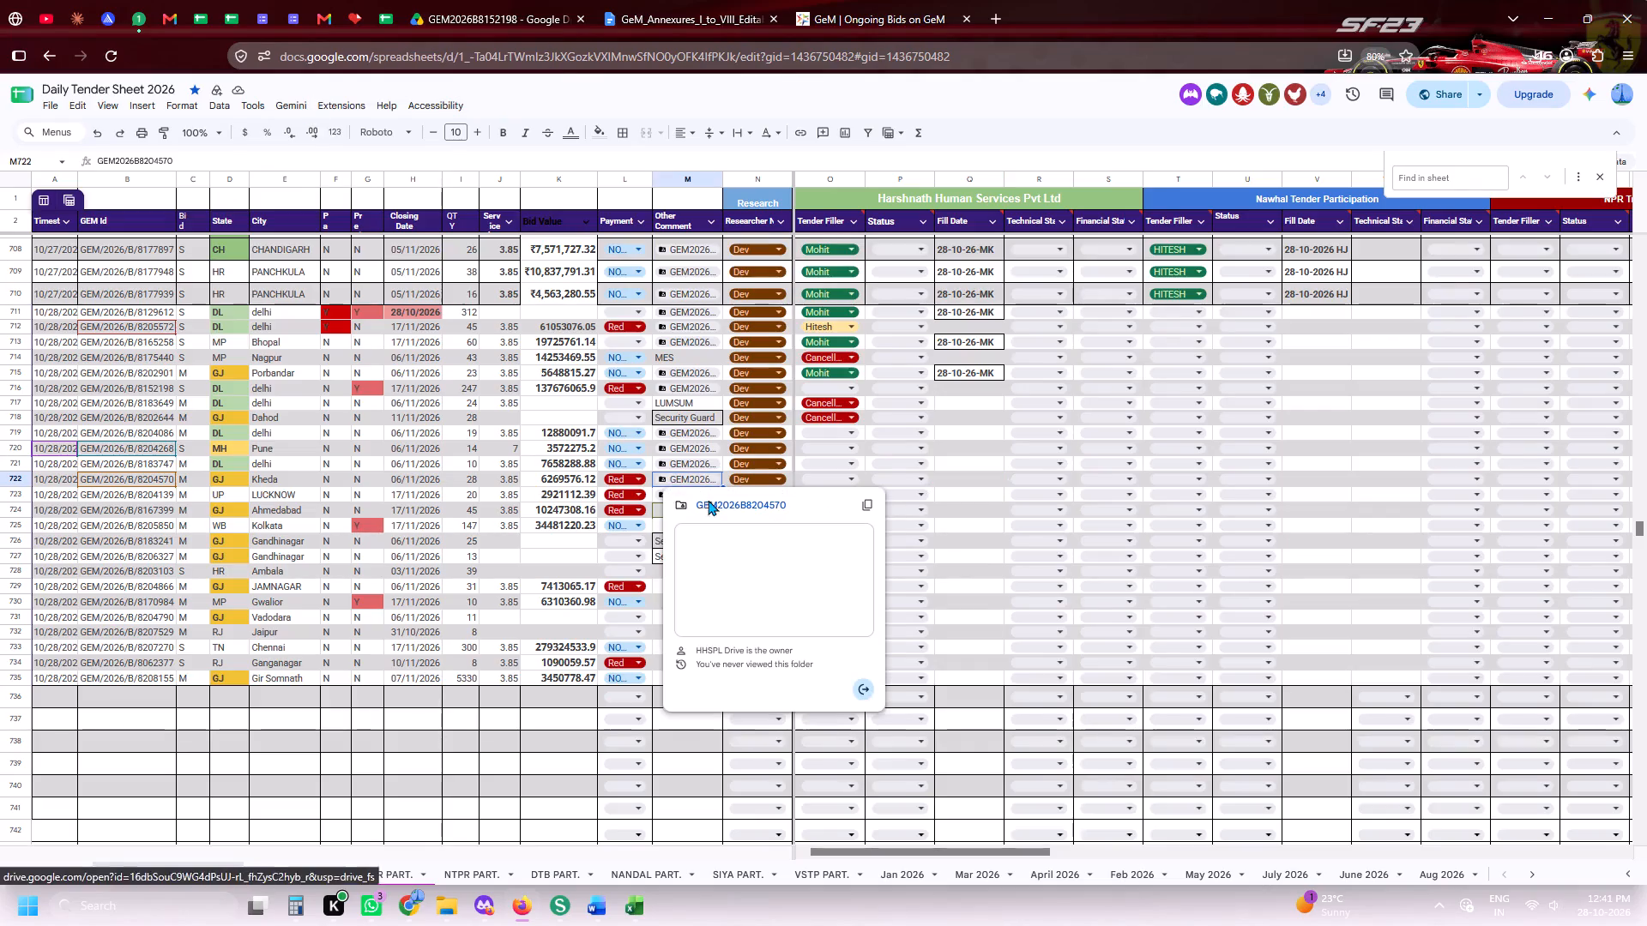